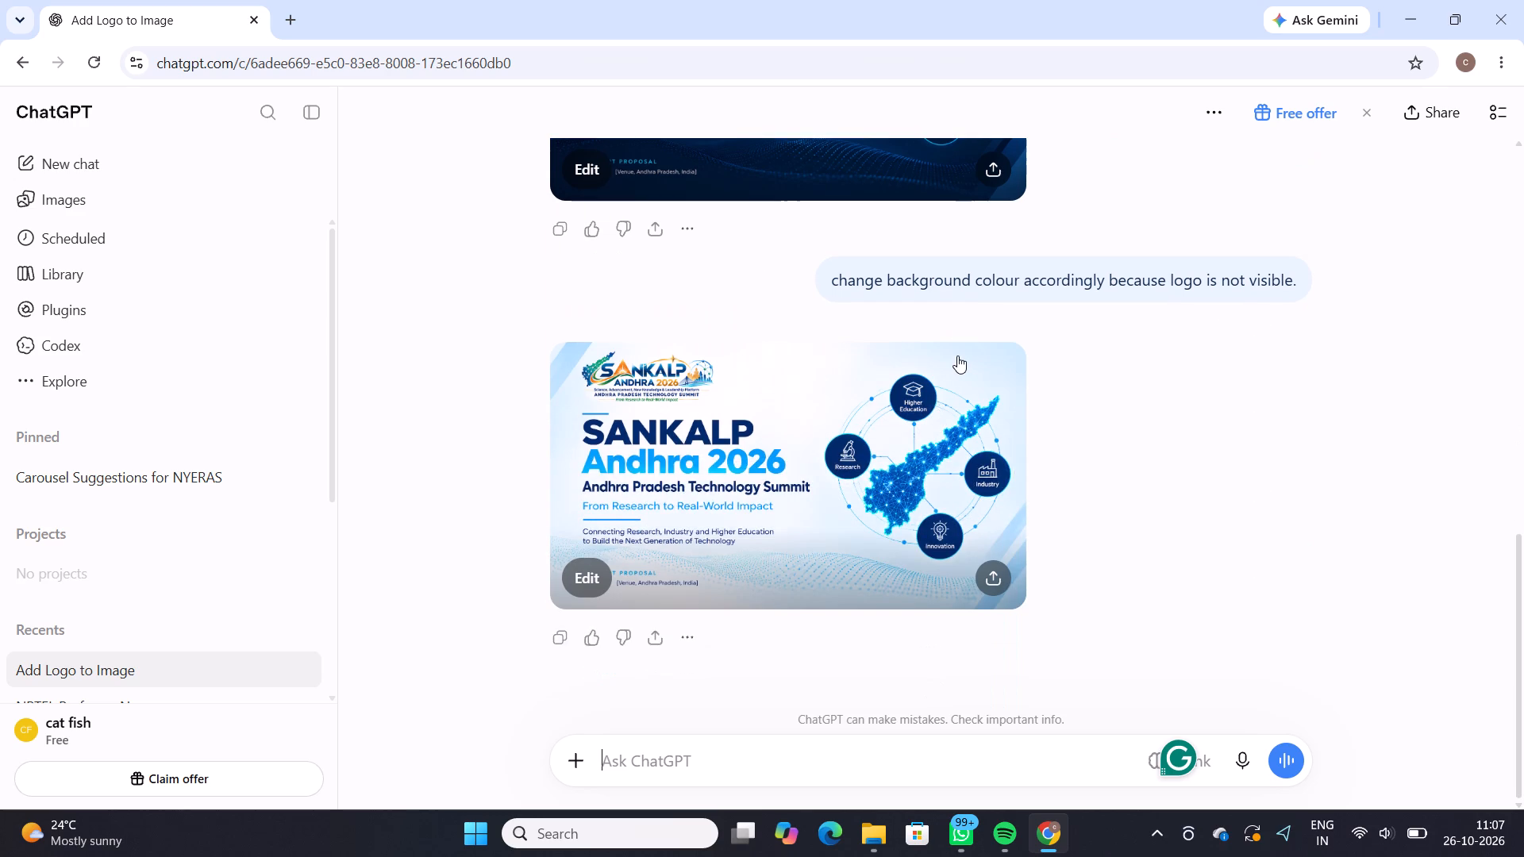
left_click(794, 500)
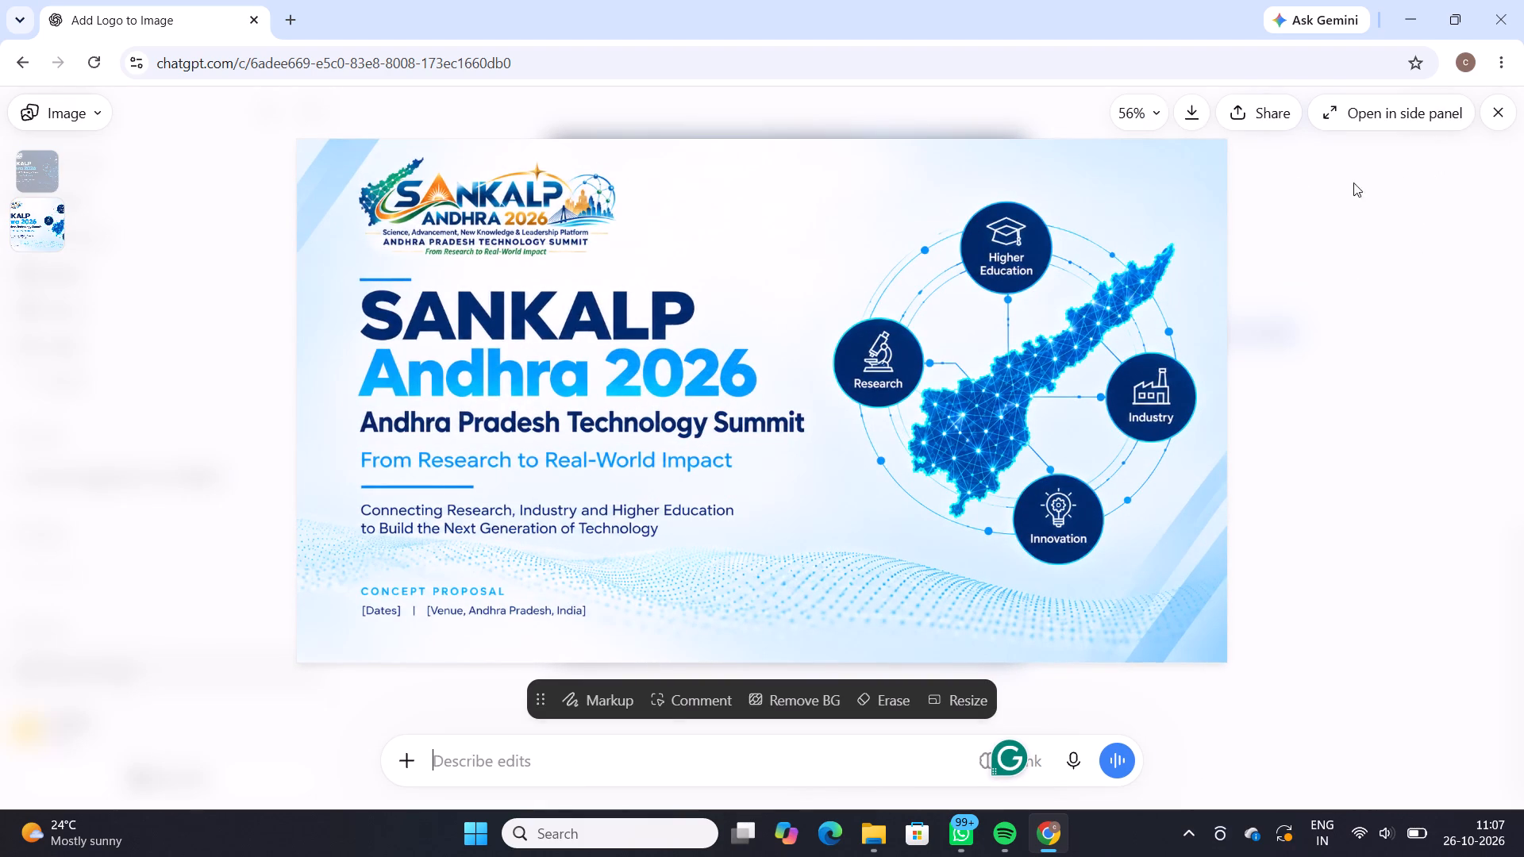
left_click(1195, 118)
left_click(1348, 315)
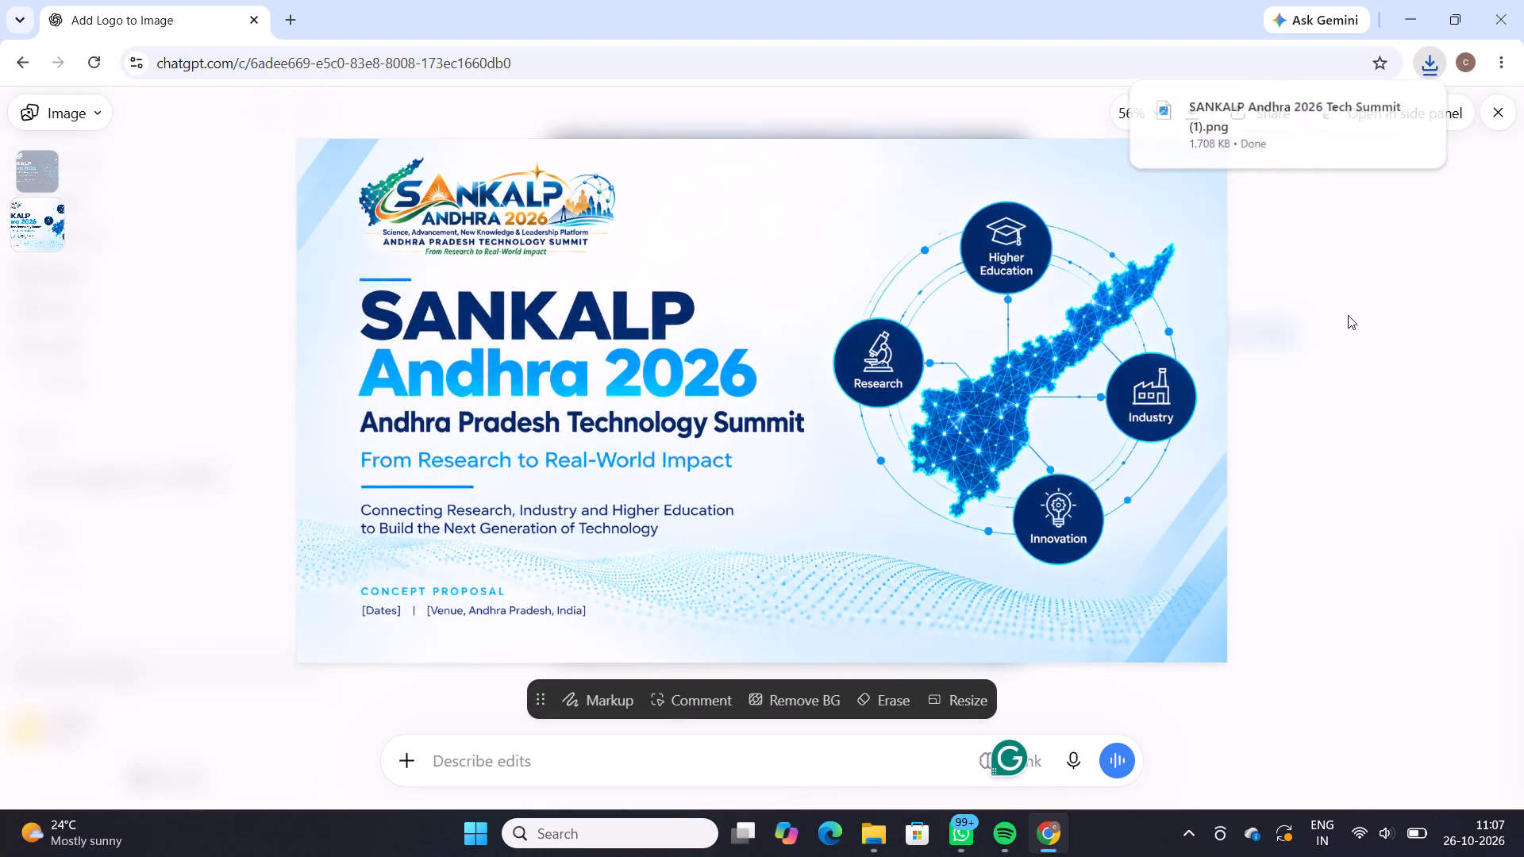
Search Google for "canva" in a new browser tab.
left_click(295, 10)
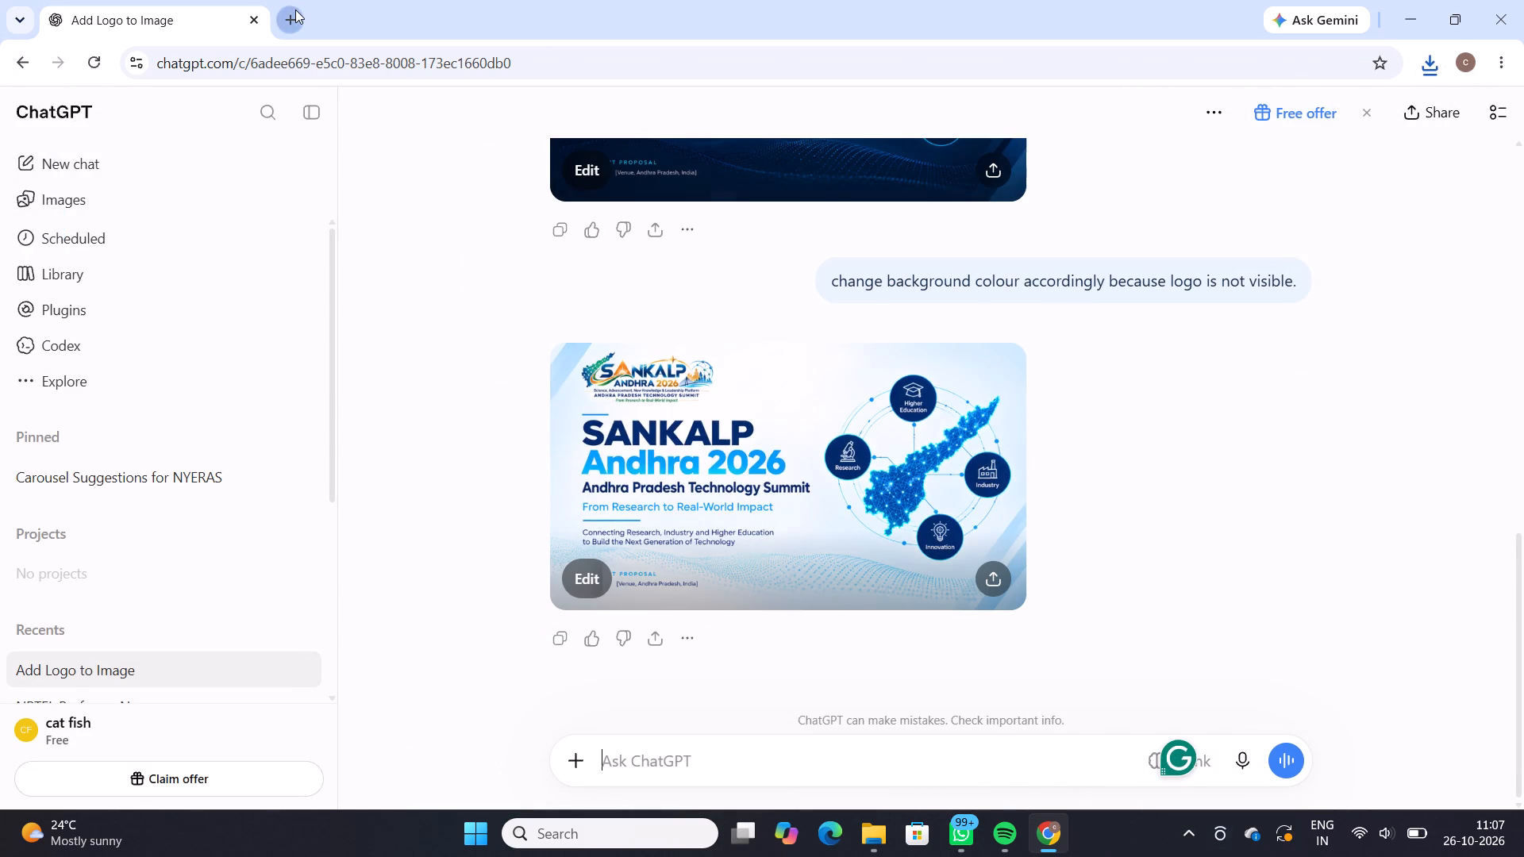
left_click(563, 379)
key("c")
type("anva")
left_click(545, 427)
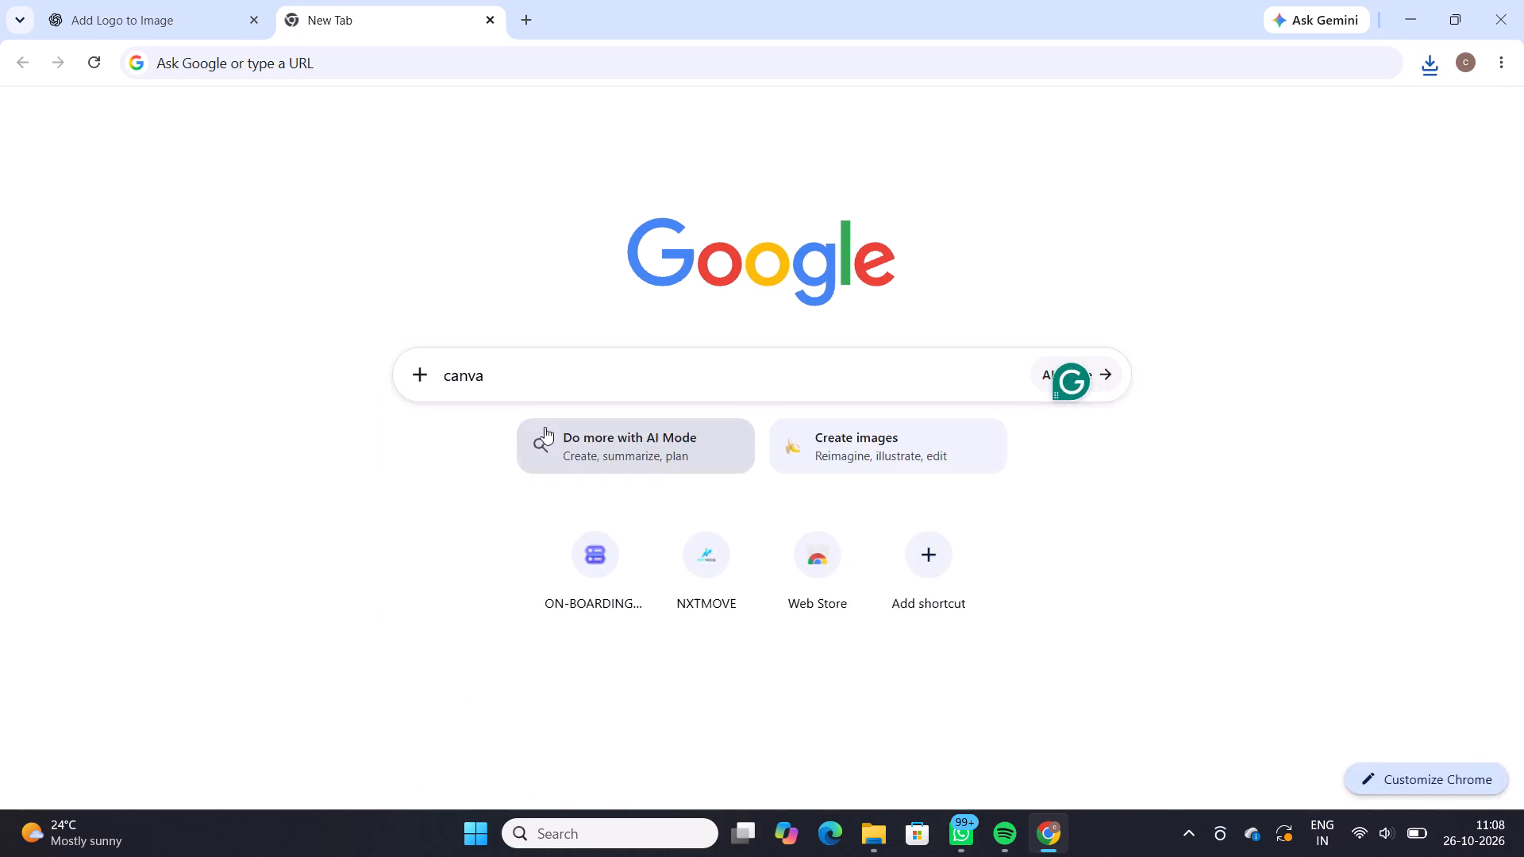
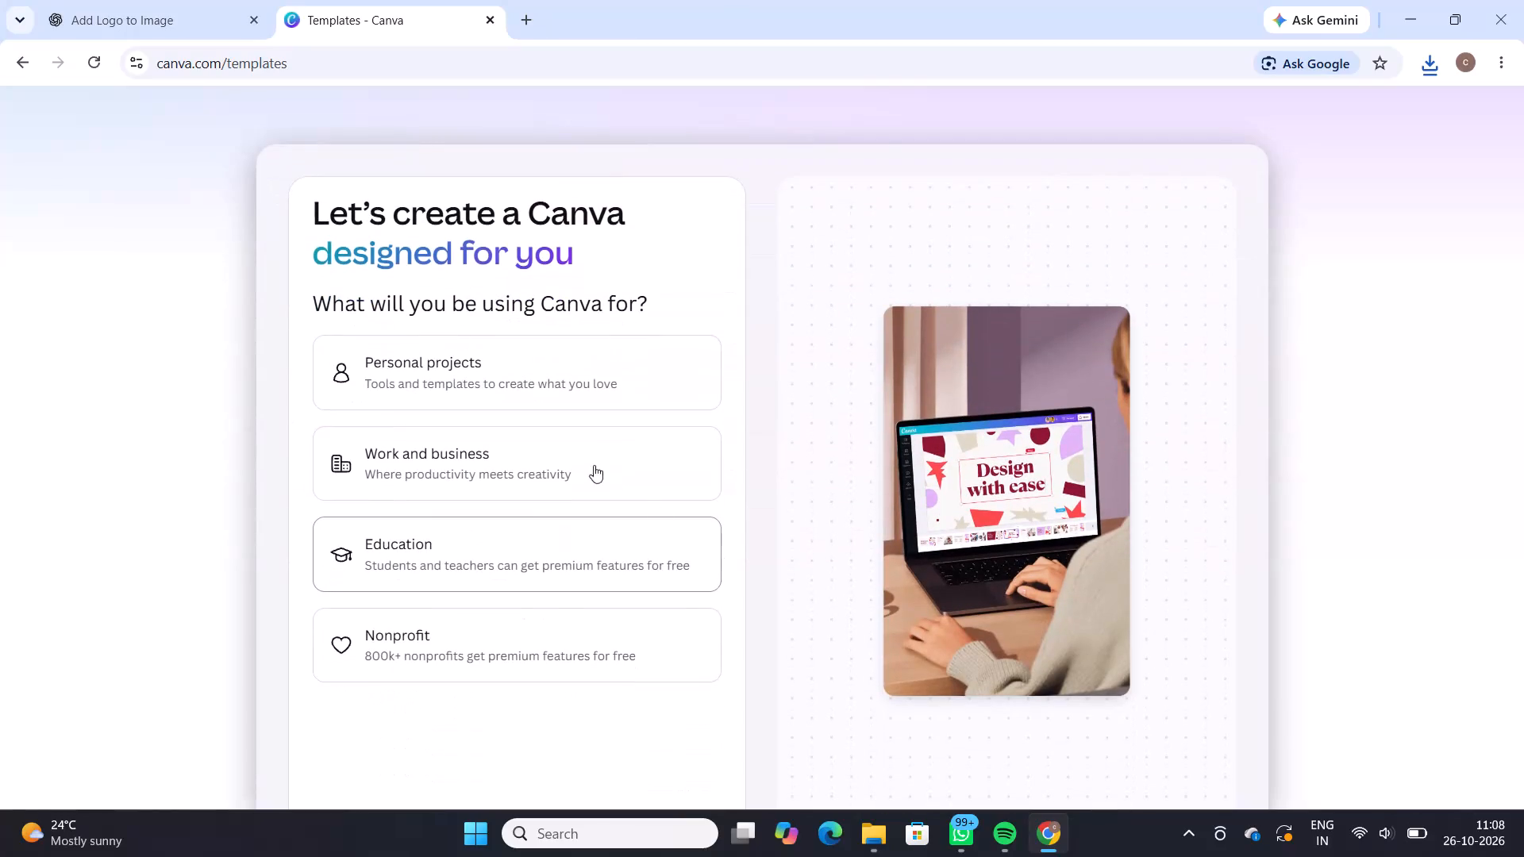
Complete Canva's welcome setup for Personal projects, leaving the AI improvement setting on.
left_click(521, 375)
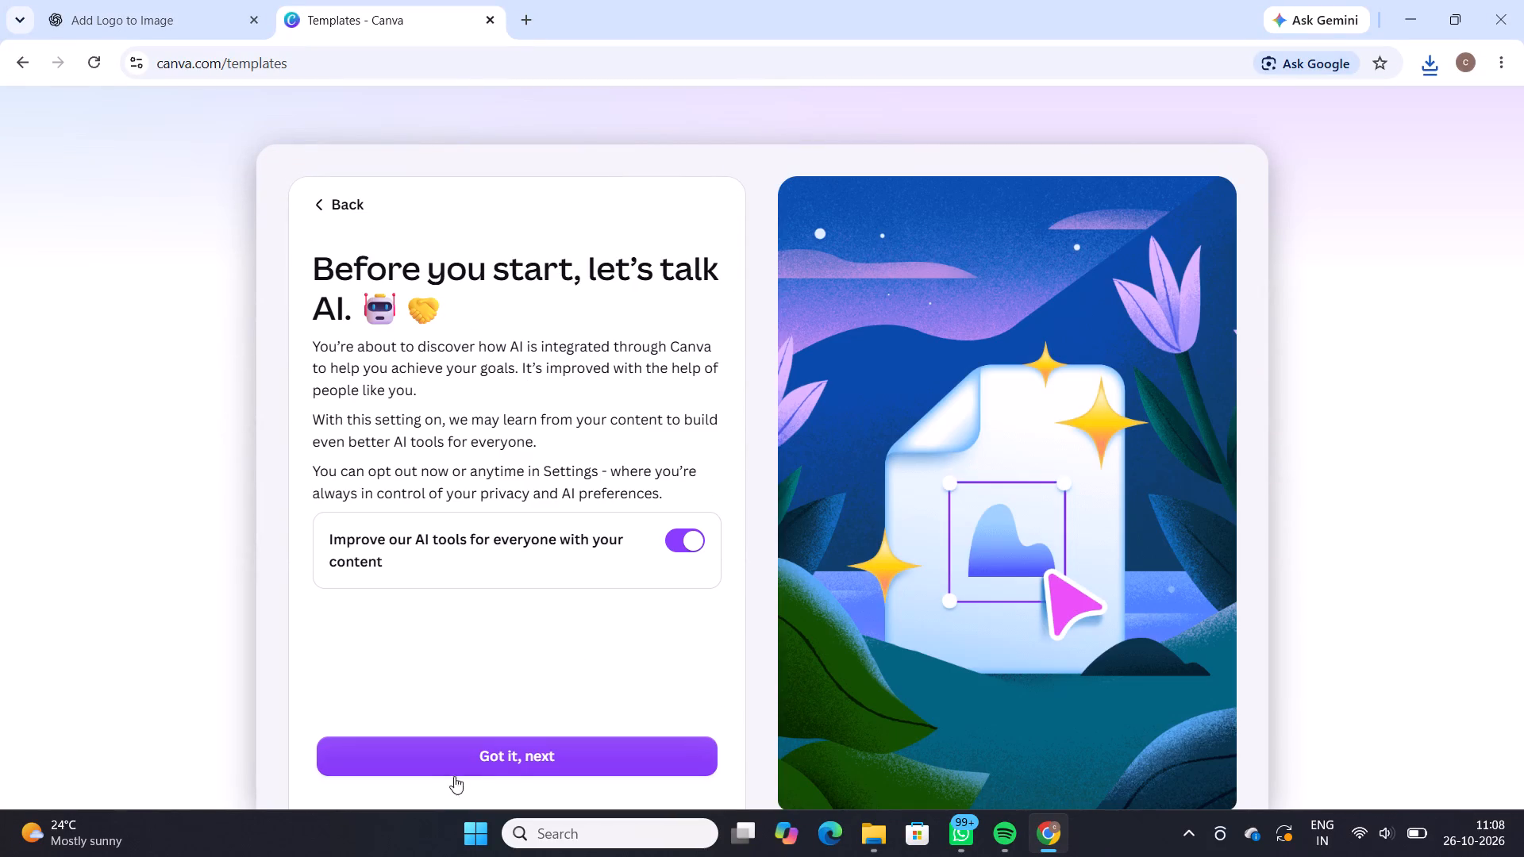
left_click(464, 760)
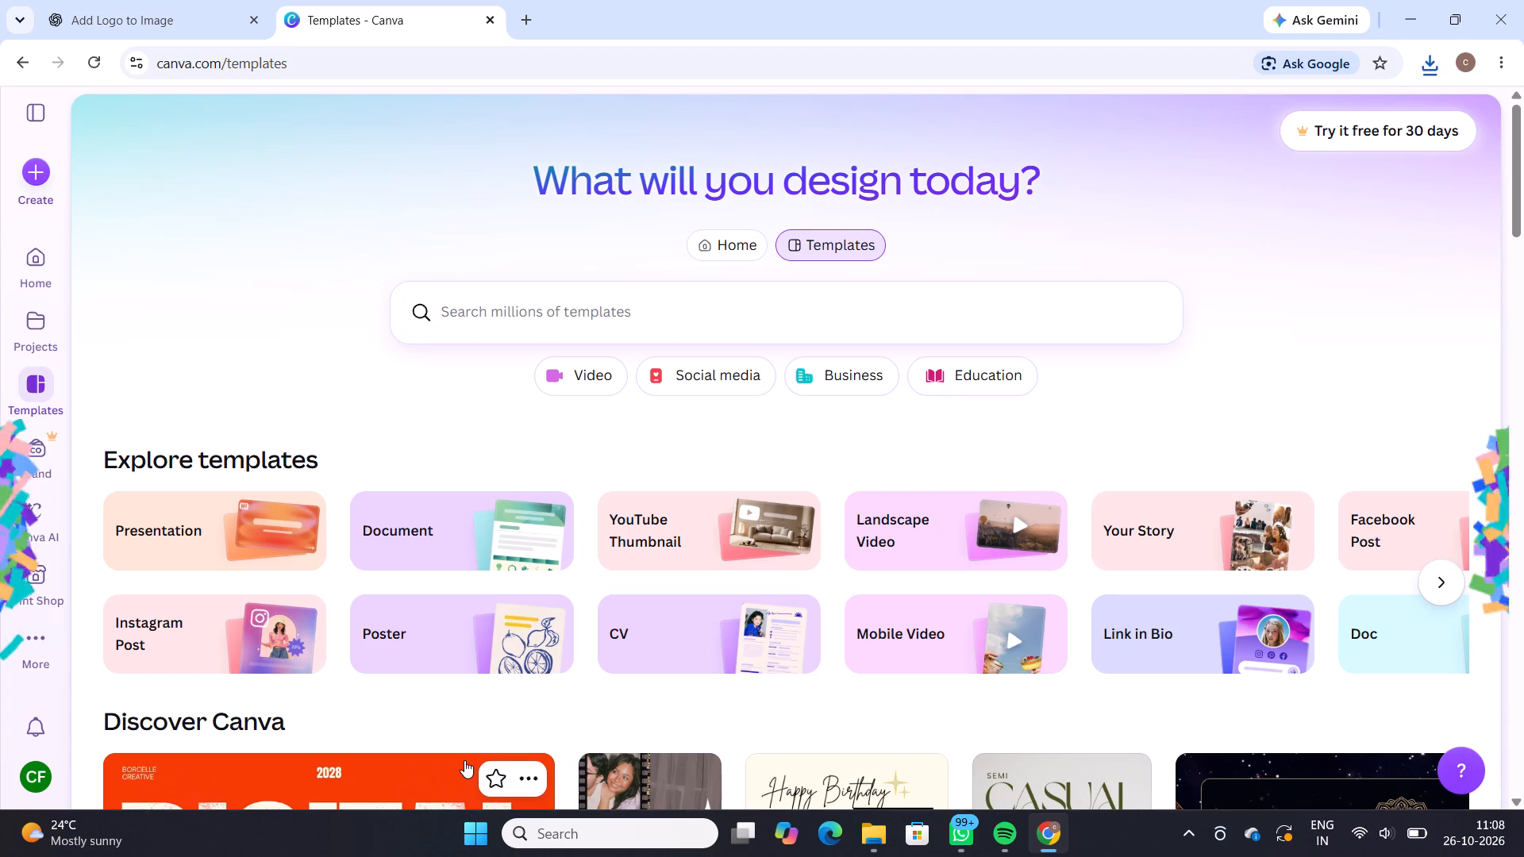
Create a Magic Layers design by uploading the light-background SANKALP Andhra 2026 cover image and opening it in the editor.
scroll(290, 411, "down", 1)
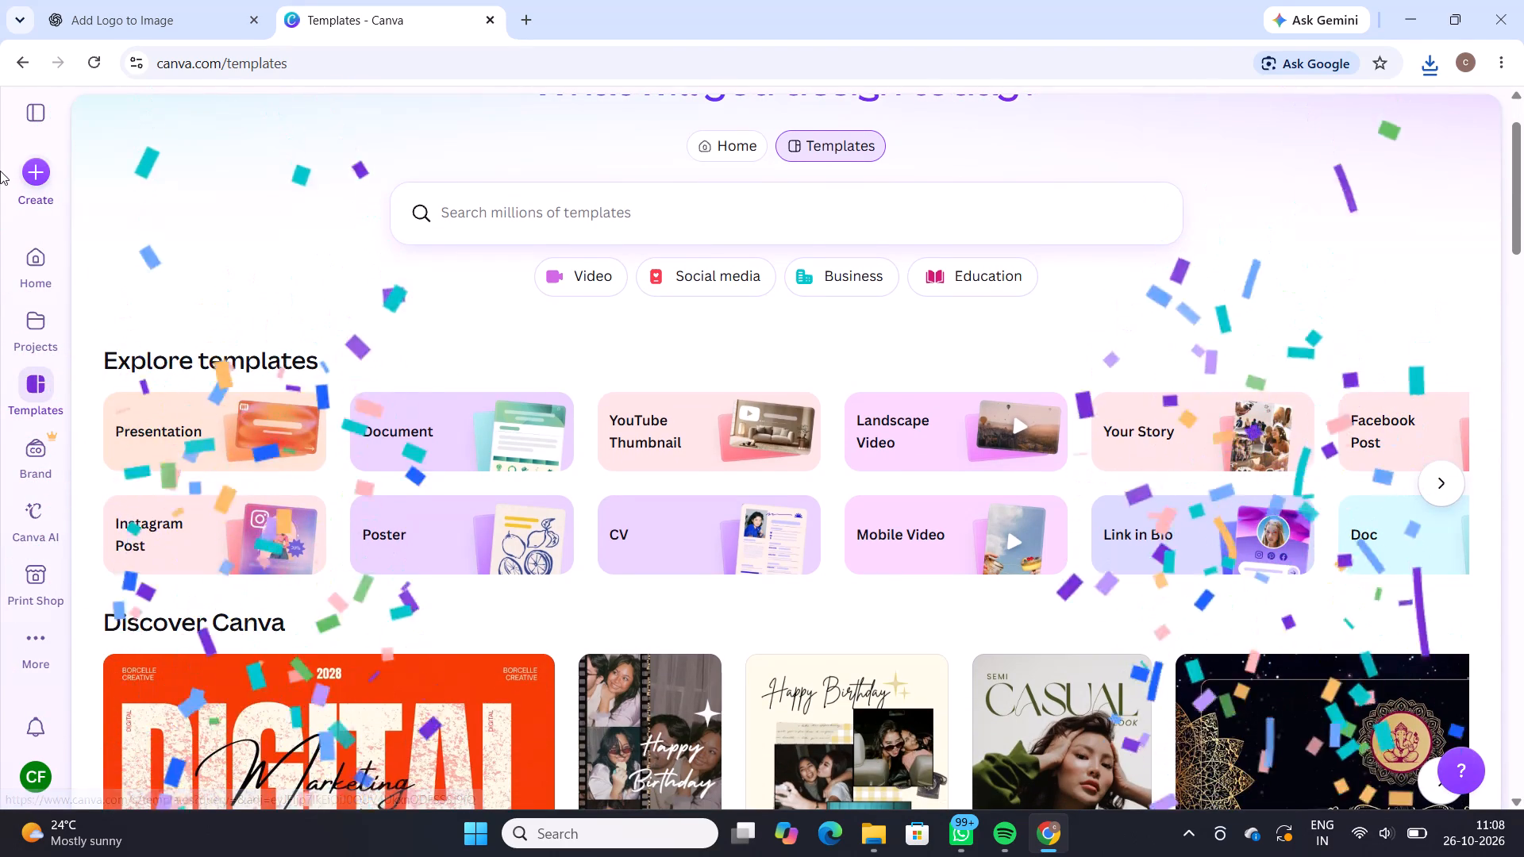
left_click(20, 163)
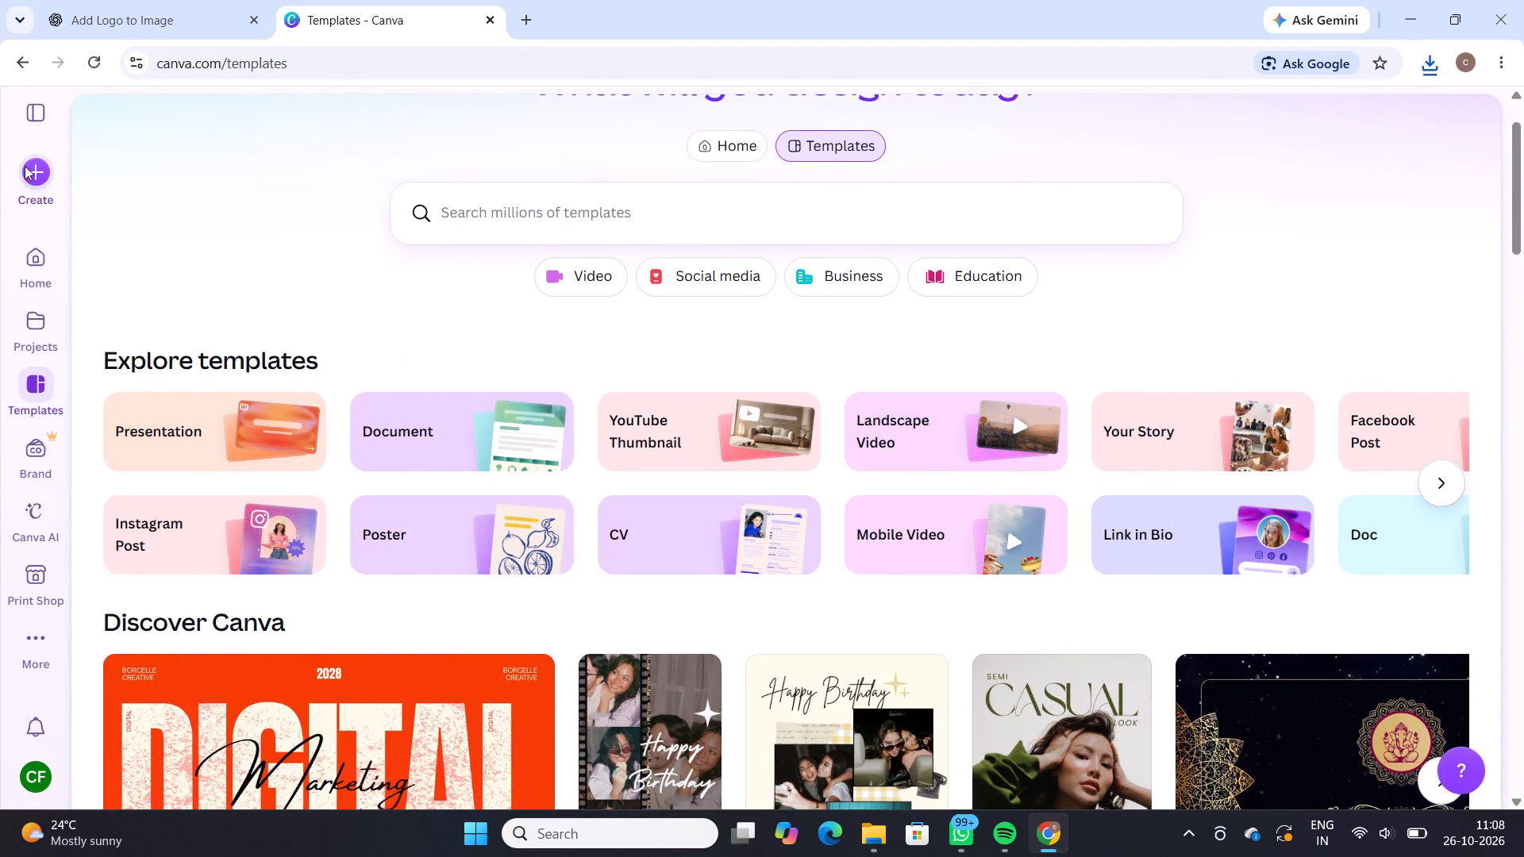
left_click(25, 168)
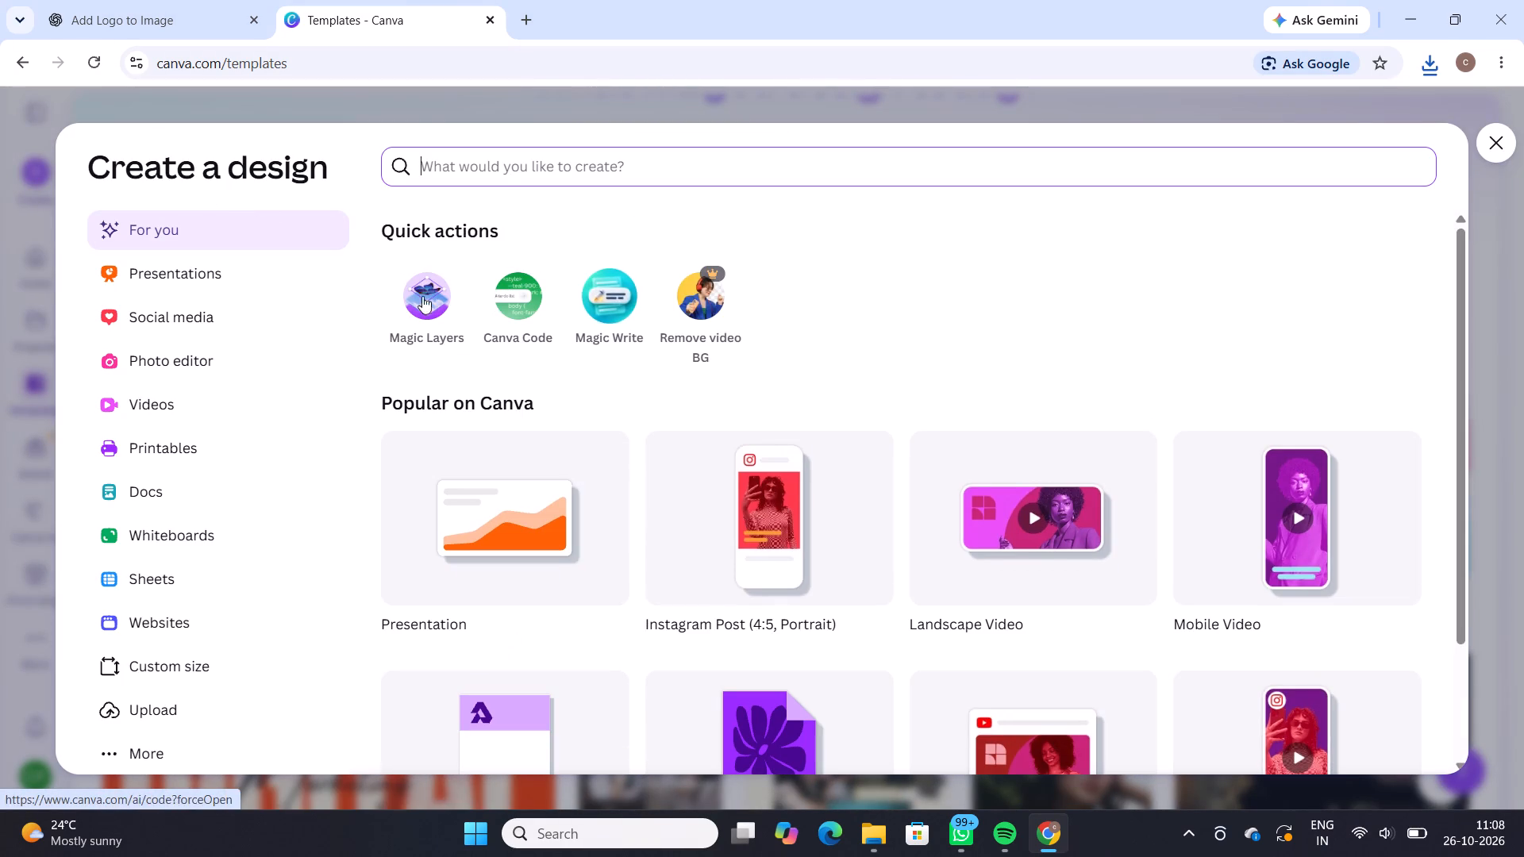
left_click(421, 296)
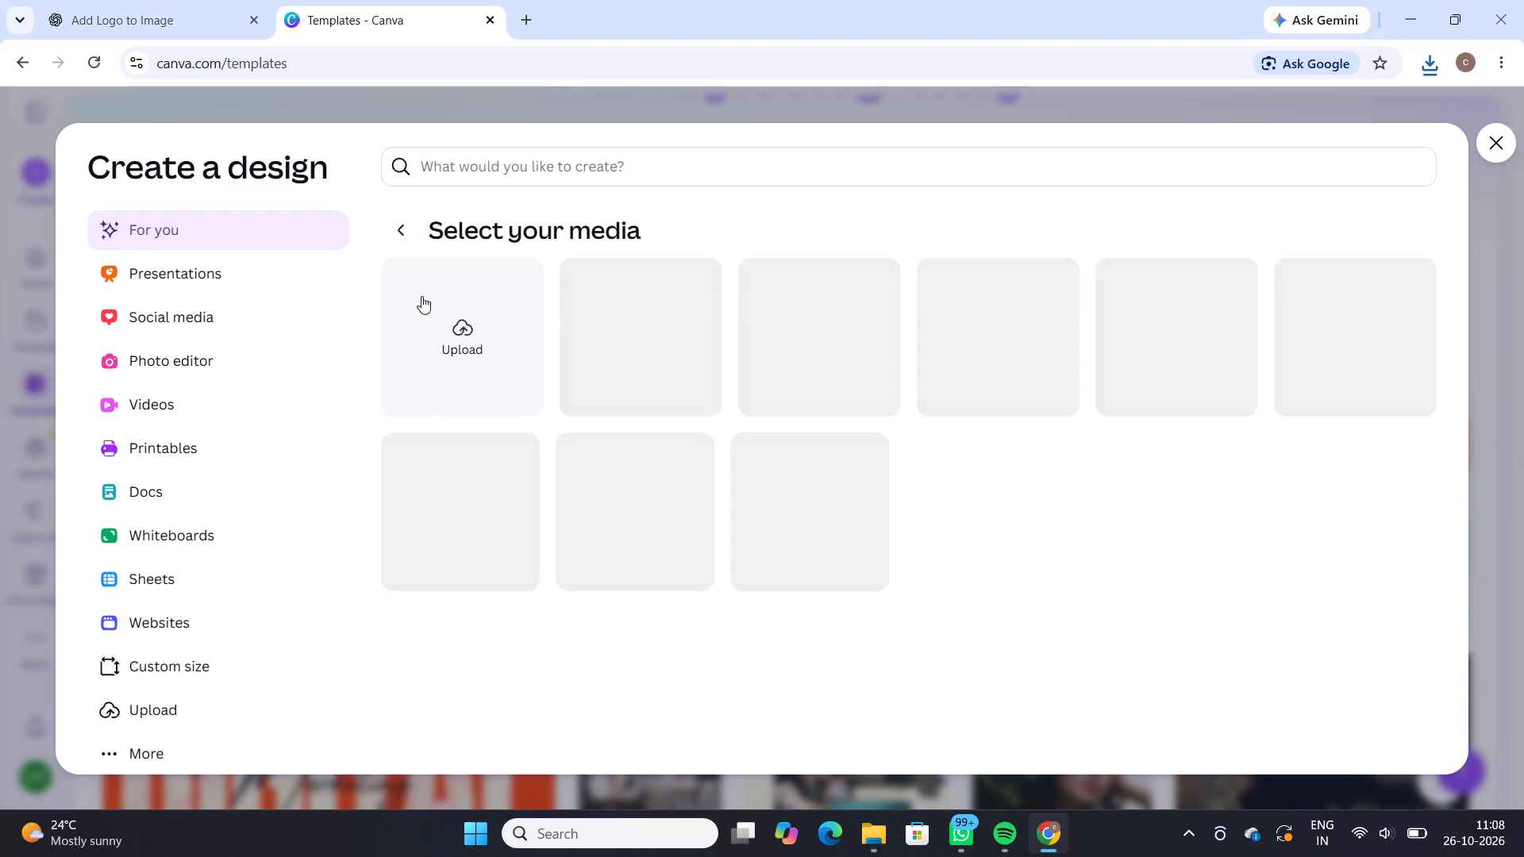
left_click(456, 340)
double_click(285, 186)
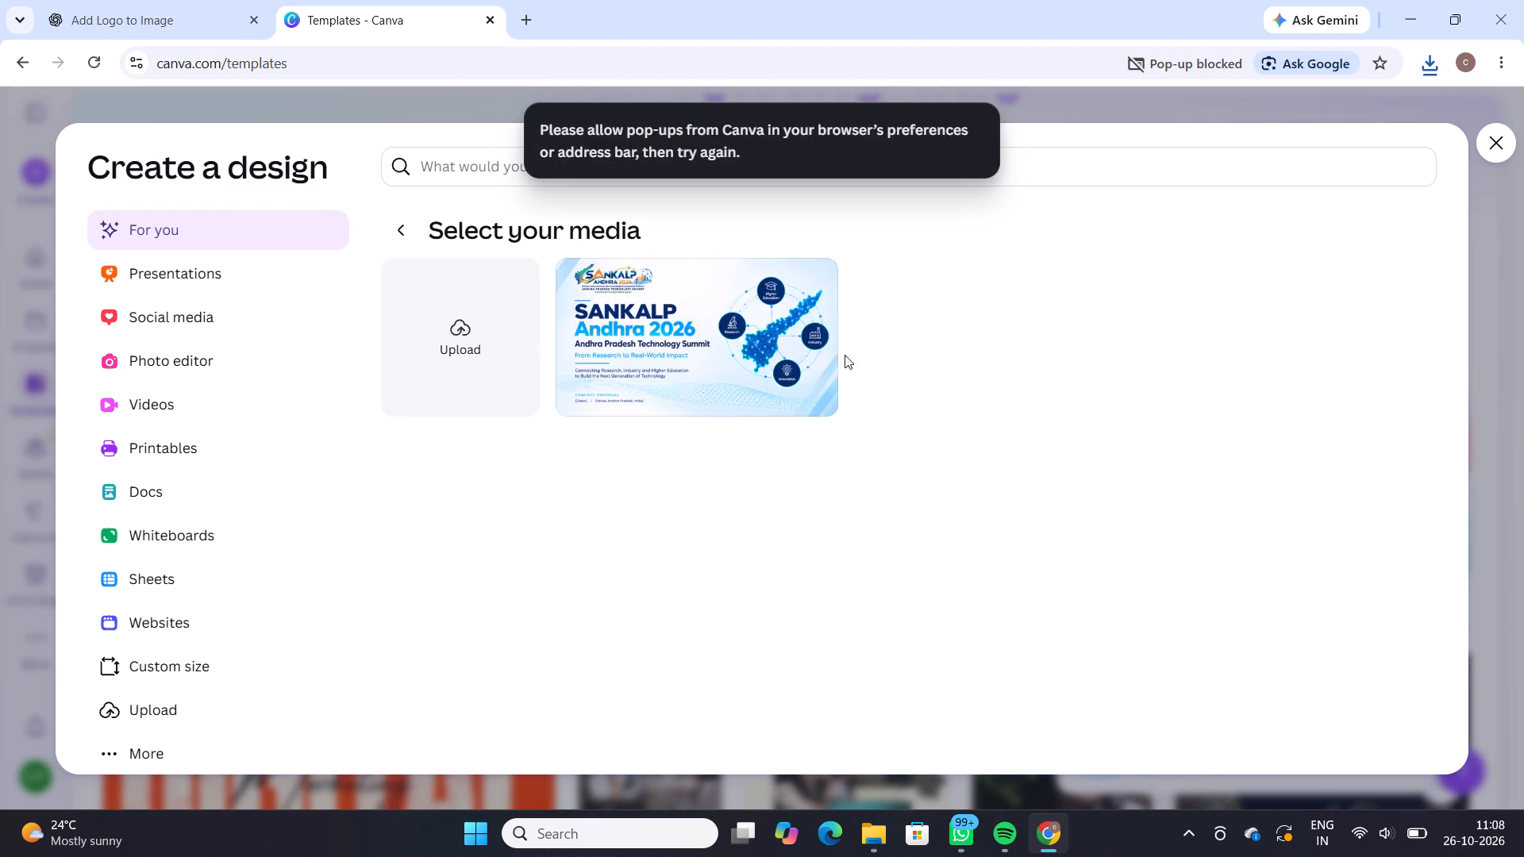
left_click(742, 325)
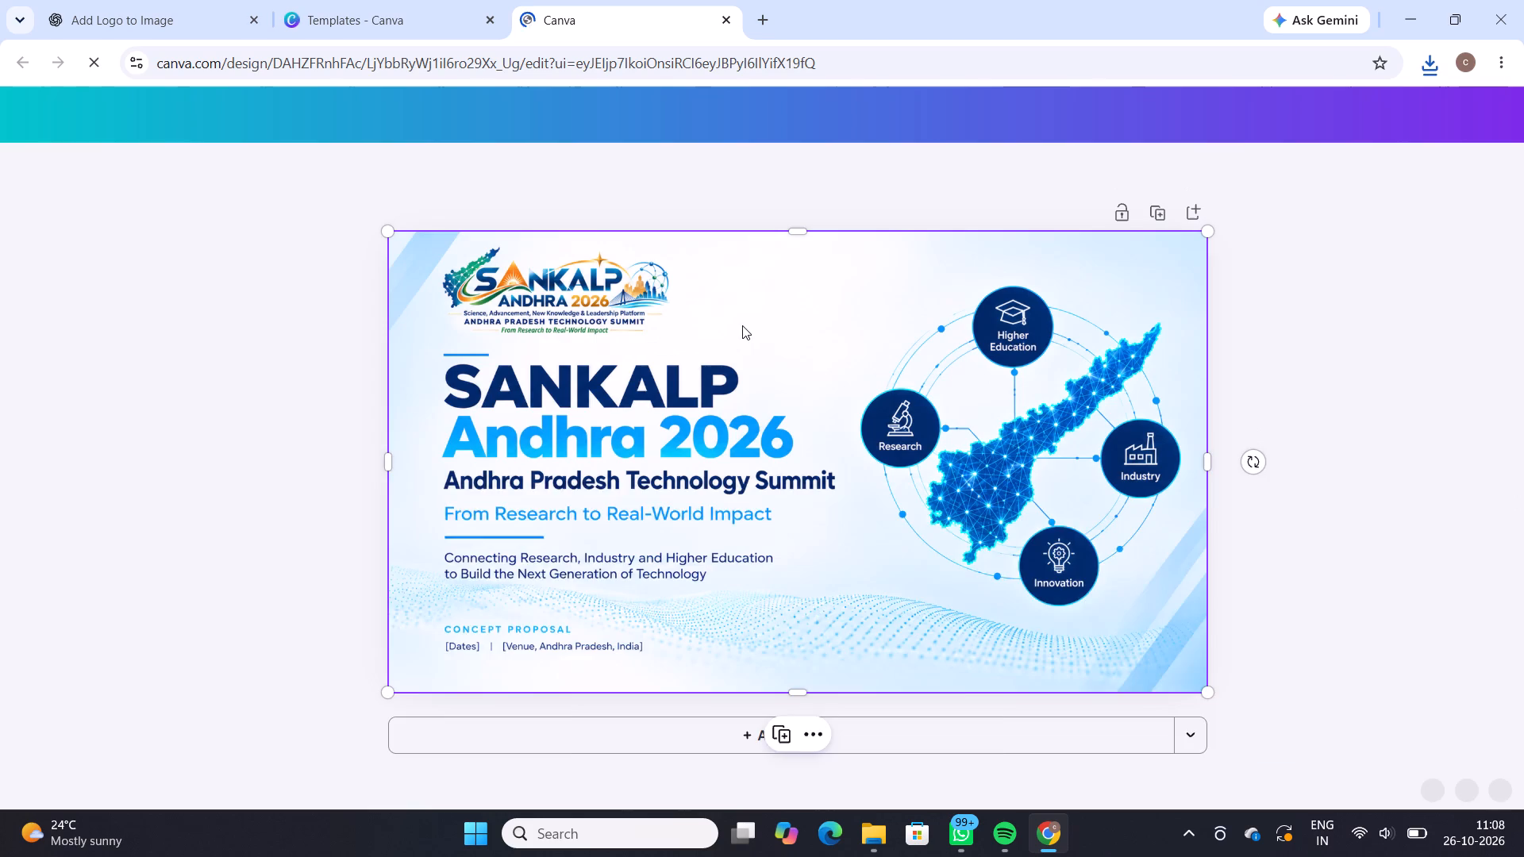
Split the SANKALP Andhra 2026 cover image on the page into editable layers.
left_click(633, 309)
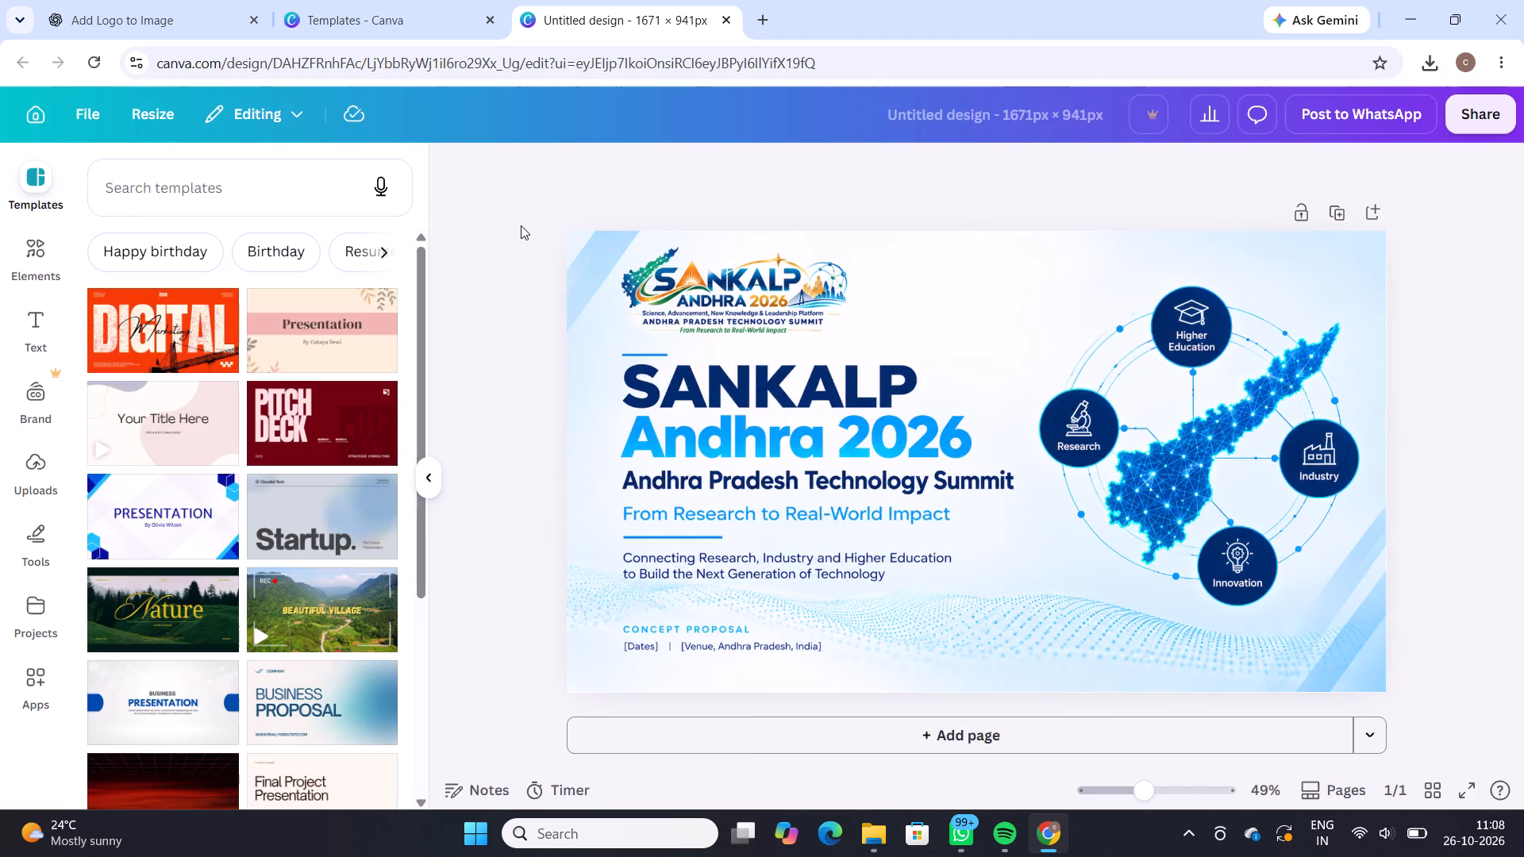
left_click(521, 225)
left_click(769, 381)
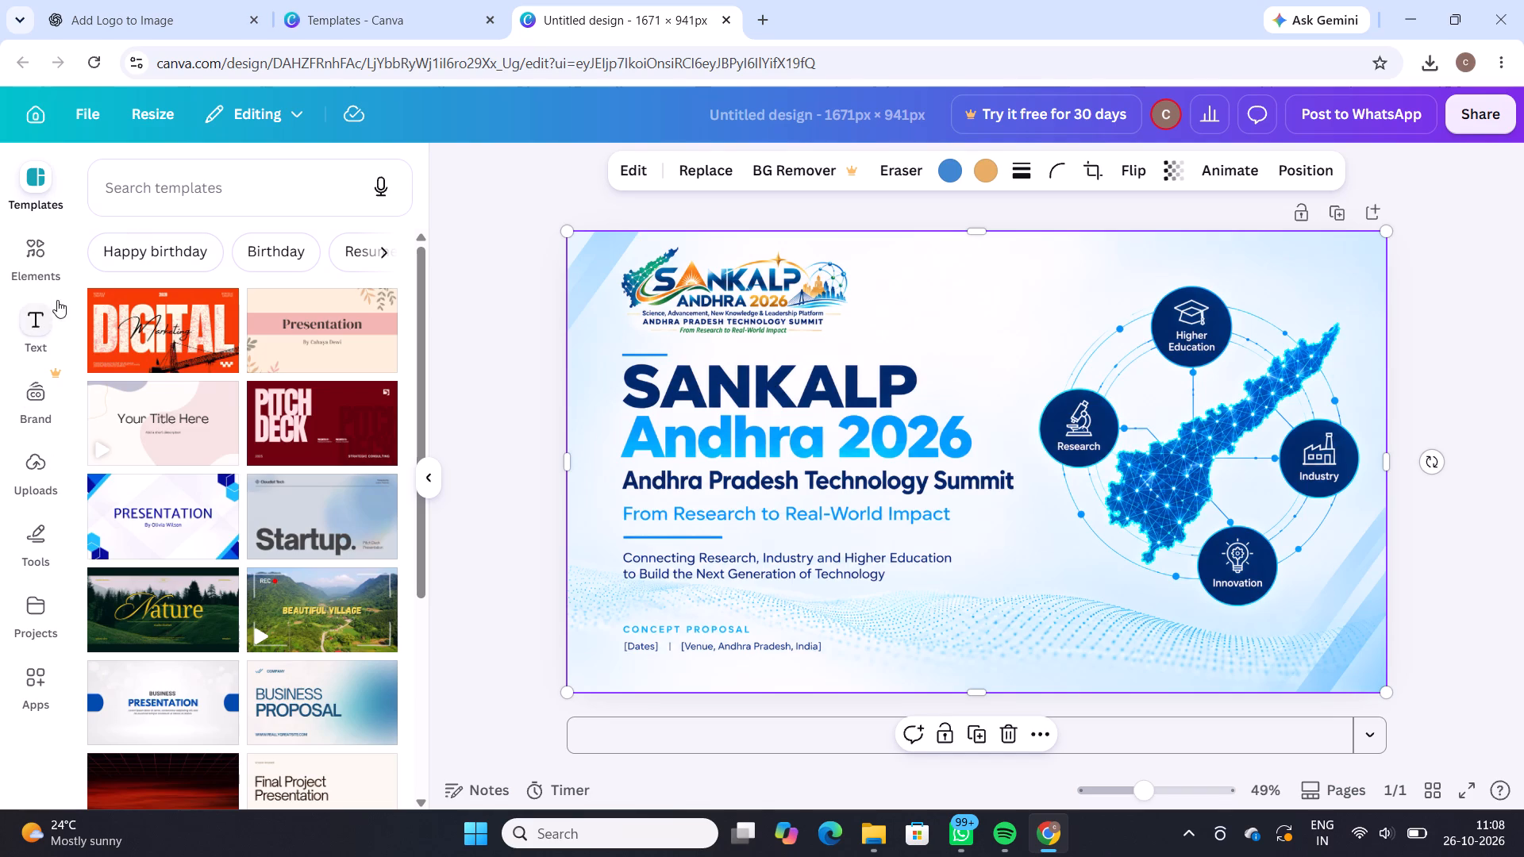
left_click(625, 174)
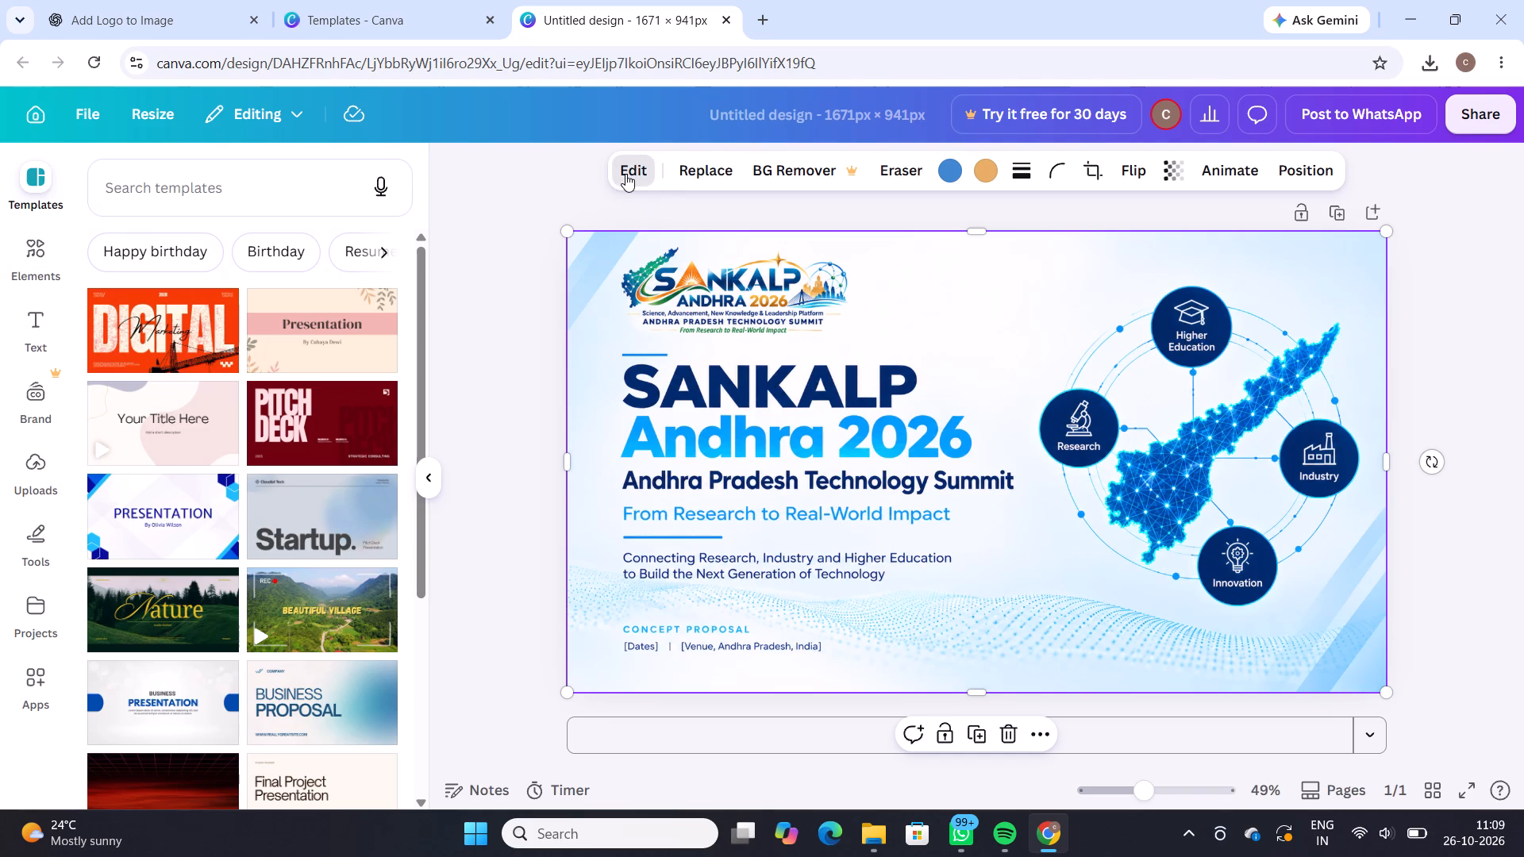
left_click(221, 376)
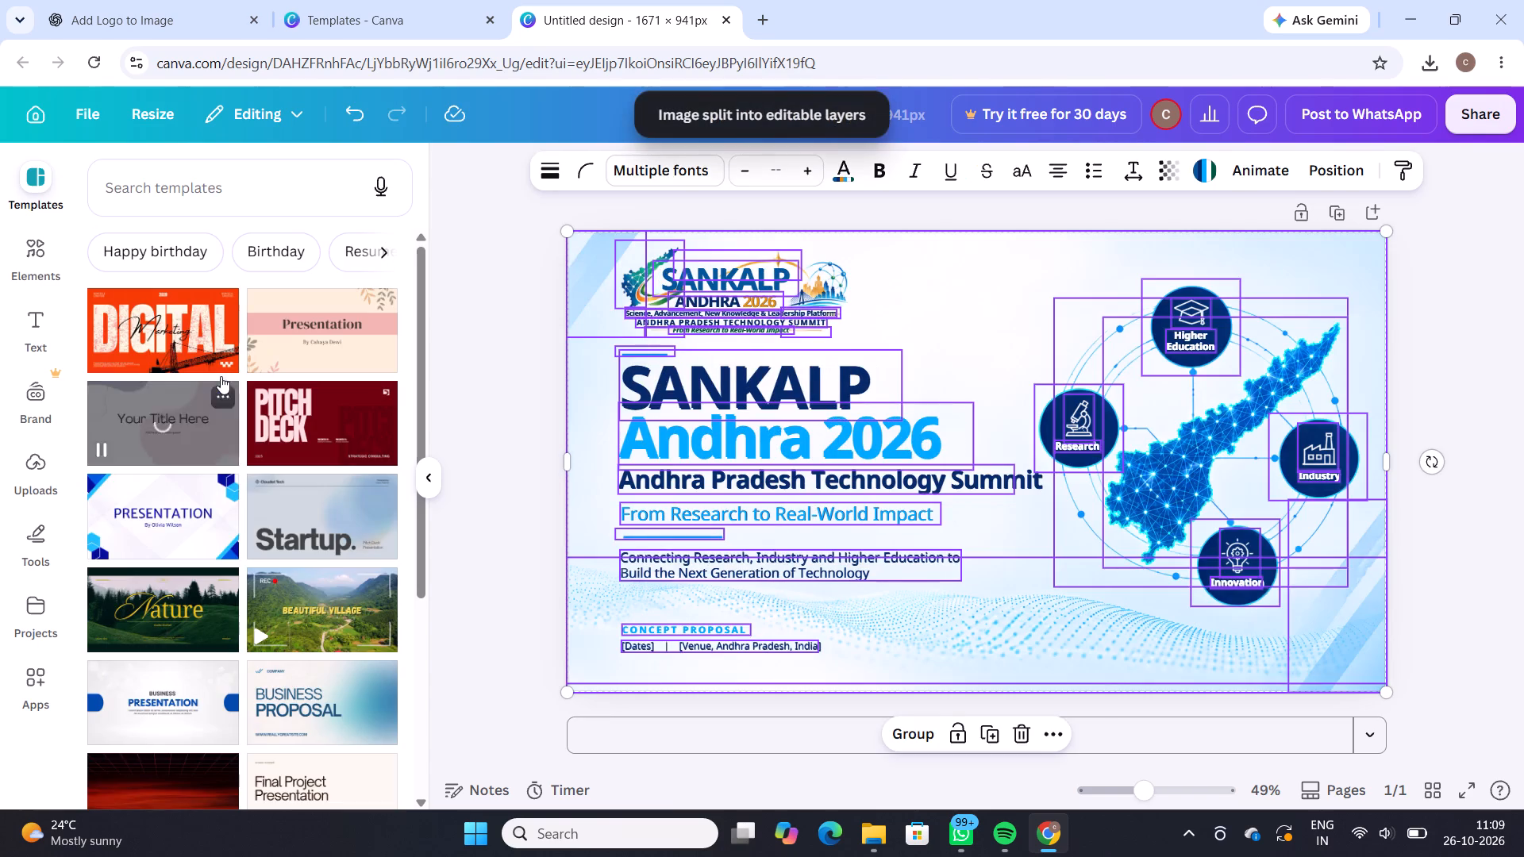
Move the small stray fragment overlapping the end of the logo's "Leadership Platform" tagline away from the logo and delete it.
left_click(536, 326)
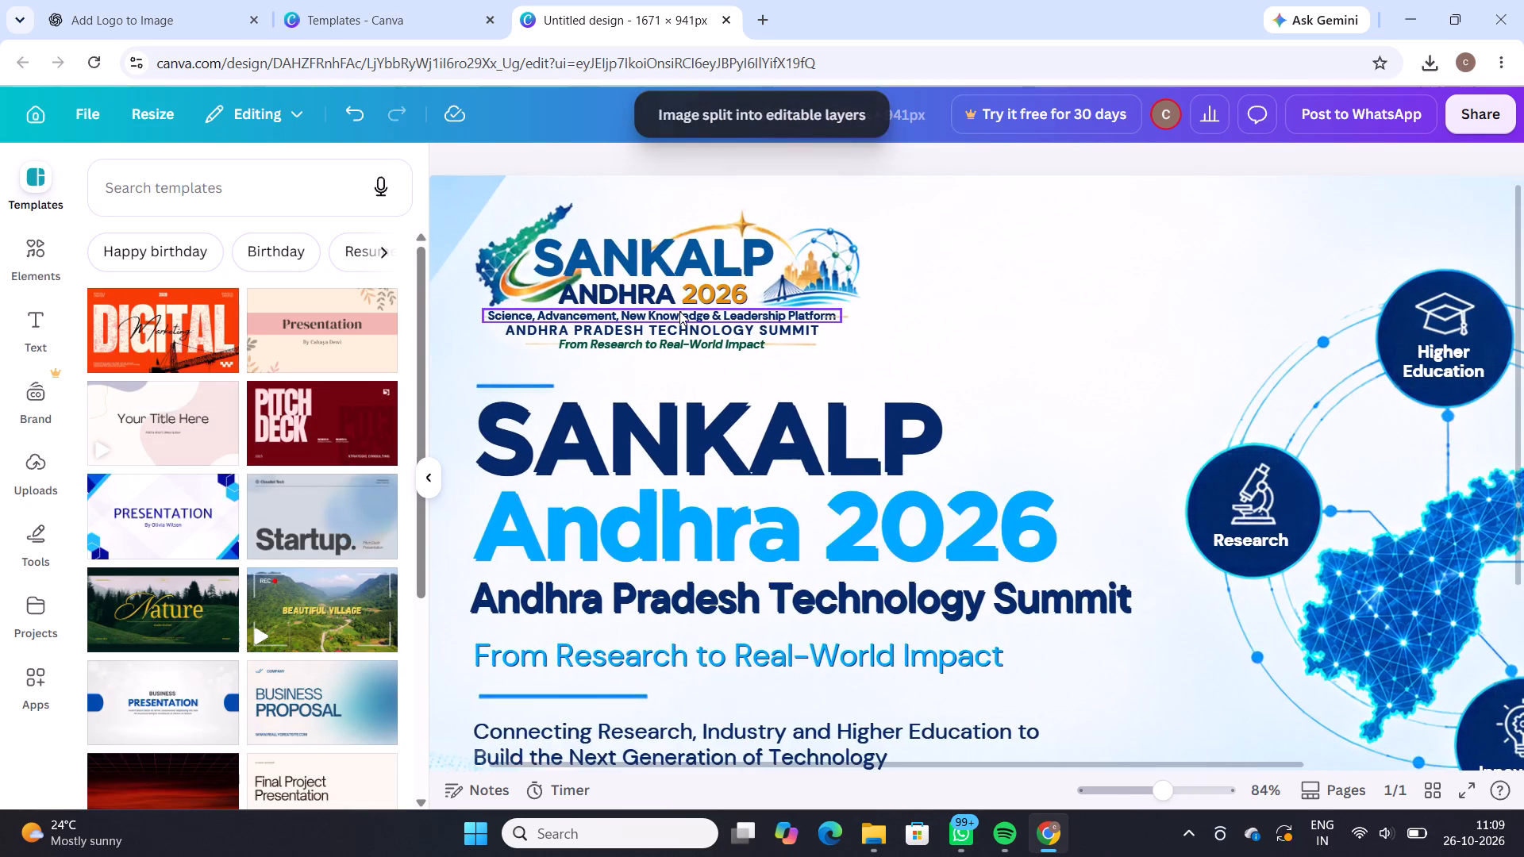
scroll(679, 311, "right", 1)
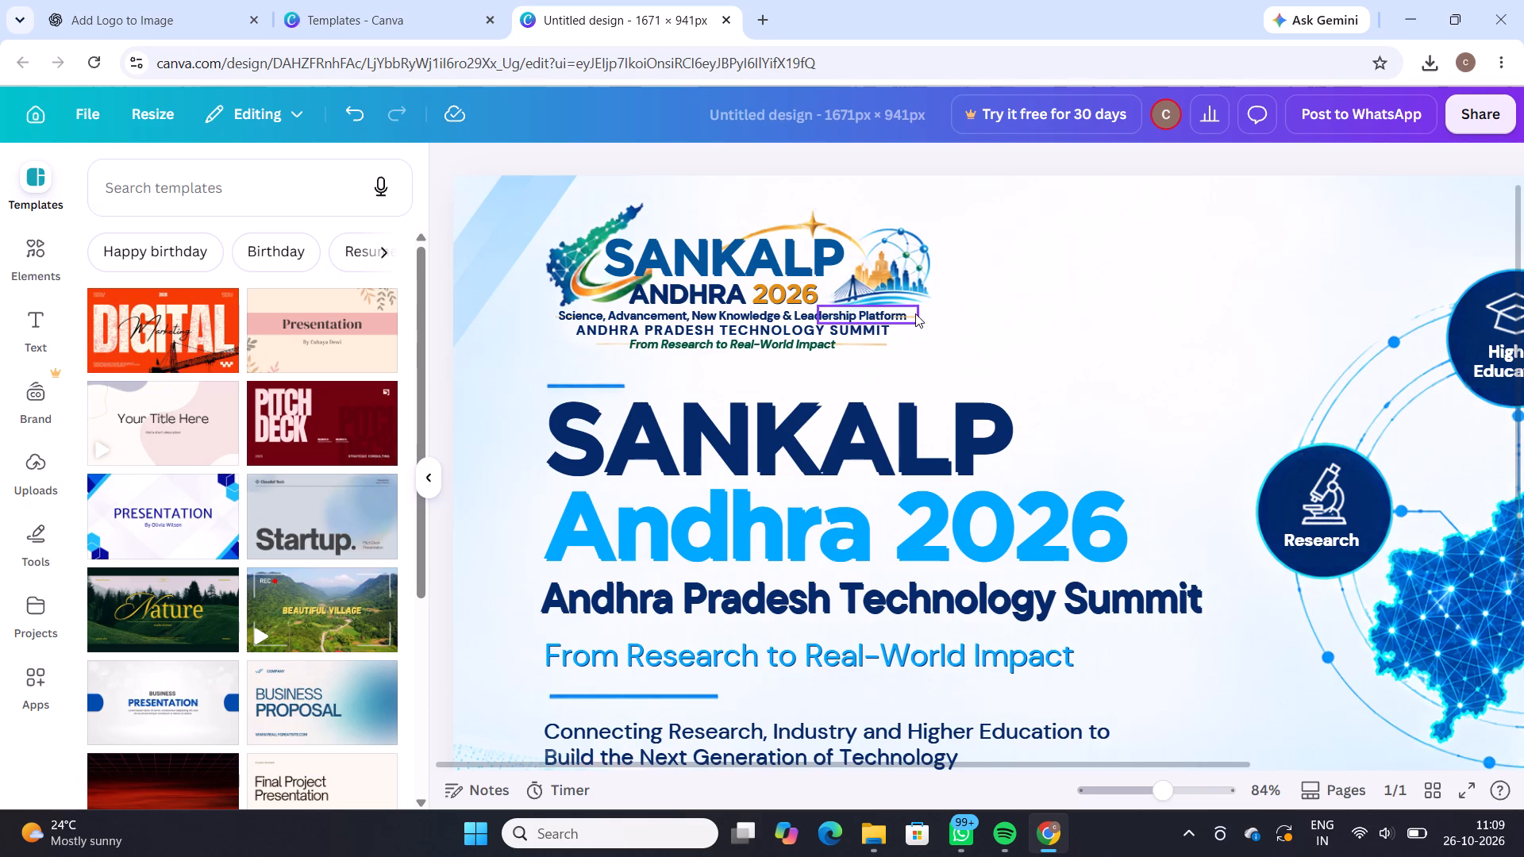
left_click(915, 313)
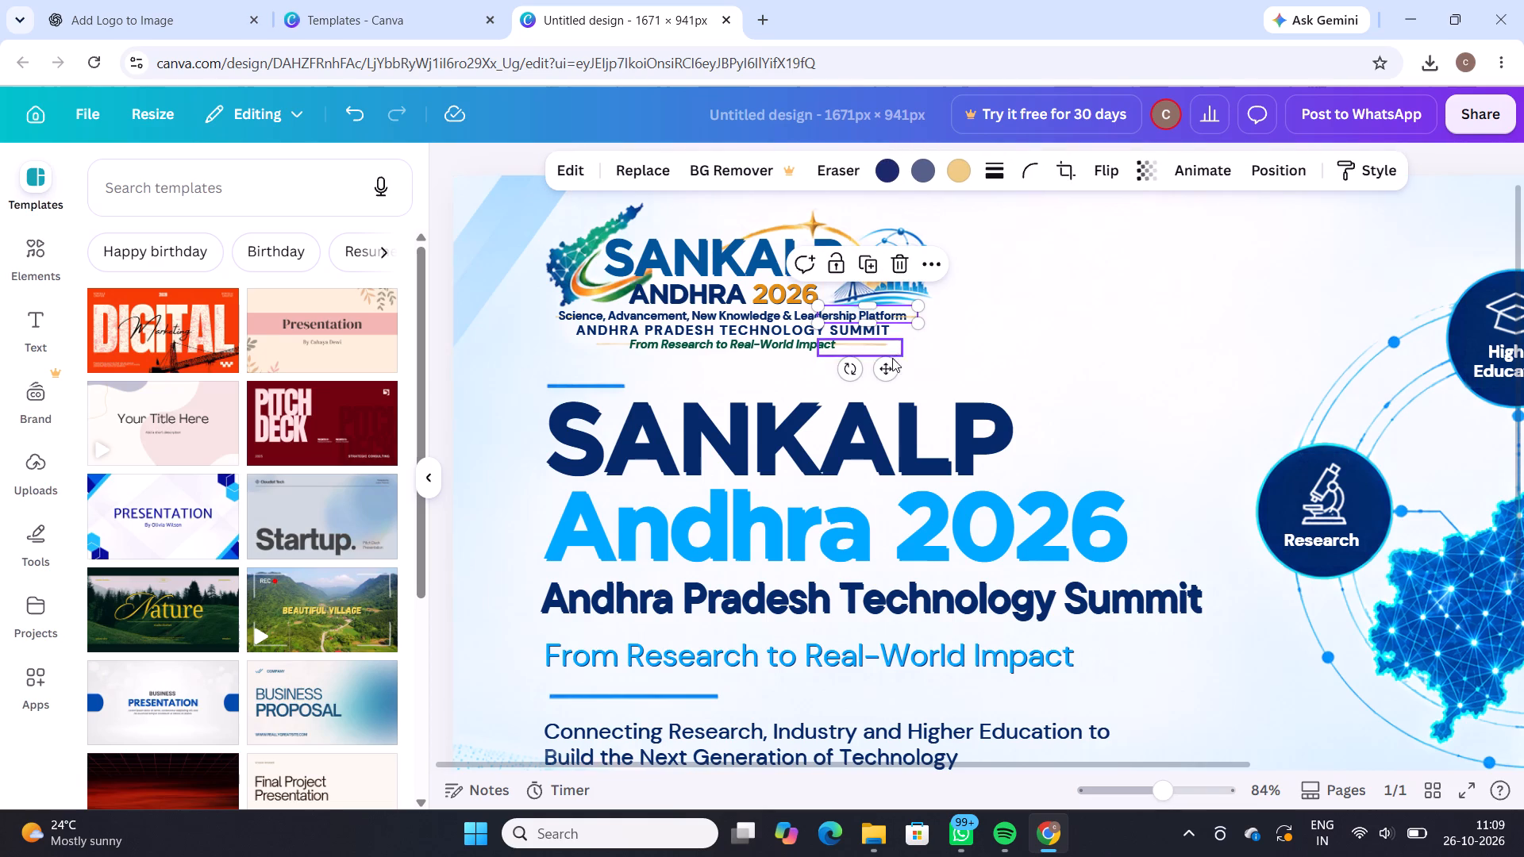
left_click_drag(887, 367, 965, 381)
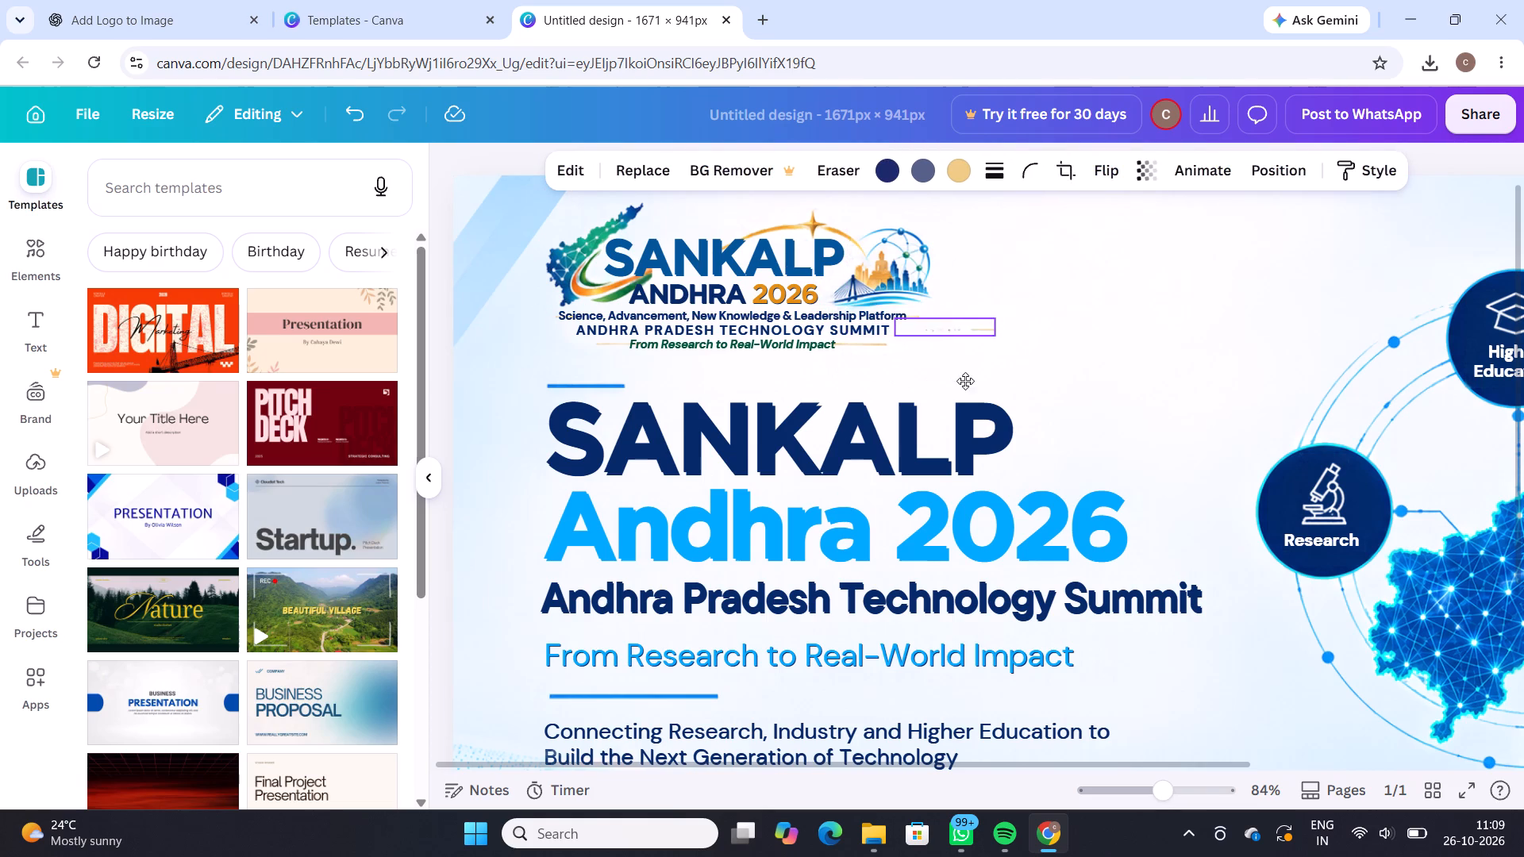
left_click_drag(965, 381, 967, 382)
key("BackSpace")
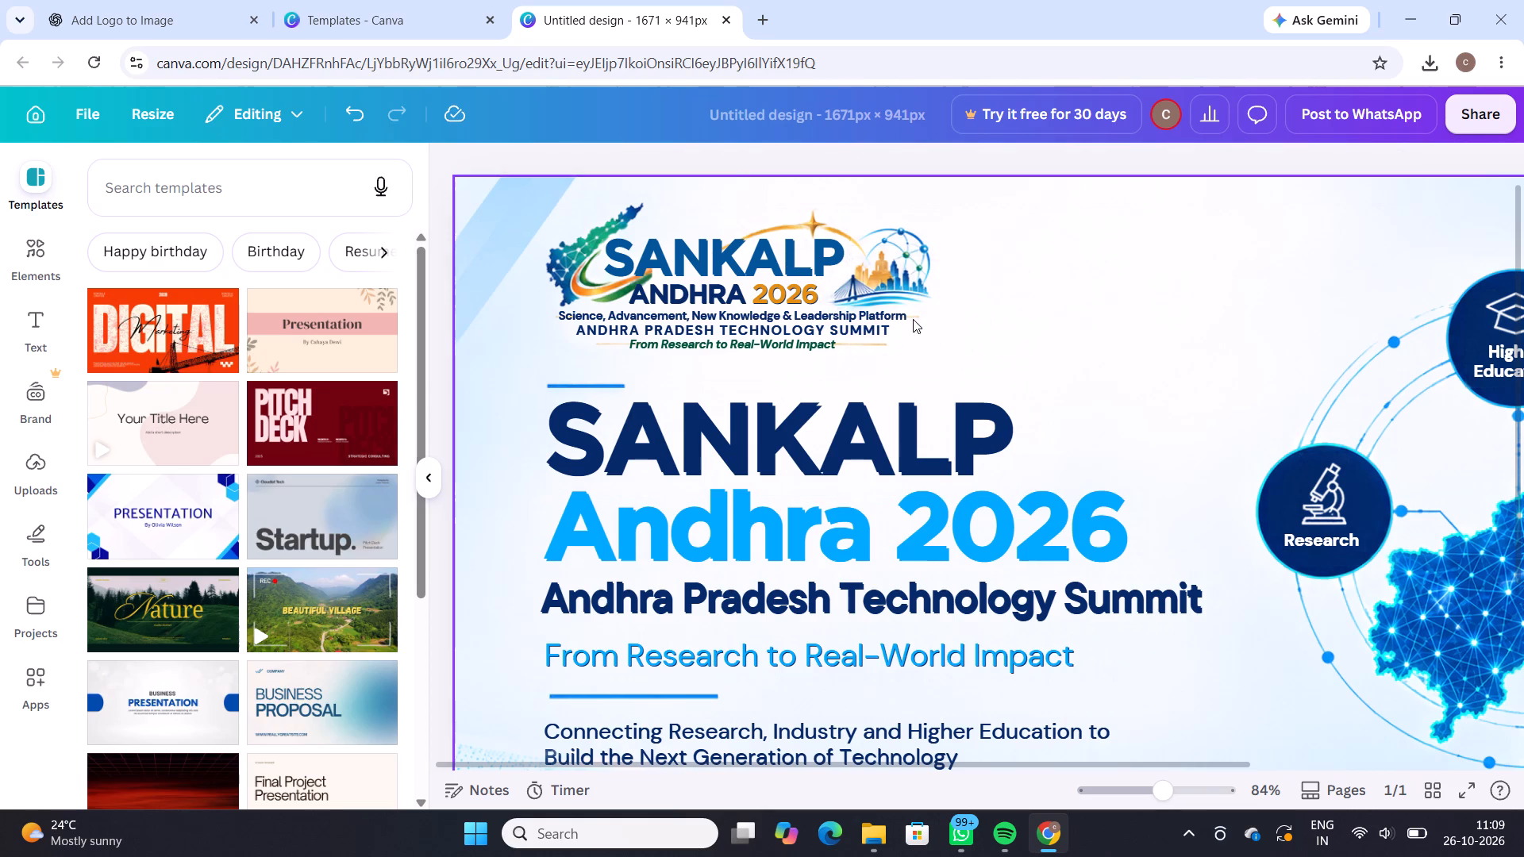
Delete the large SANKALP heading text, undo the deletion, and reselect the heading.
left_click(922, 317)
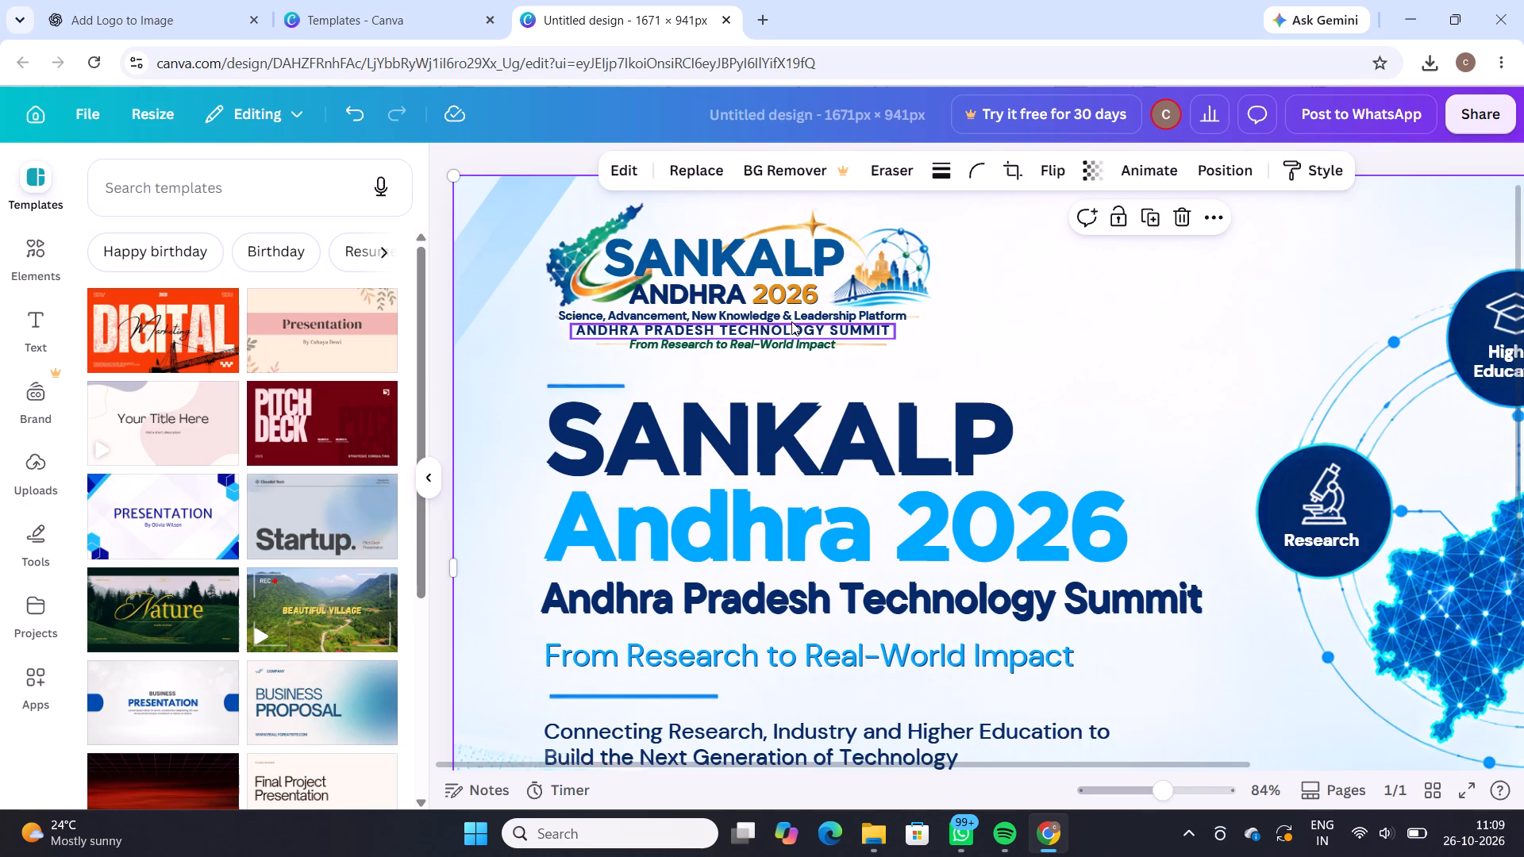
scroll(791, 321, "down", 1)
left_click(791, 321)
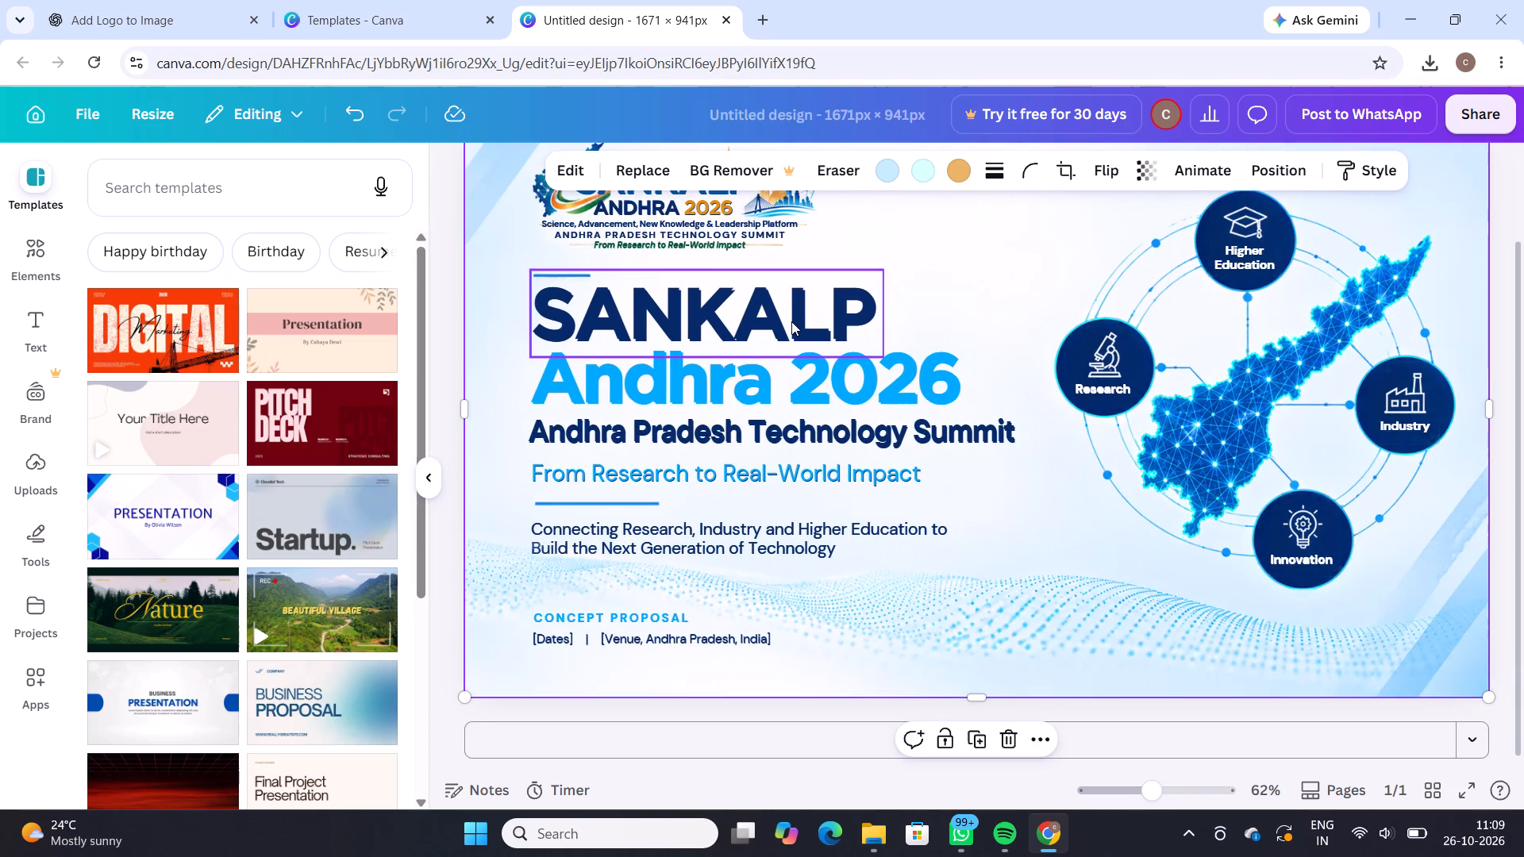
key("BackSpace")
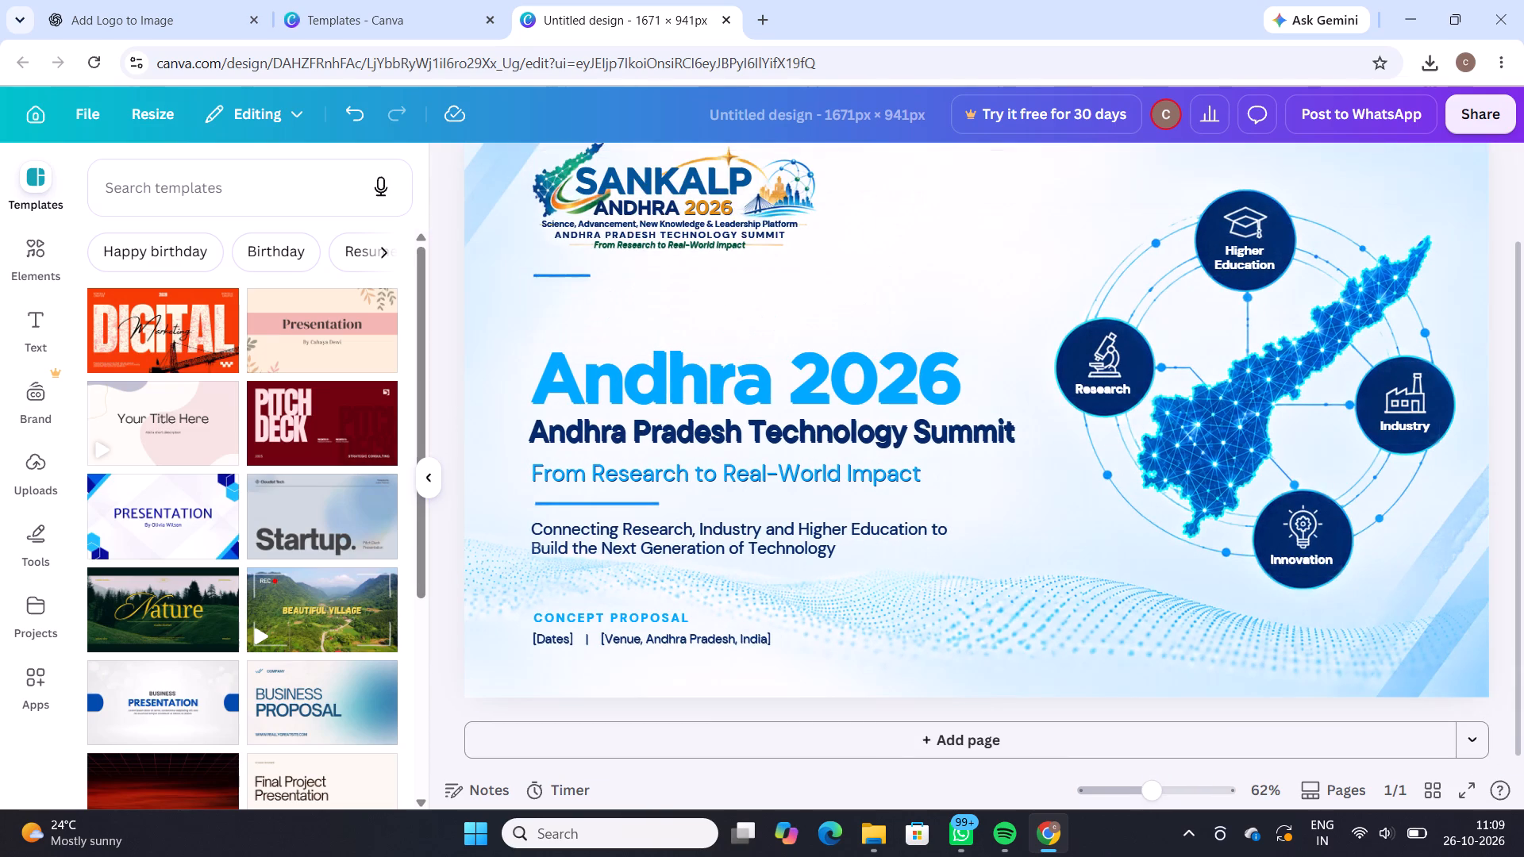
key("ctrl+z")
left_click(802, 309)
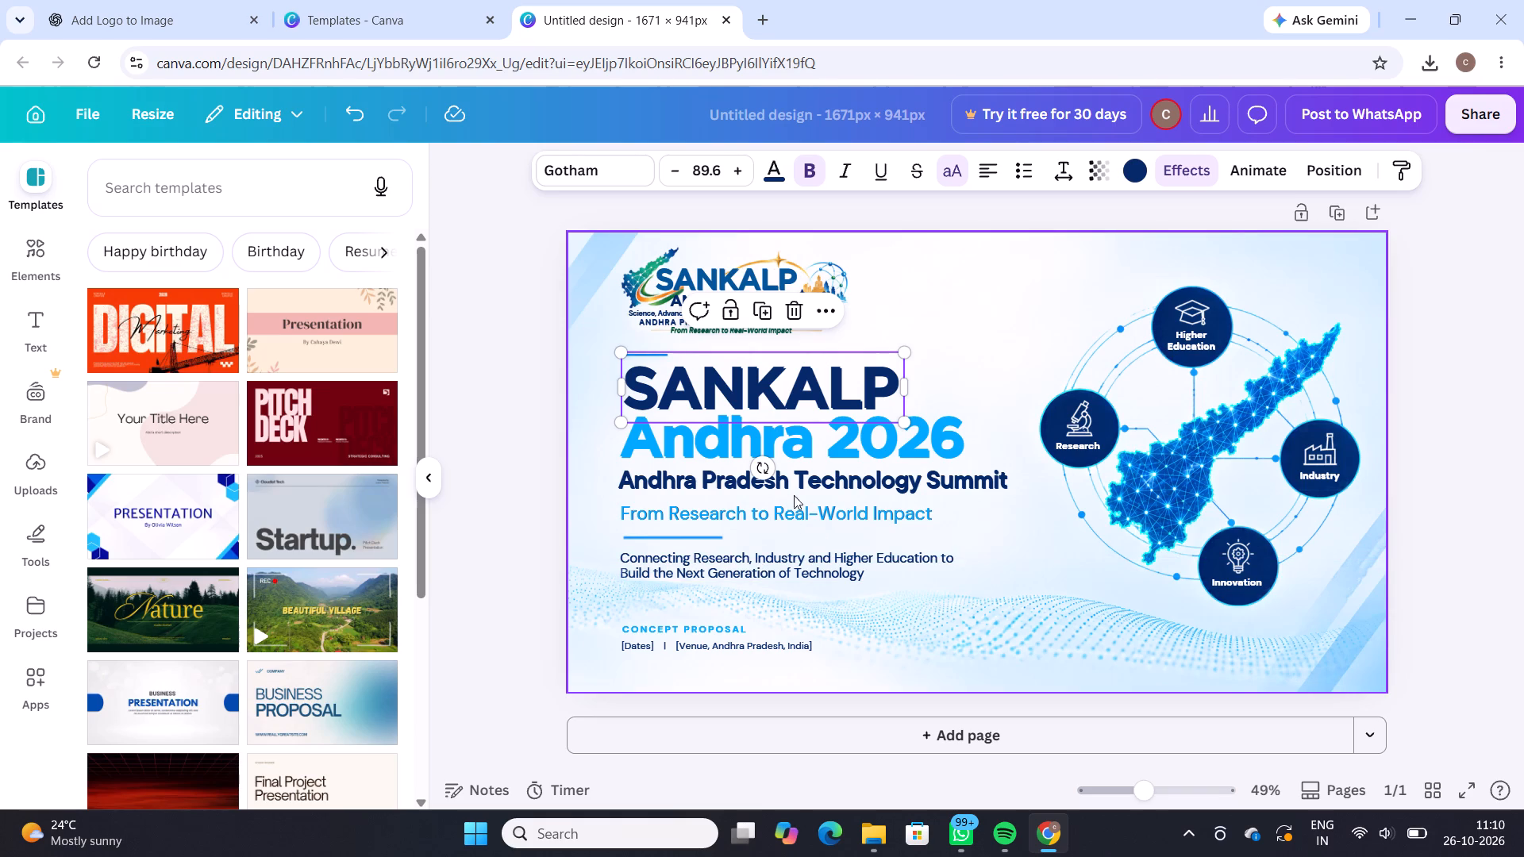
Group all the layers of the cover design into one object and copy the group.
scroll(795, 575, "right", 1)
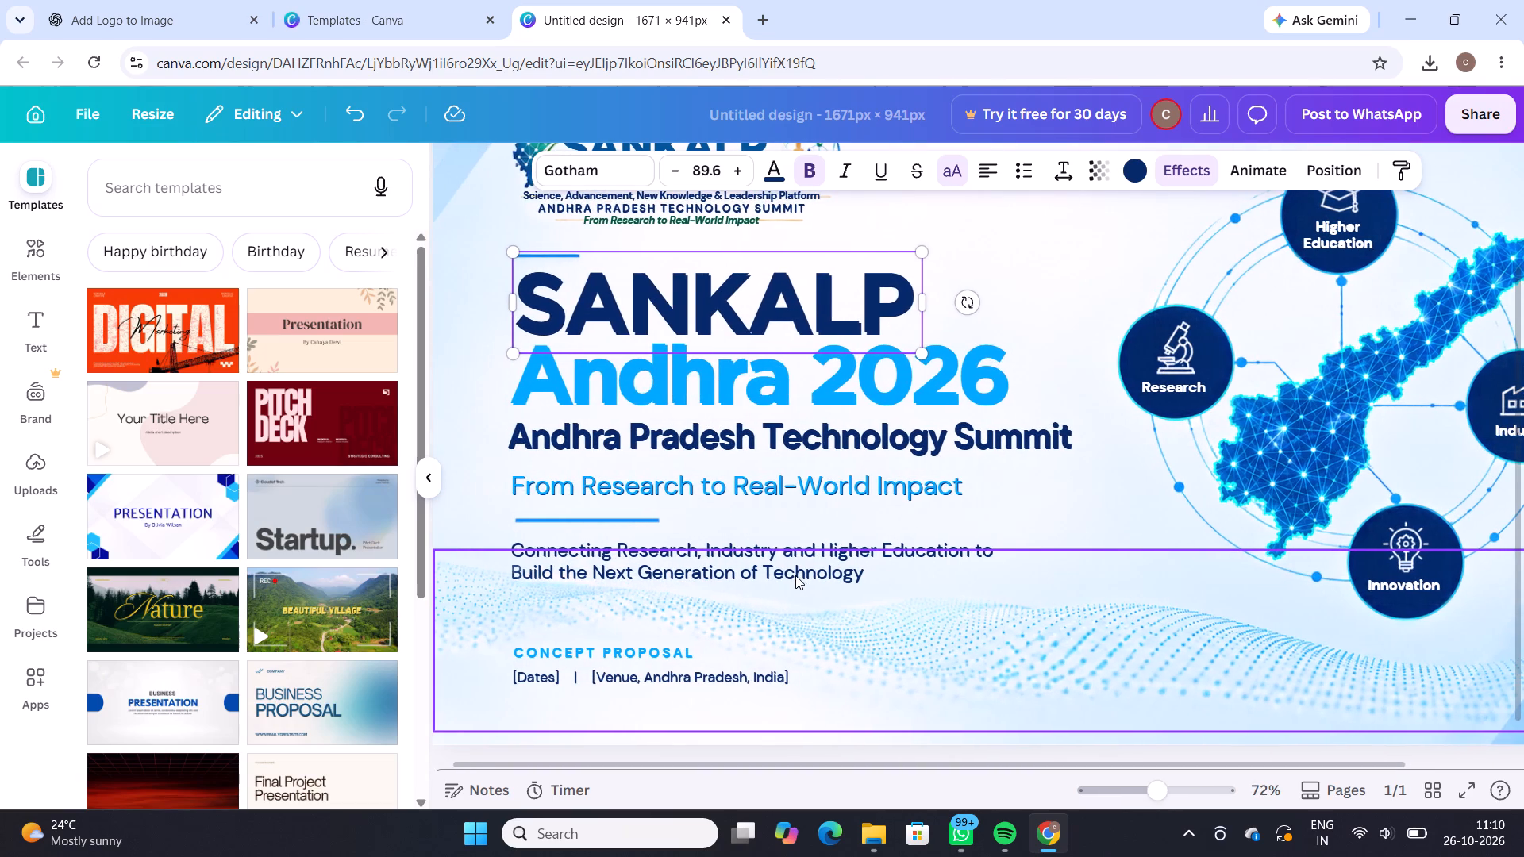
scroll(749, 580, "up", 1)
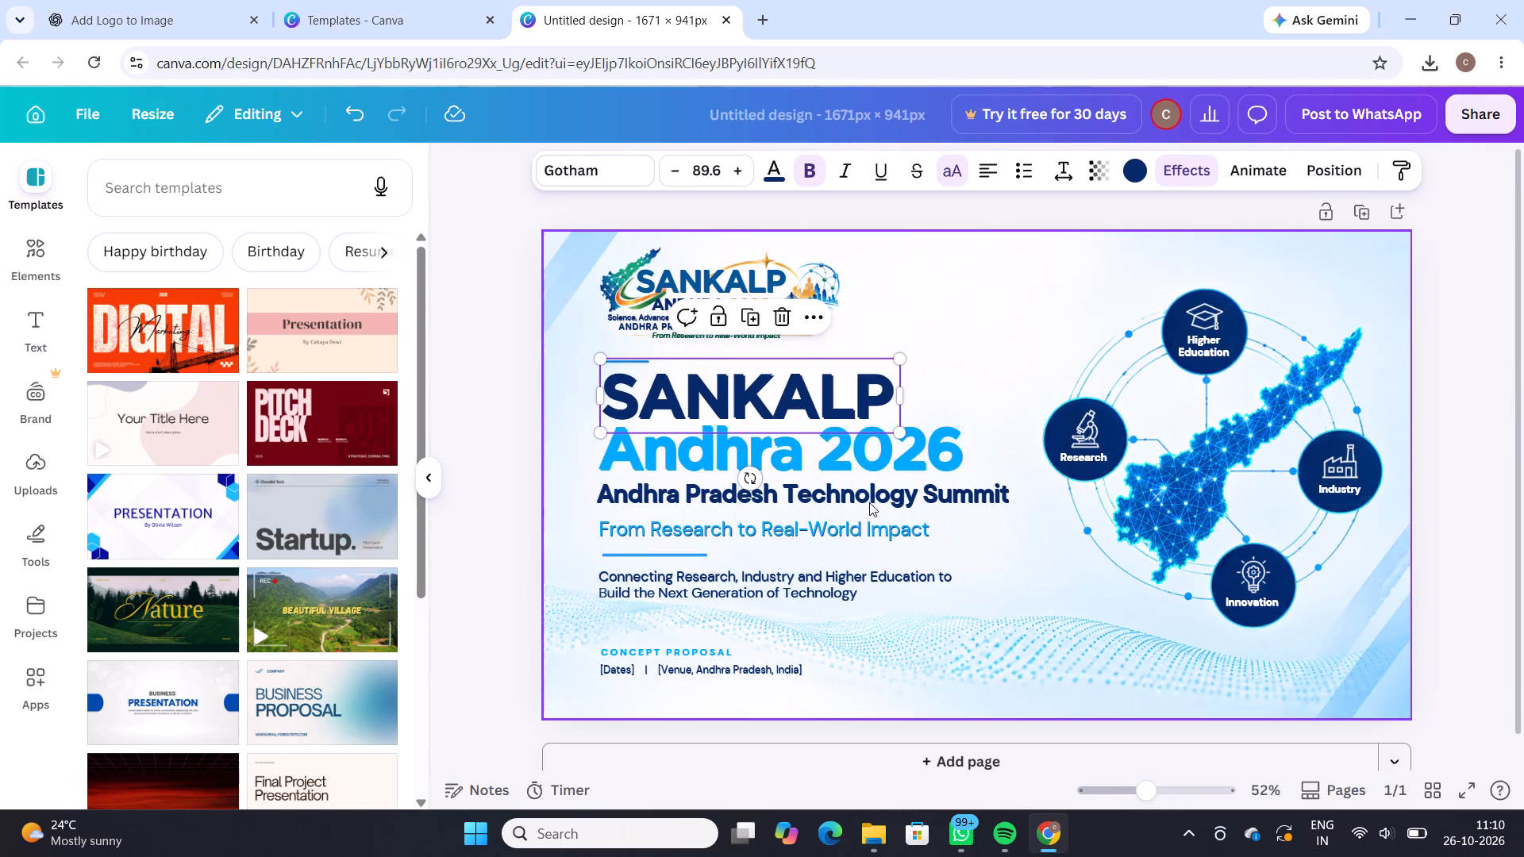
scroll(837, 516, "down", 1)
scroll(860, 537, "up", 1)
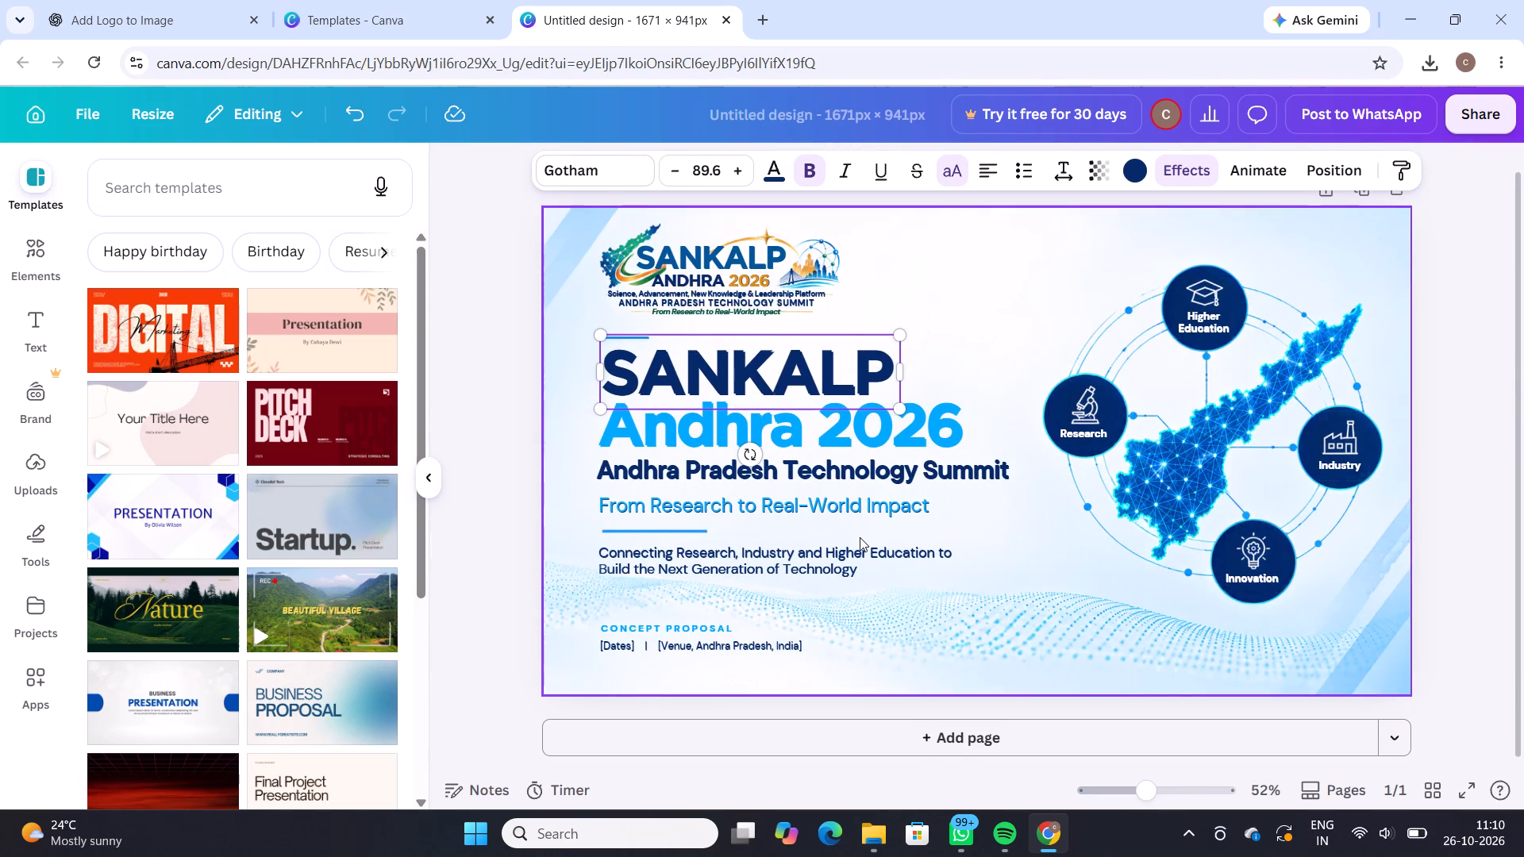
scroll(860, 537, "up", 1)
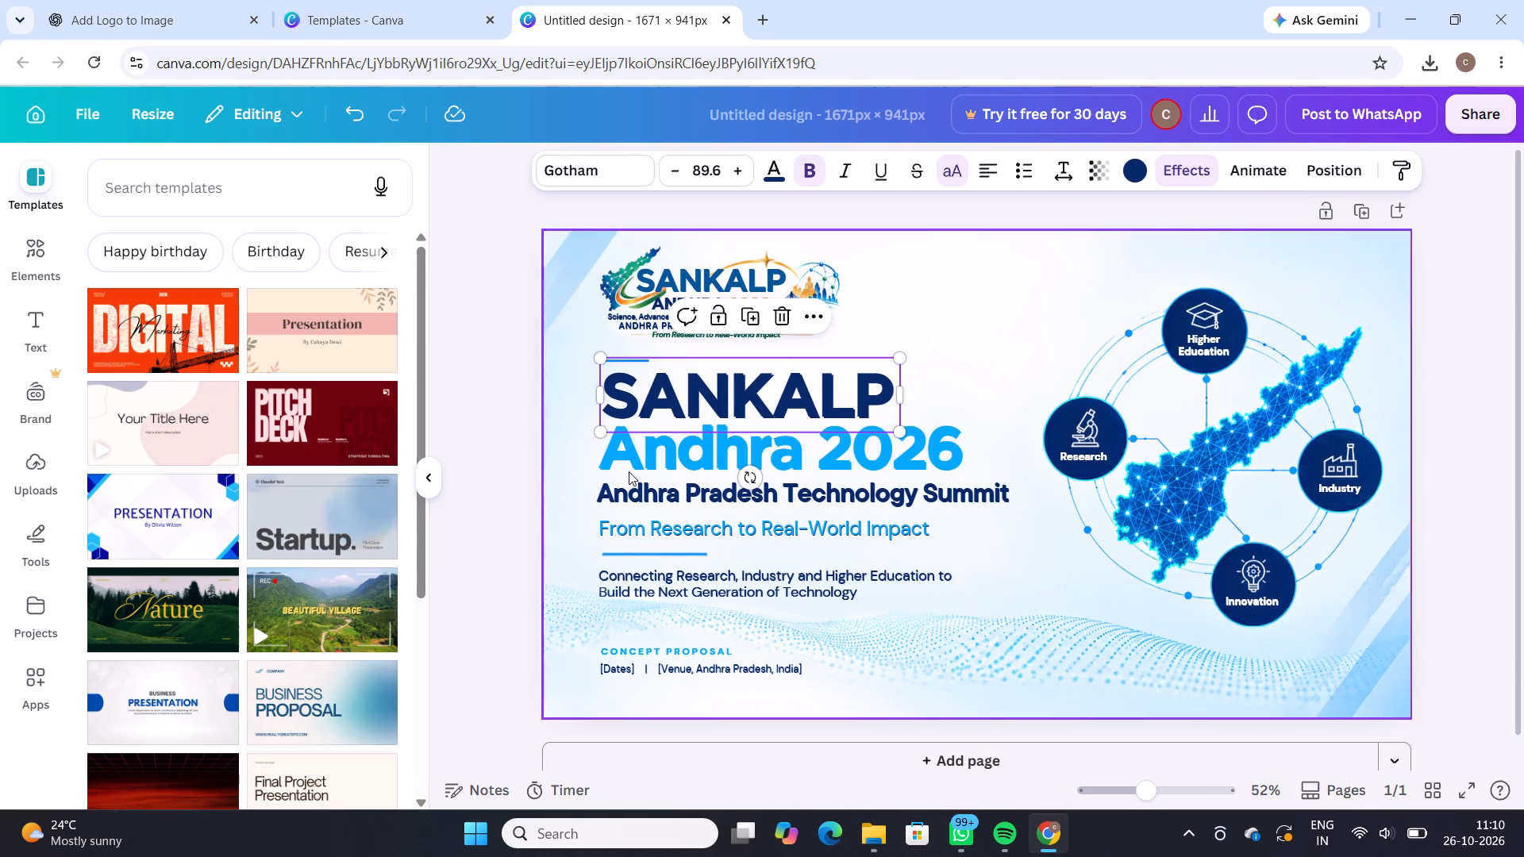
left_click(510, 301)
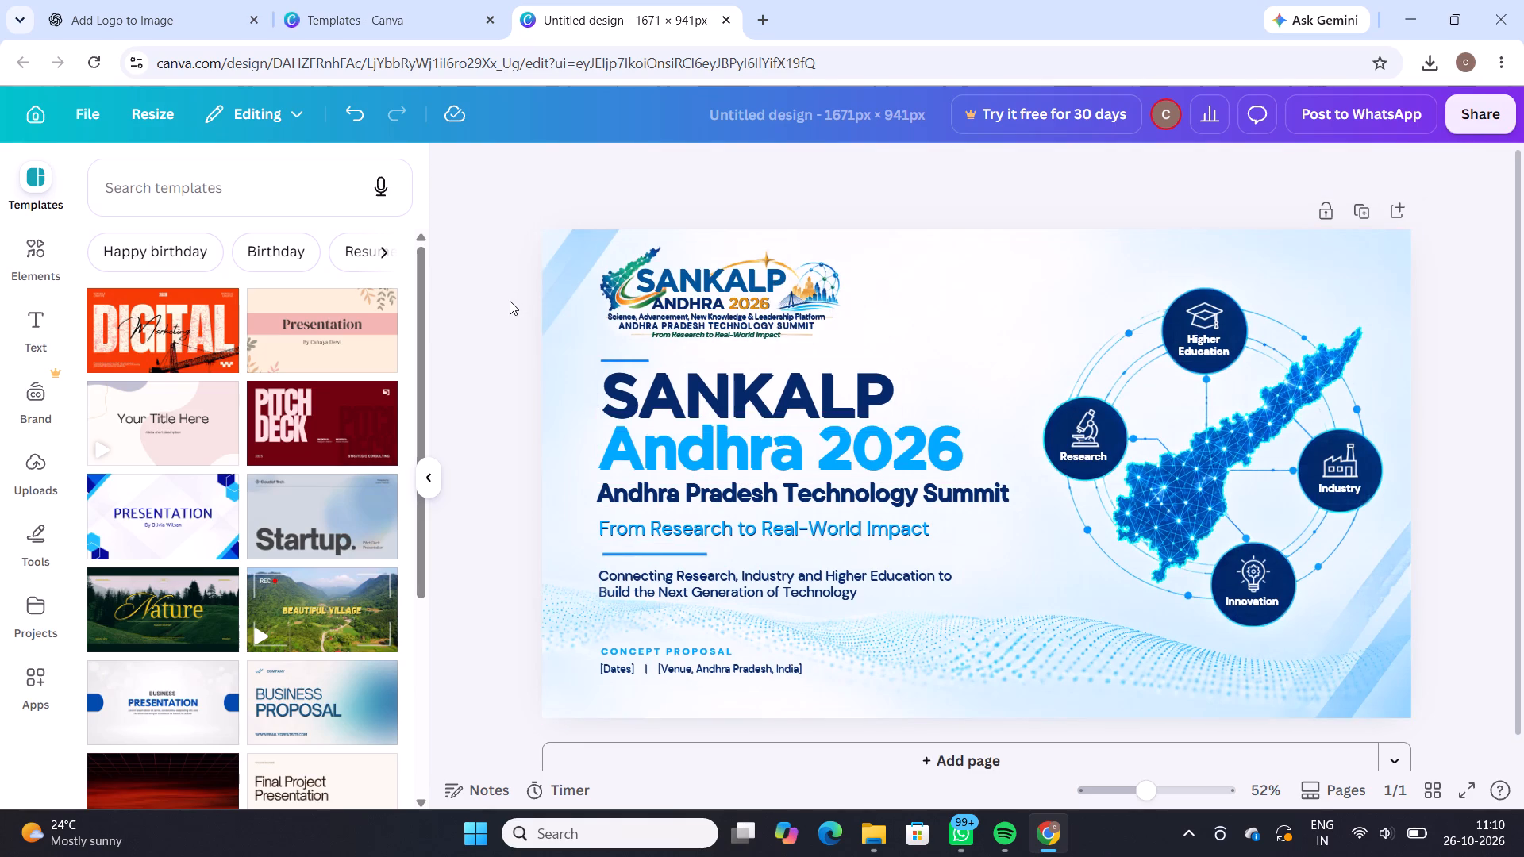
key("ctrl+a")
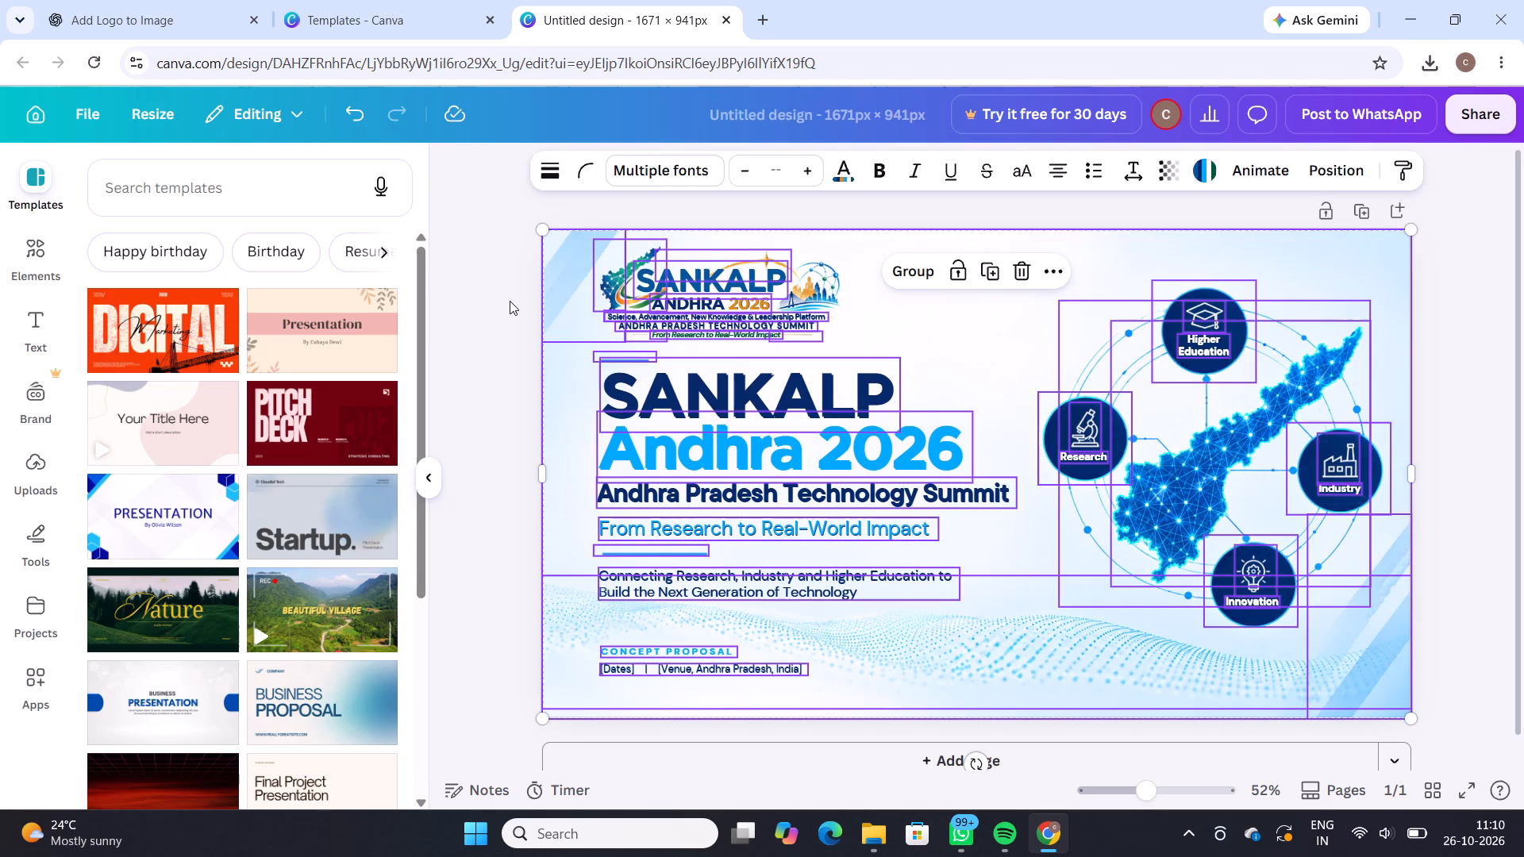
left_click(921, 270)
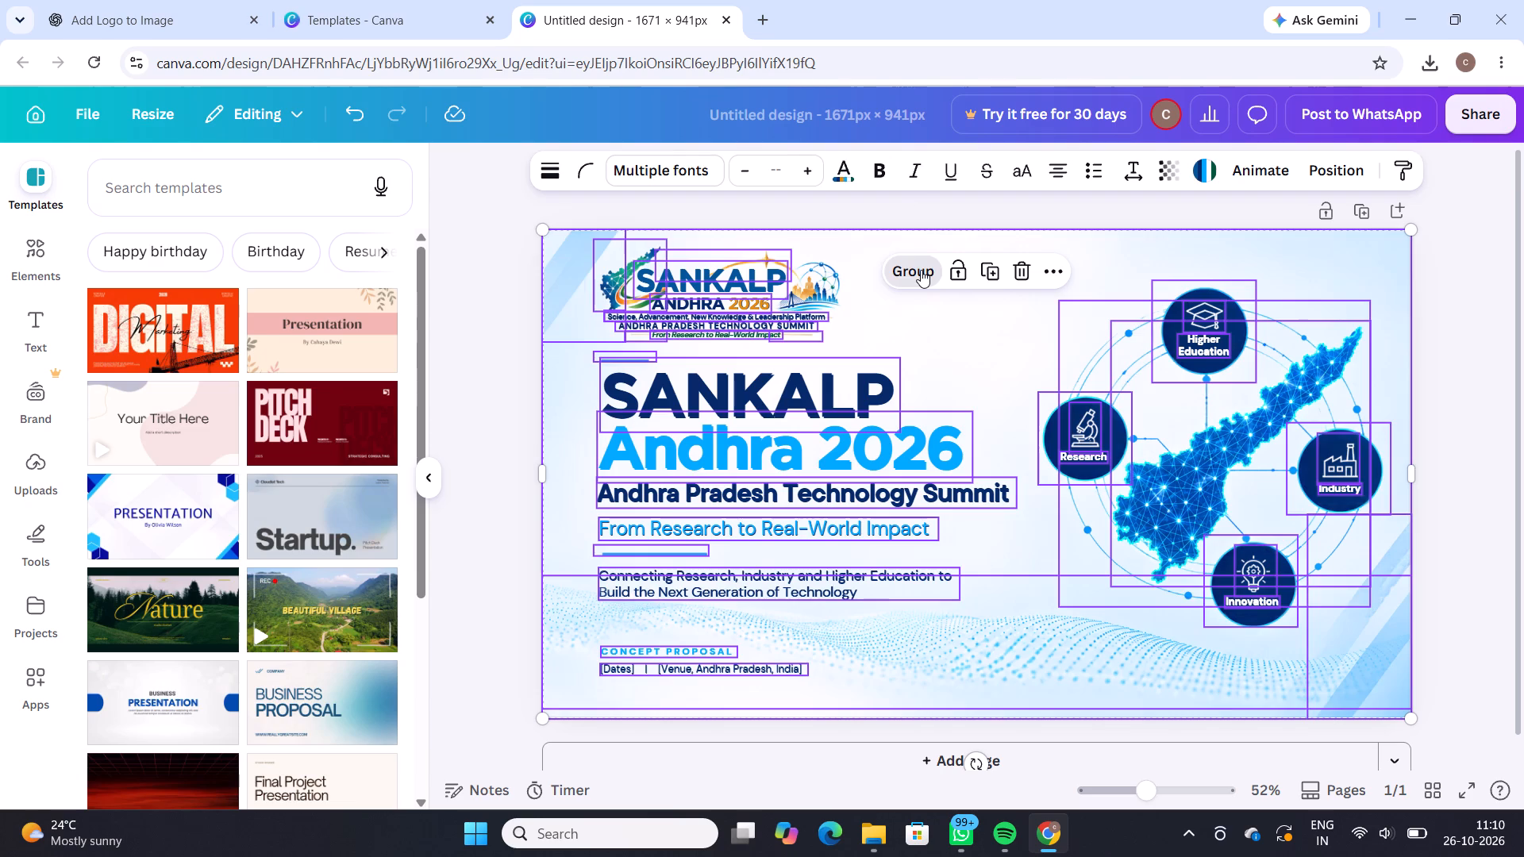
left_click(1072, 264)
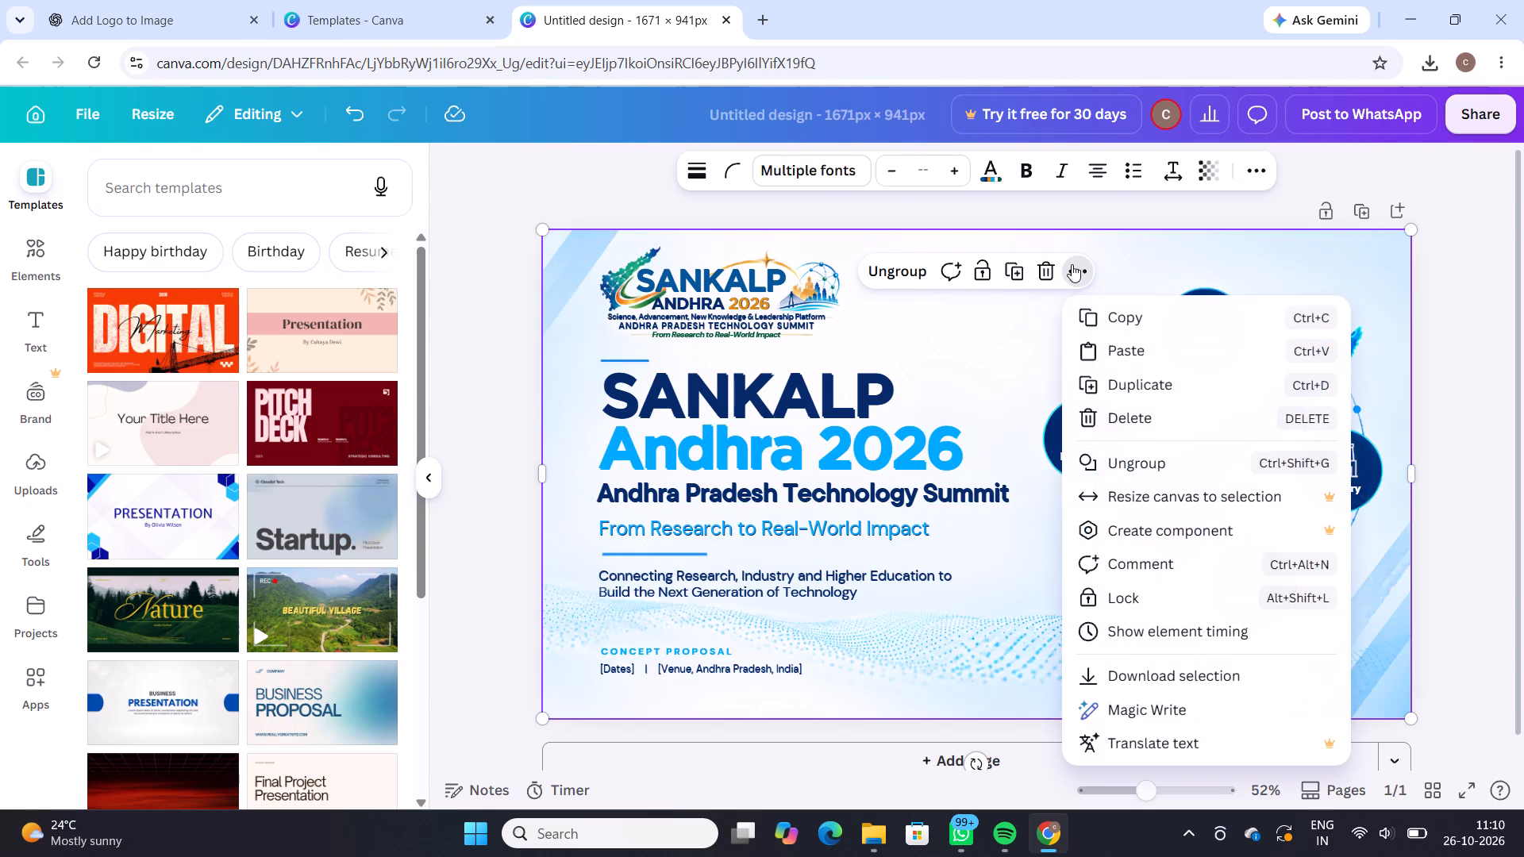
left_click(1110, 321)
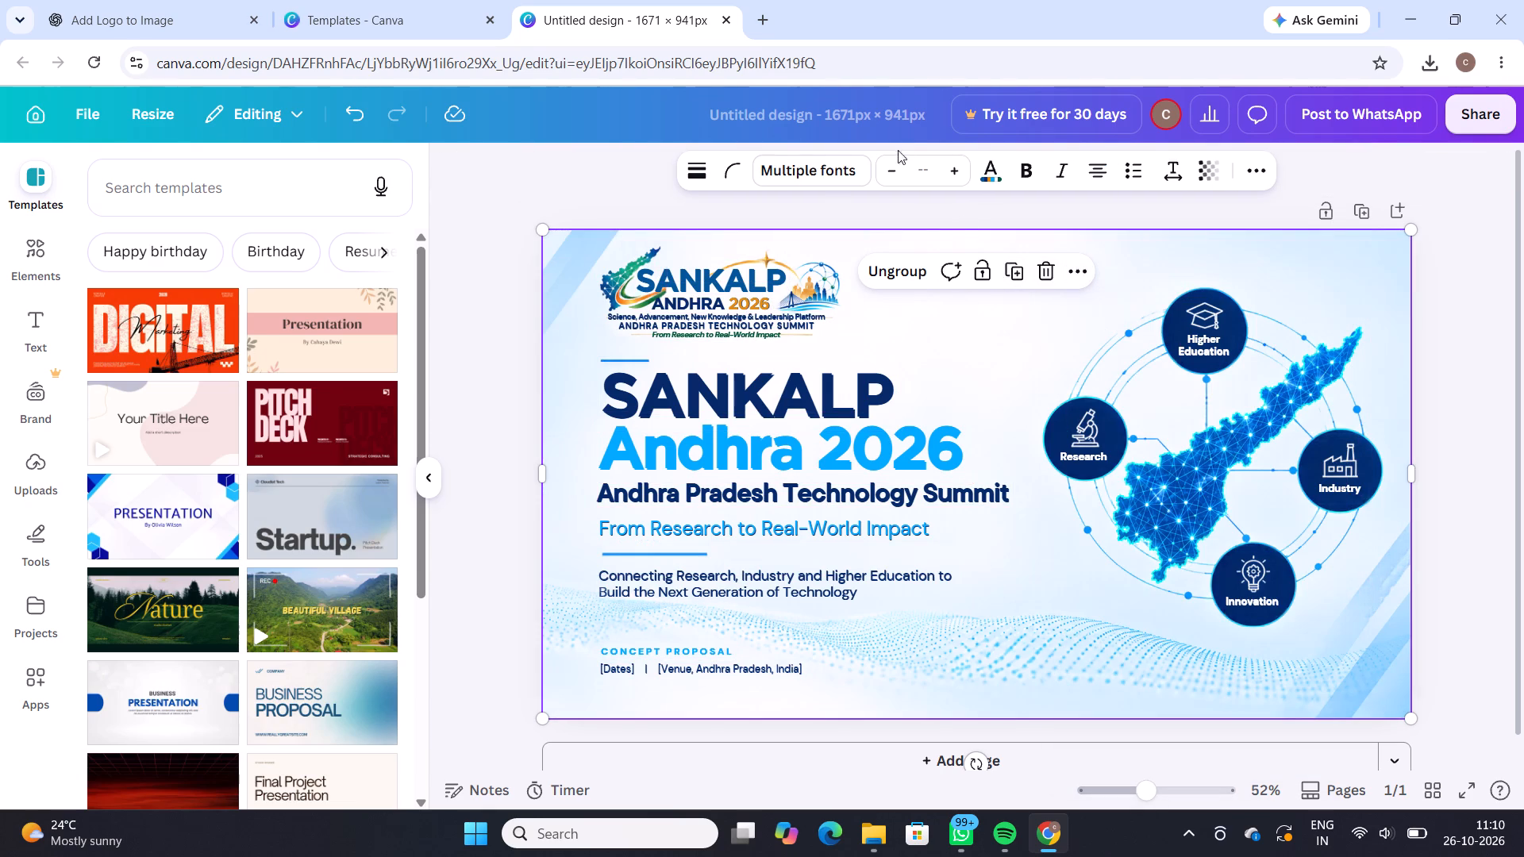
Minimise the current browser window and open a new Google Chrome window with the Muskan profile.
left_click(1393, 17)
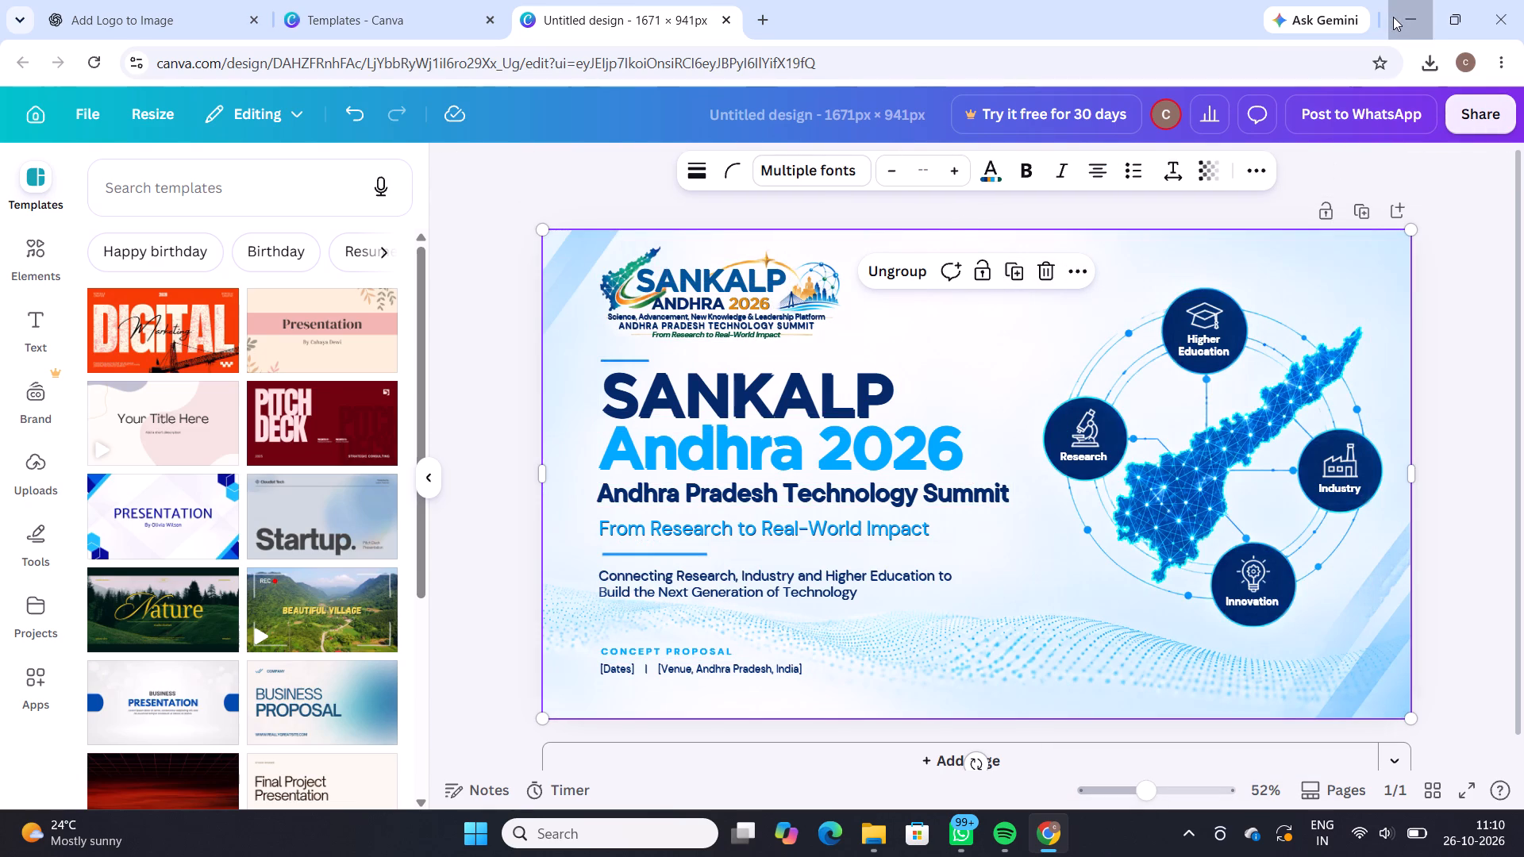
left_click(1393, 17)
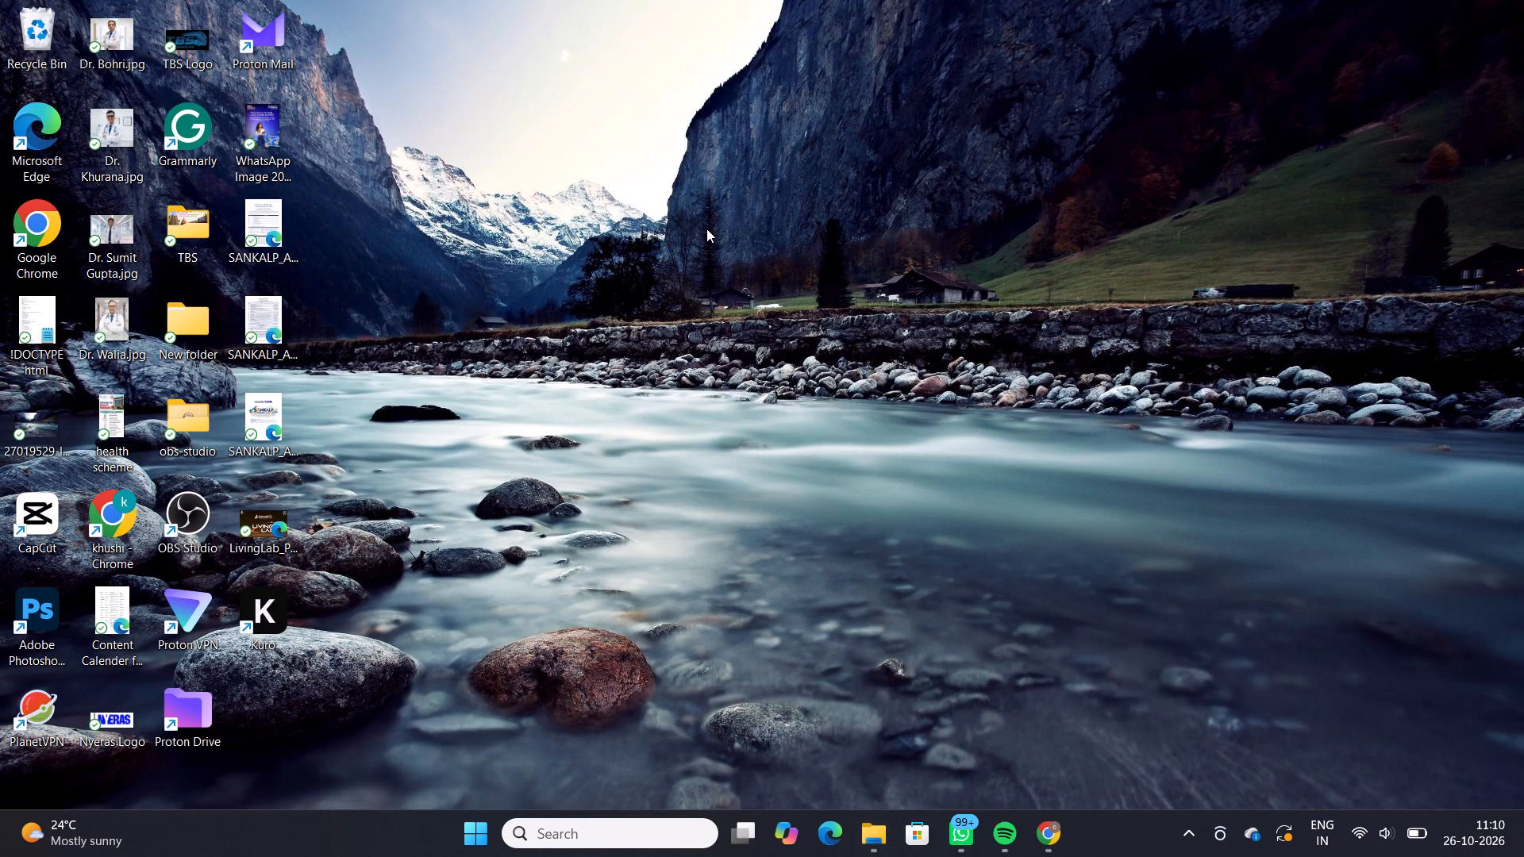
double_click(40, 209)
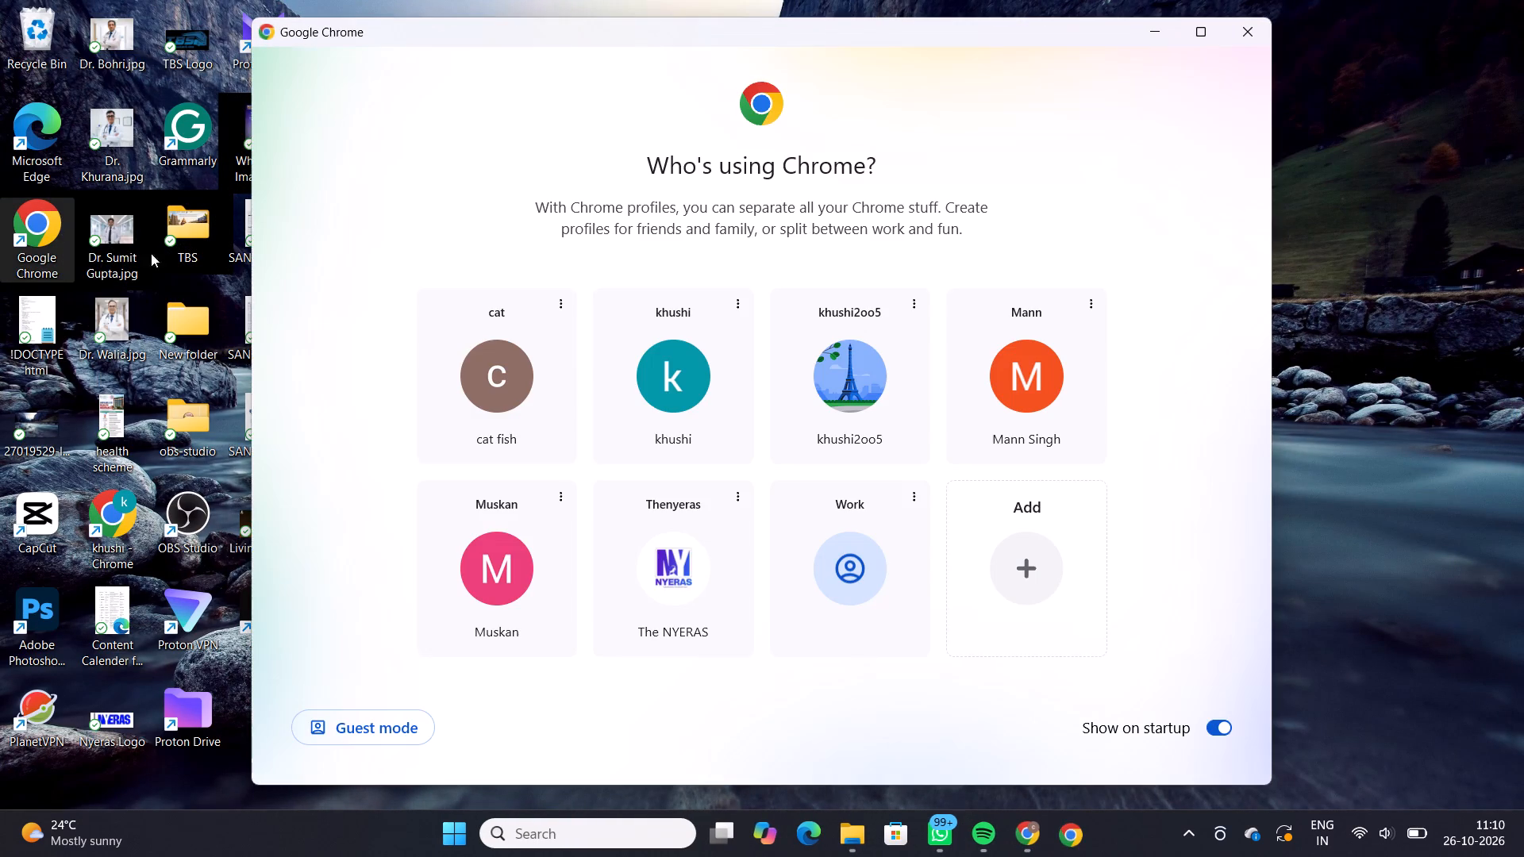
left_click(491, 586)
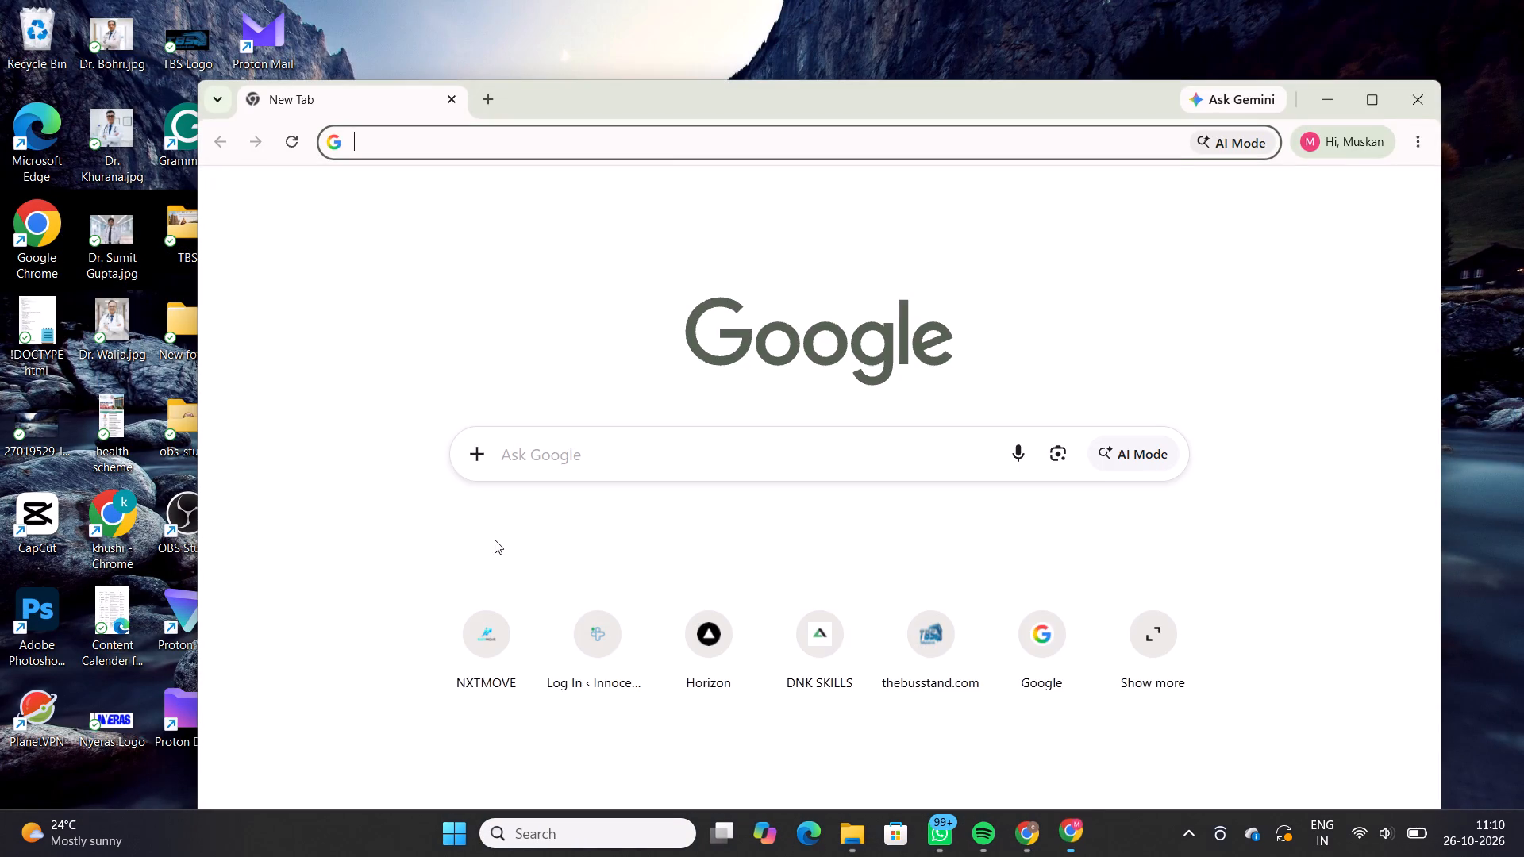
Close the Muskan profile's window and reopen Google Chrome with the khushi profile in a maximised window.
left_click(1414, 91)
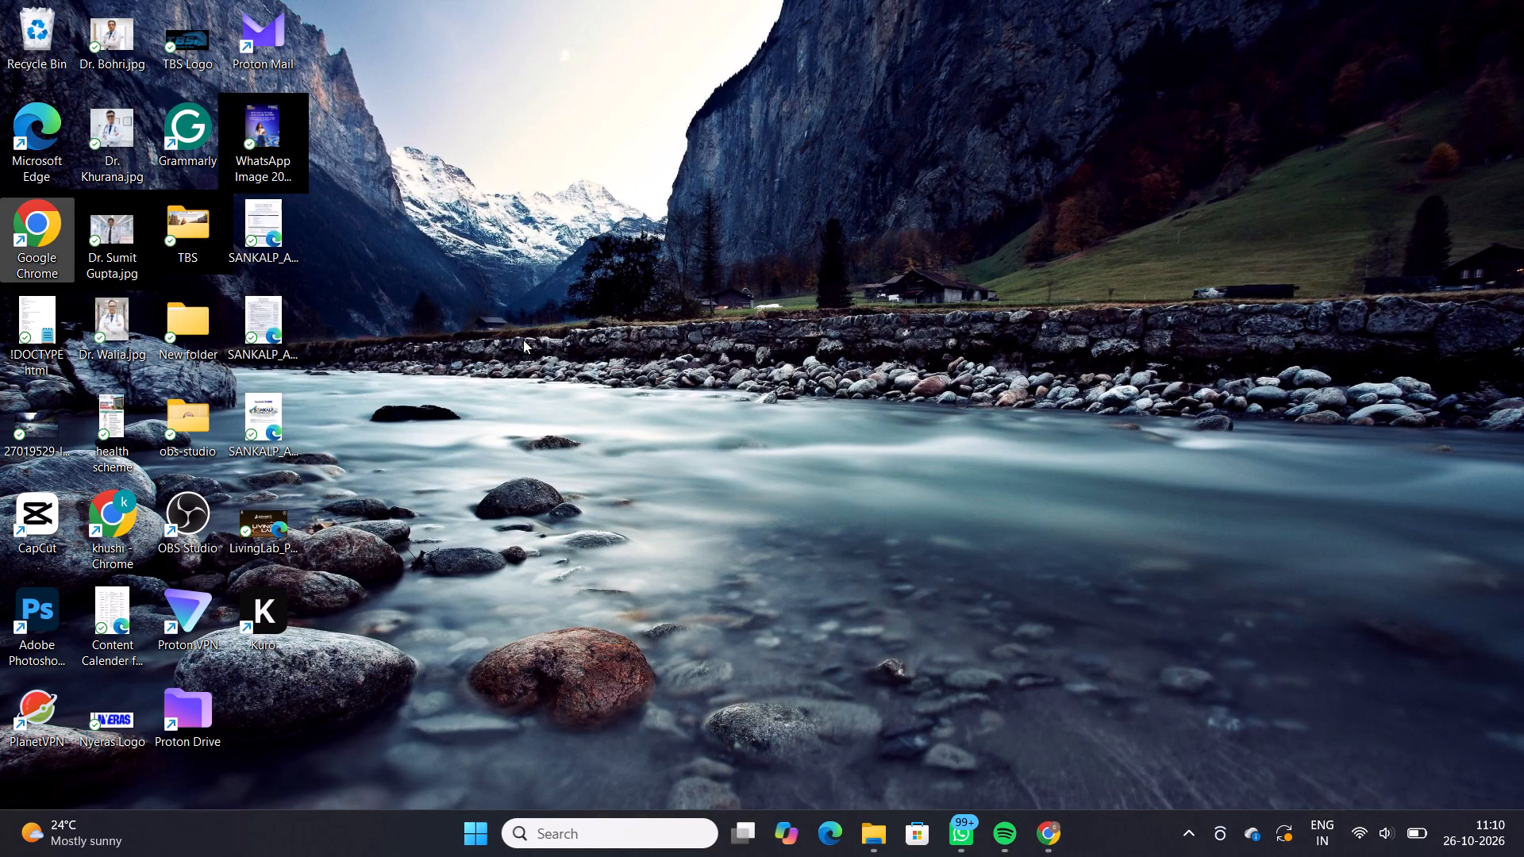
double_click(46, 222)
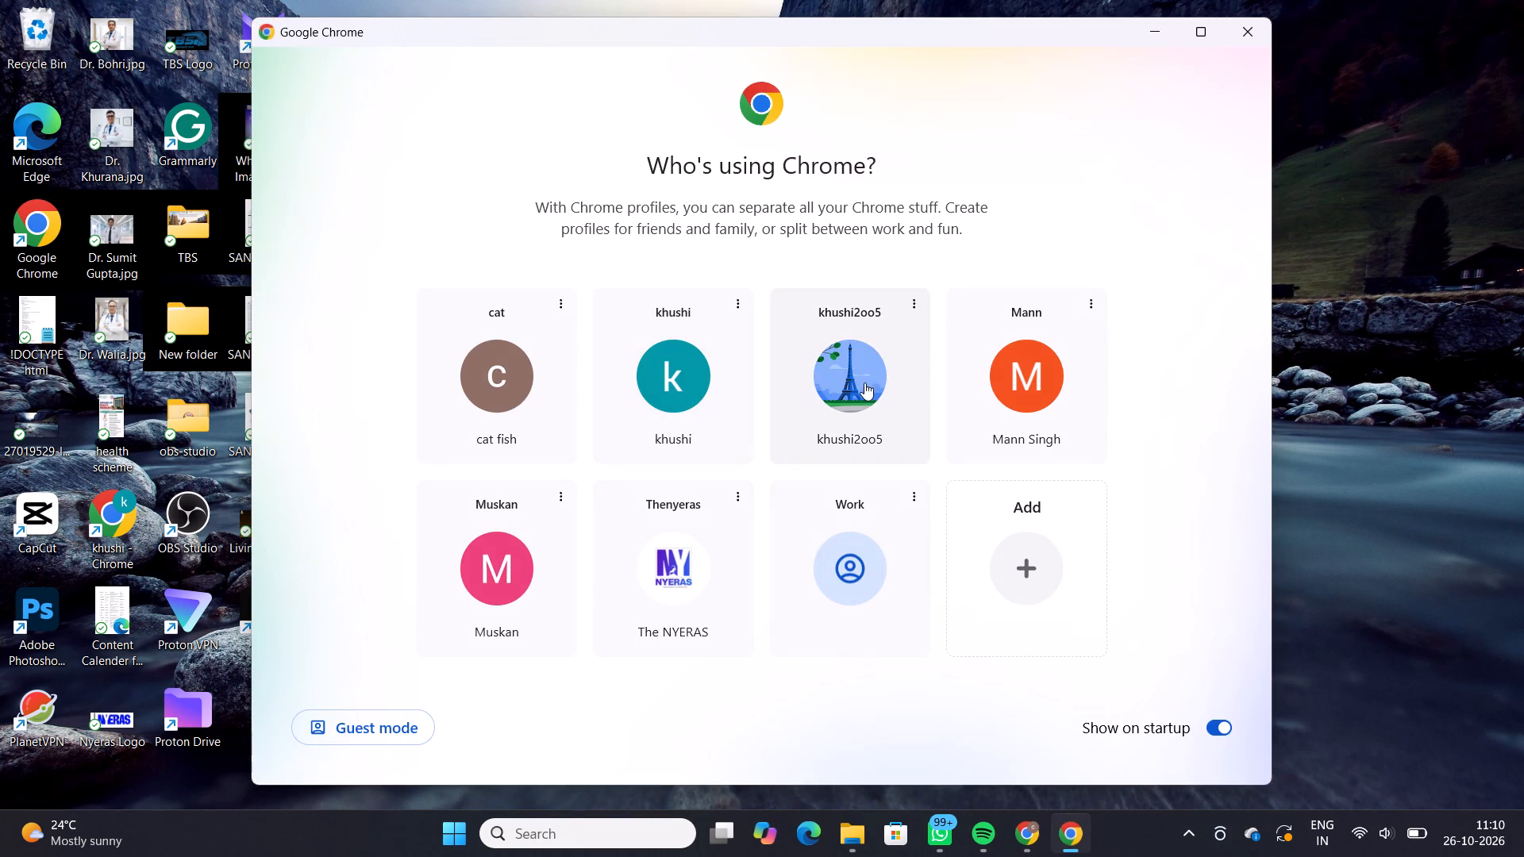
left_click(673, 402)
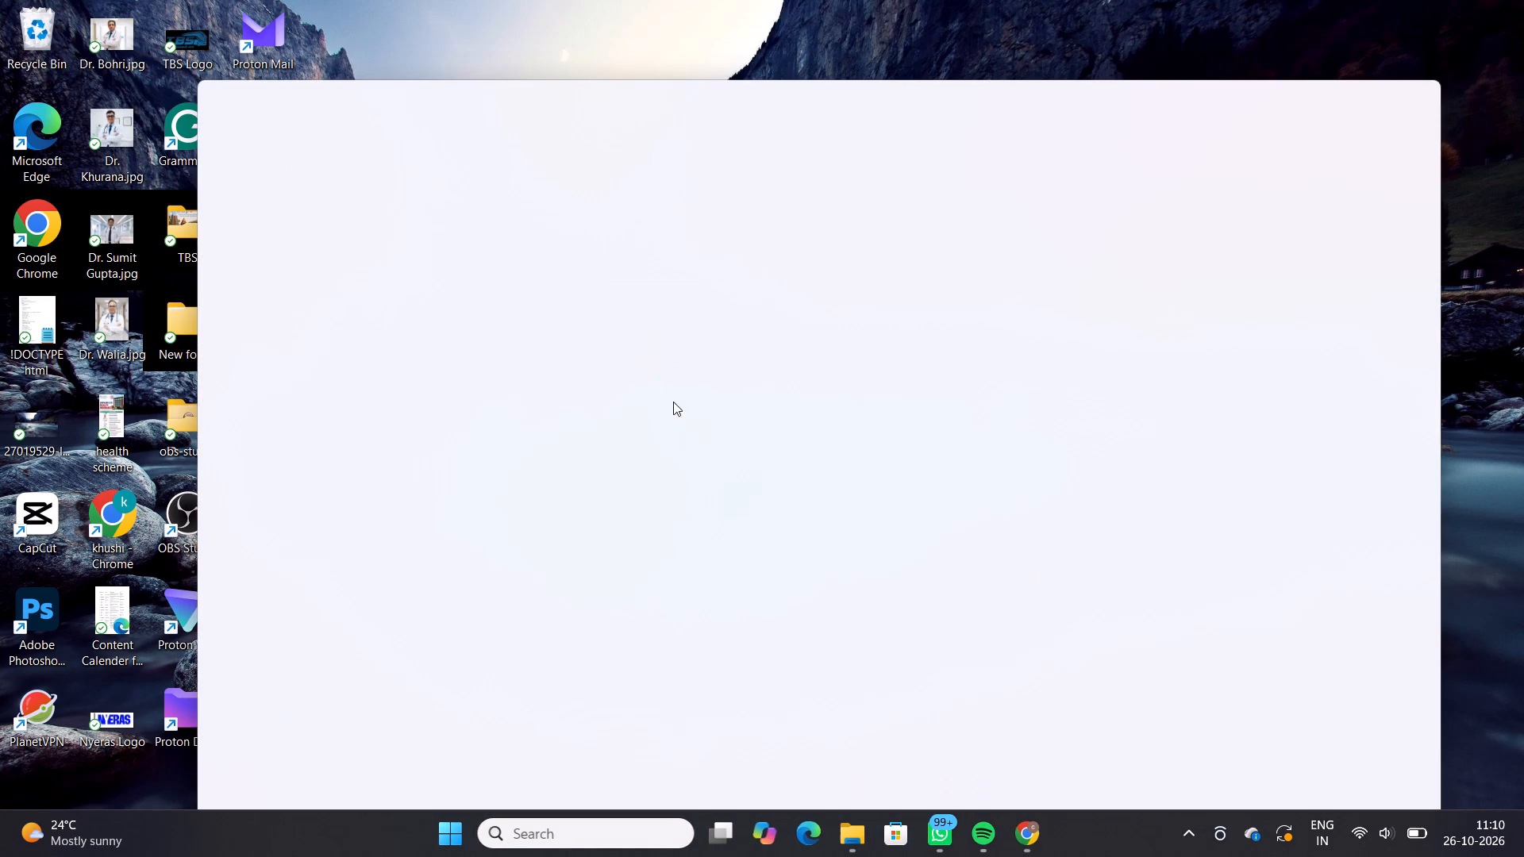
left_click(1386, 106)
Search Google for canva and open the Canva account login result.
left_click(749, 367)
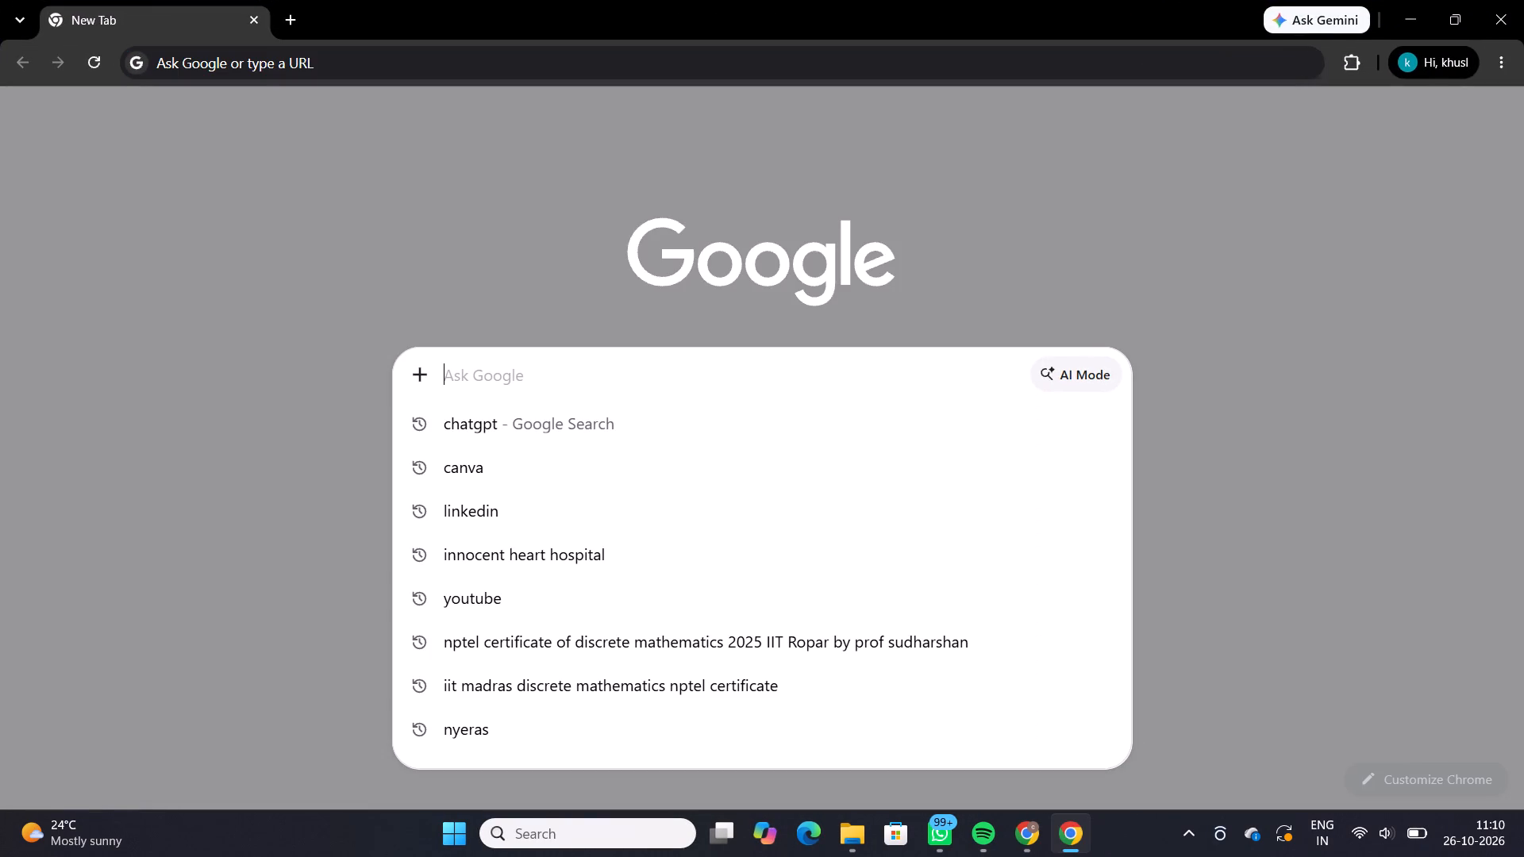
left_click(625, 467)
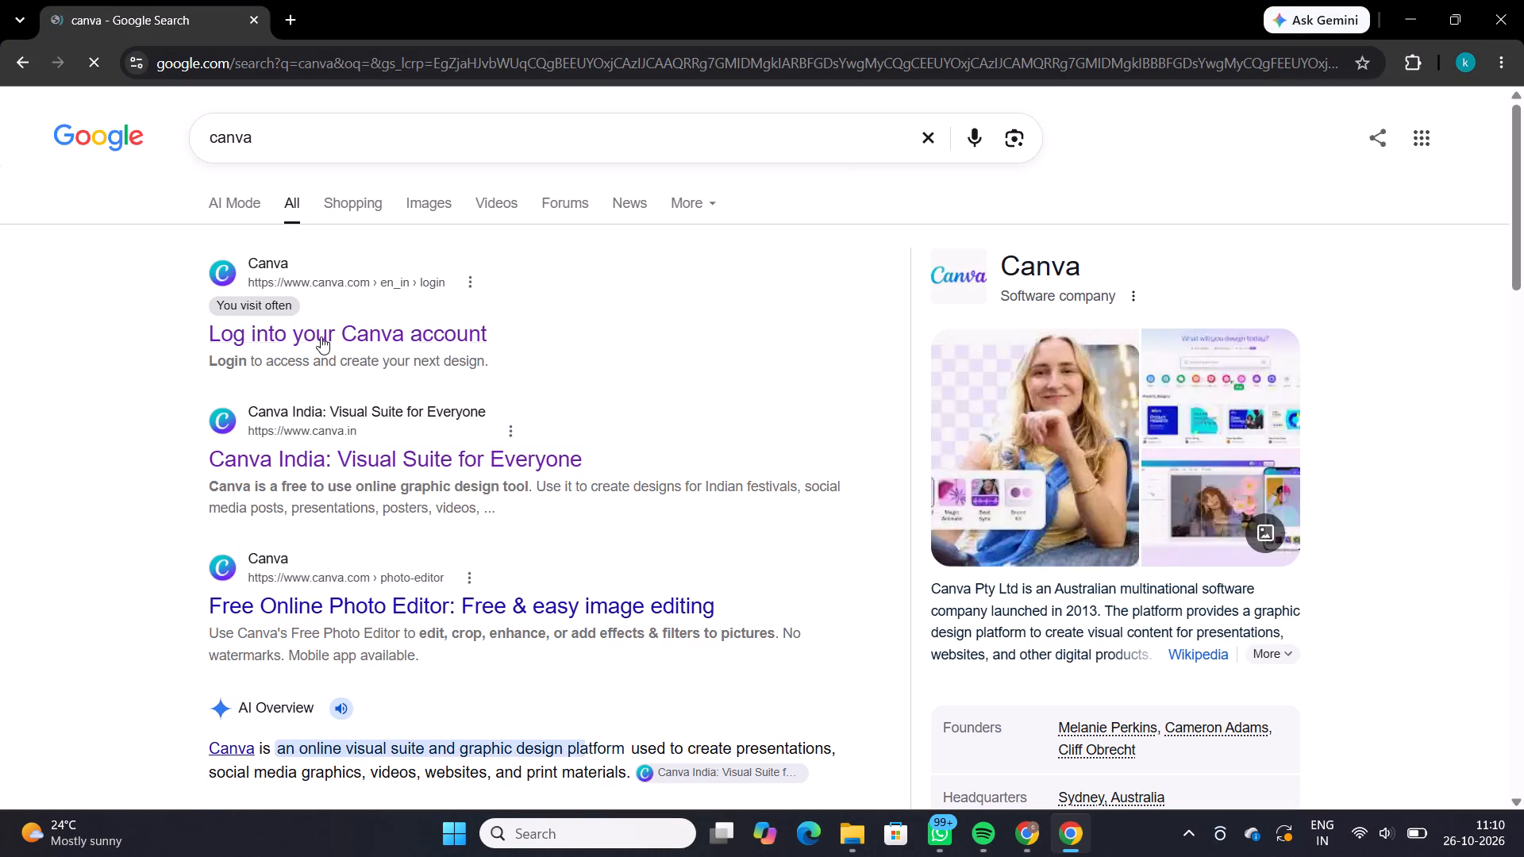
left_click(321, 336)
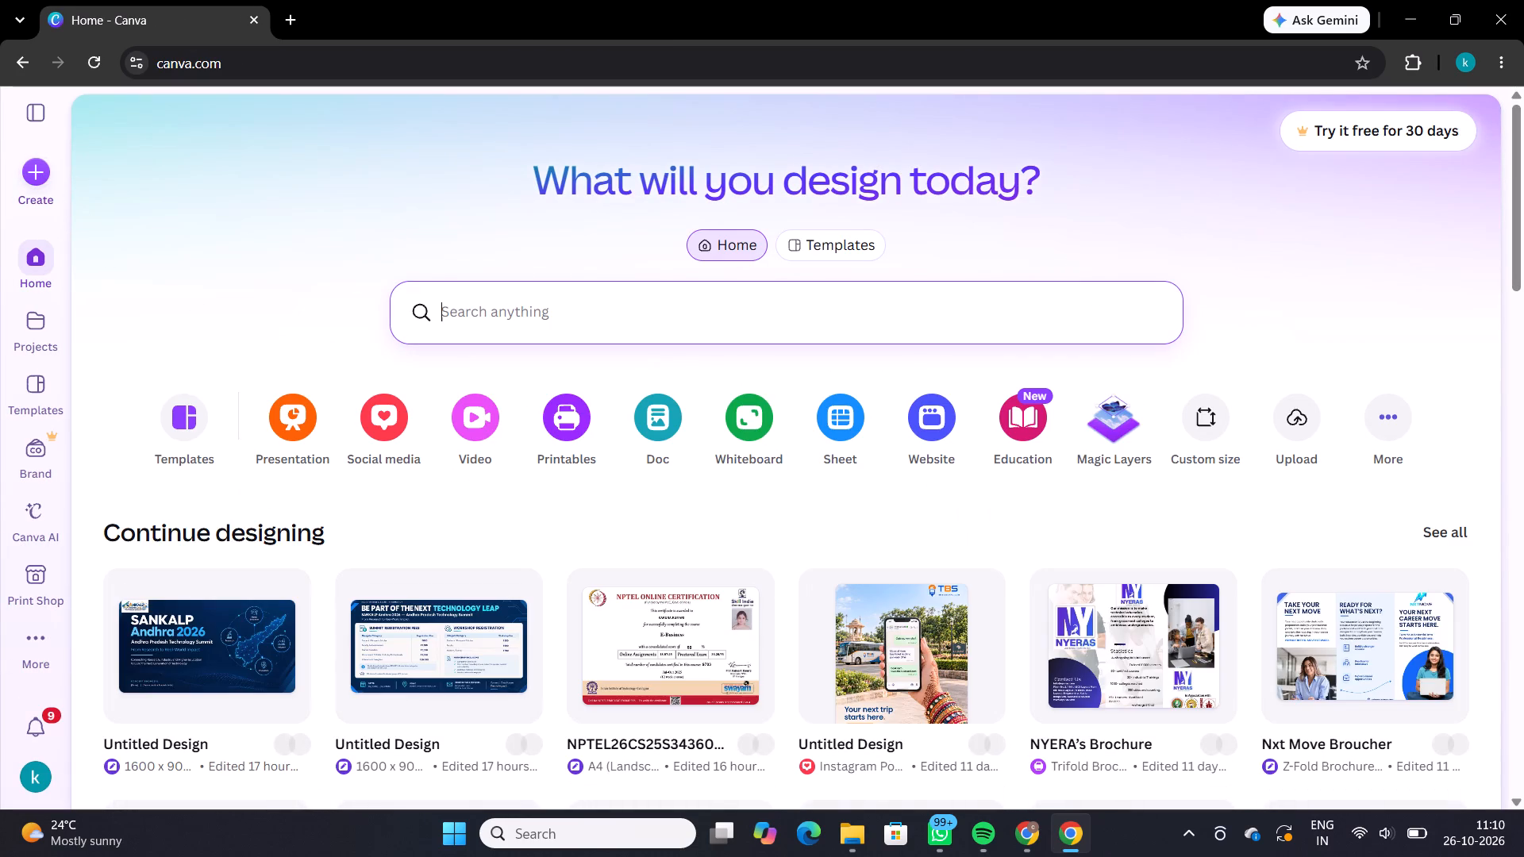
Open the recent 1600 × 900 design titled "Be Part of the Next Technology Leap" from the Canva home page.
scroll(636, 608, "down", 1)
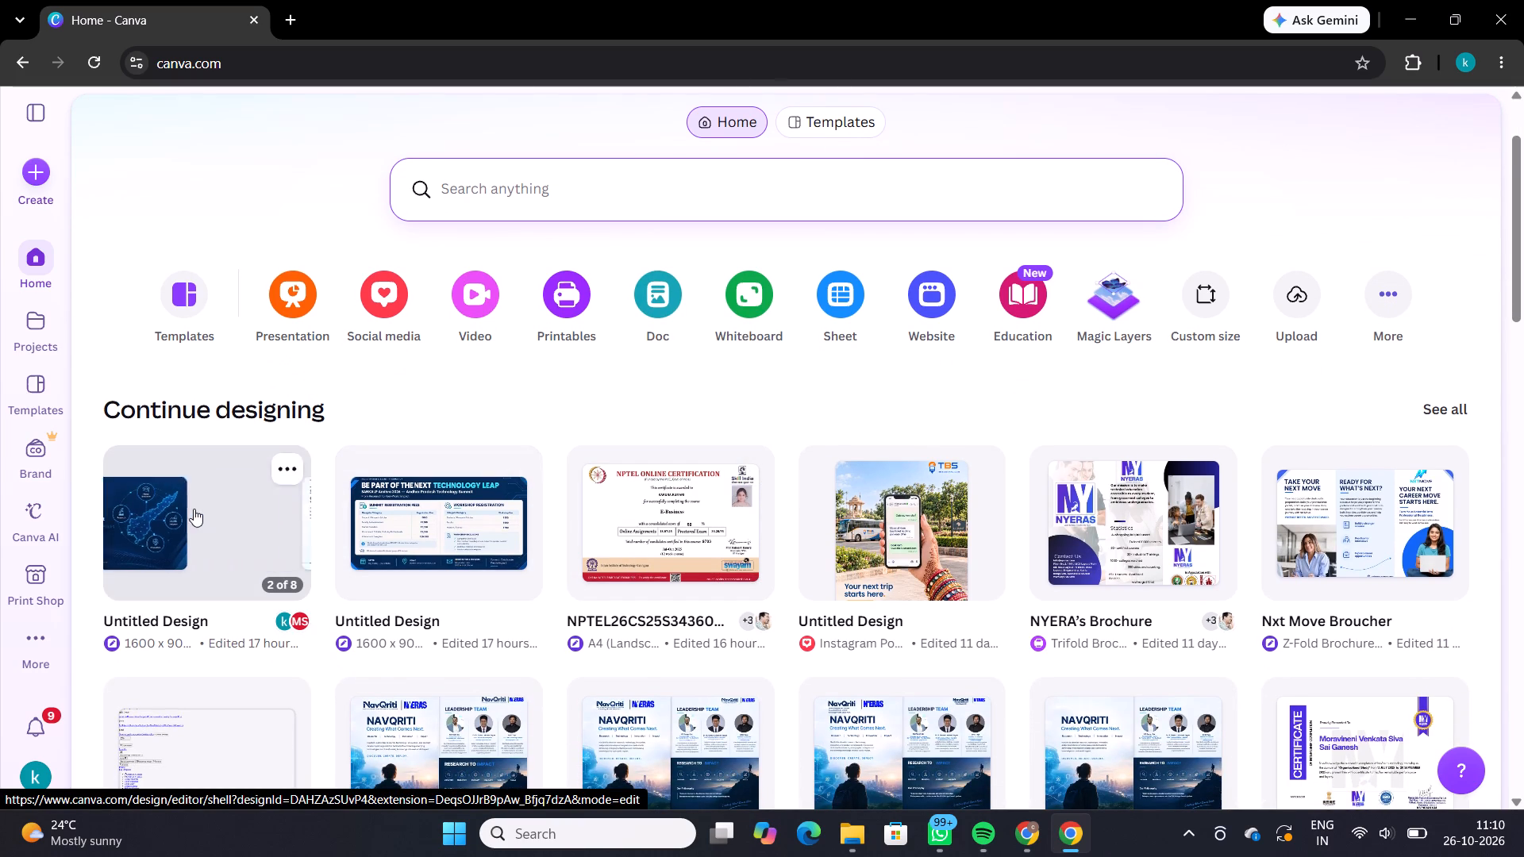
left_click(451, 527)
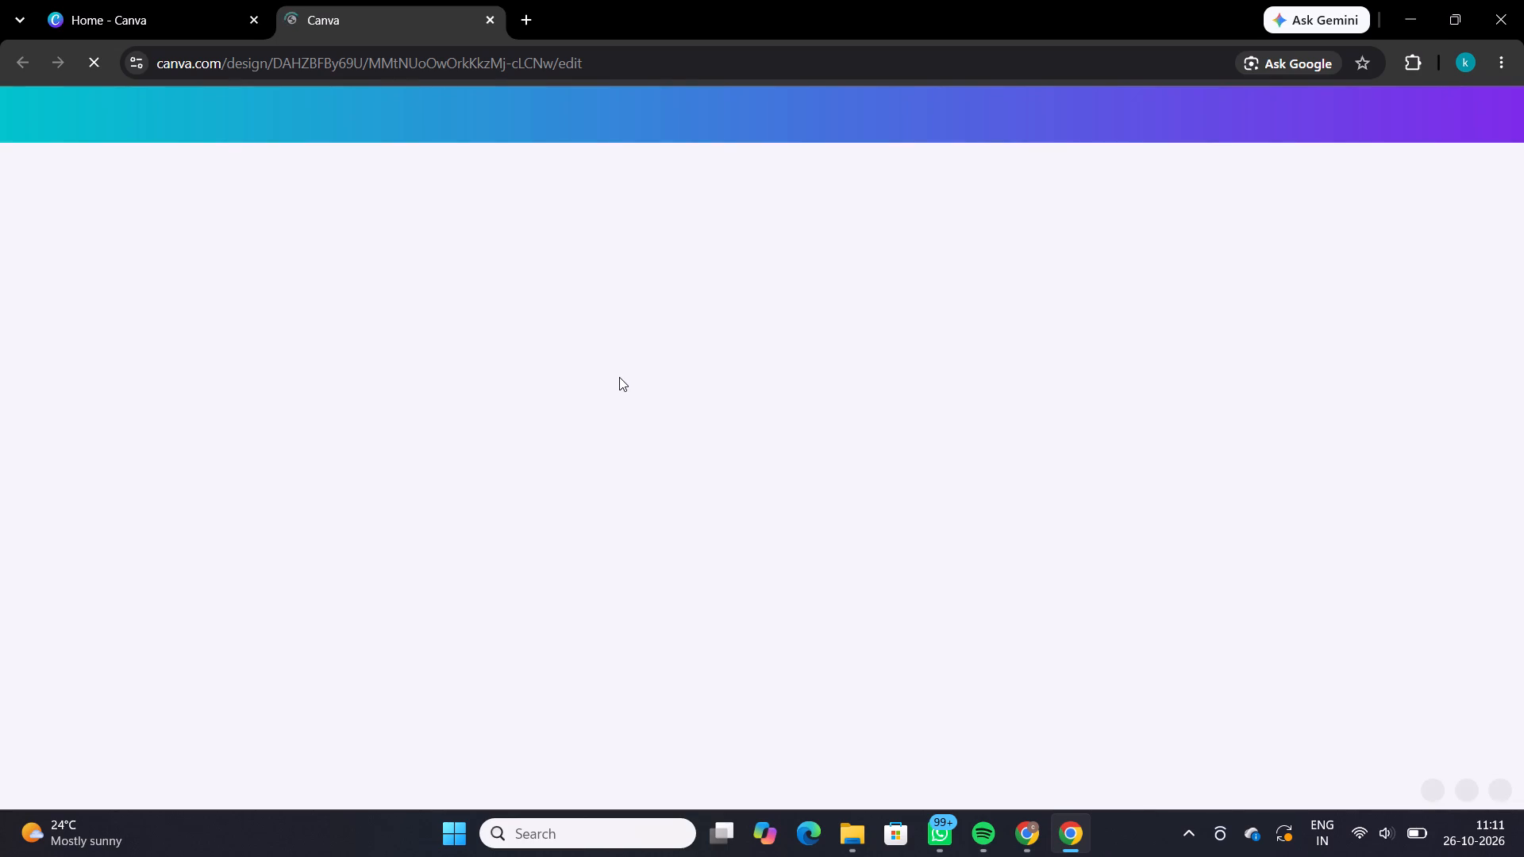
scroll(619, 377, "up", 4)
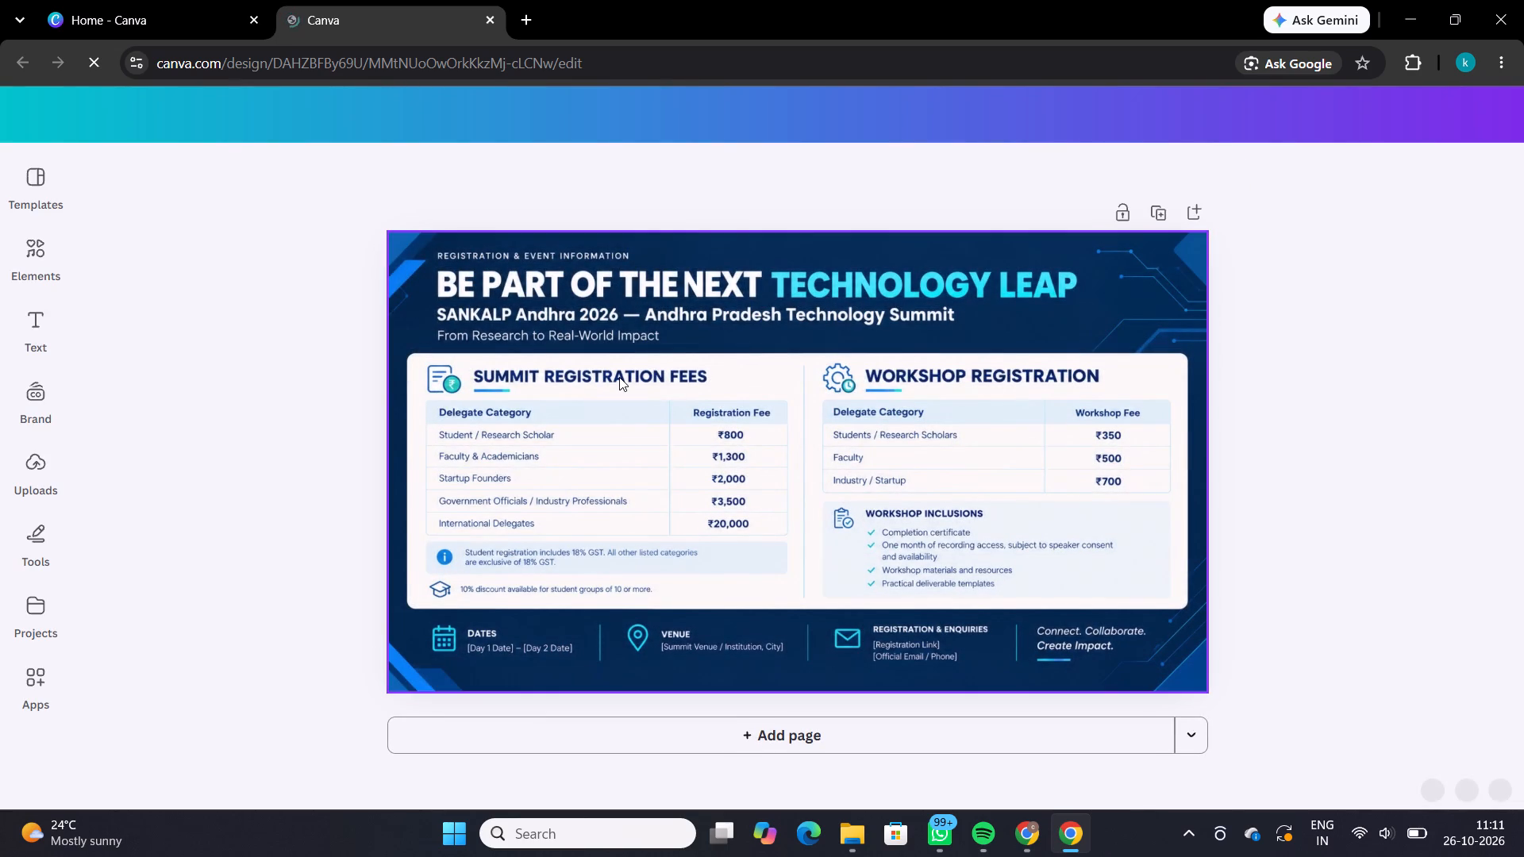
scroll(619, 377, "down", 4)
scroll(619, 377, "up", 1)
Delete the full-page registration fees image from the design.
left_click(619, 377)
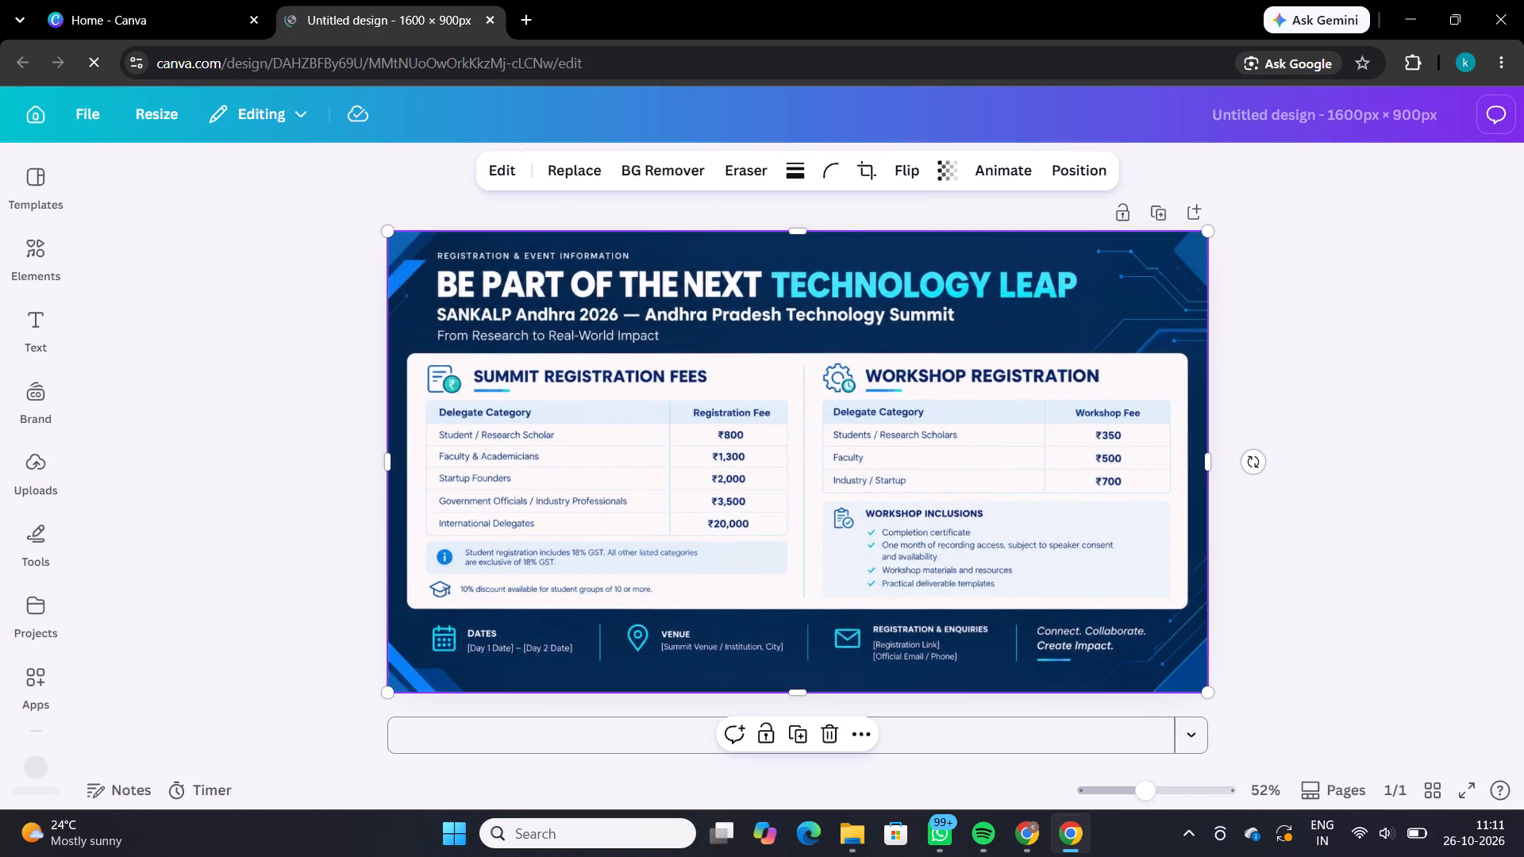
key("BackSpace")
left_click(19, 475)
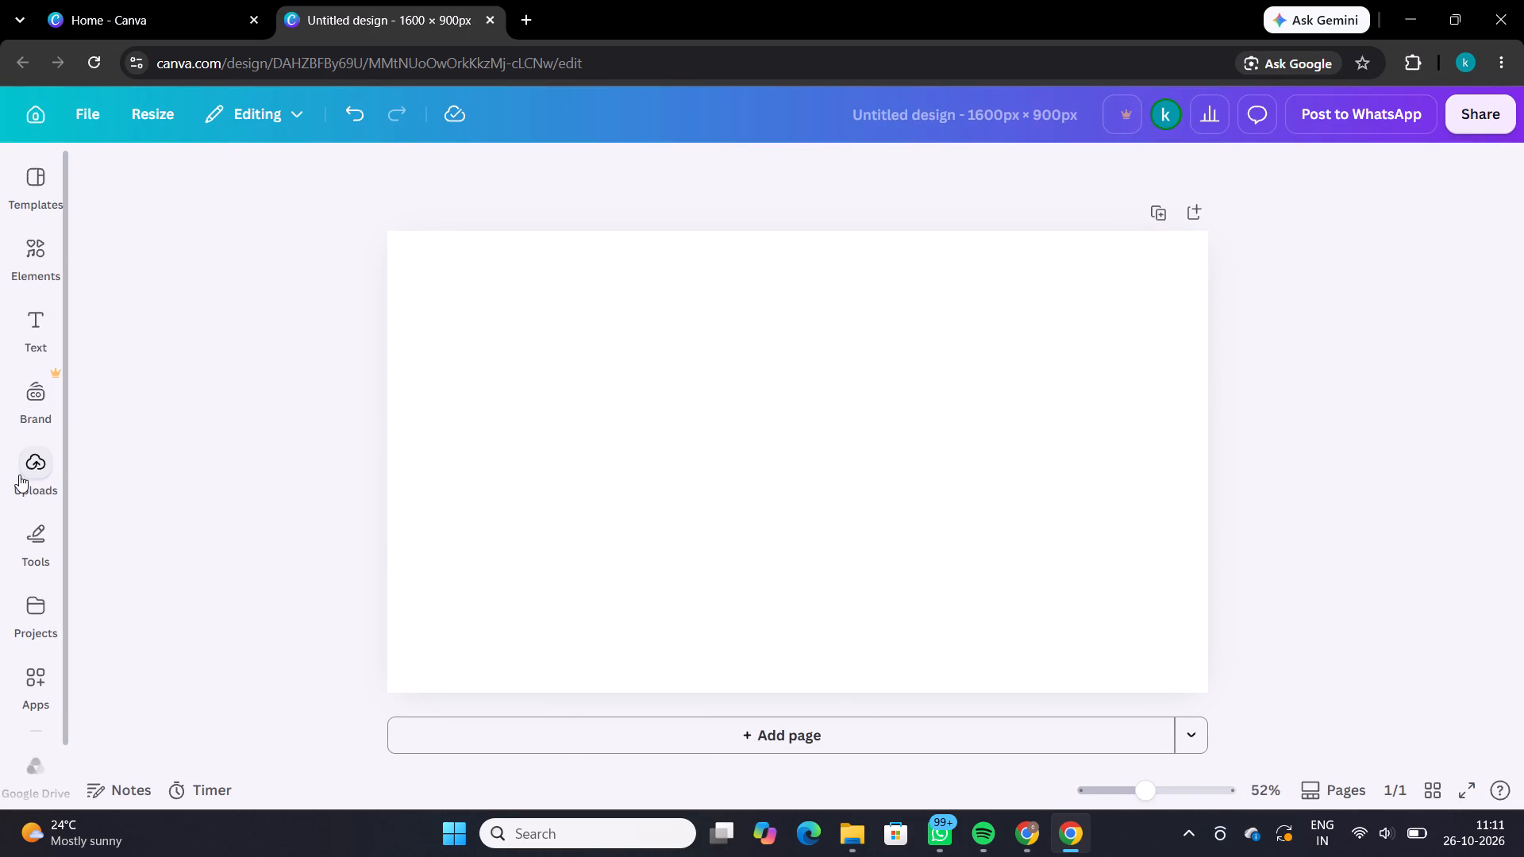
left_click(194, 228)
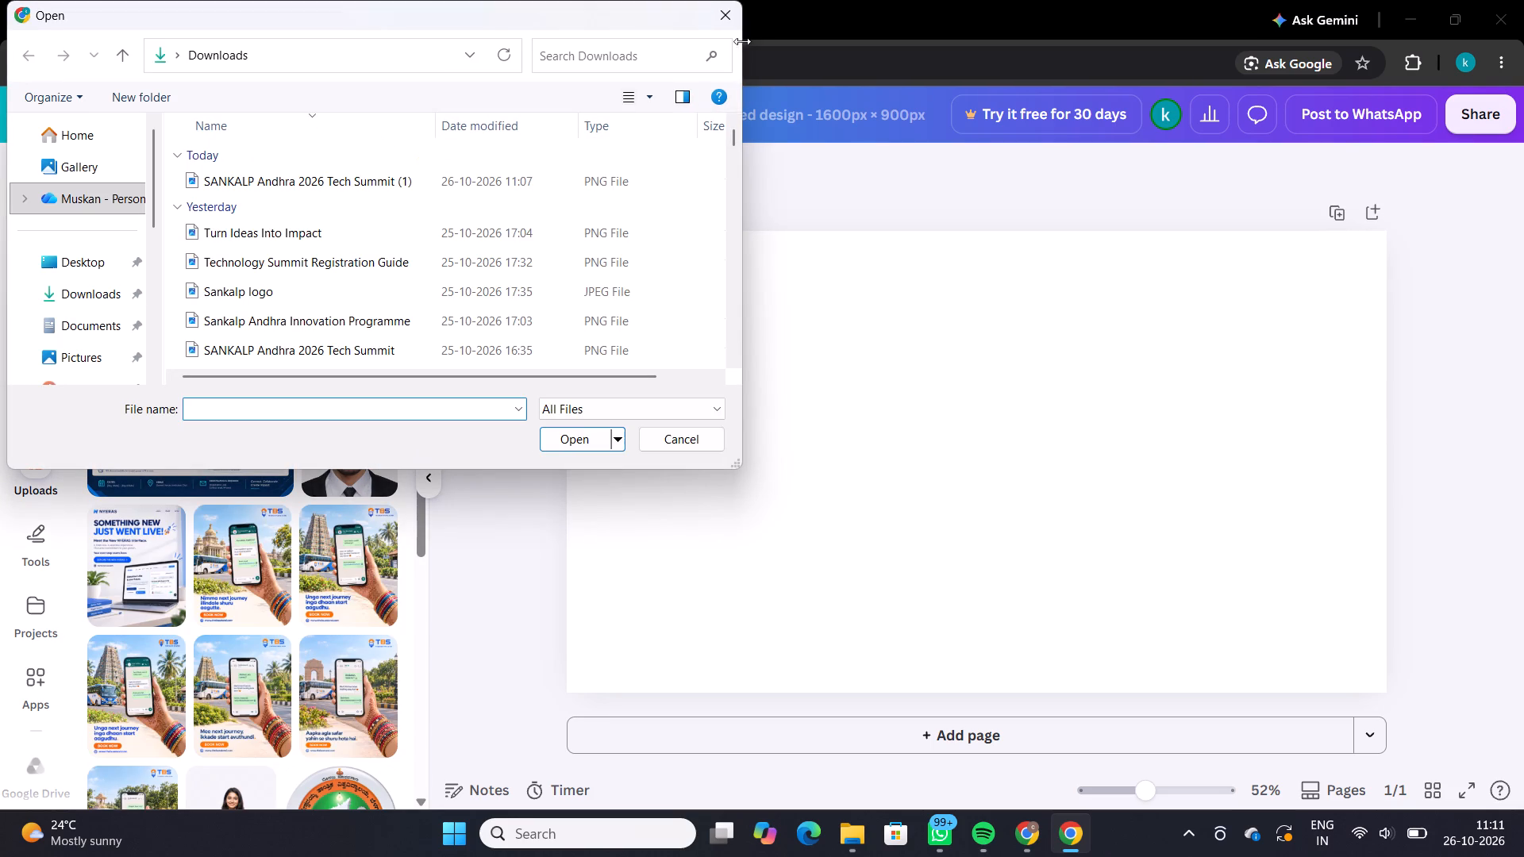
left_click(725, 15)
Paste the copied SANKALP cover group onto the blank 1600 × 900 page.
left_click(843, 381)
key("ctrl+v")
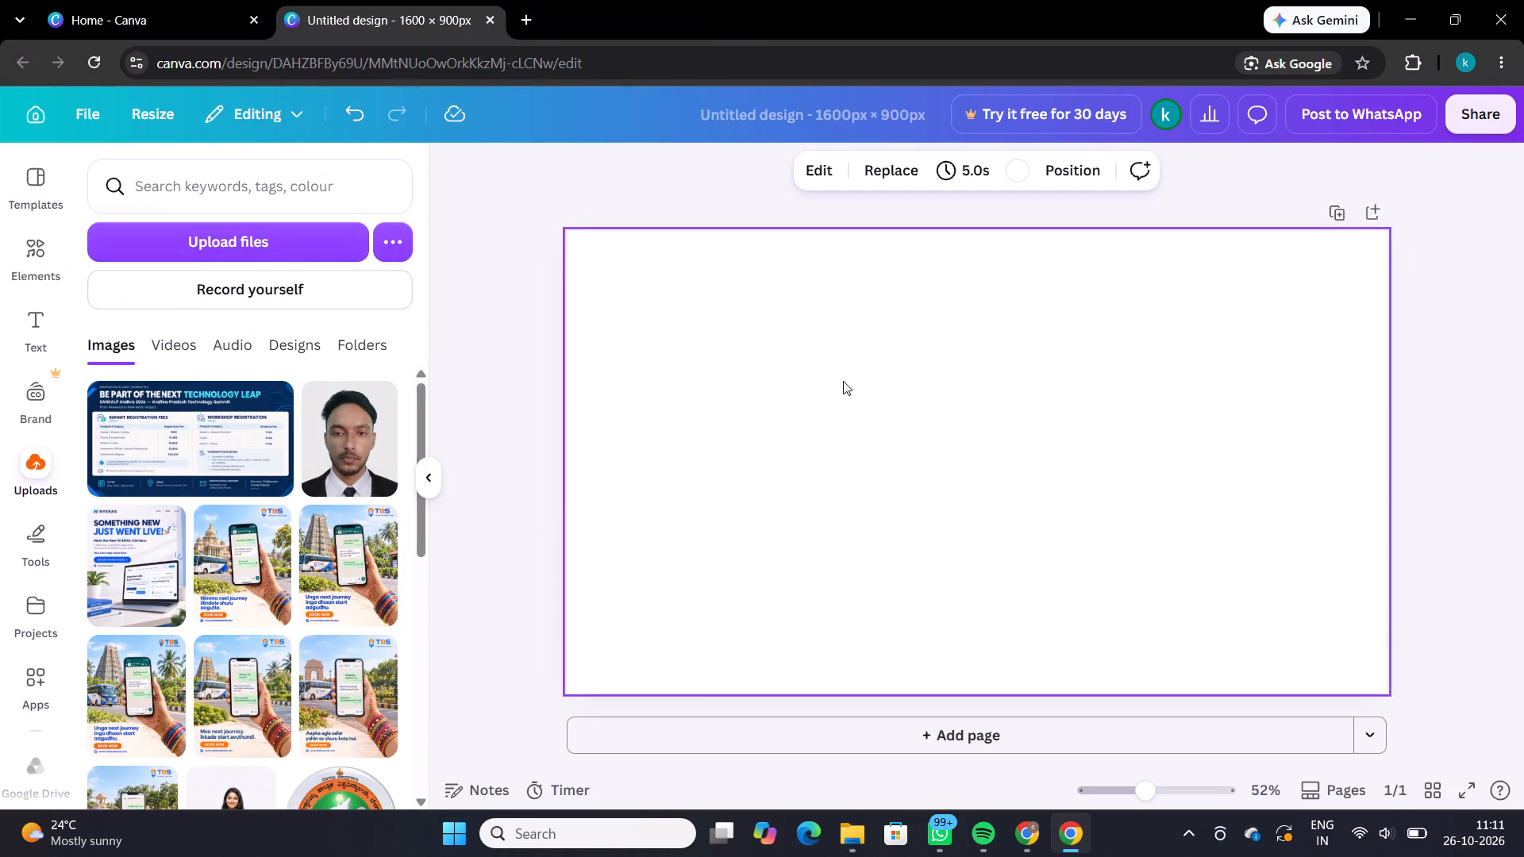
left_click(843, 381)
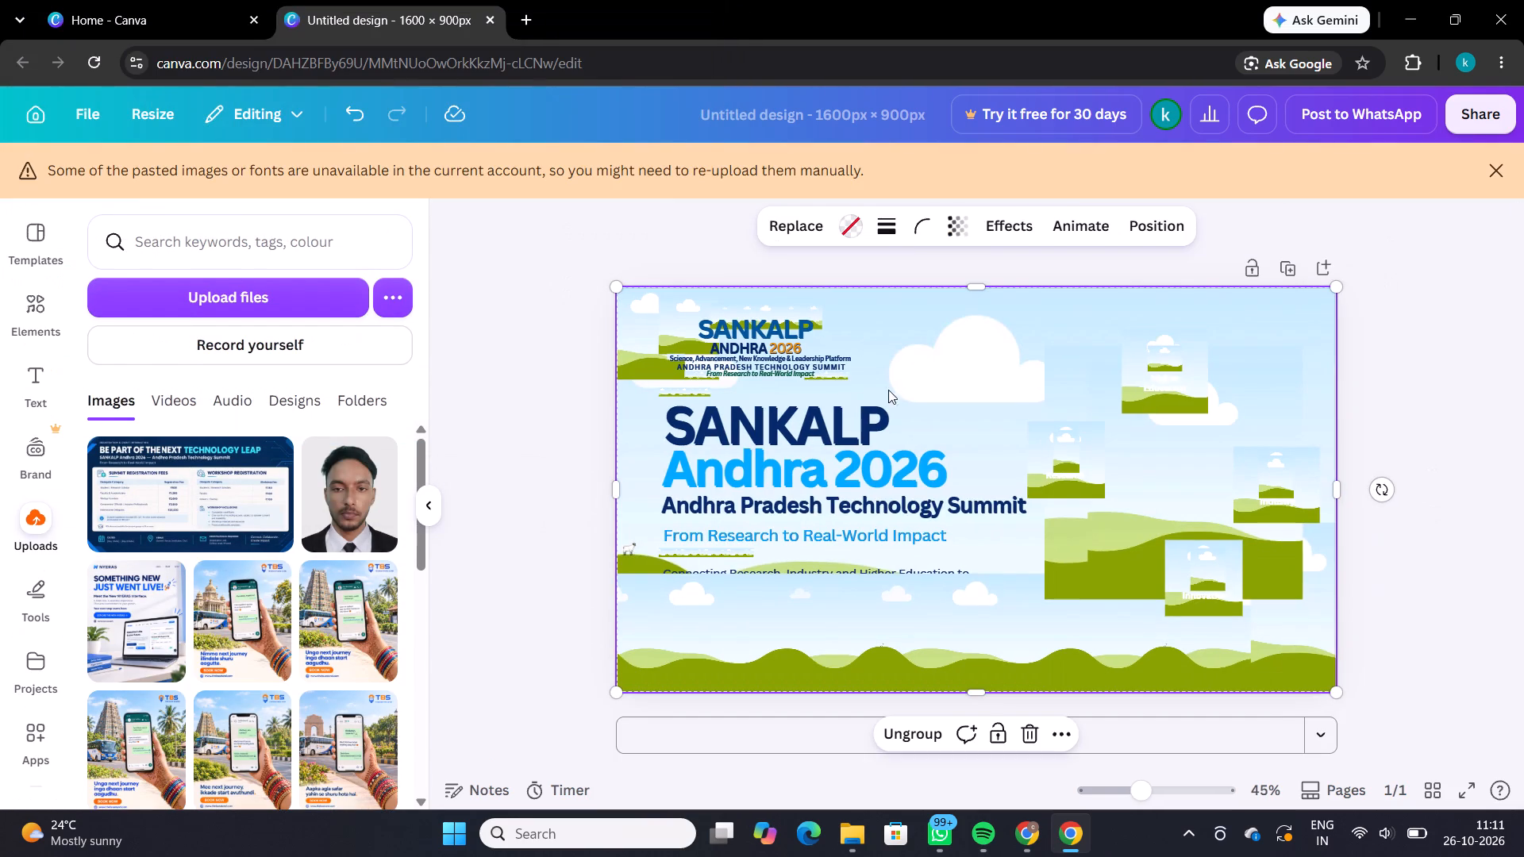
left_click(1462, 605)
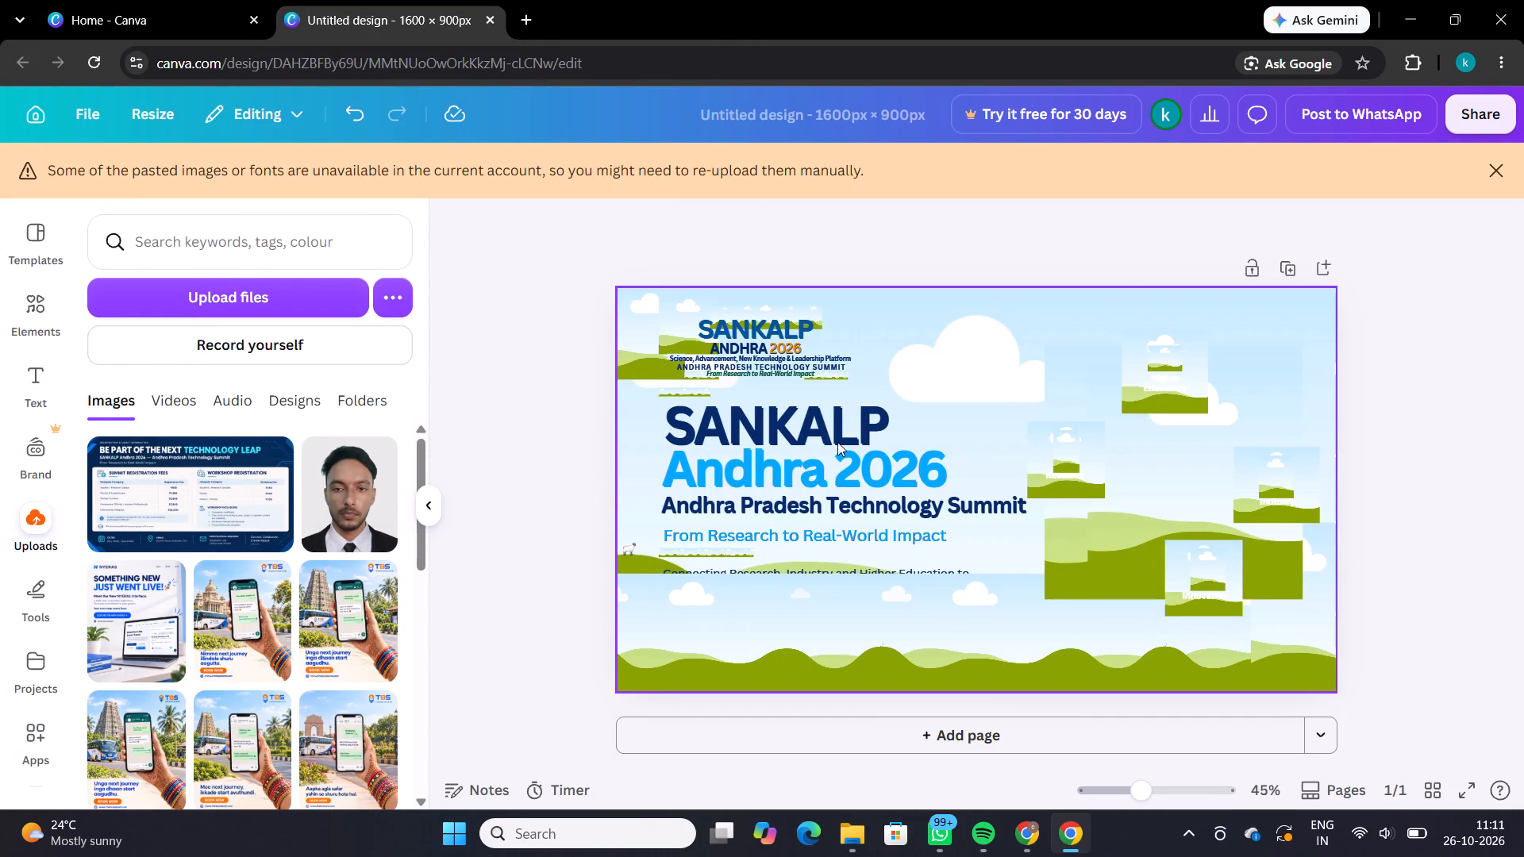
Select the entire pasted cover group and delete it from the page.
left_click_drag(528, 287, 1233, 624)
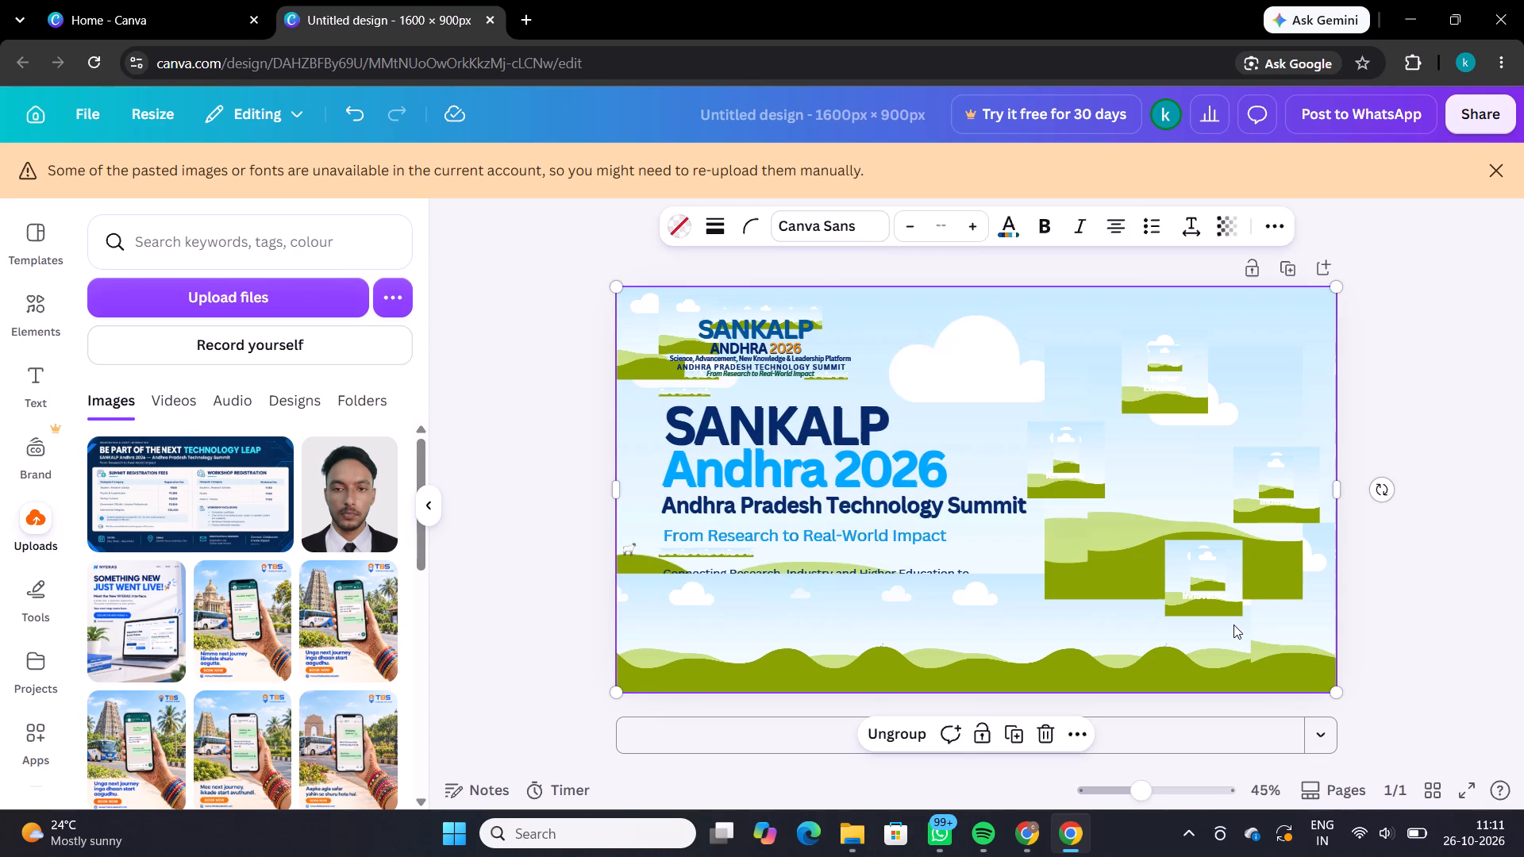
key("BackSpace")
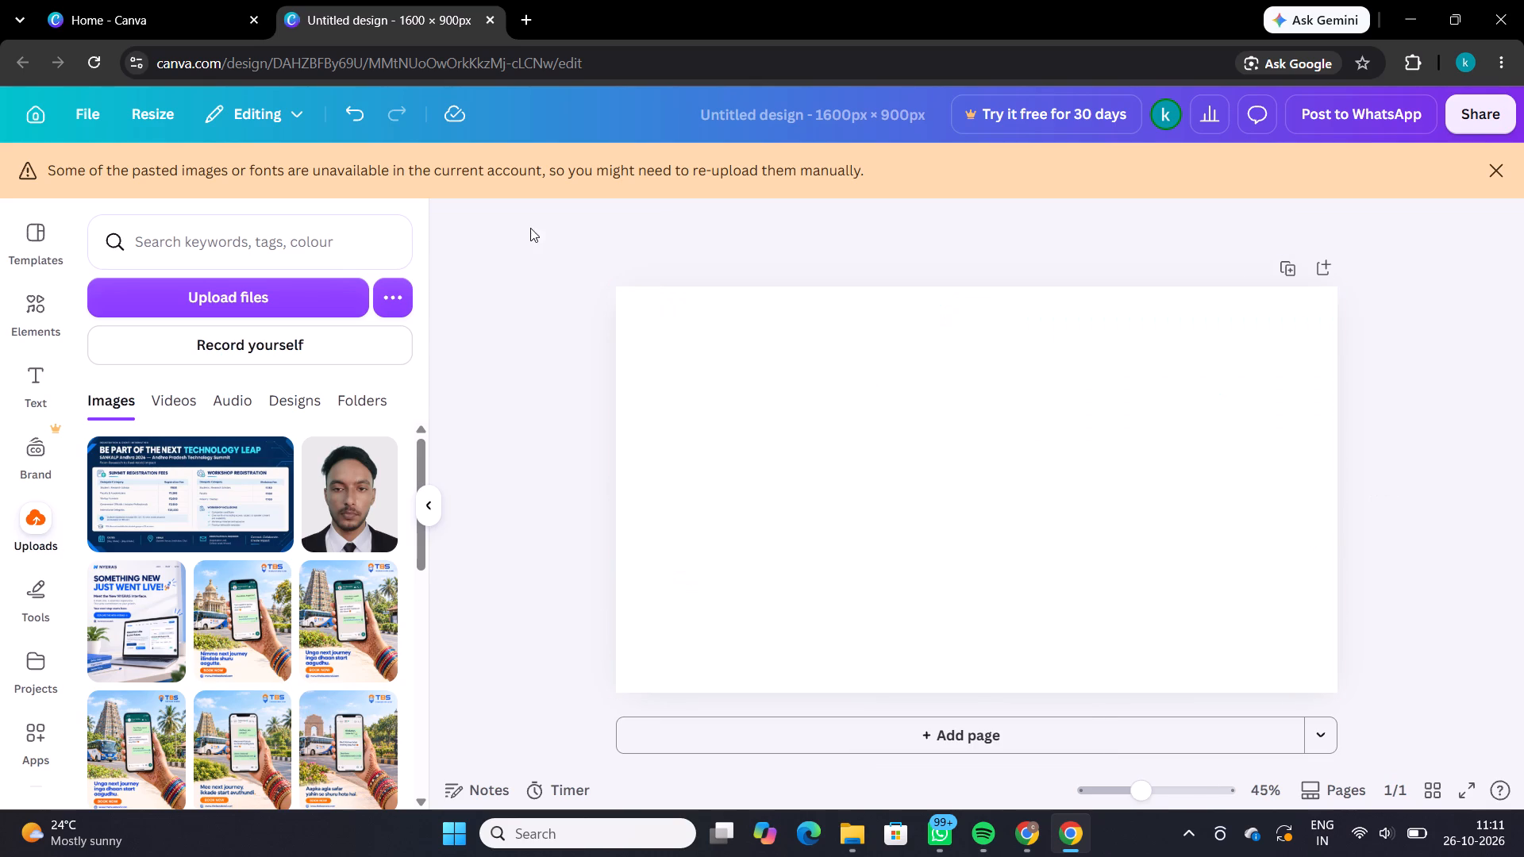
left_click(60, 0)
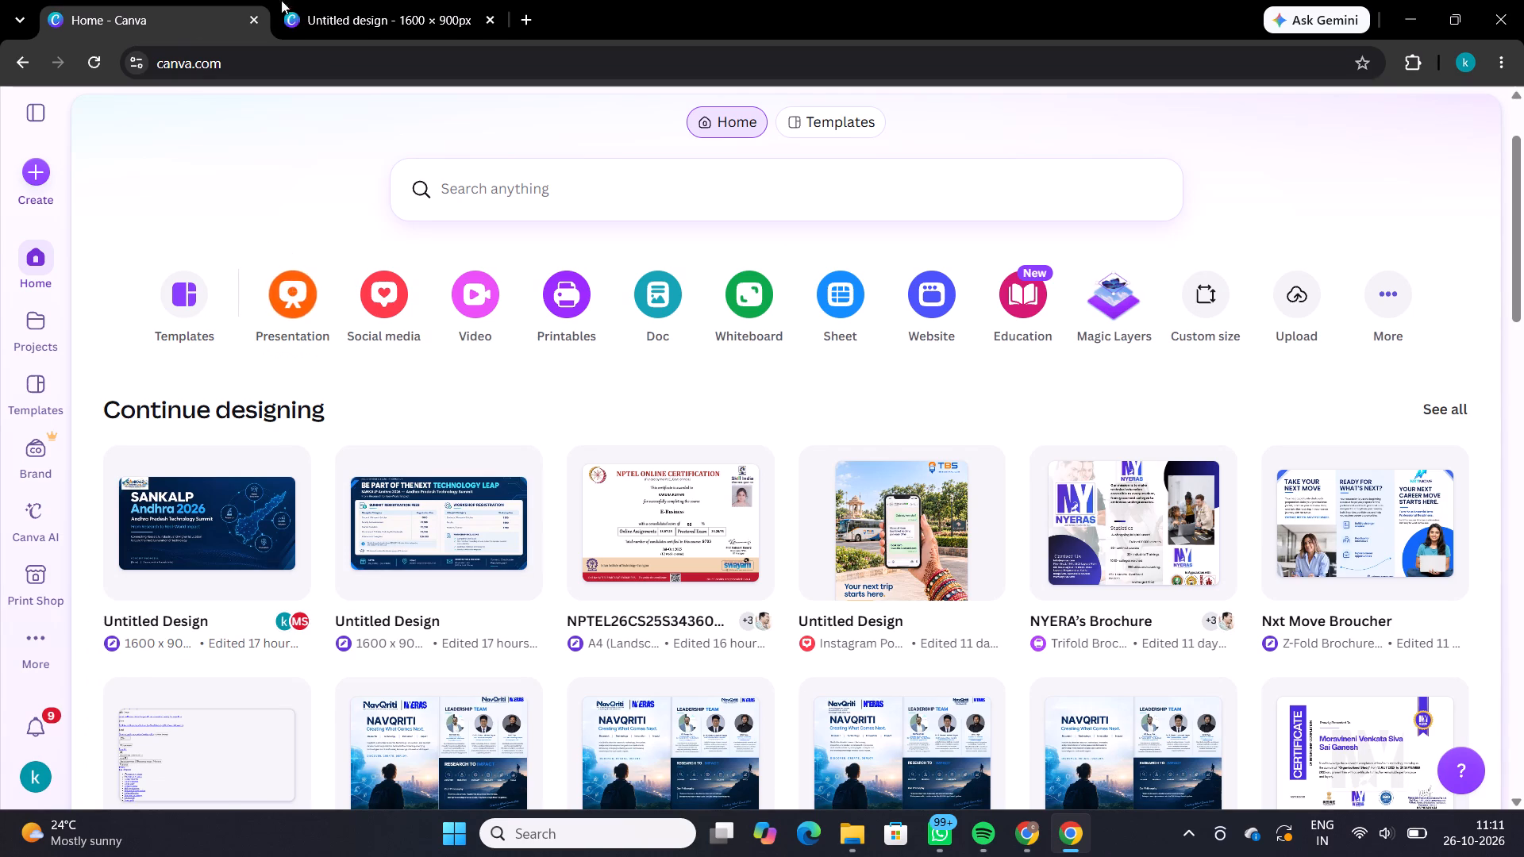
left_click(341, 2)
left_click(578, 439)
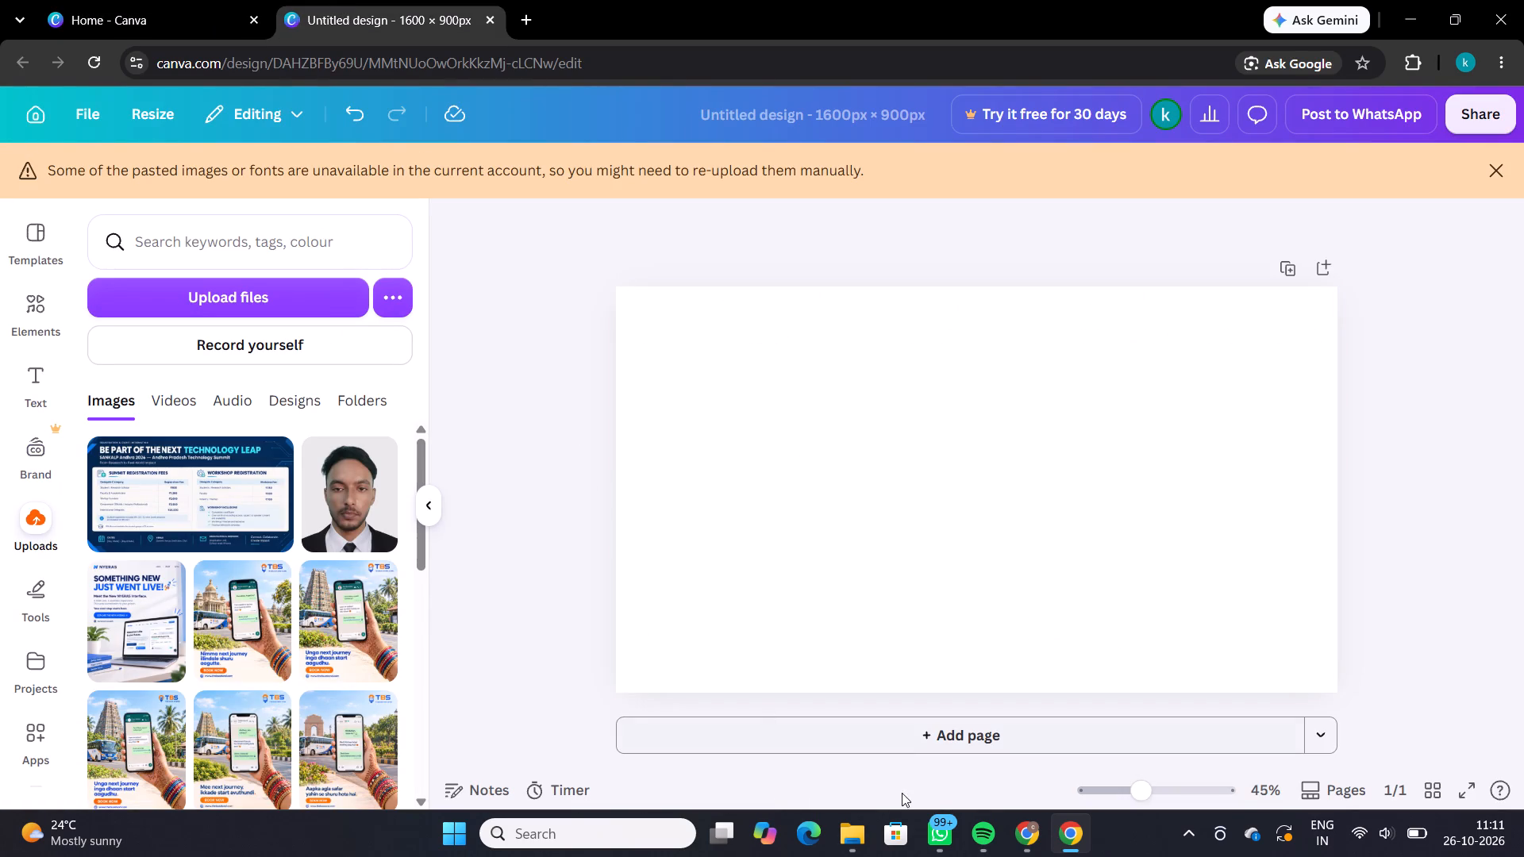
Switch to the Chrome window with the original 1671 × 941 cover design and copy the grouped cover again.
left_click(1023, 849)
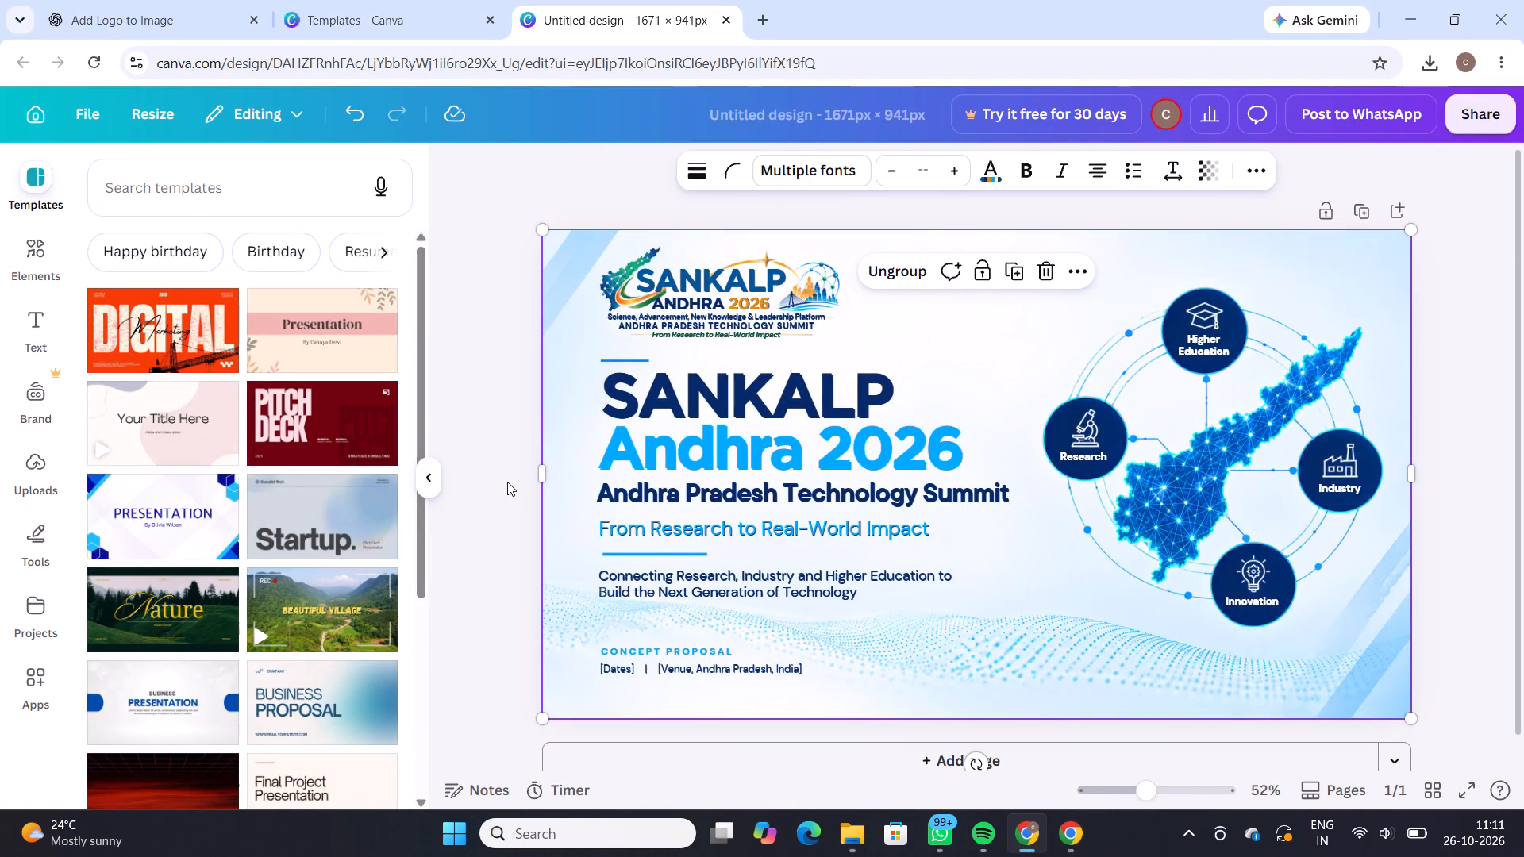
left_click(507, 482)
left_click(748, 380)
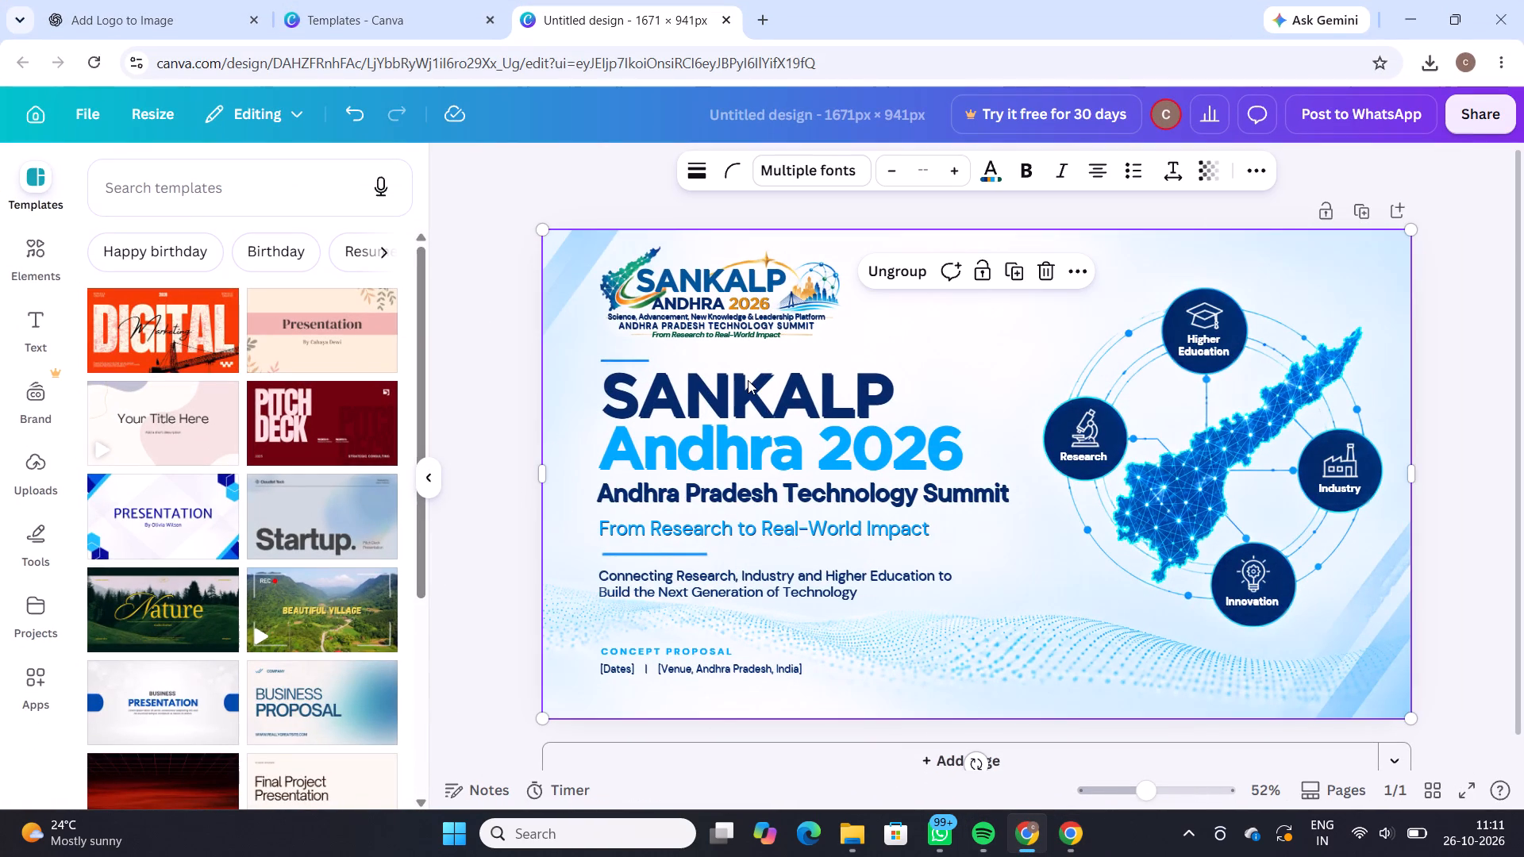
right_click(748, 380)
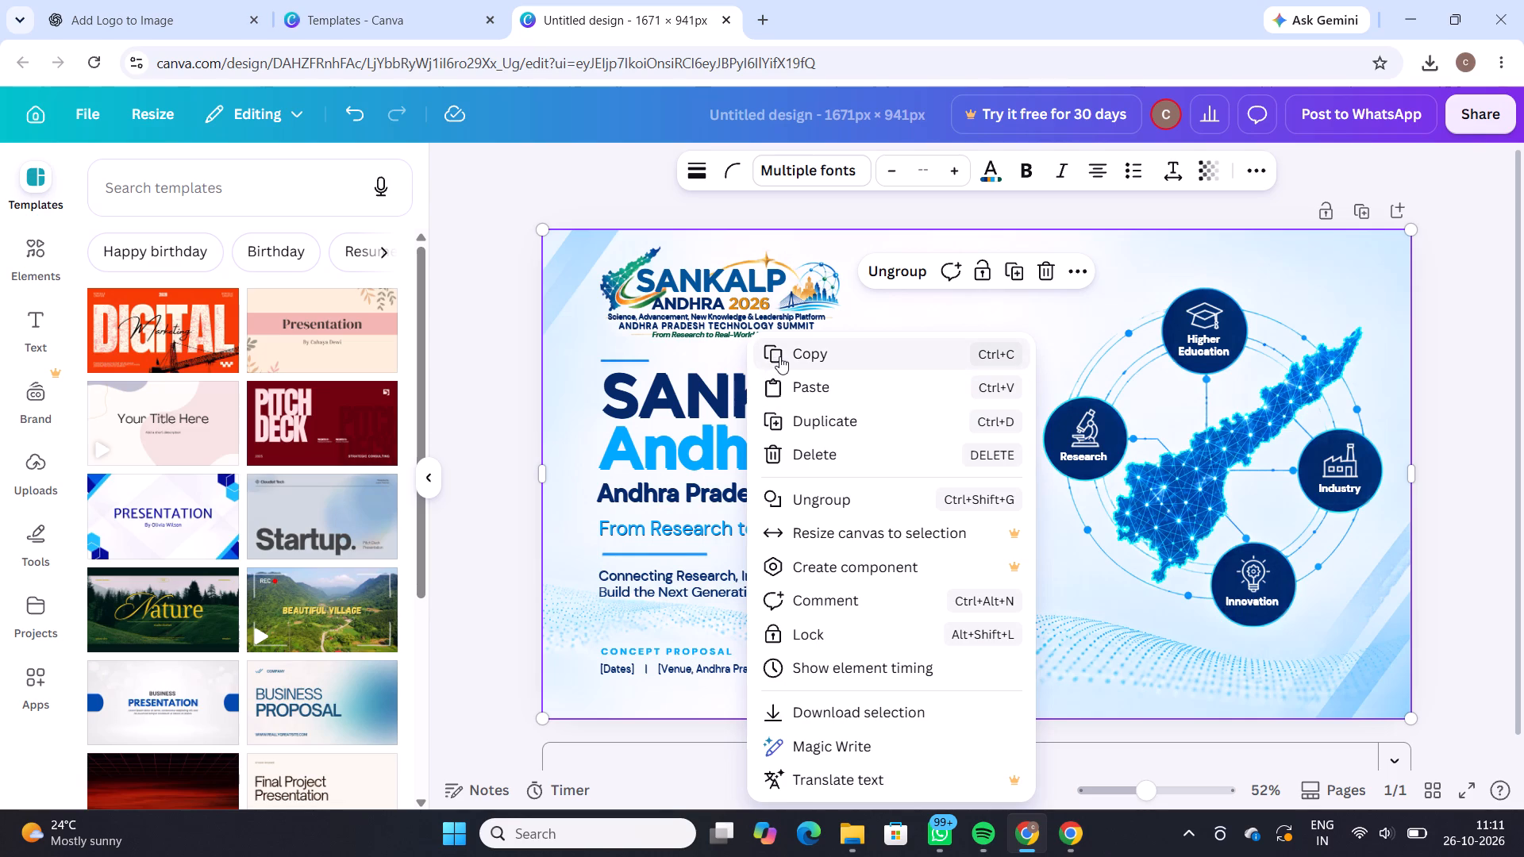
left_click(781, 361)
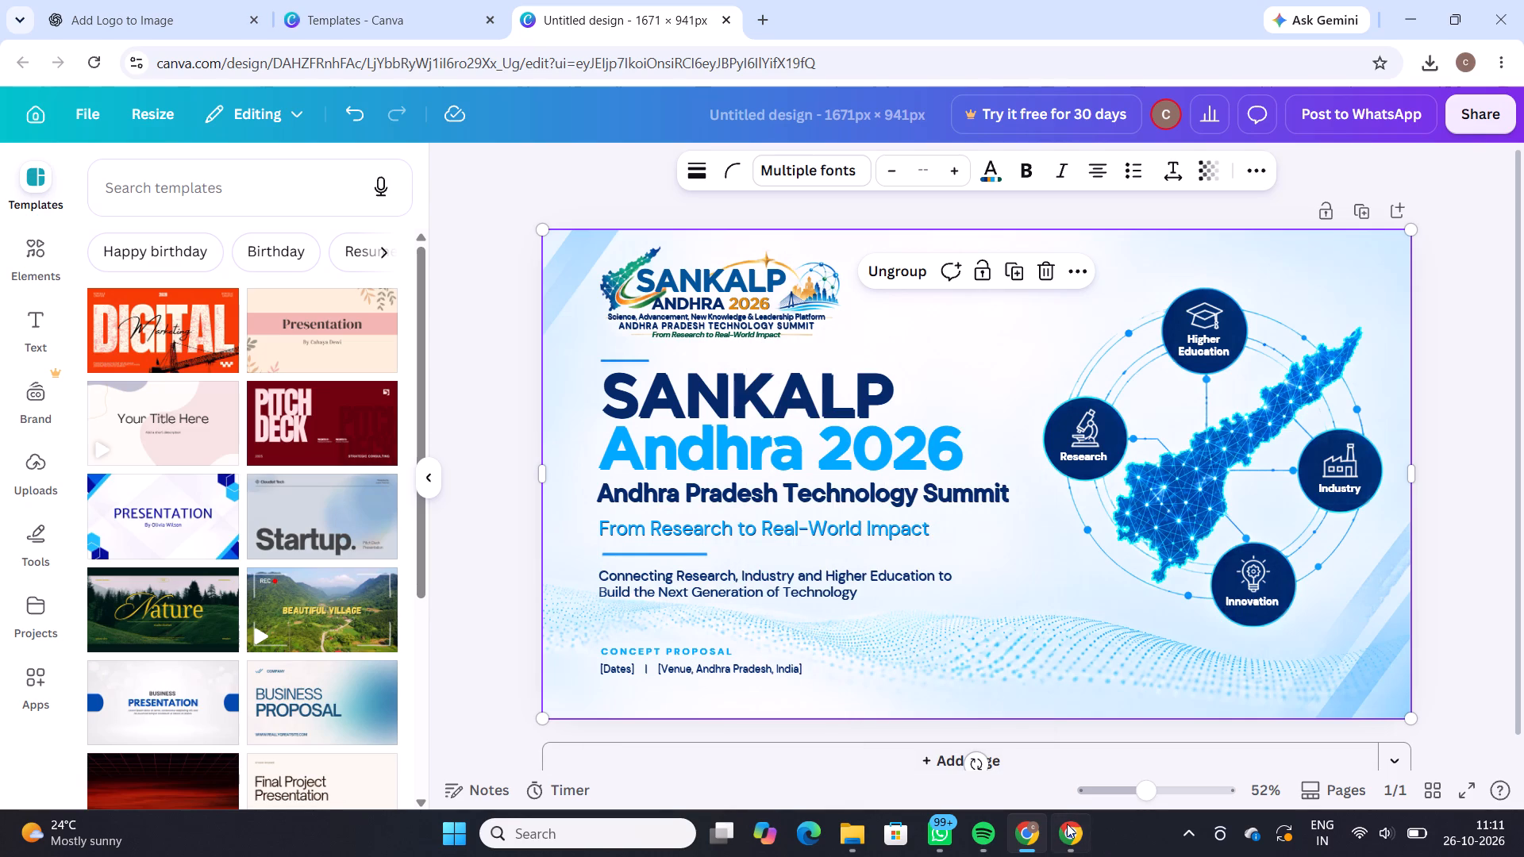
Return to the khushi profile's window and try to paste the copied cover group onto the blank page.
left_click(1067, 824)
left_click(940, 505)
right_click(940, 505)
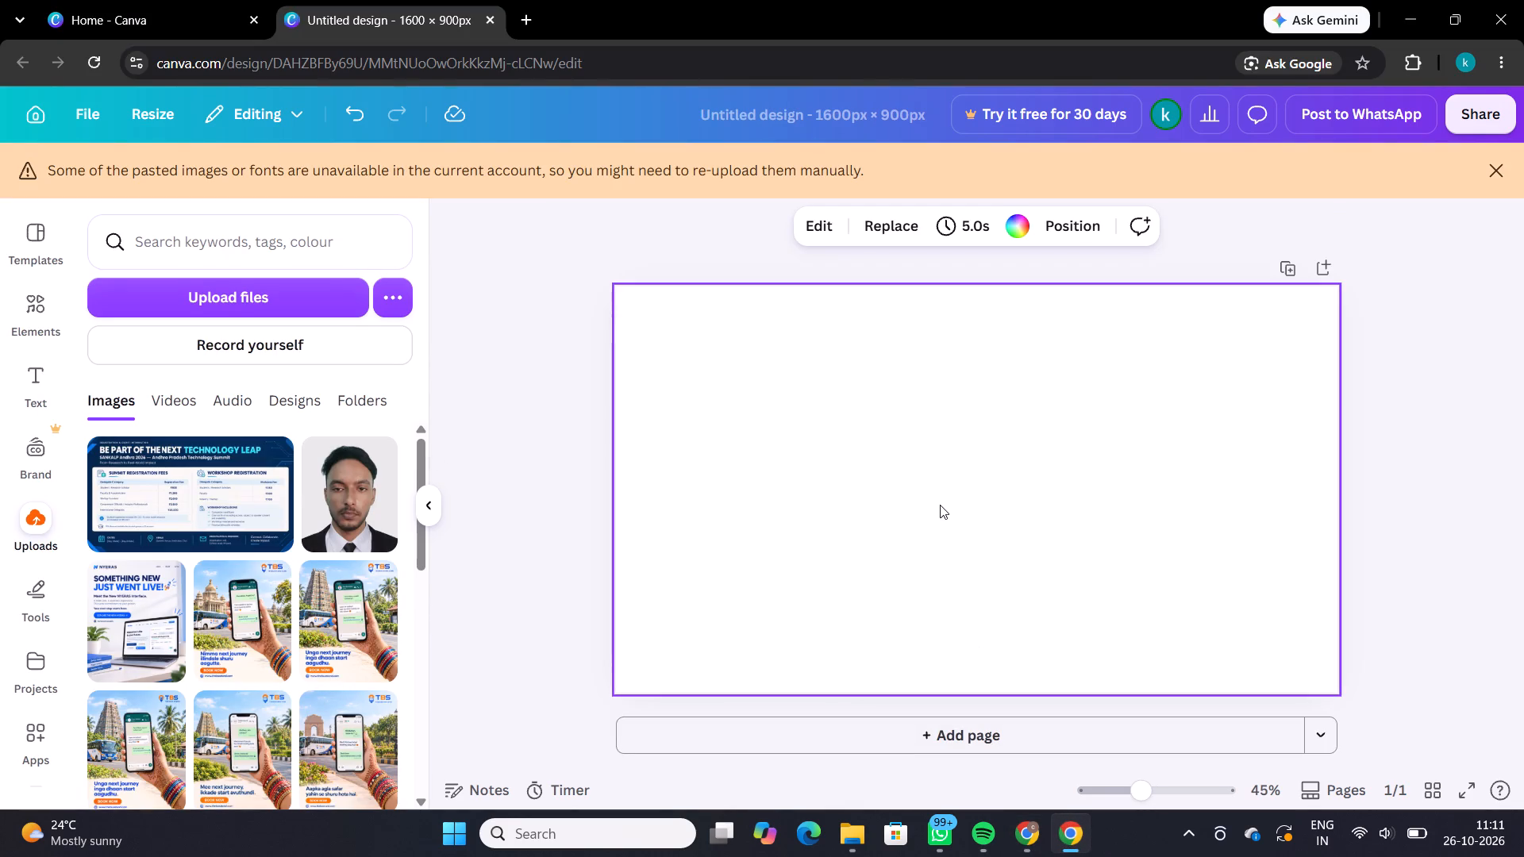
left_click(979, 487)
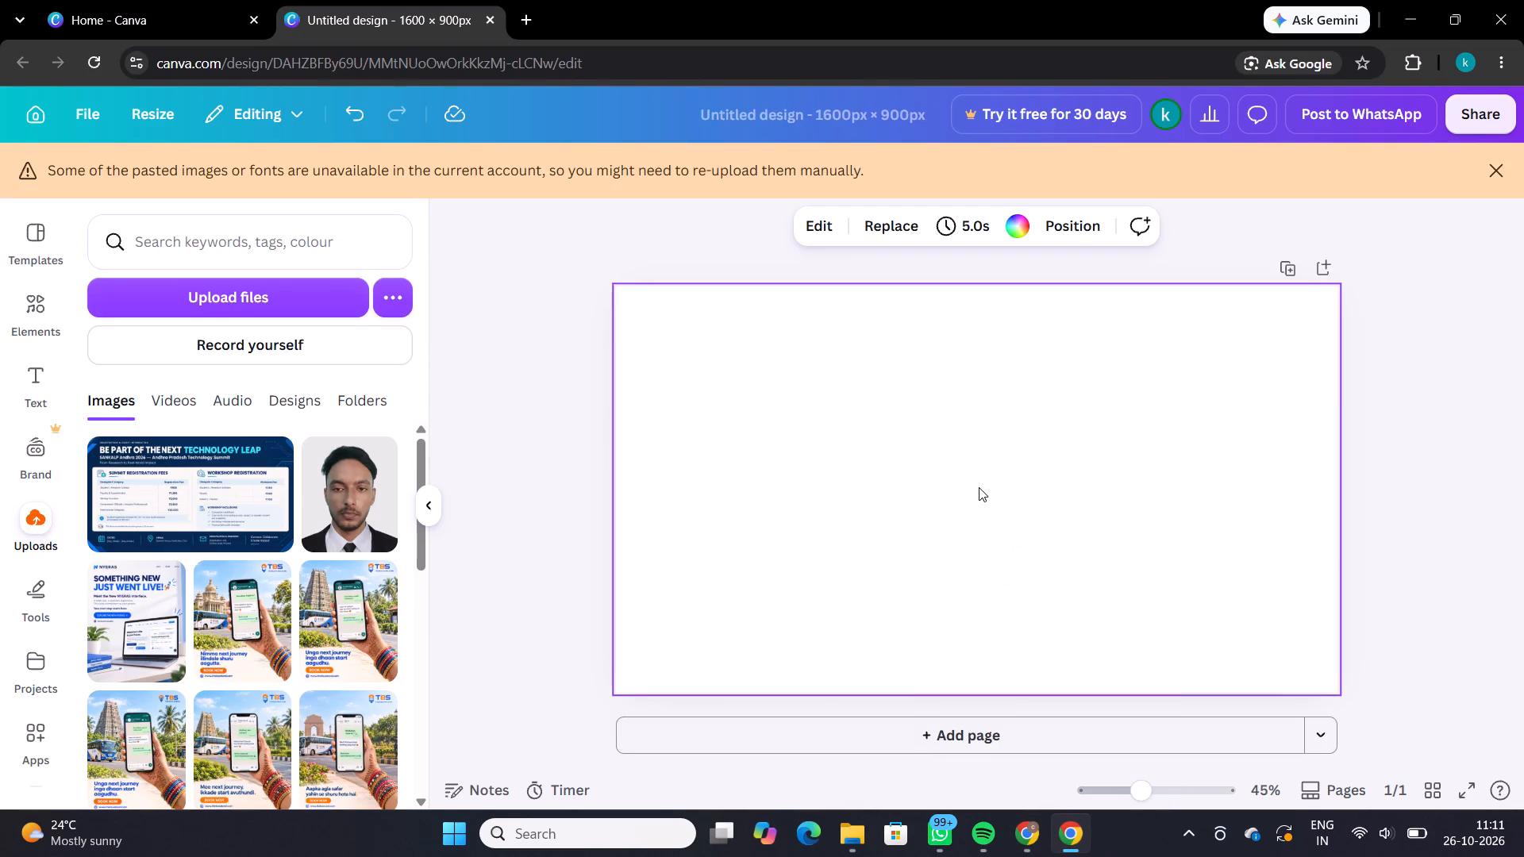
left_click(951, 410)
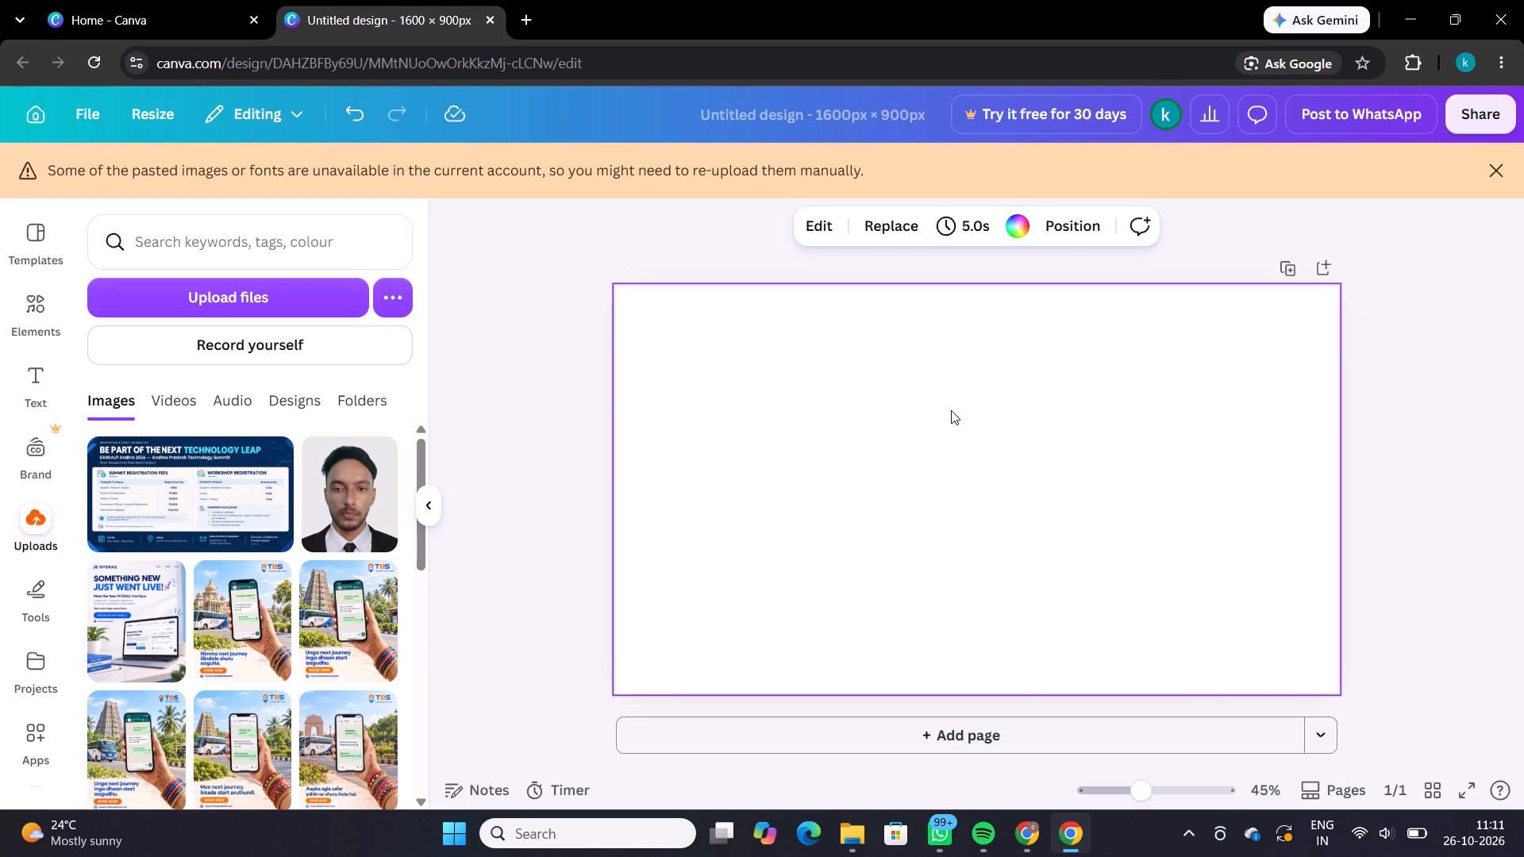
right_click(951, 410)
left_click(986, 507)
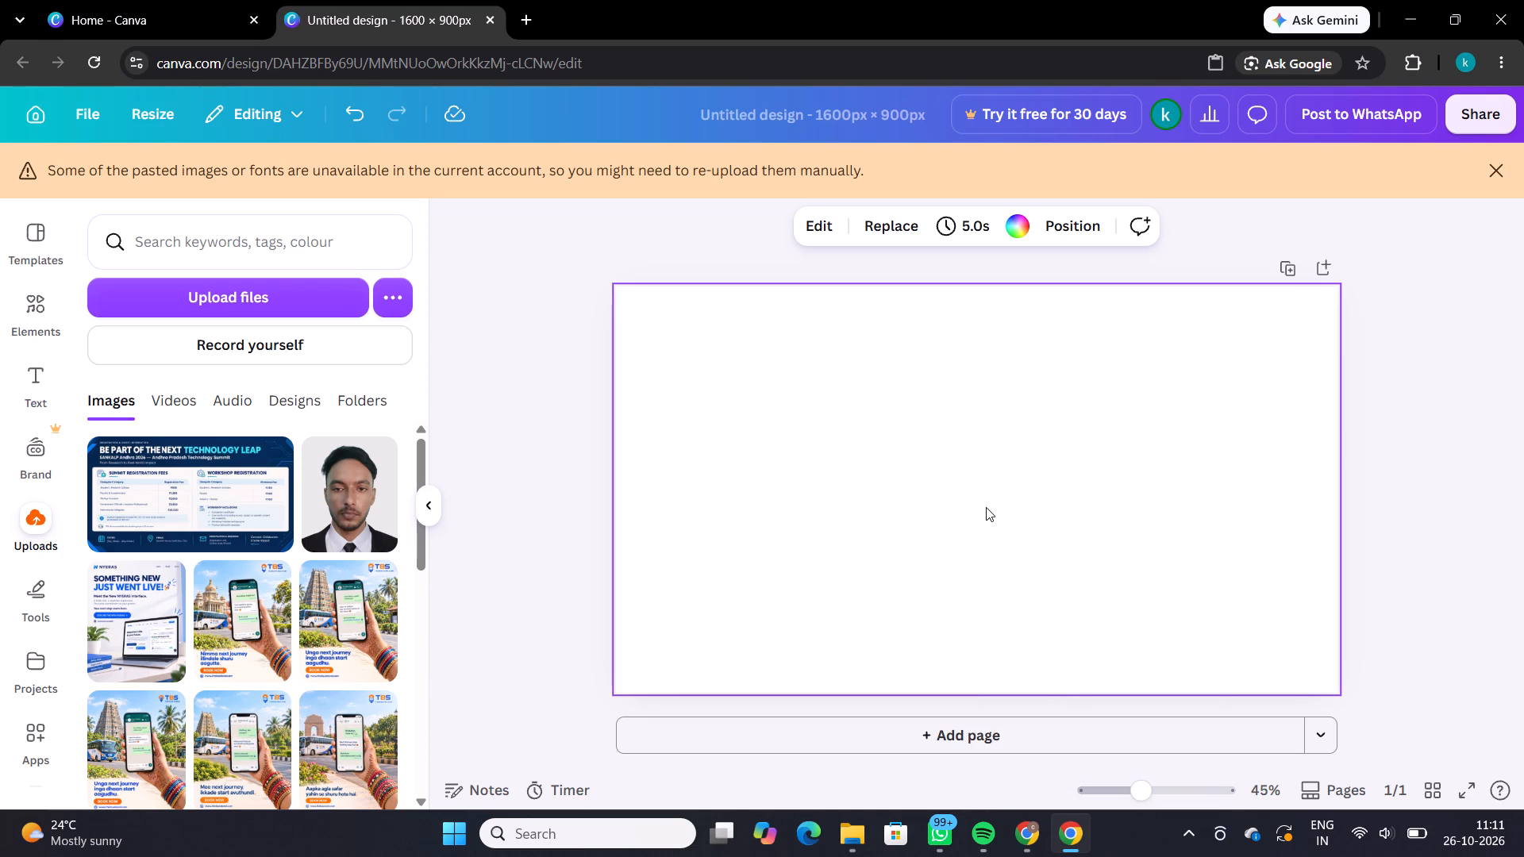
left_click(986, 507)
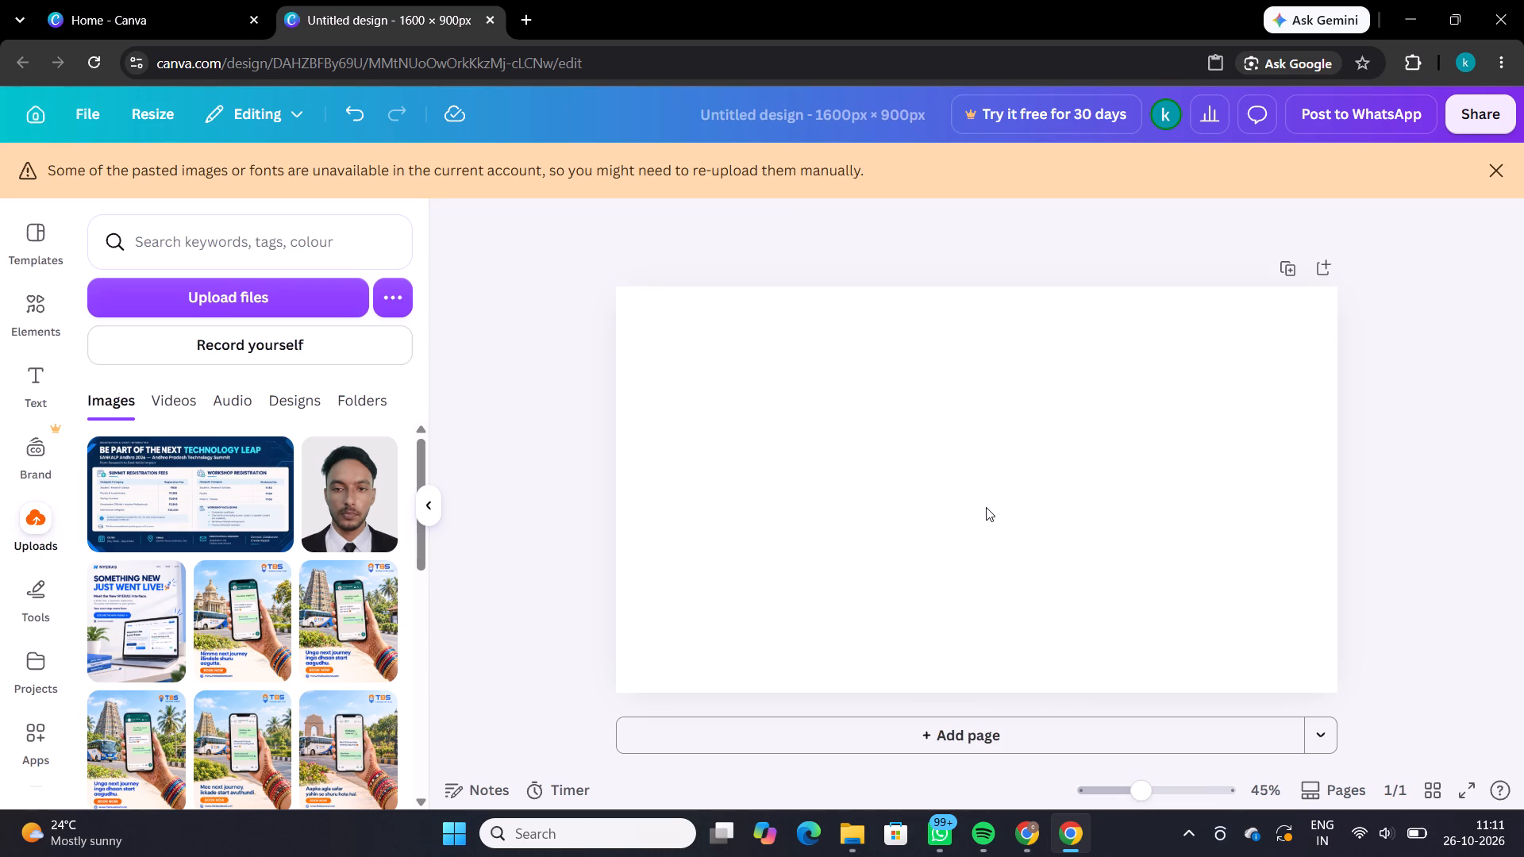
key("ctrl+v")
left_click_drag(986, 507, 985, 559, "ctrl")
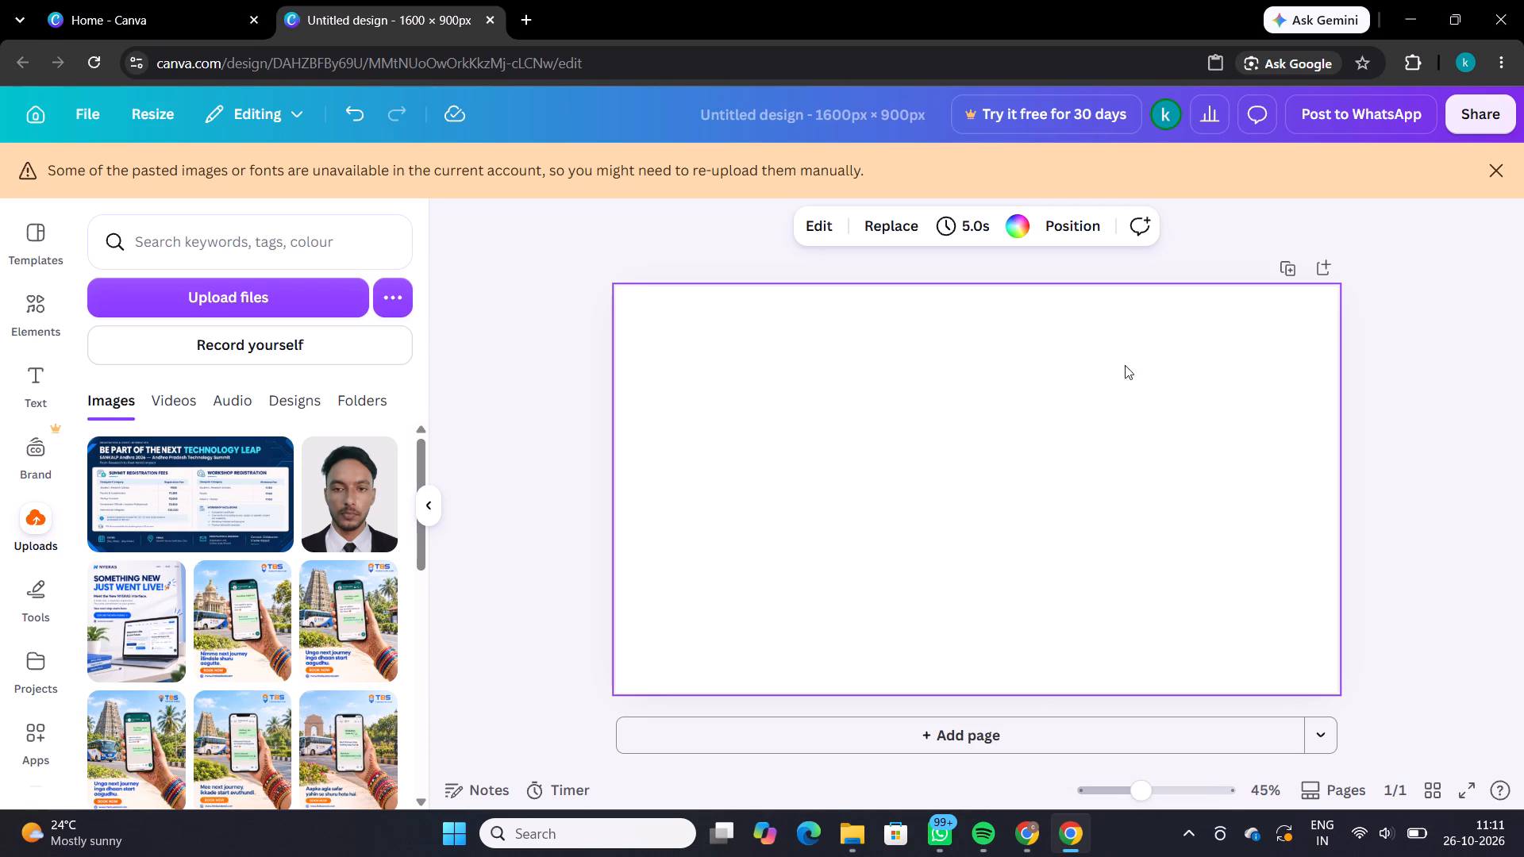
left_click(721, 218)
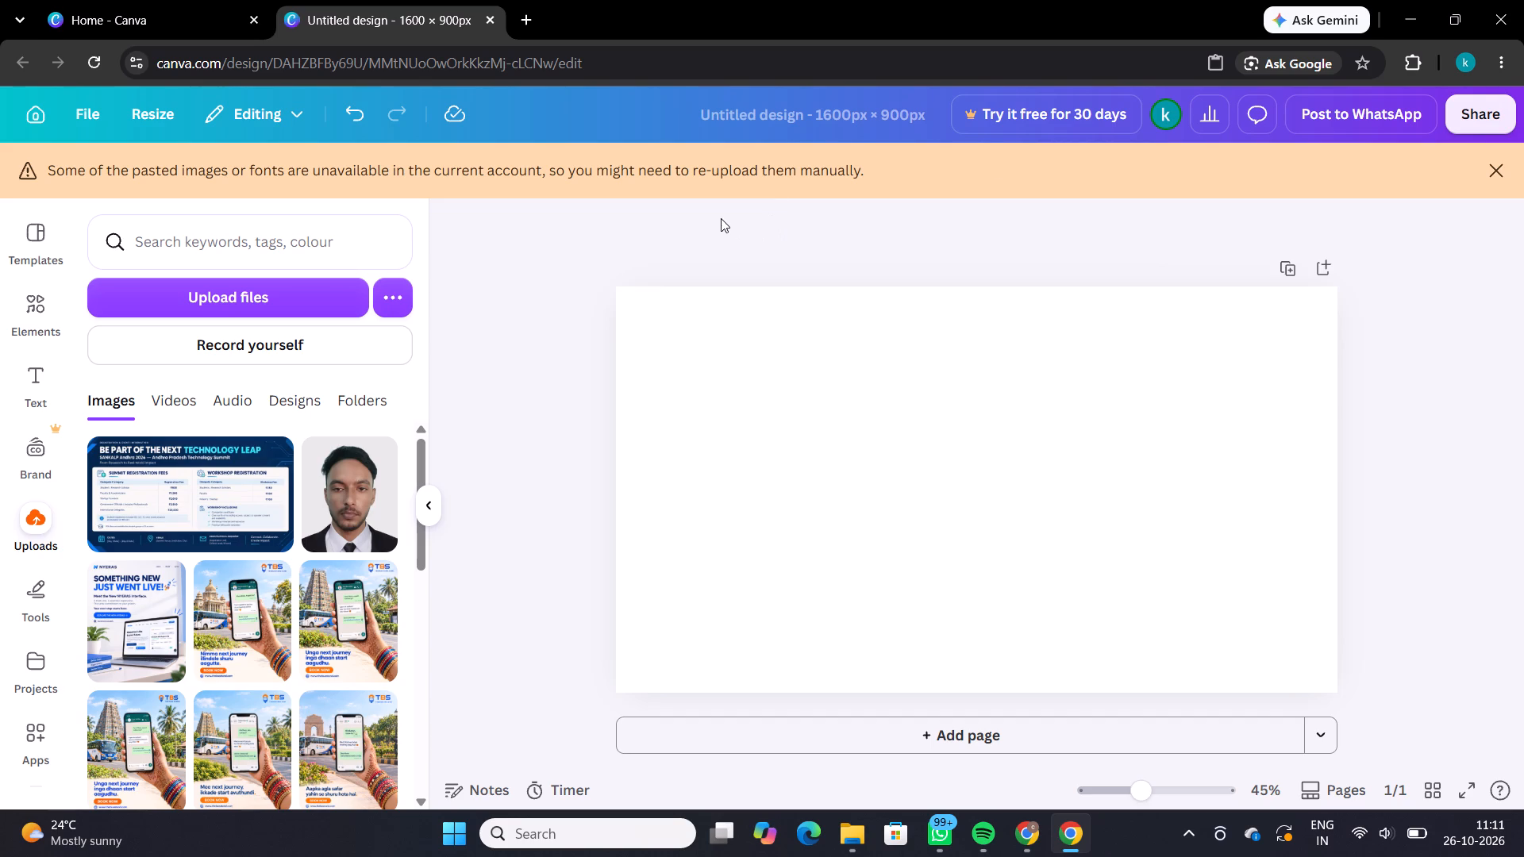
Dismiss the notice about unavailable pasted images or fonts.
left_click(1495, 170)
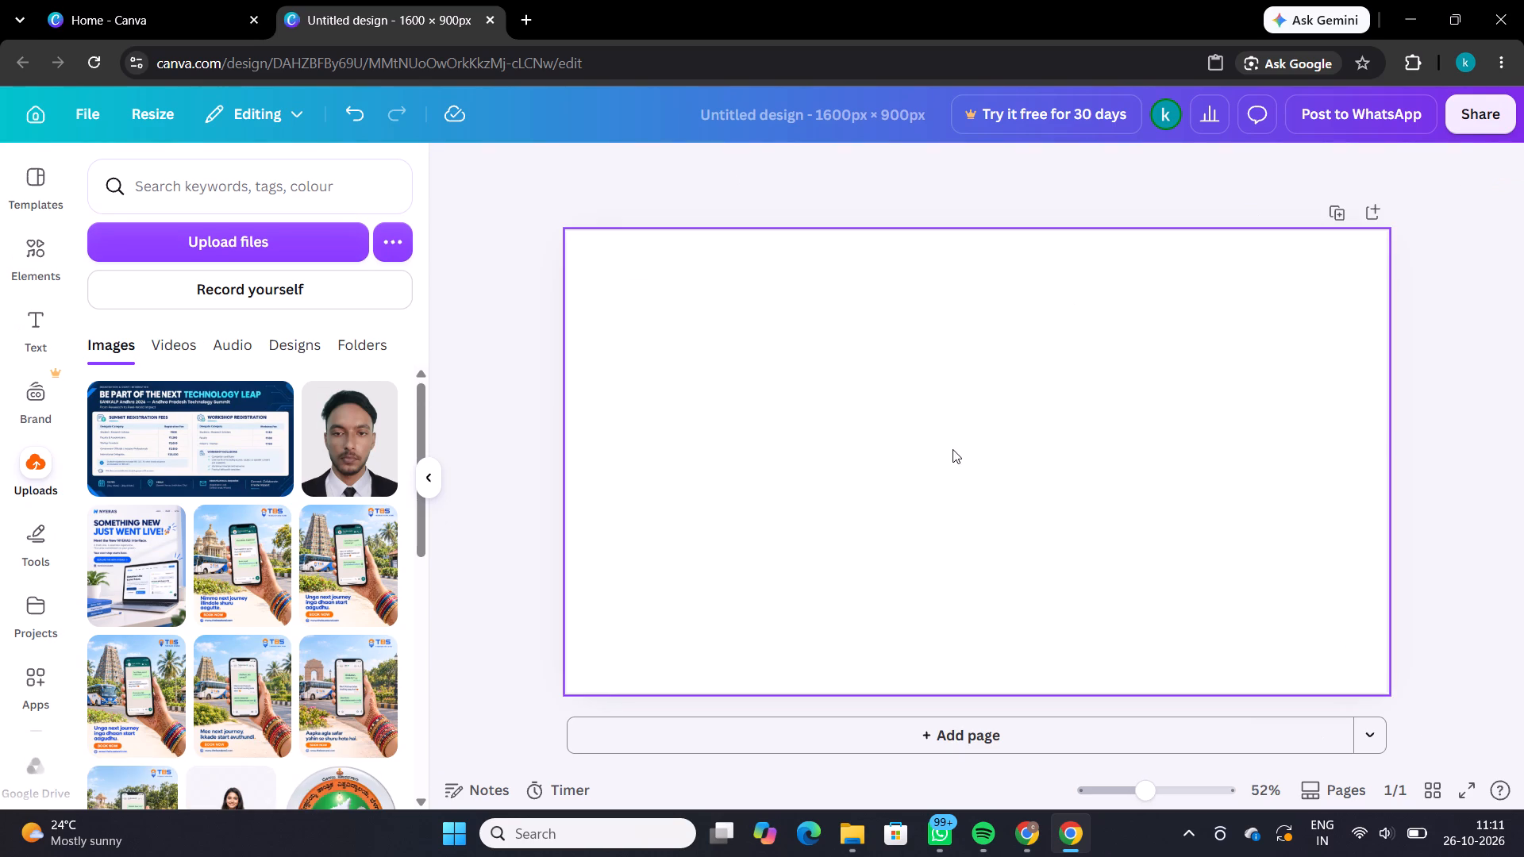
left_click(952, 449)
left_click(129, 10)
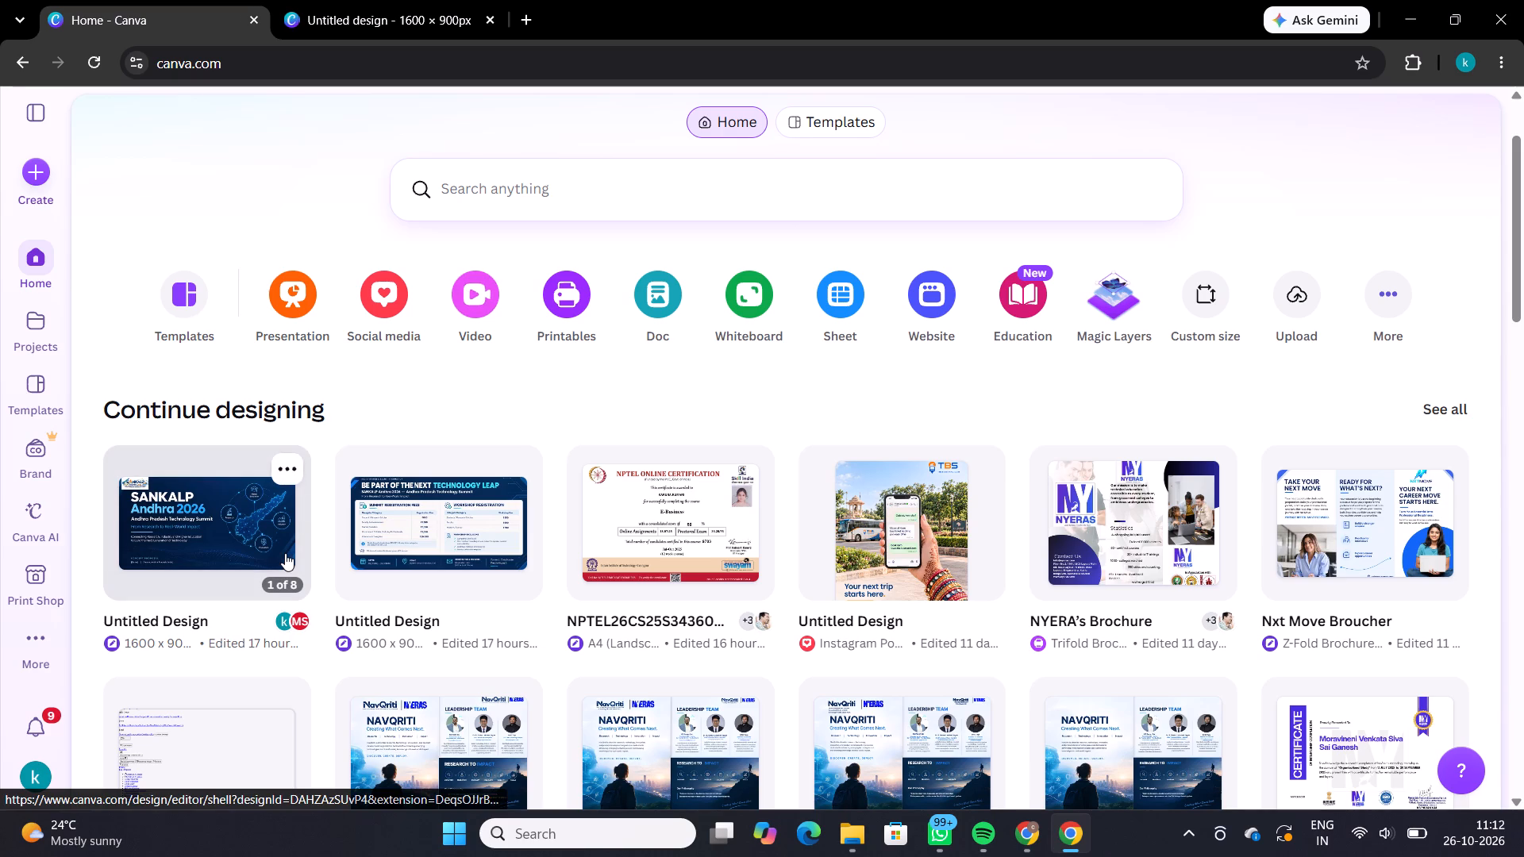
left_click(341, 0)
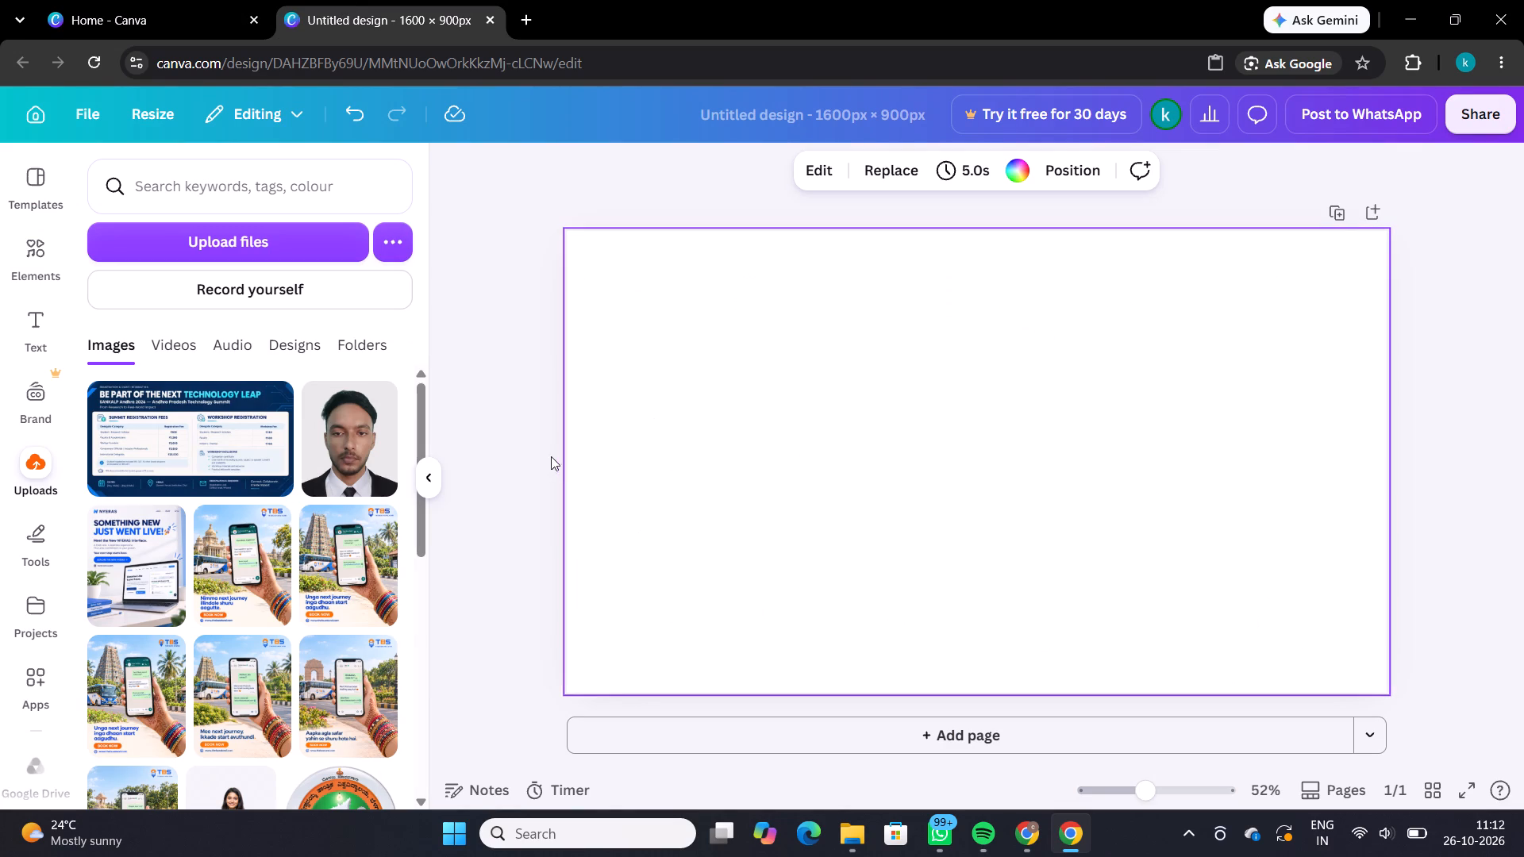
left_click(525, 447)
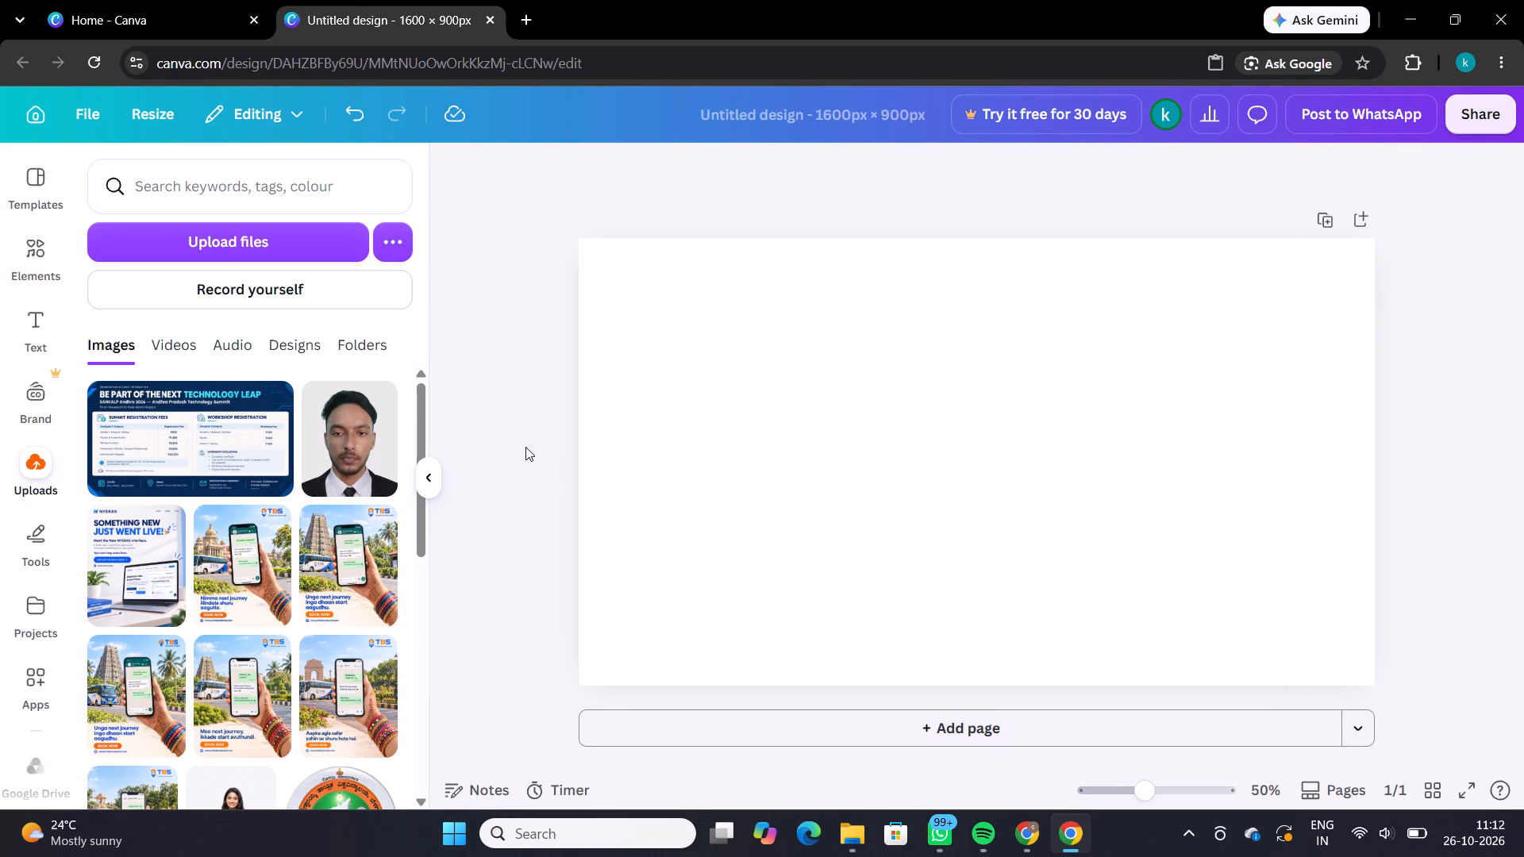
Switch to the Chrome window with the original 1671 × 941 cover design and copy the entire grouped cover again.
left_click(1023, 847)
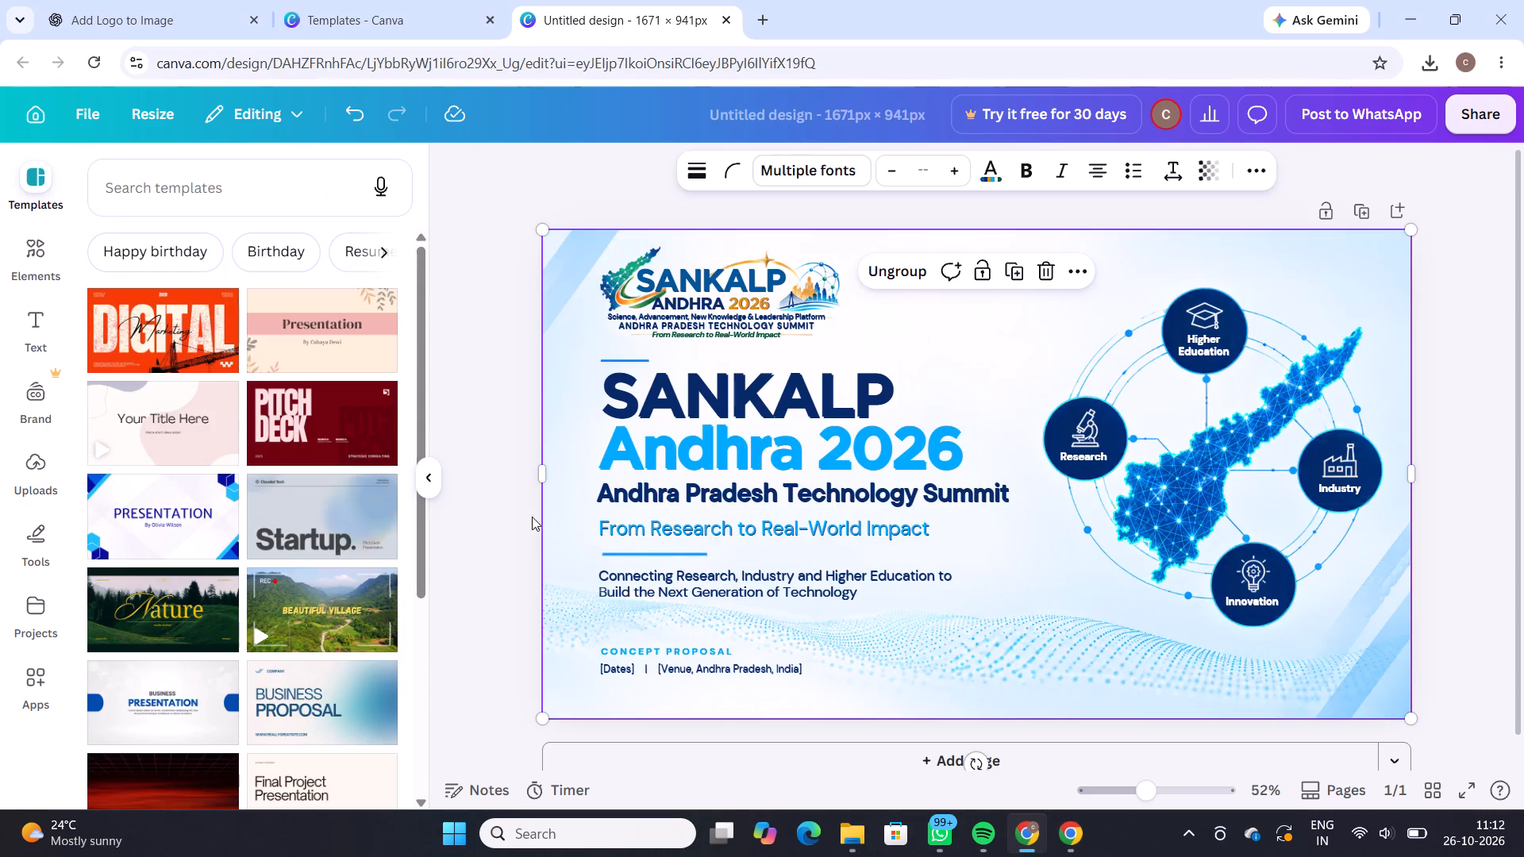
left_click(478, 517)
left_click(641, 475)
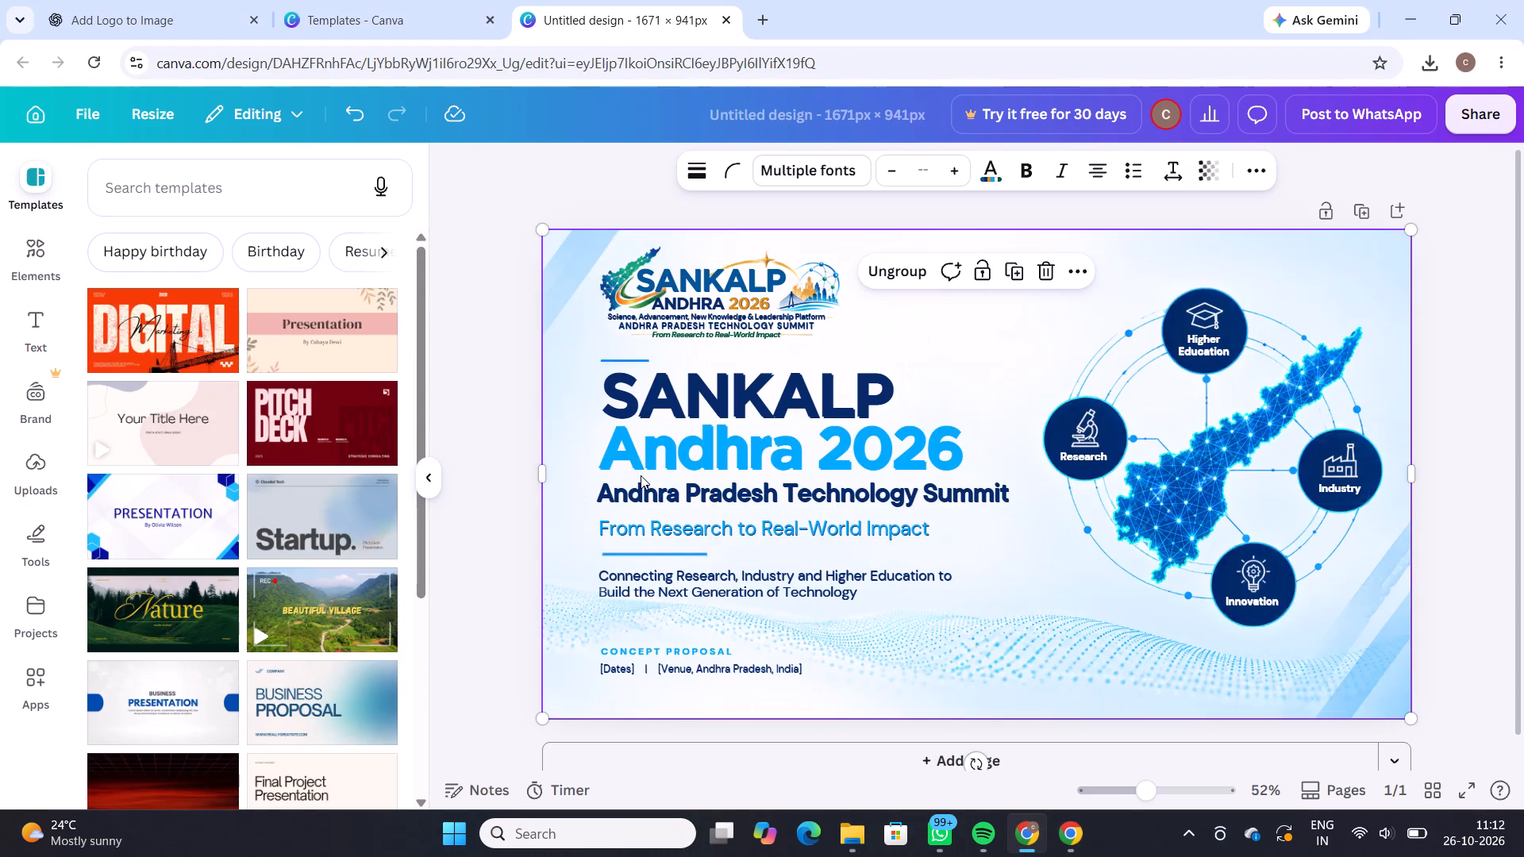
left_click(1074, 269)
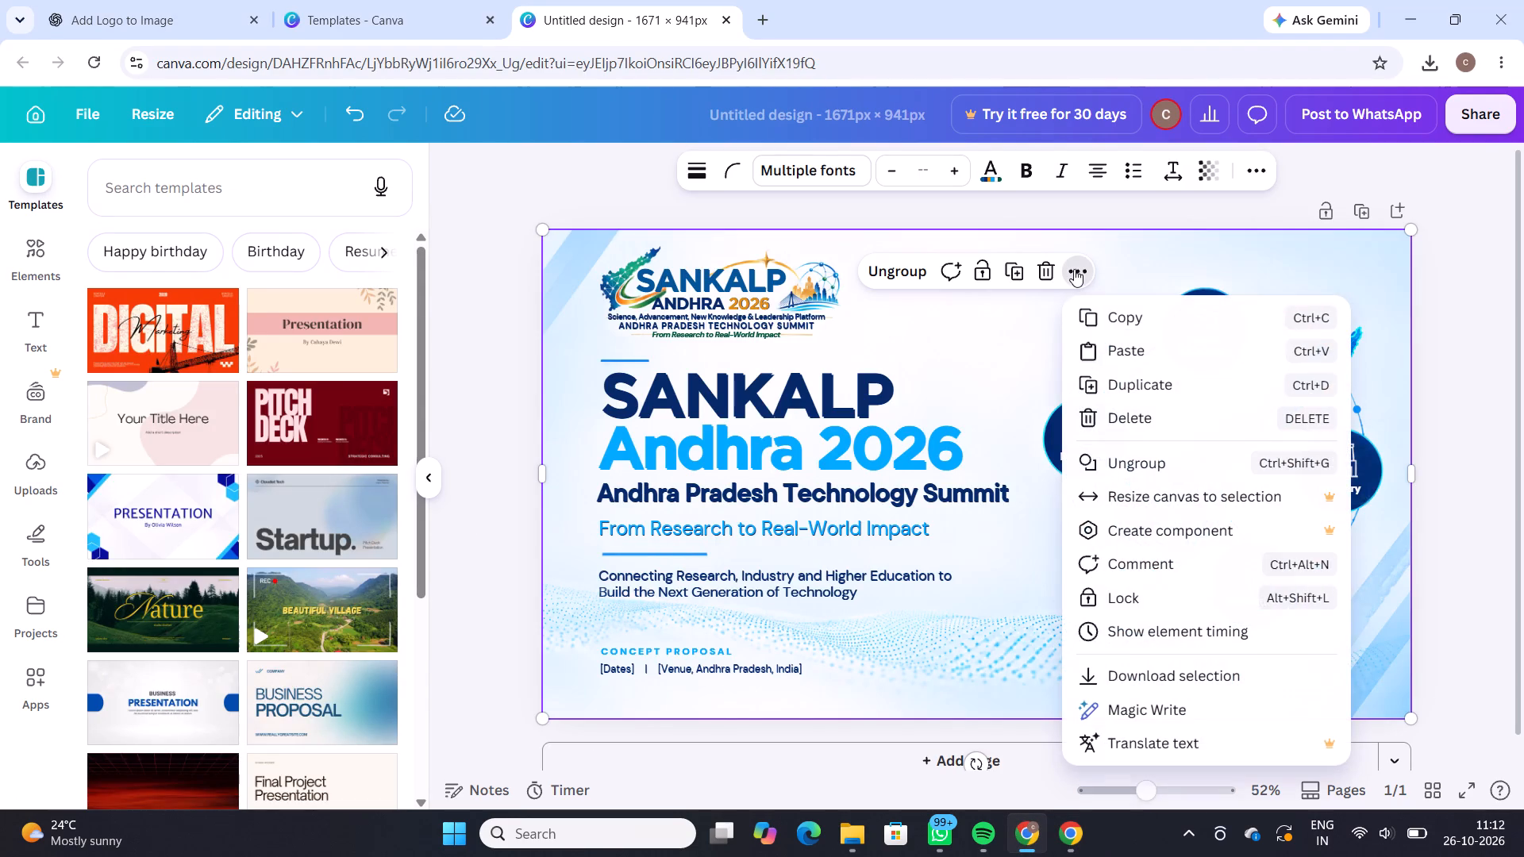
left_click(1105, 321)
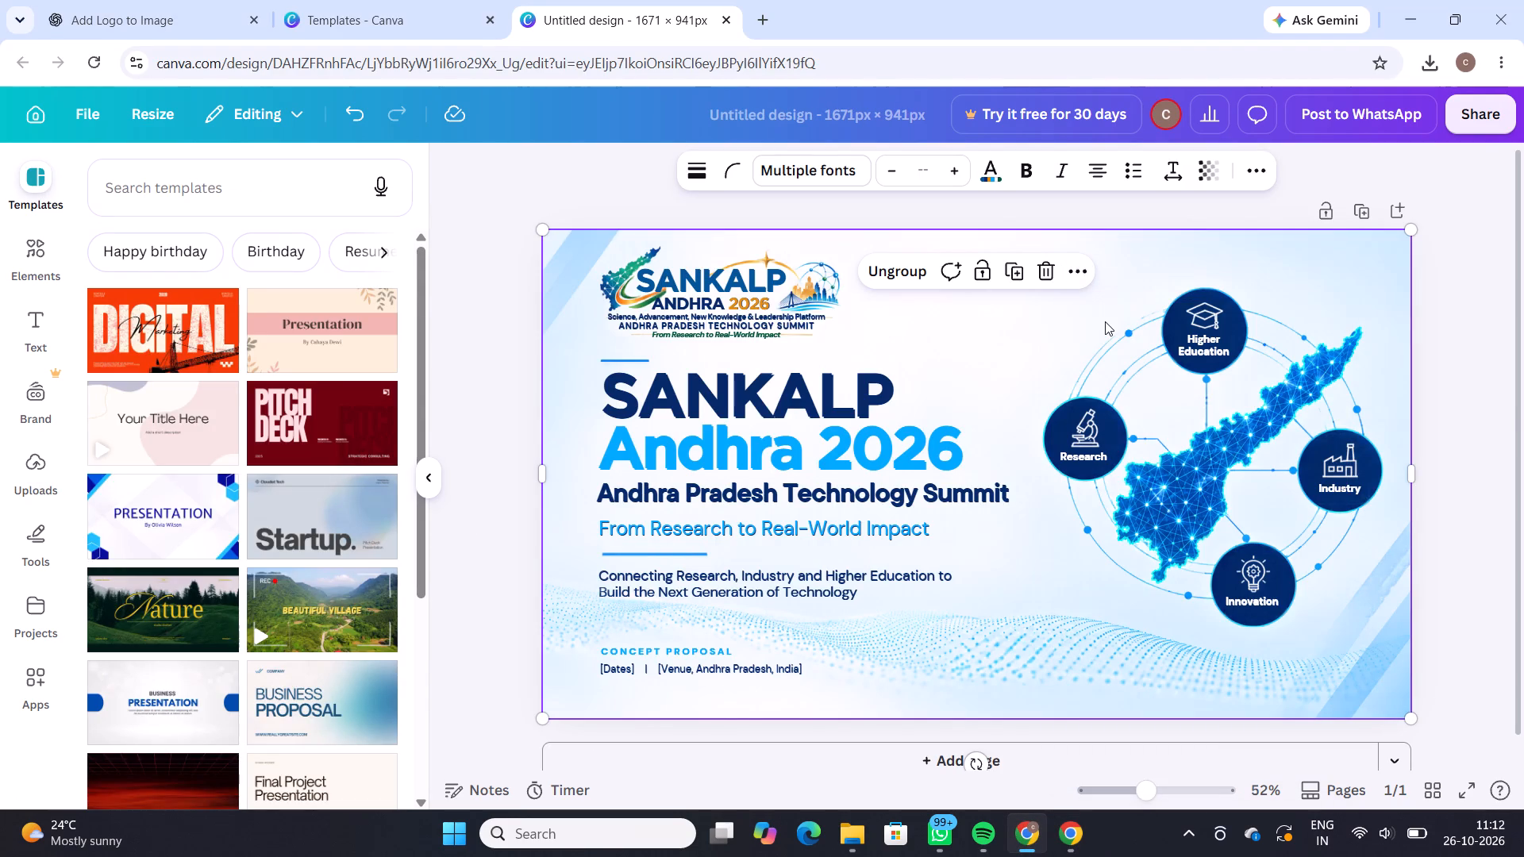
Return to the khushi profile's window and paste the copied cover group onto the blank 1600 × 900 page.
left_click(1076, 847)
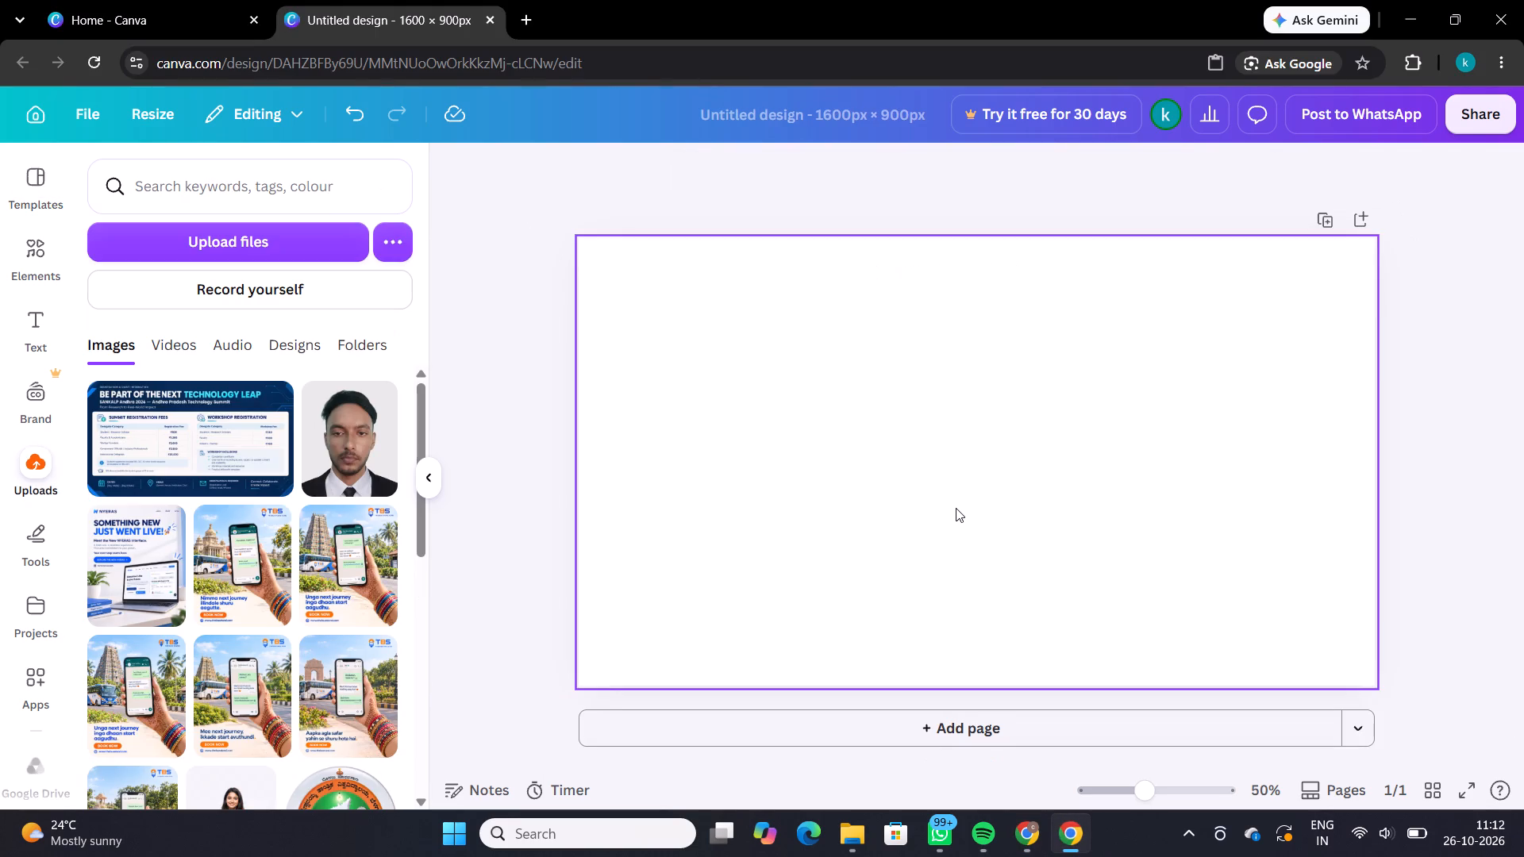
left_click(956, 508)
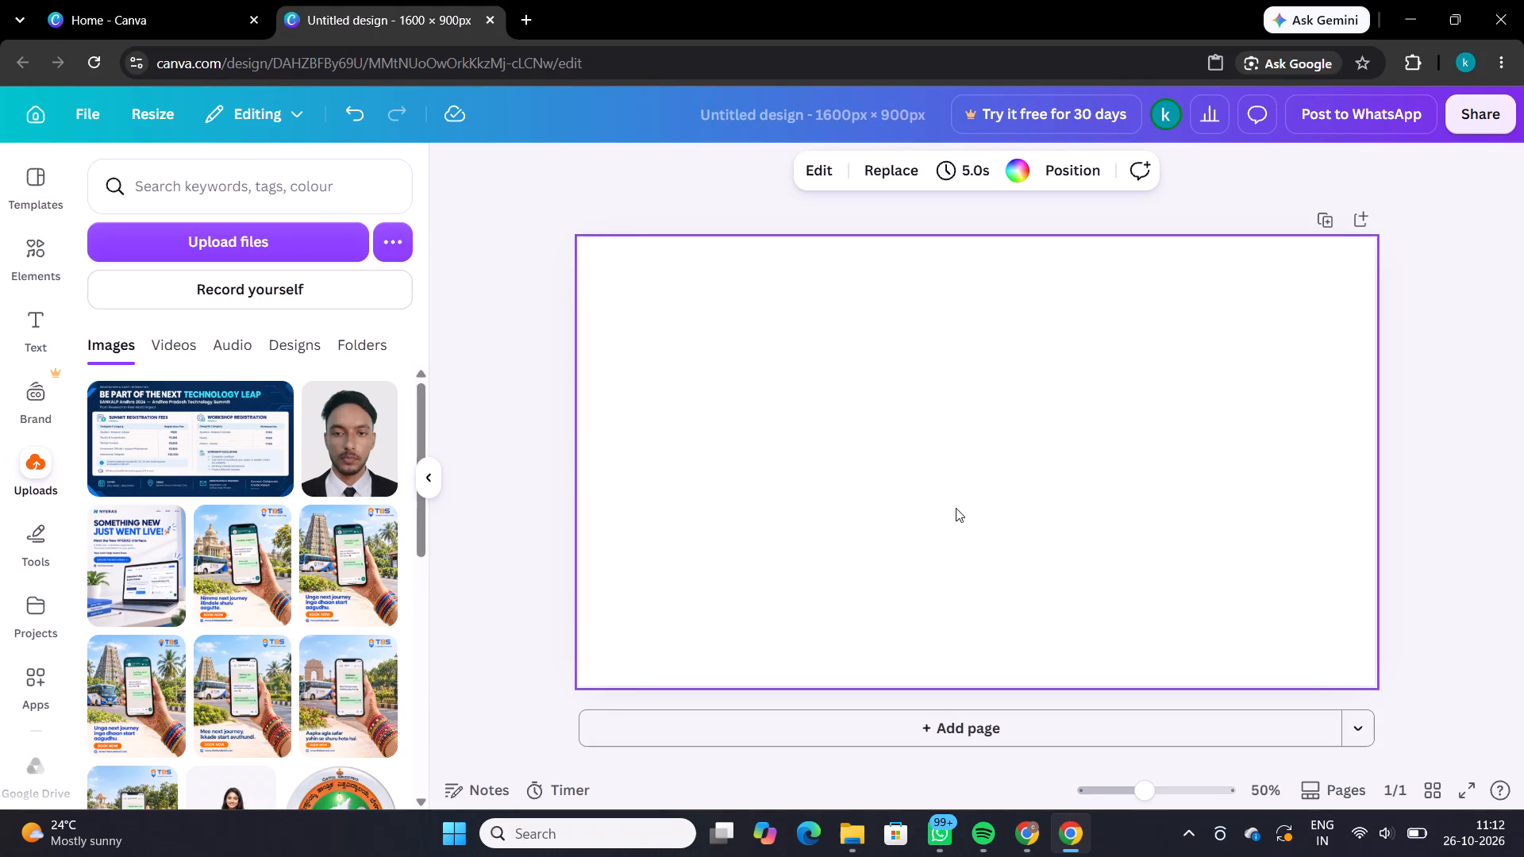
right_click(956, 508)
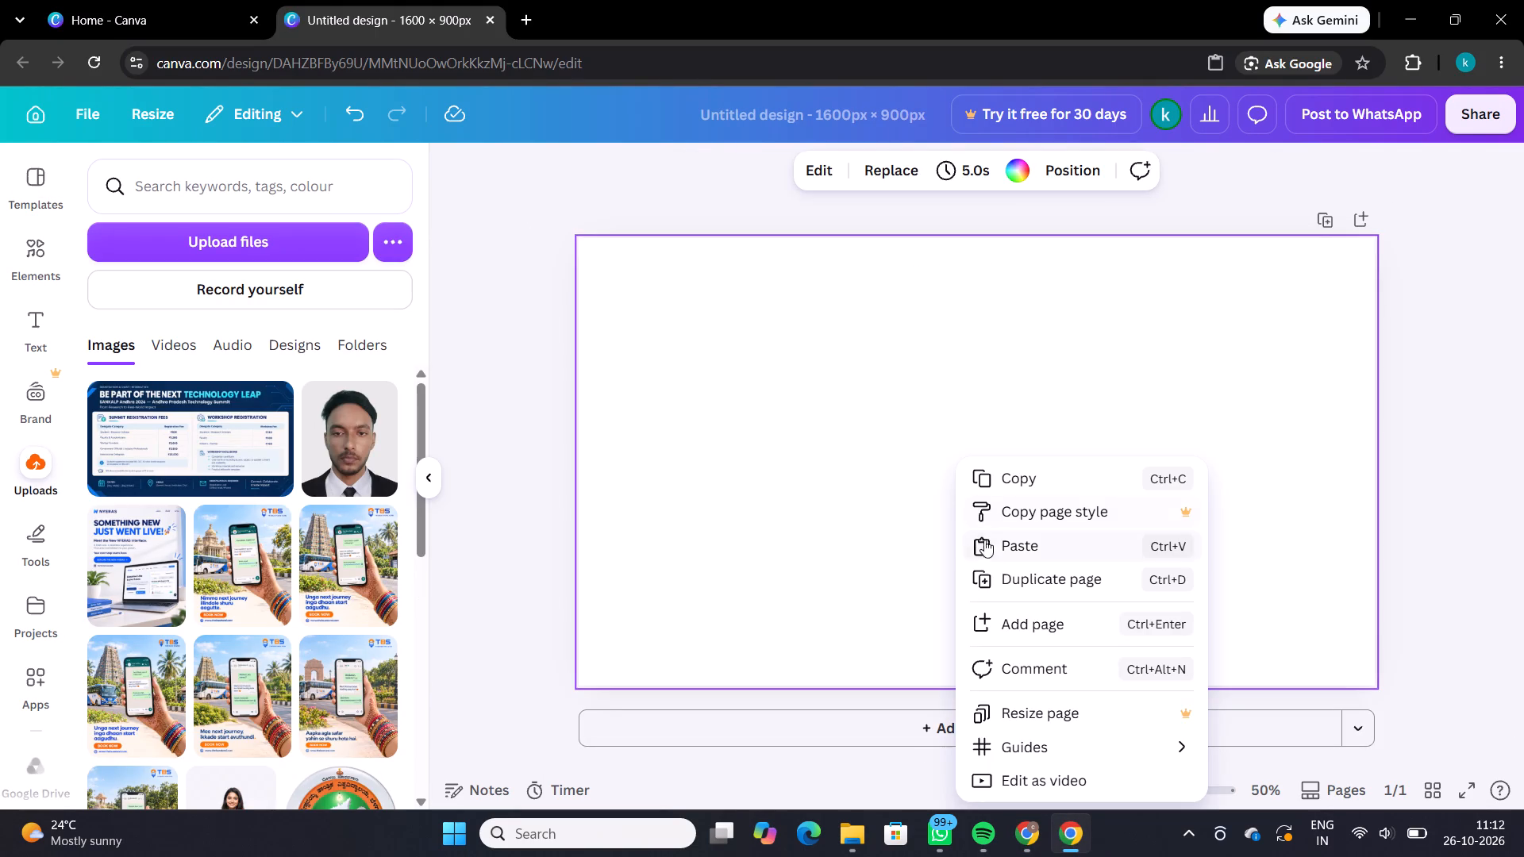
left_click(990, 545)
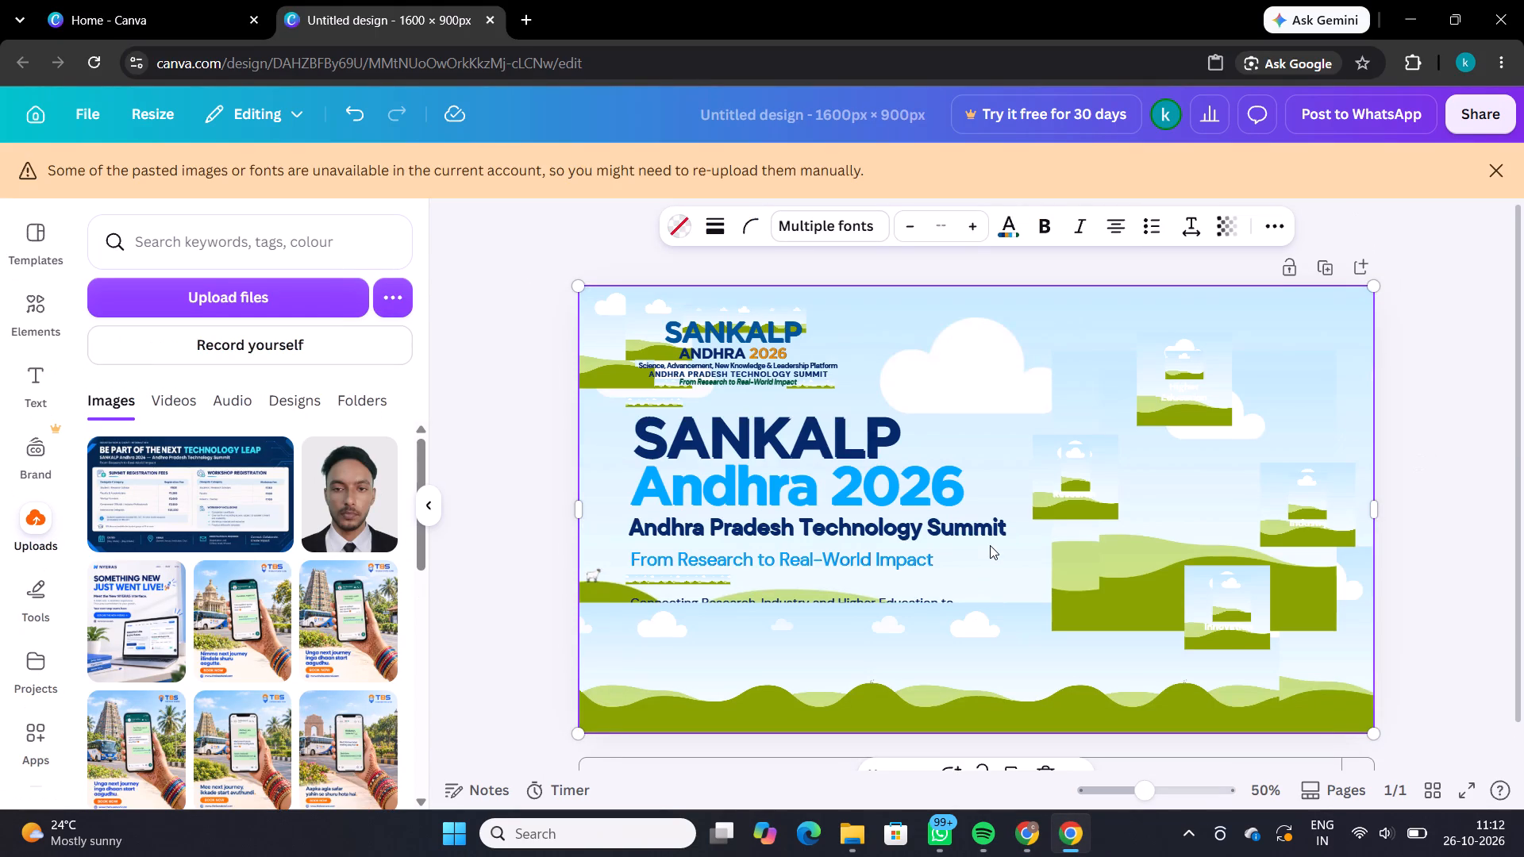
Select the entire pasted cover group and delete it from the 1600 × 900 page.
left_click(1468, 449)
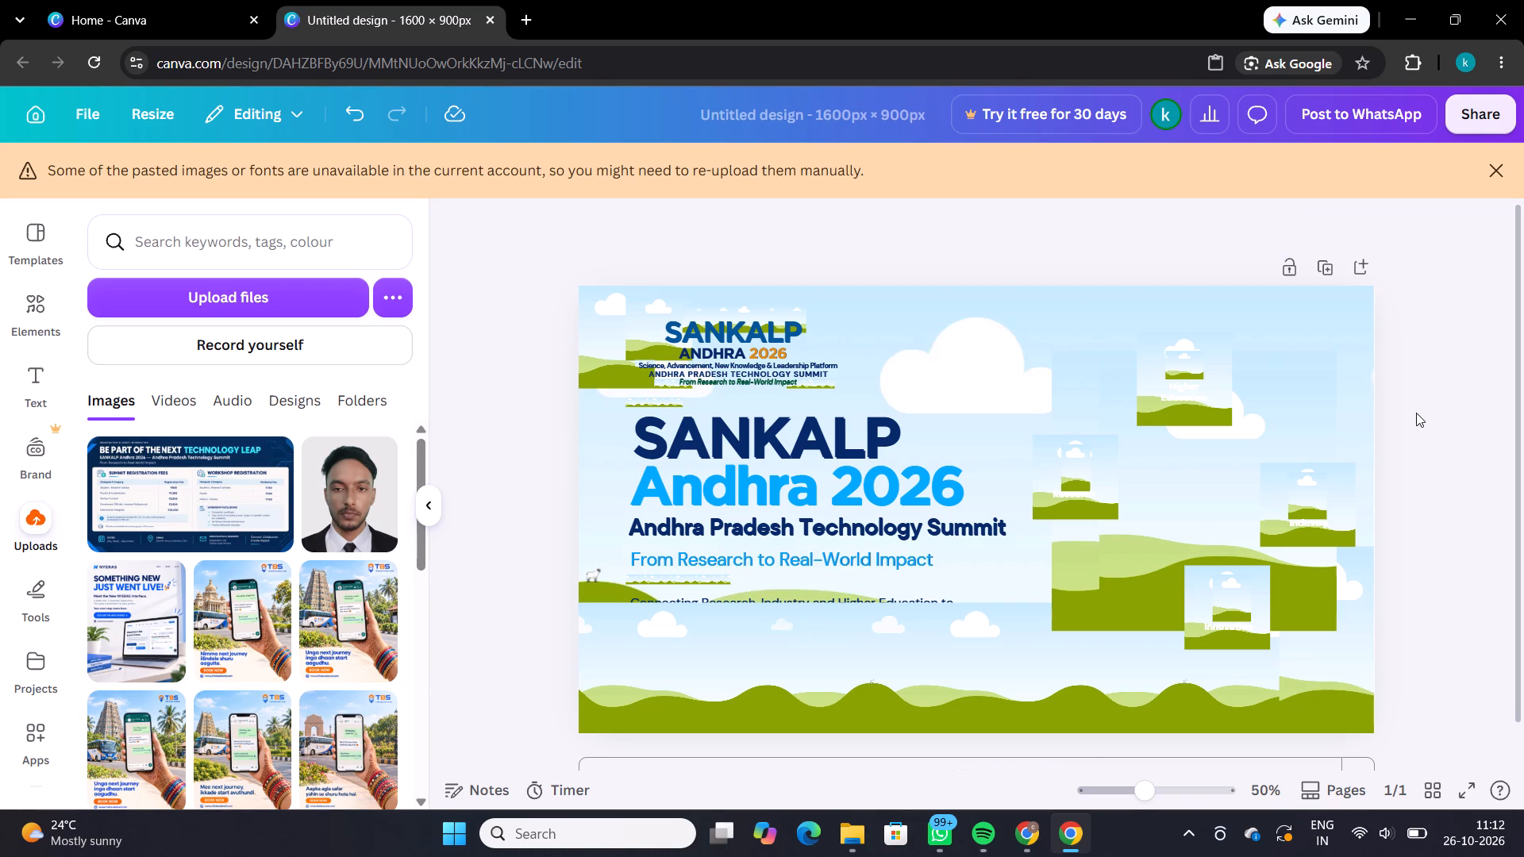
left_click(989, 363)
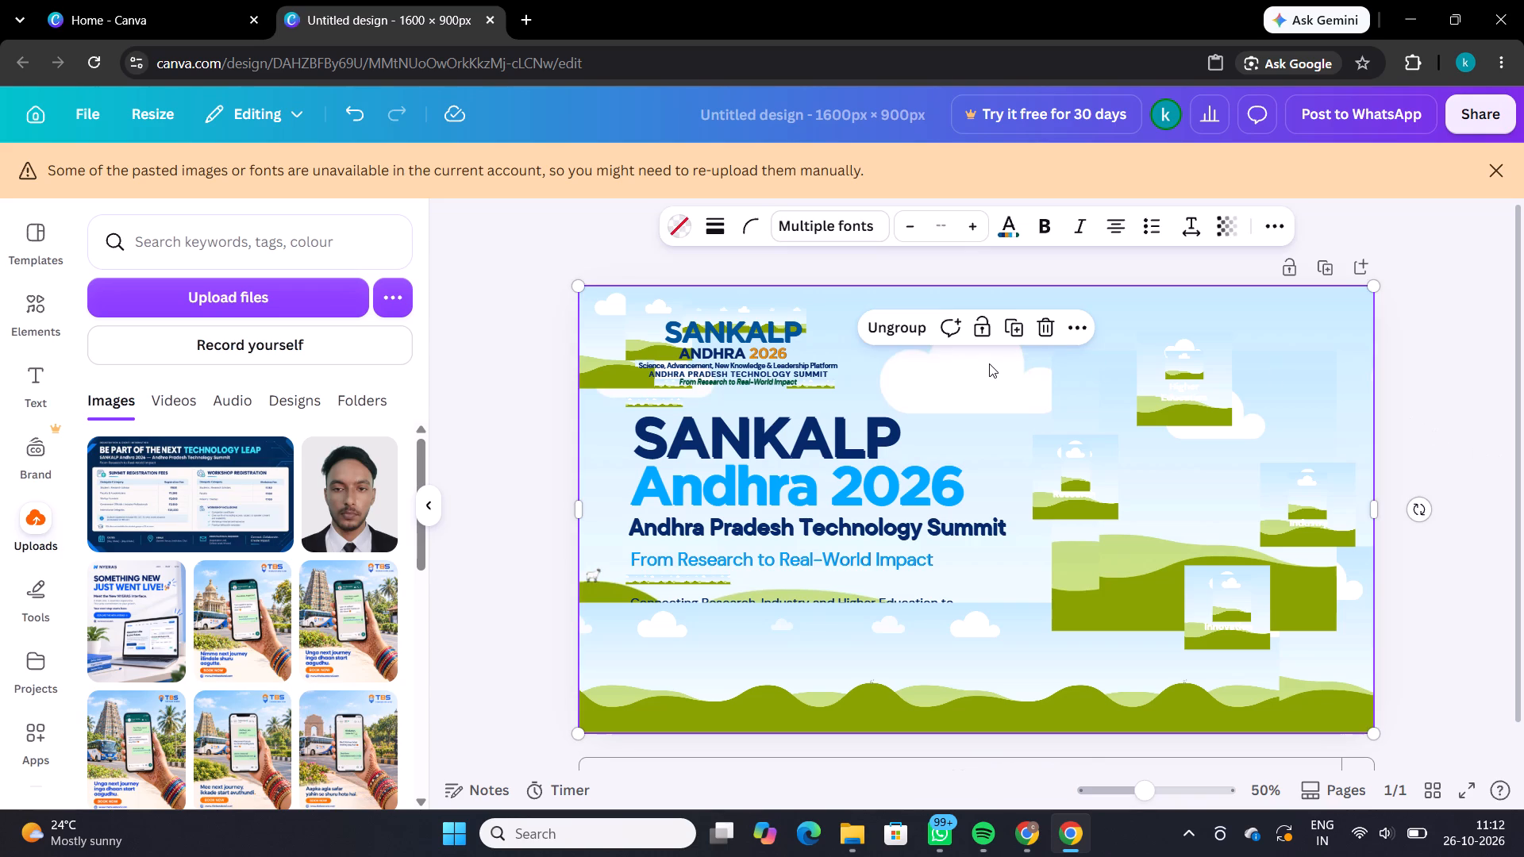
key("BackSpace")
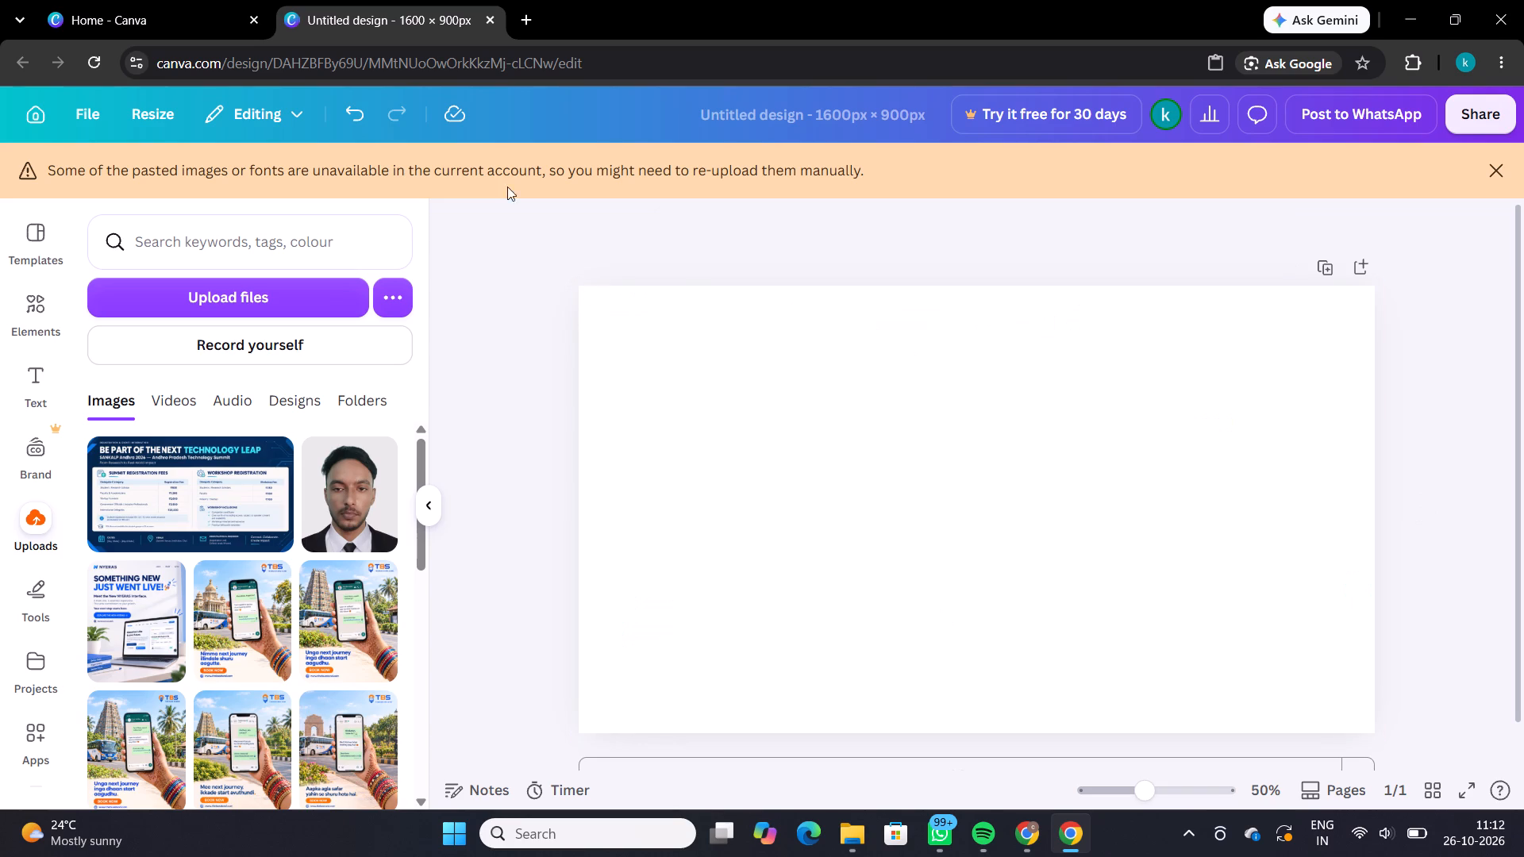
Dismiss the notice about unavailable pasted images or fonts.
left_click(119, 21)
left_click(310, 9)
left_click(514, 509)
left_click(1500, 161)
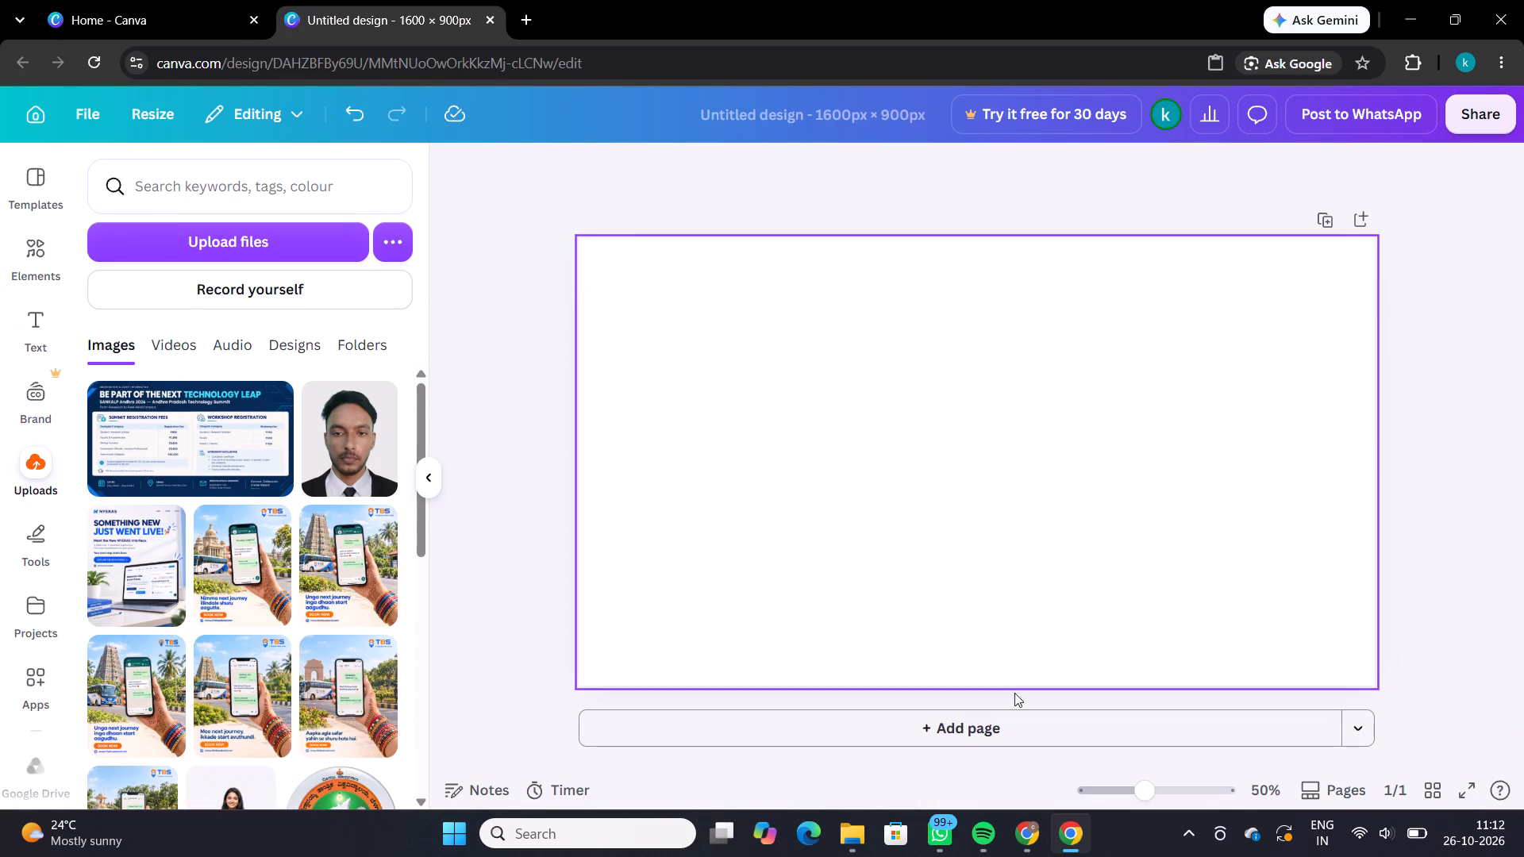
Switch to the Chrome window with the original 1671 × 941 cover design and ungroup the whole cover into separate elements.
left_click(1035, 855)
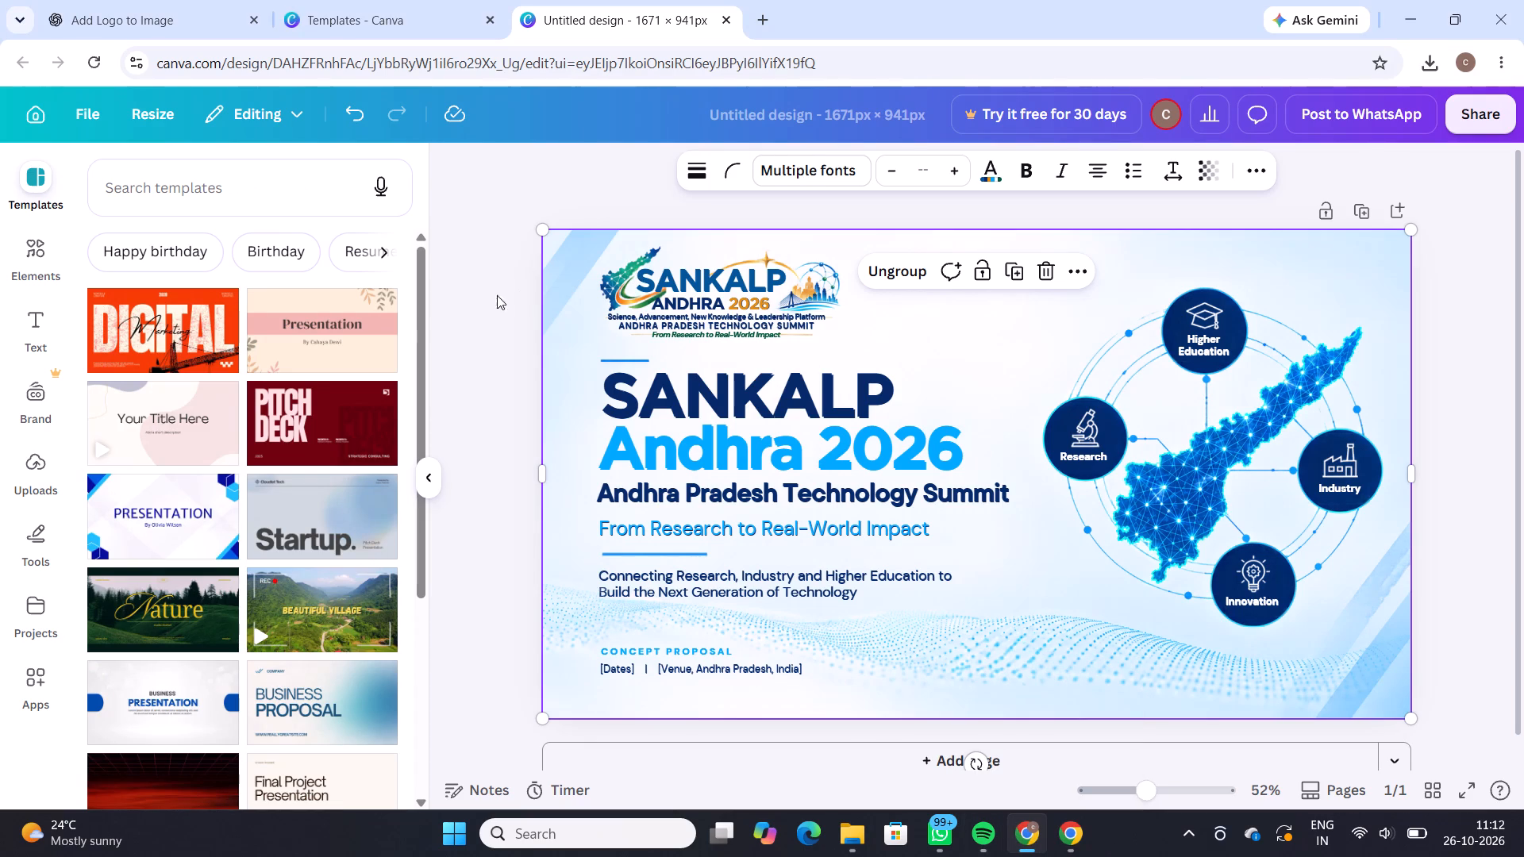
left_click(488, 300)
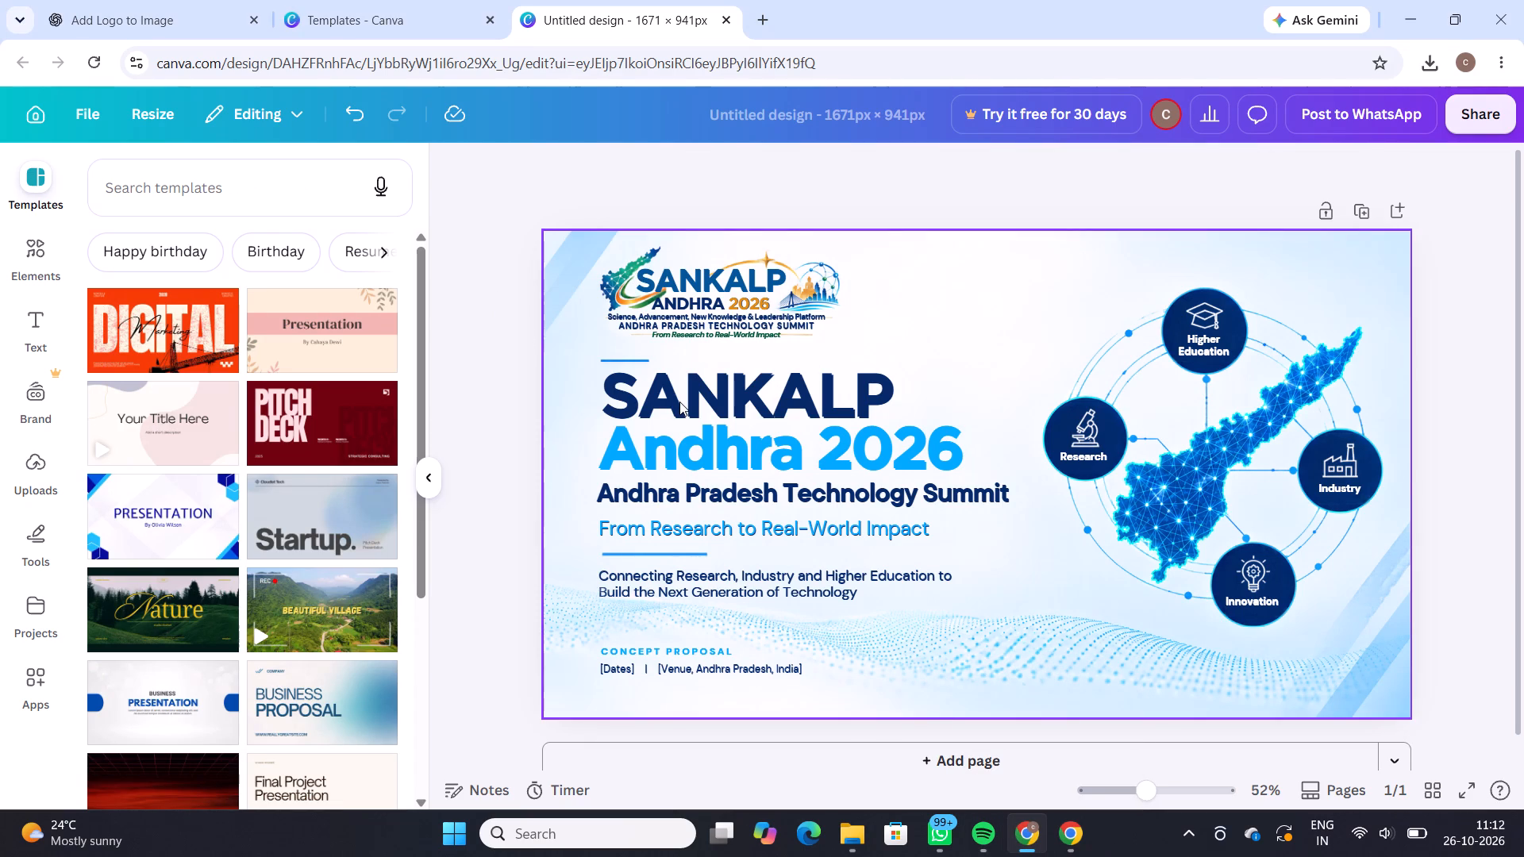
left_click(679, 402)
left_click(902, 282)
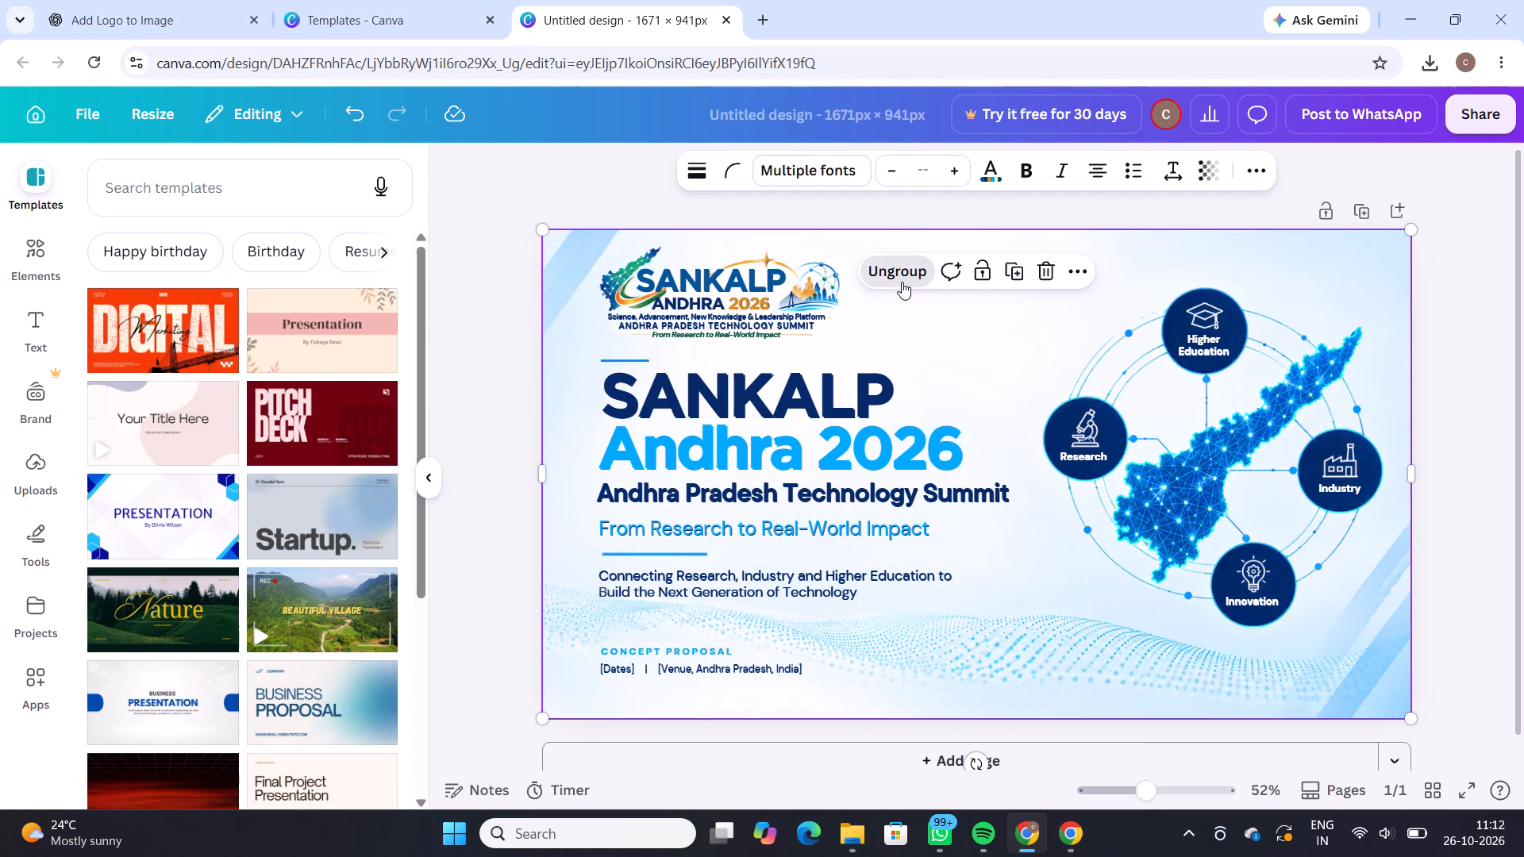
left_click(1441, 310)
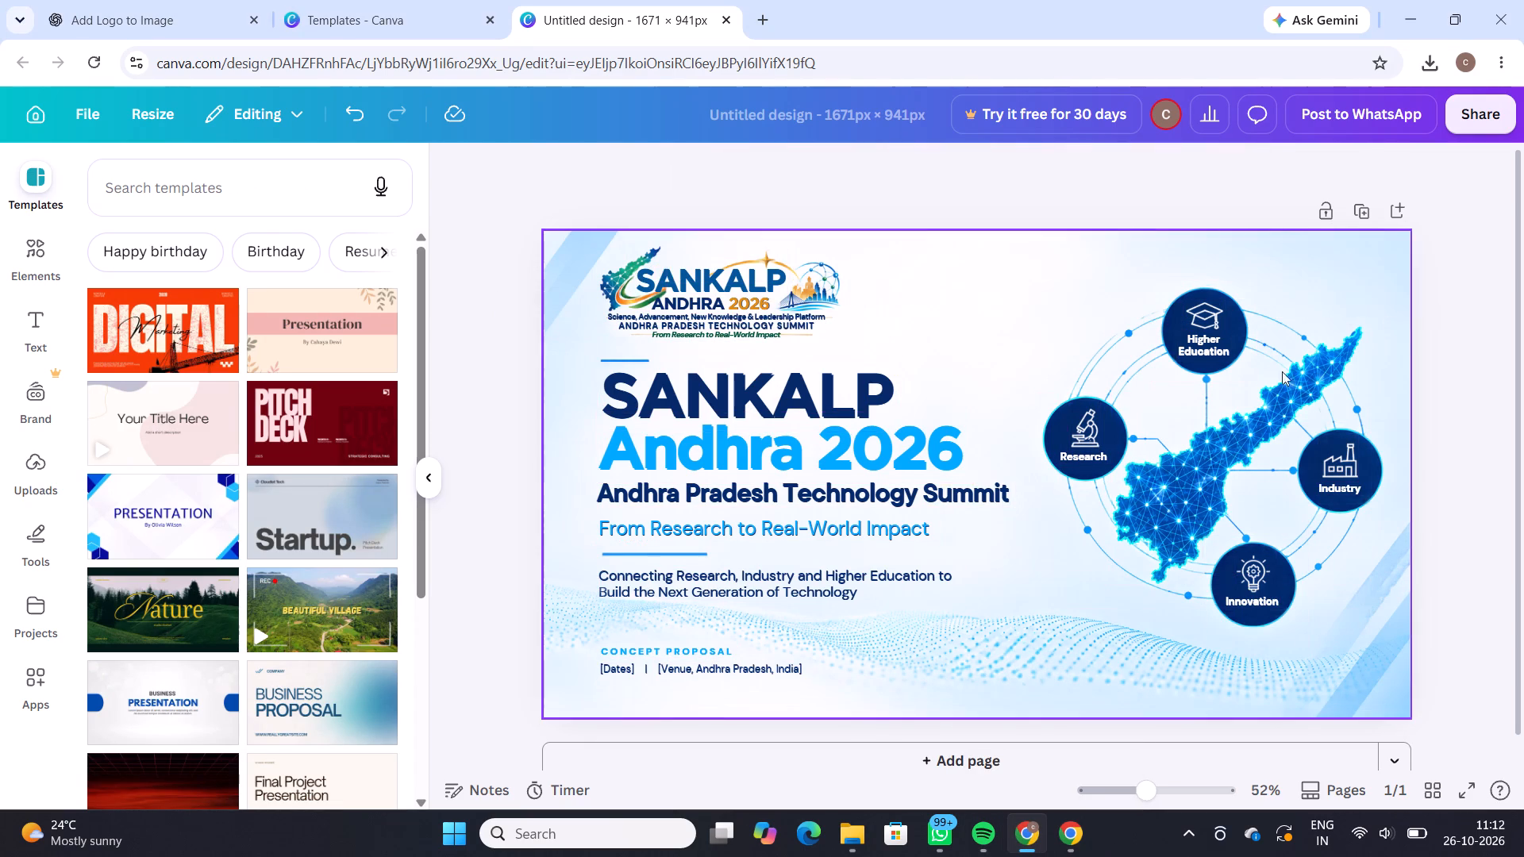
double_click(1114, 344)
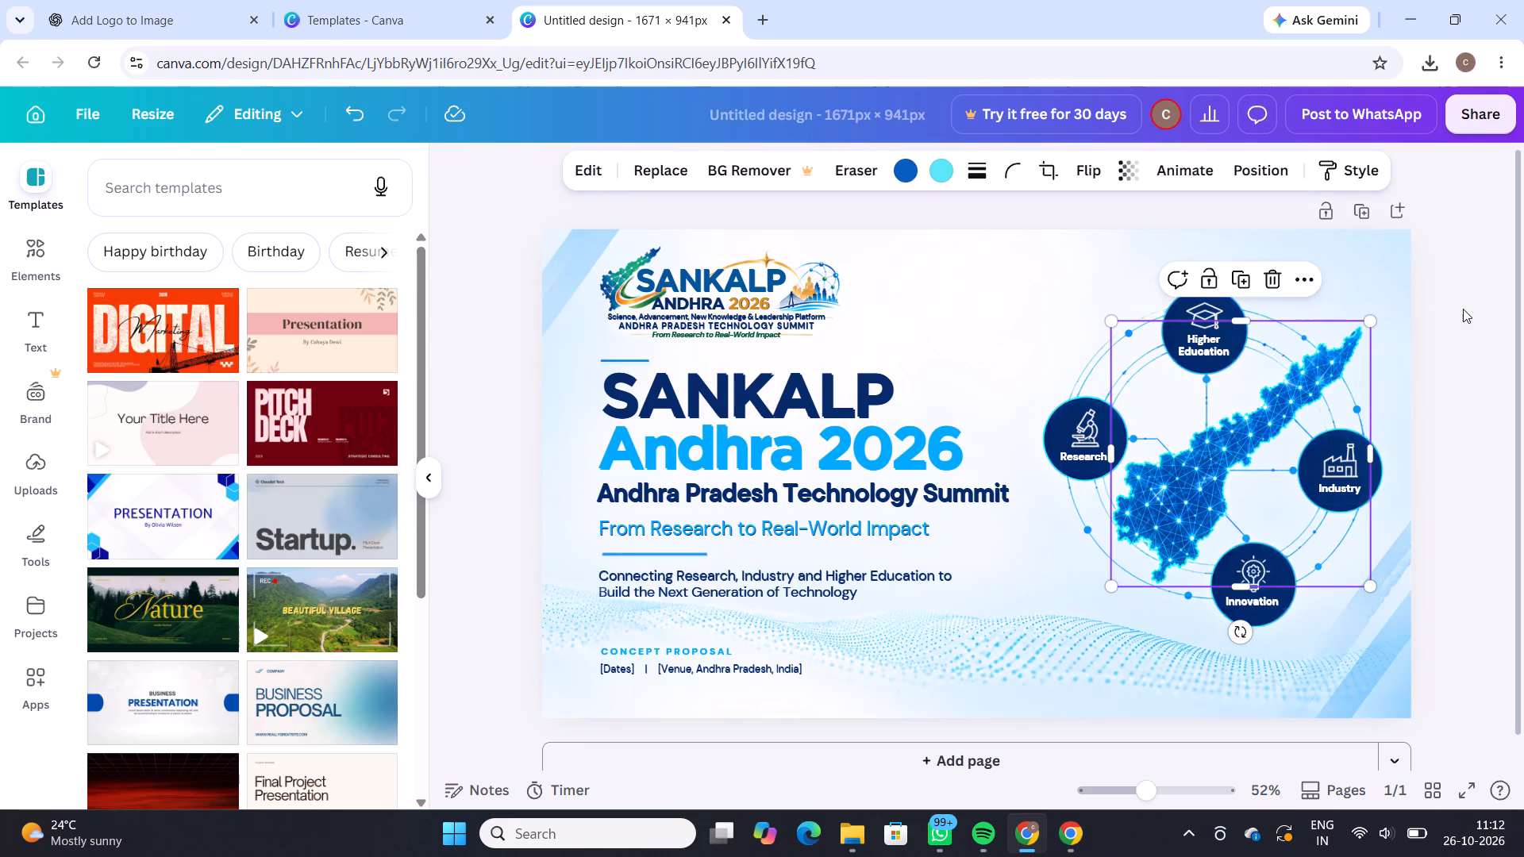
left_click(1463, 309)
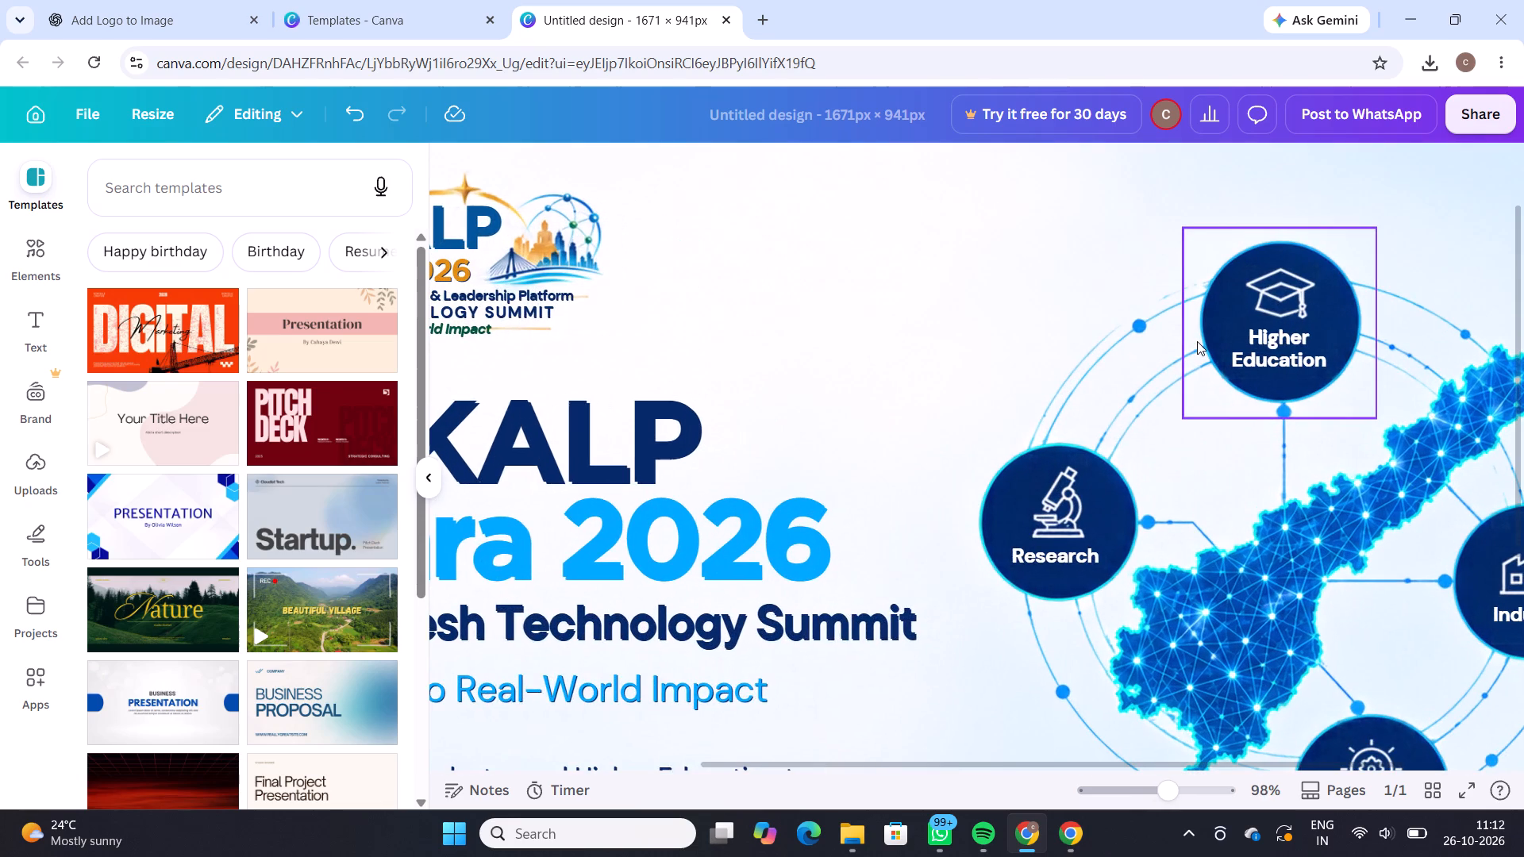
Change the large SANKALP title's font to Inter and enlarge the text slightly to size 90.8.
left_click(782, 389)
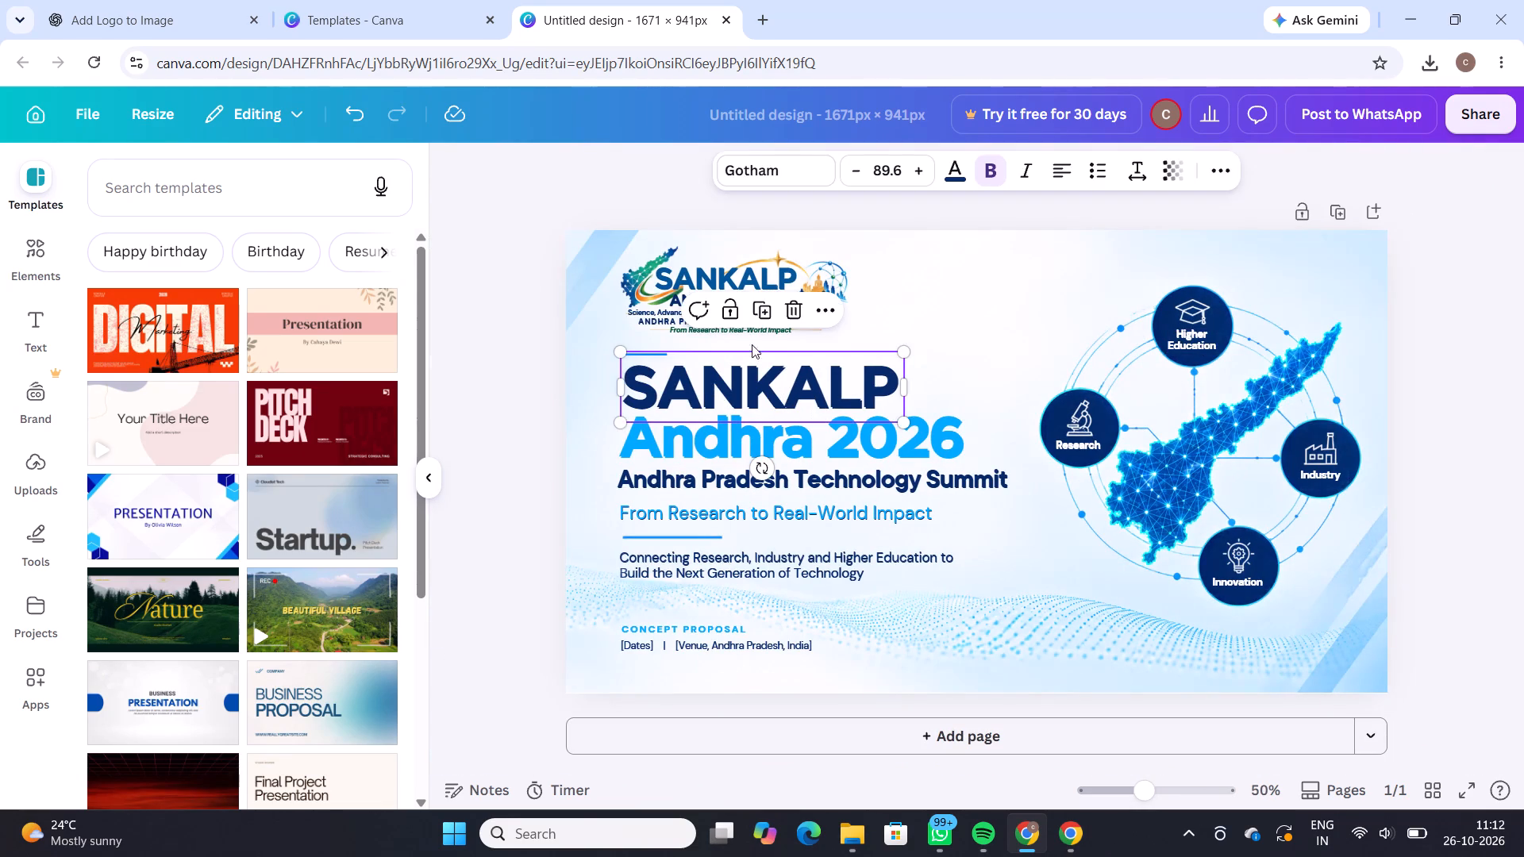
left_click(783, 171)
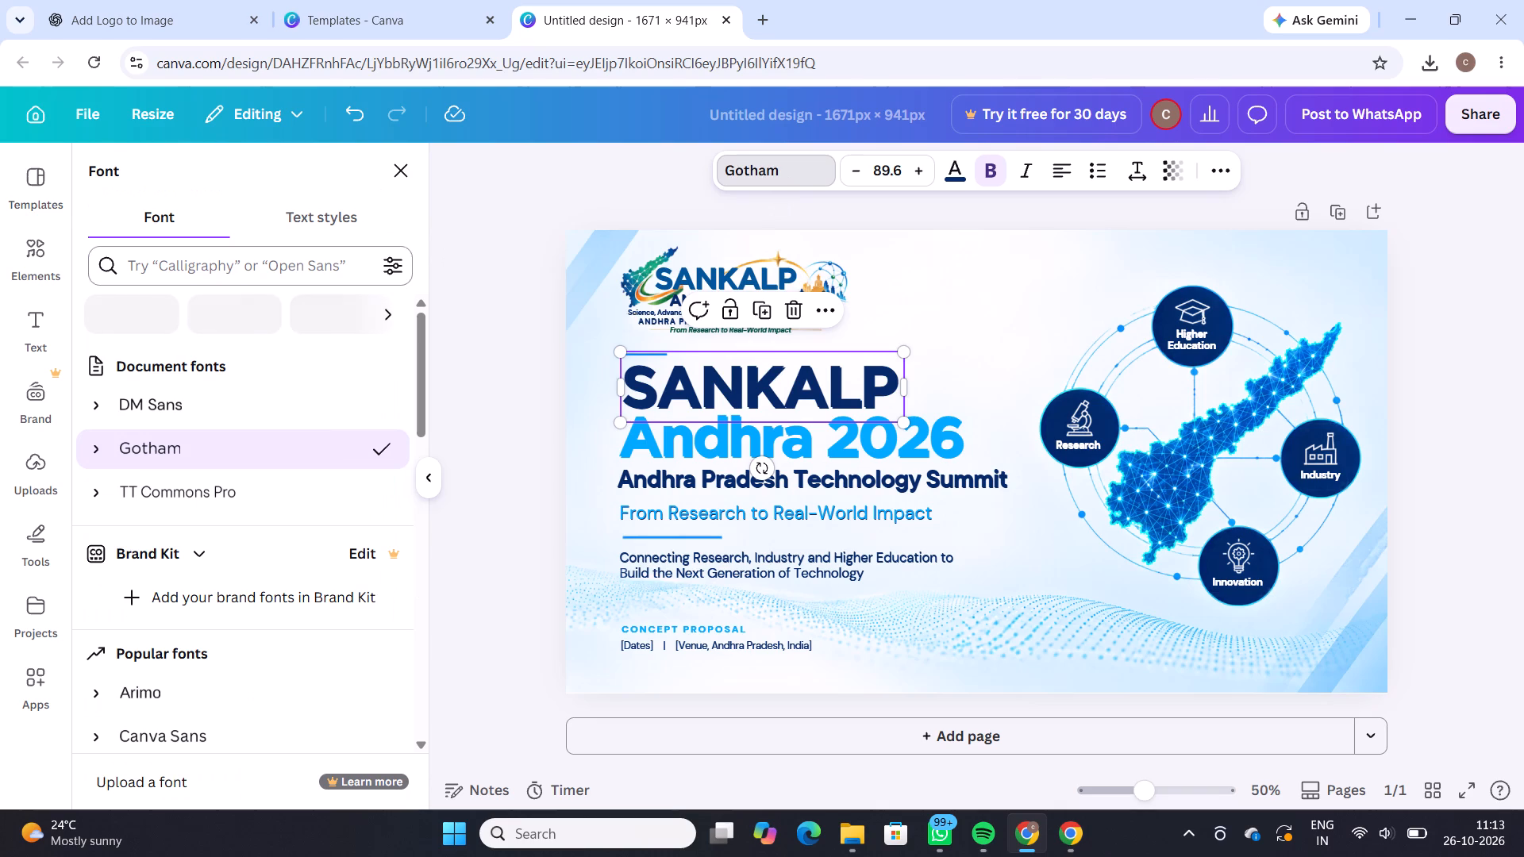
left_click(257, 268)
type("inter")
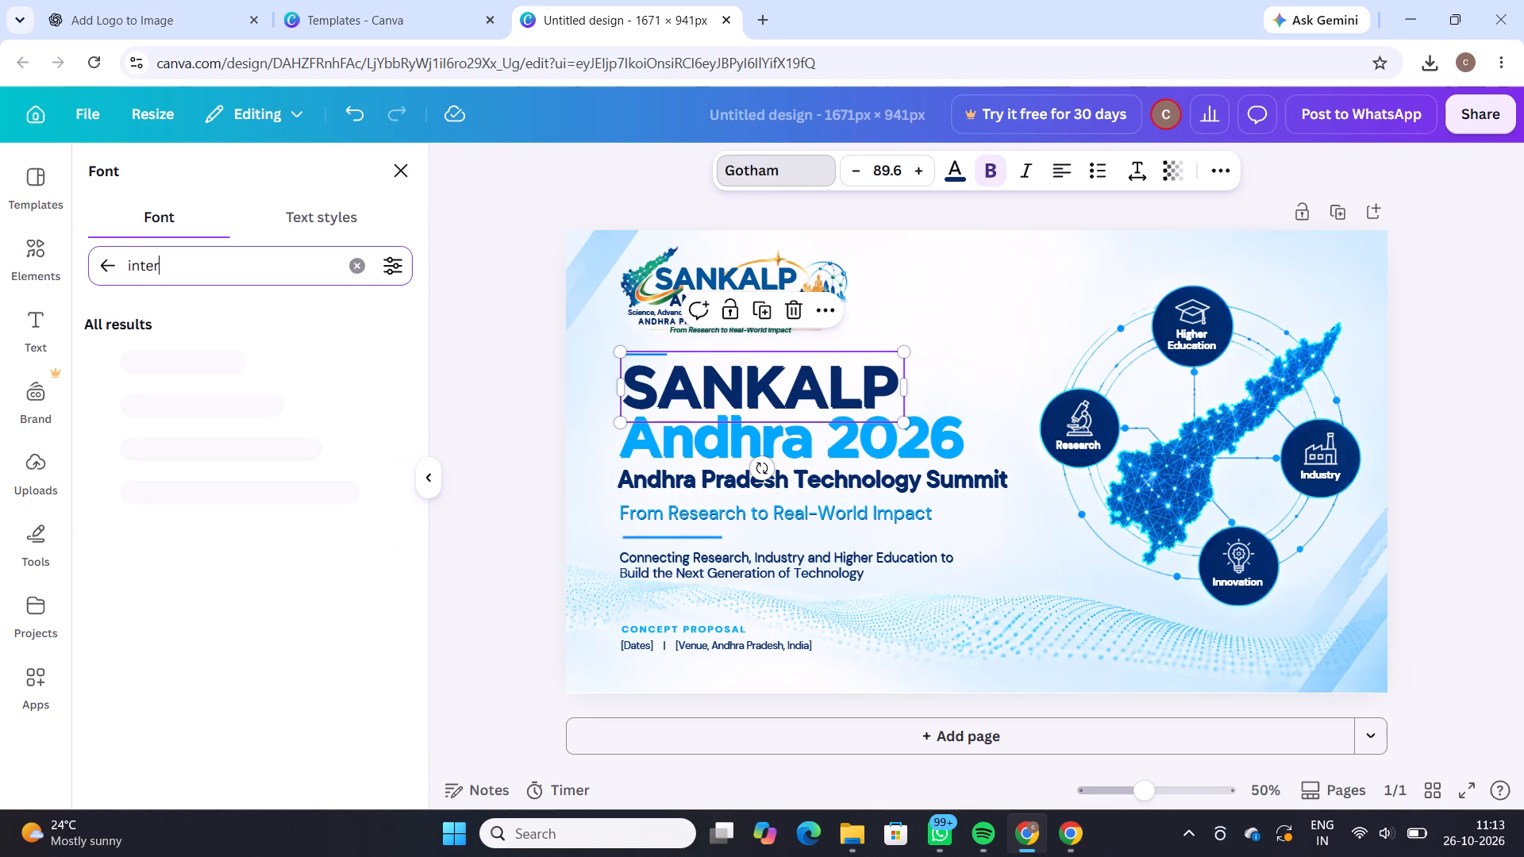
left_click(175, 359)
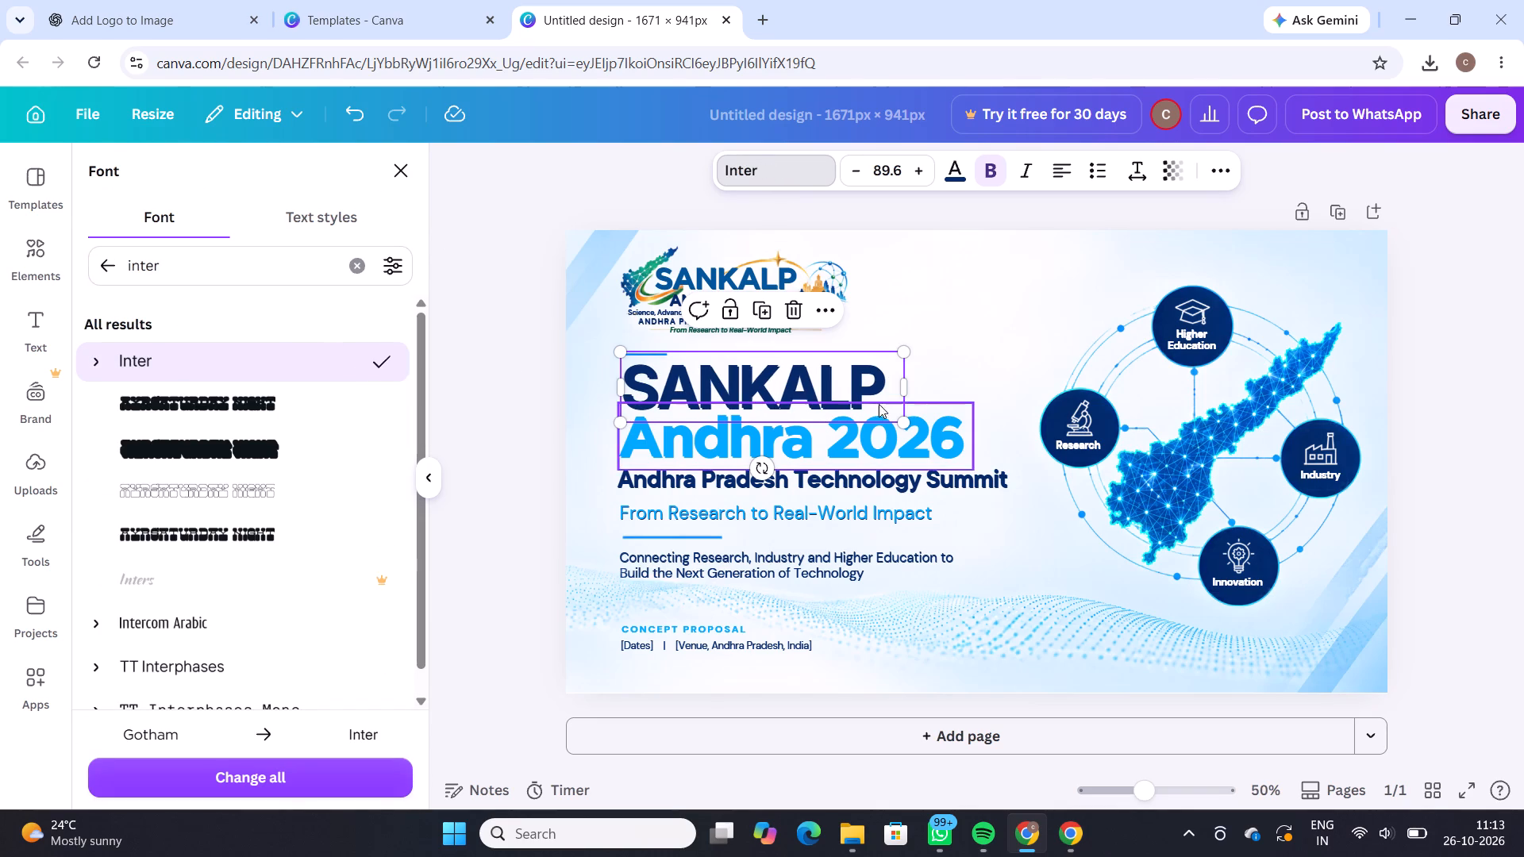
left_click(899, 347)
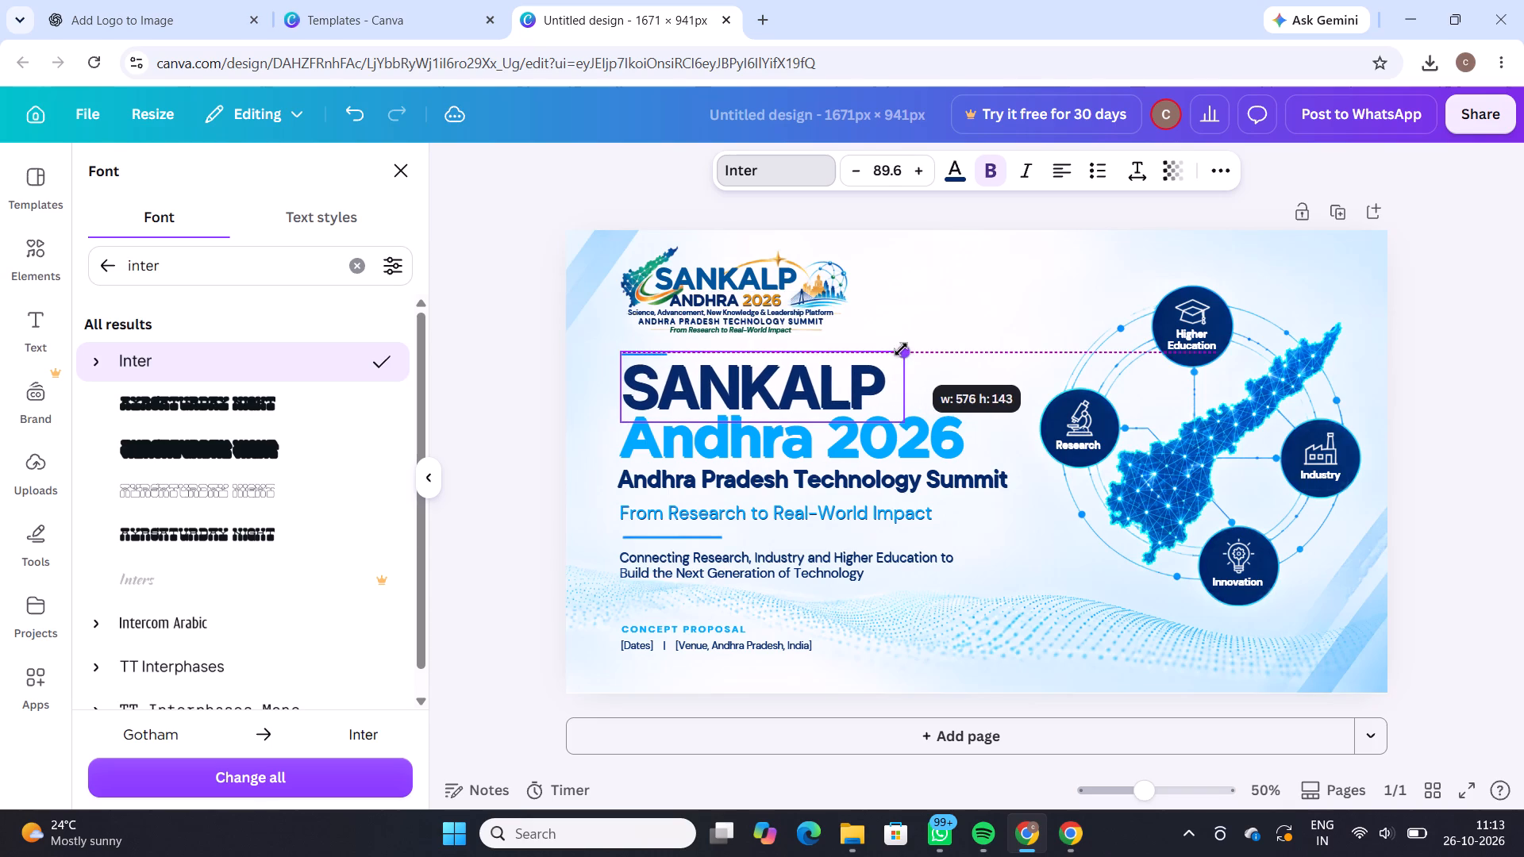
left_click(490, 523)
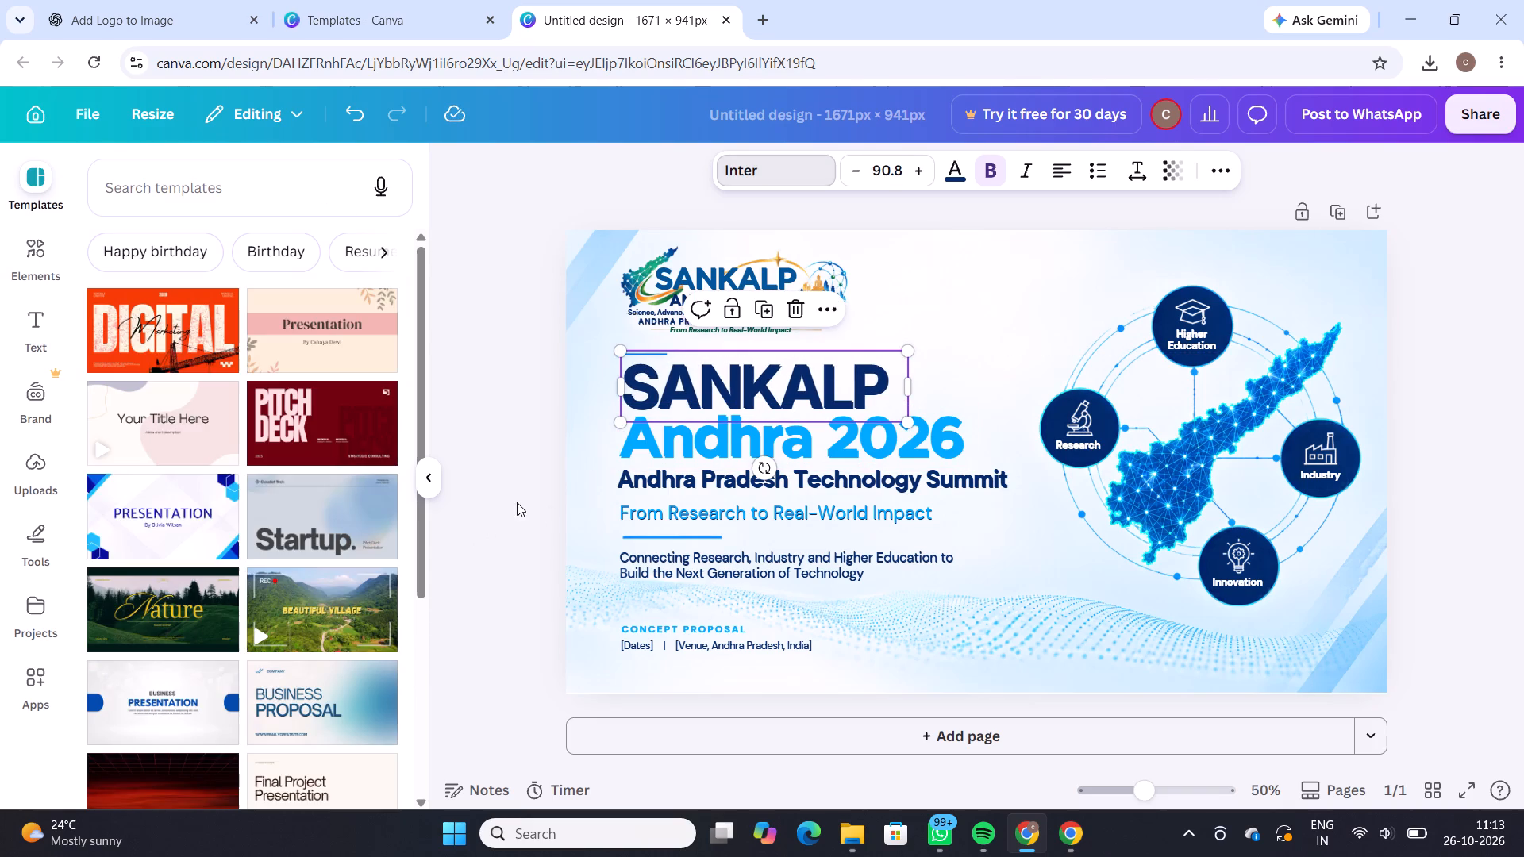
Delete the large light-blue "Andhra 2026" text line beneath the SANKALP title.
left_click(848, 428)
key("BackSpace")
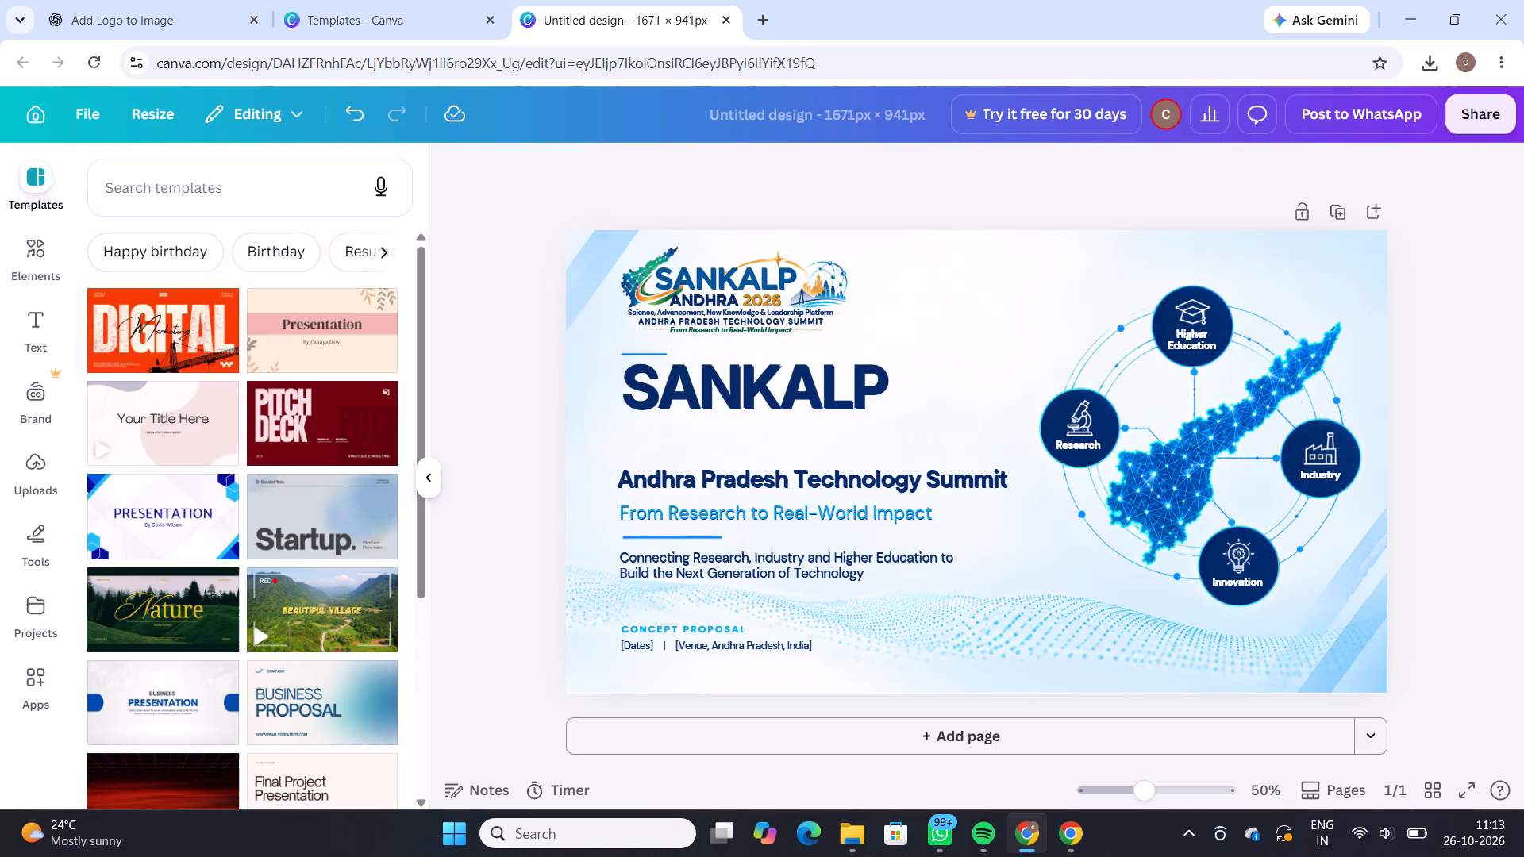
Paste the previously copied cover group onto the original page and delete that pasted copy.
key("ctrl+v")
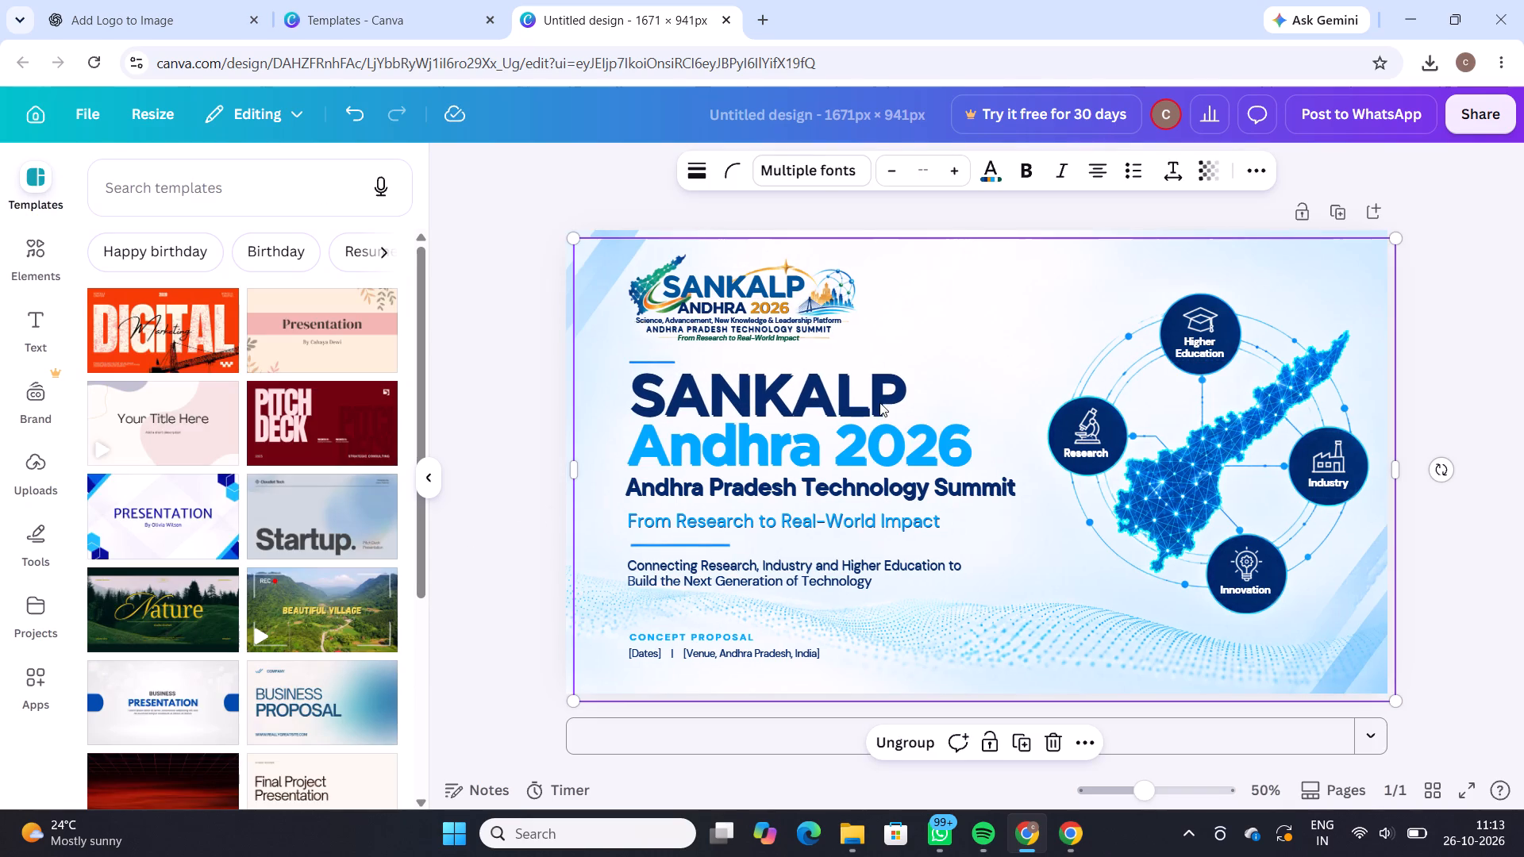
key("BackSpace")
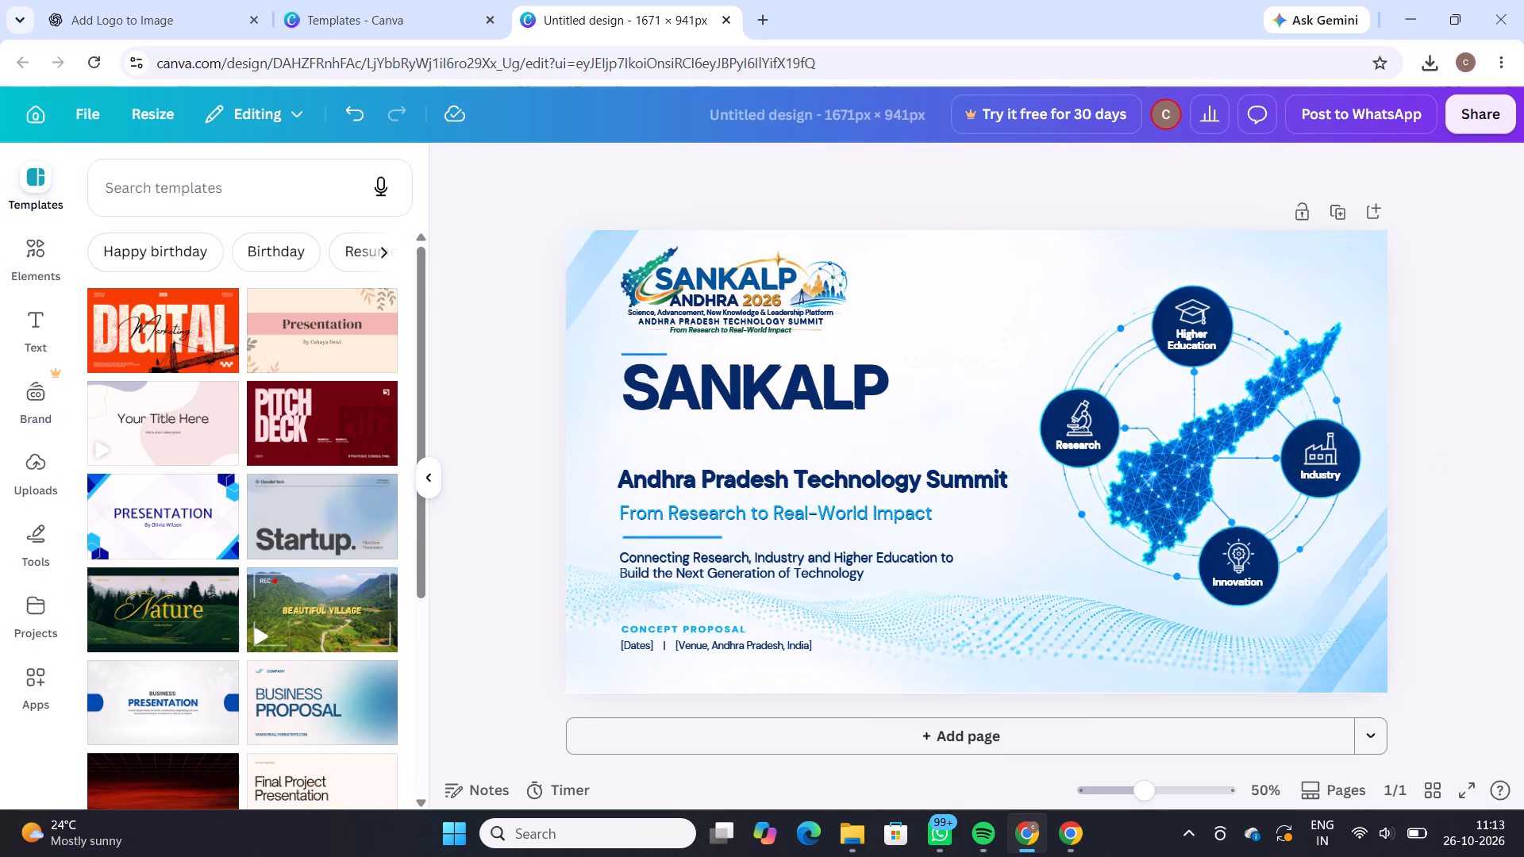
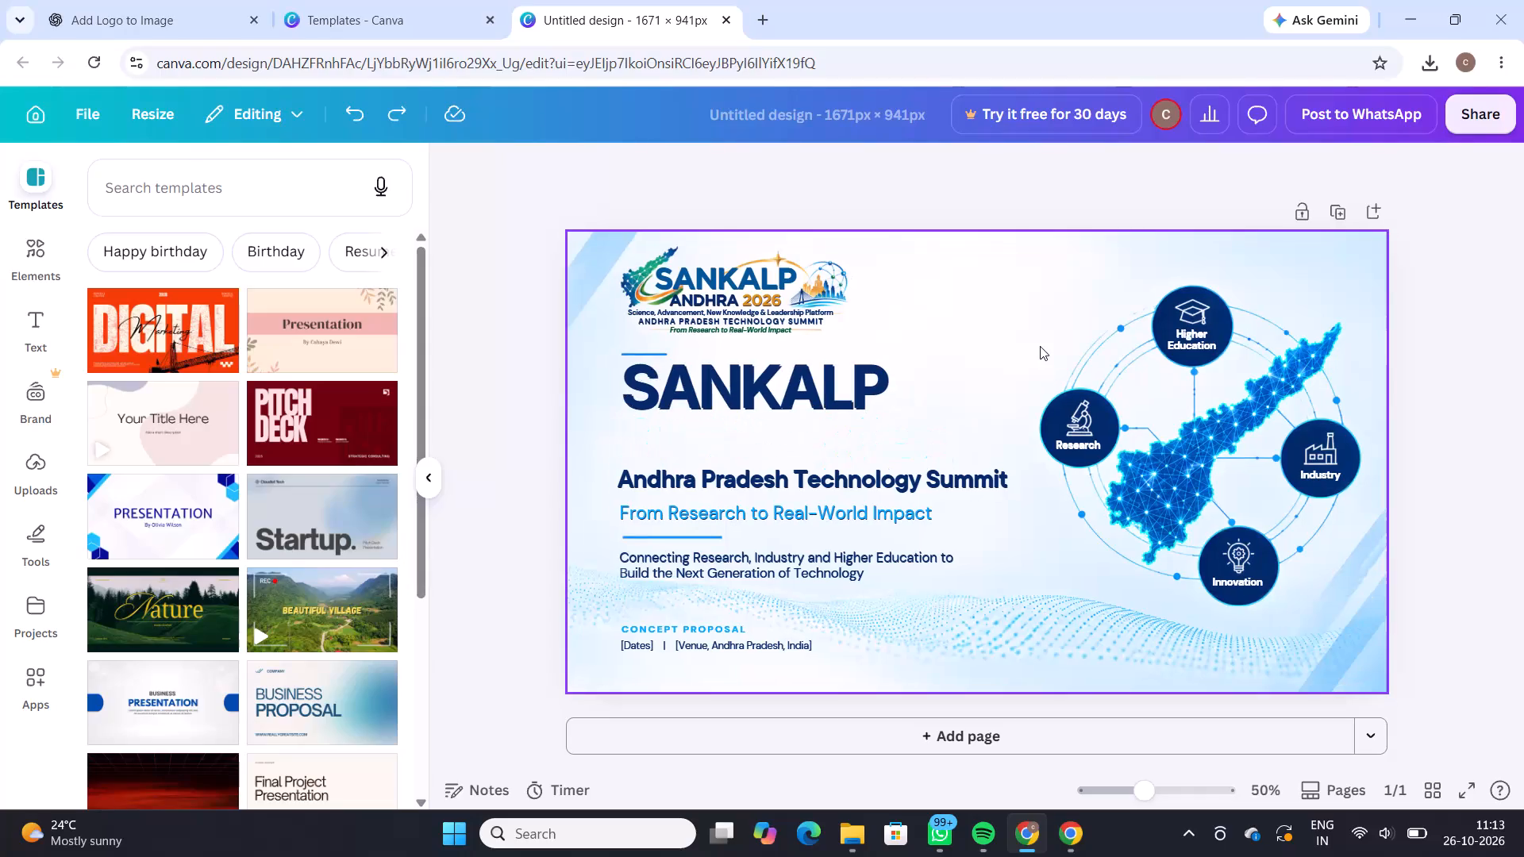
Undo the deletion of the large light-blue "Andhra 2026" text line beneath the SANKALP title.
key("ctrl+z")
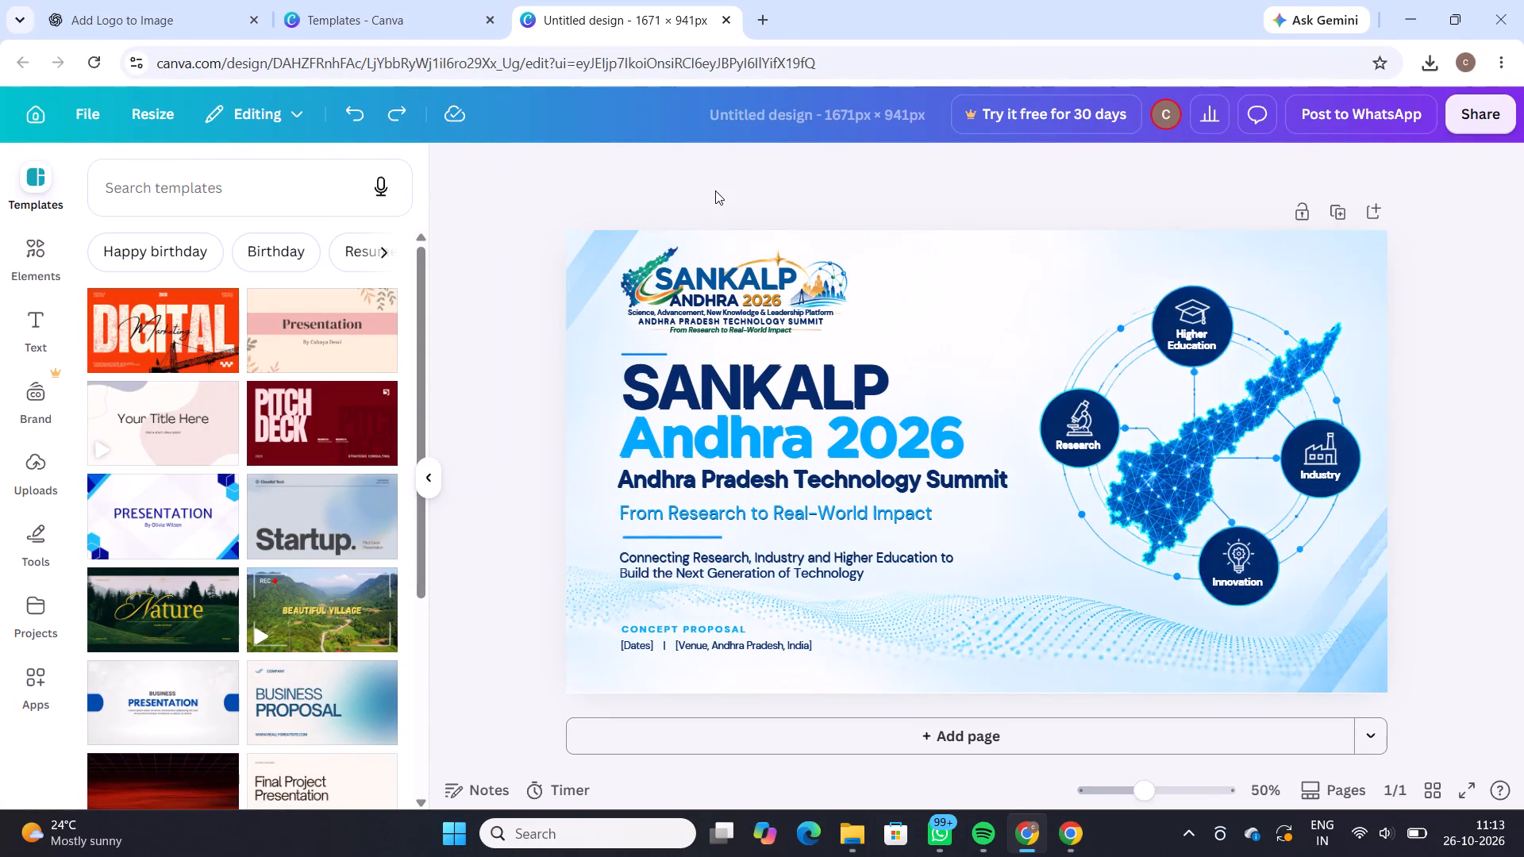
Delete the small SANKALP logo's text lines and its green-orange map emblem above the main title.
left_click_drag(715, 190, 761, 336)
key("BackSpace")
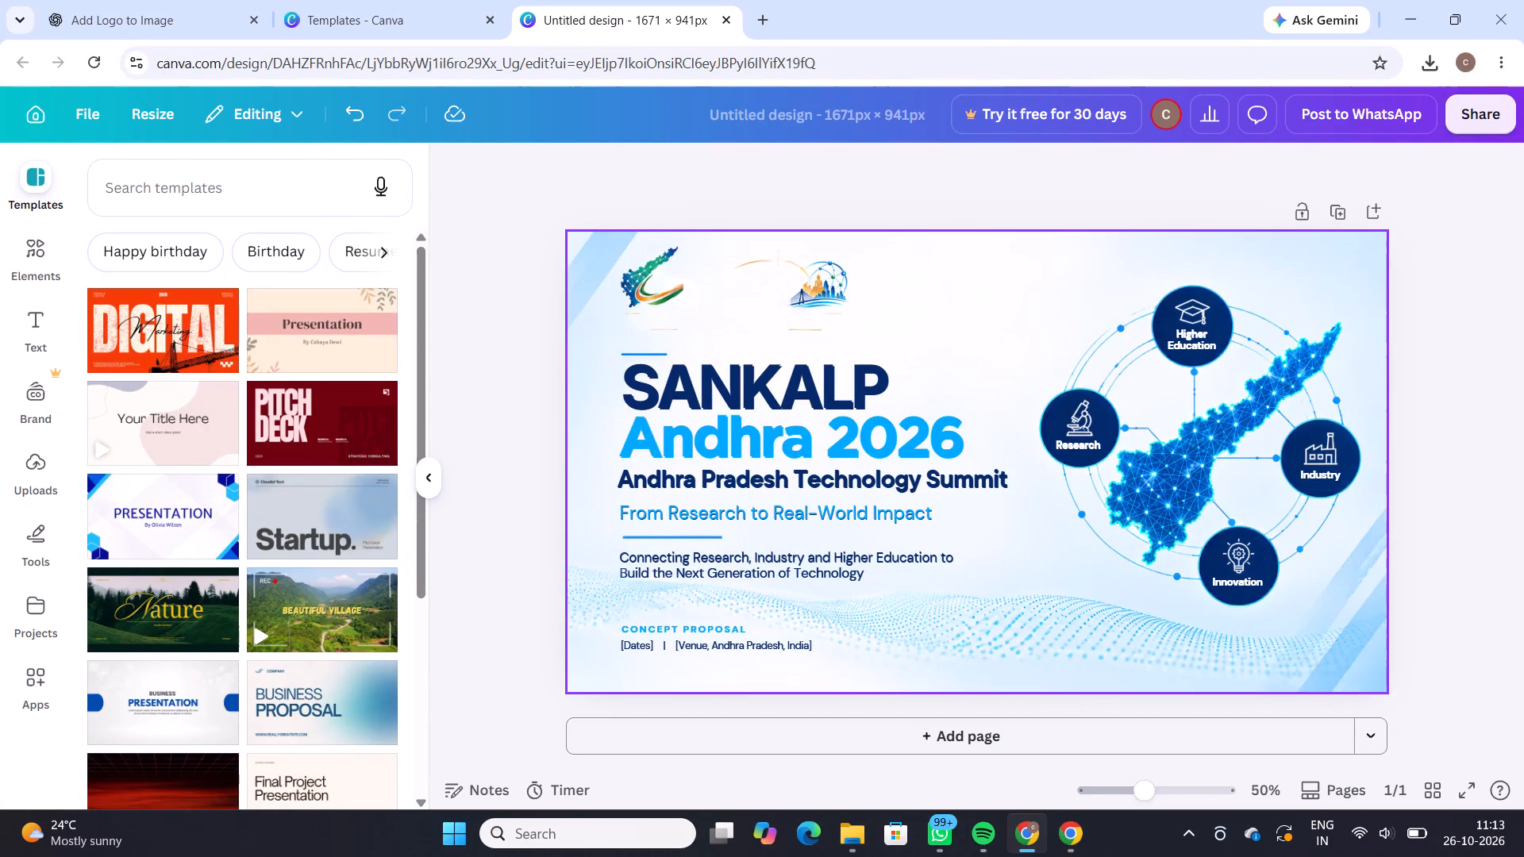
left_click_drag(680, 200, 695, 332)
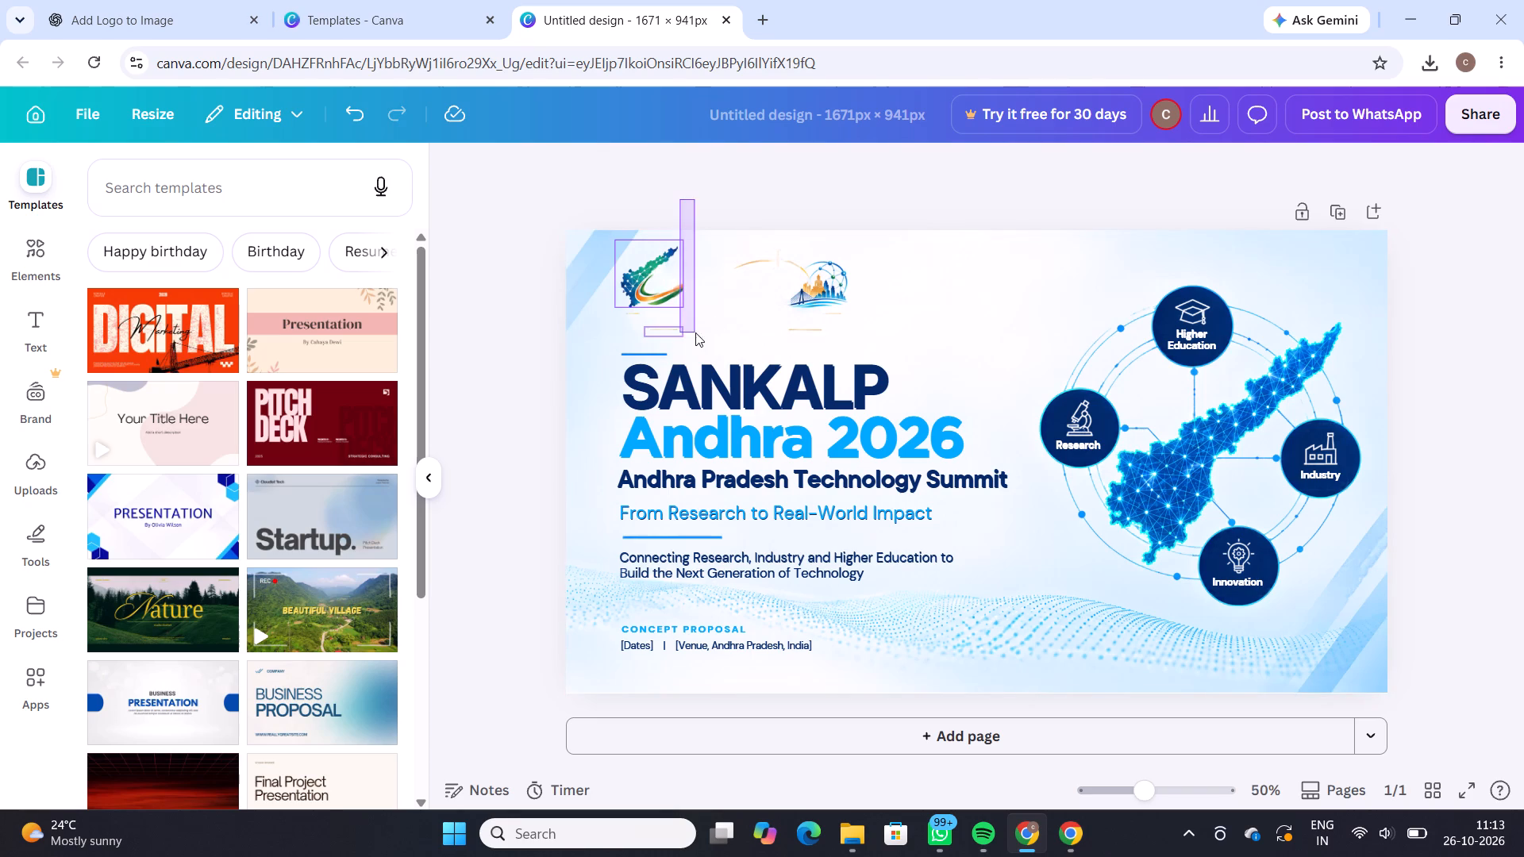
left_click_drag(695, 332, 837, 342)
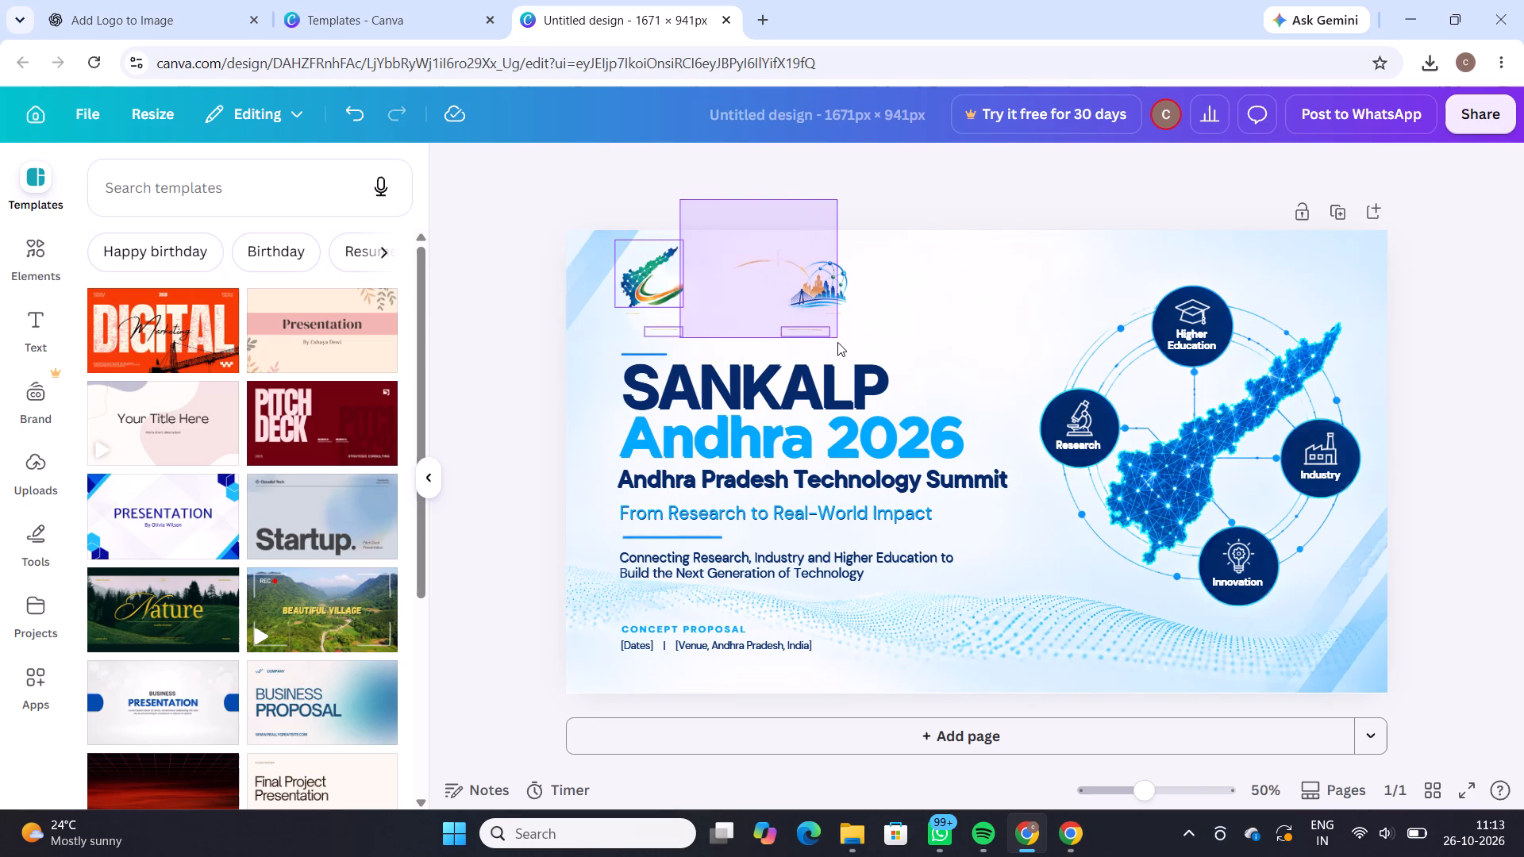
left_click_drag(837, 342, 837, 343)
key("BackSpace")
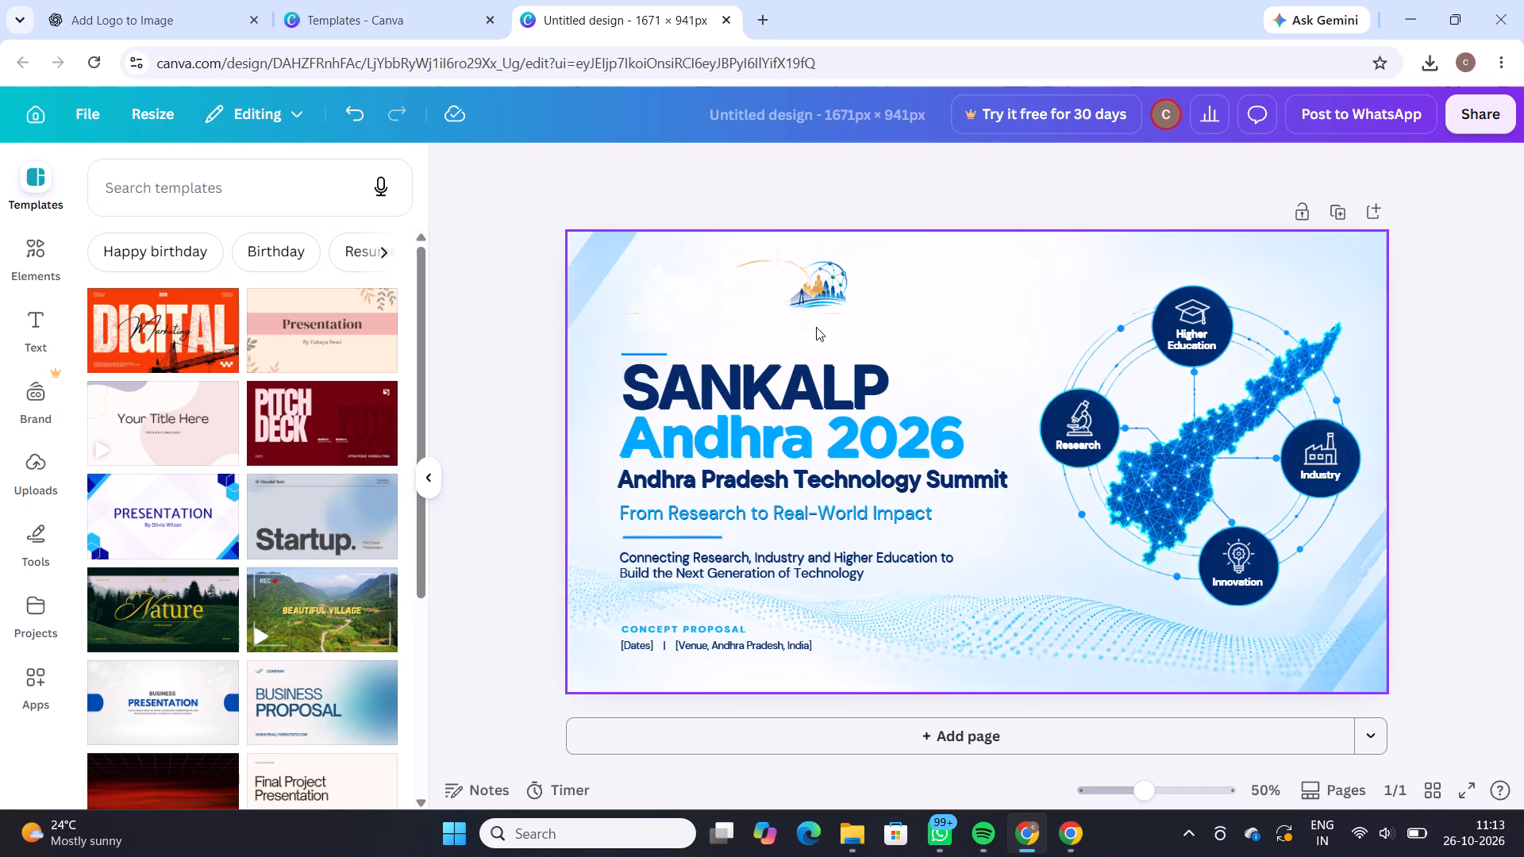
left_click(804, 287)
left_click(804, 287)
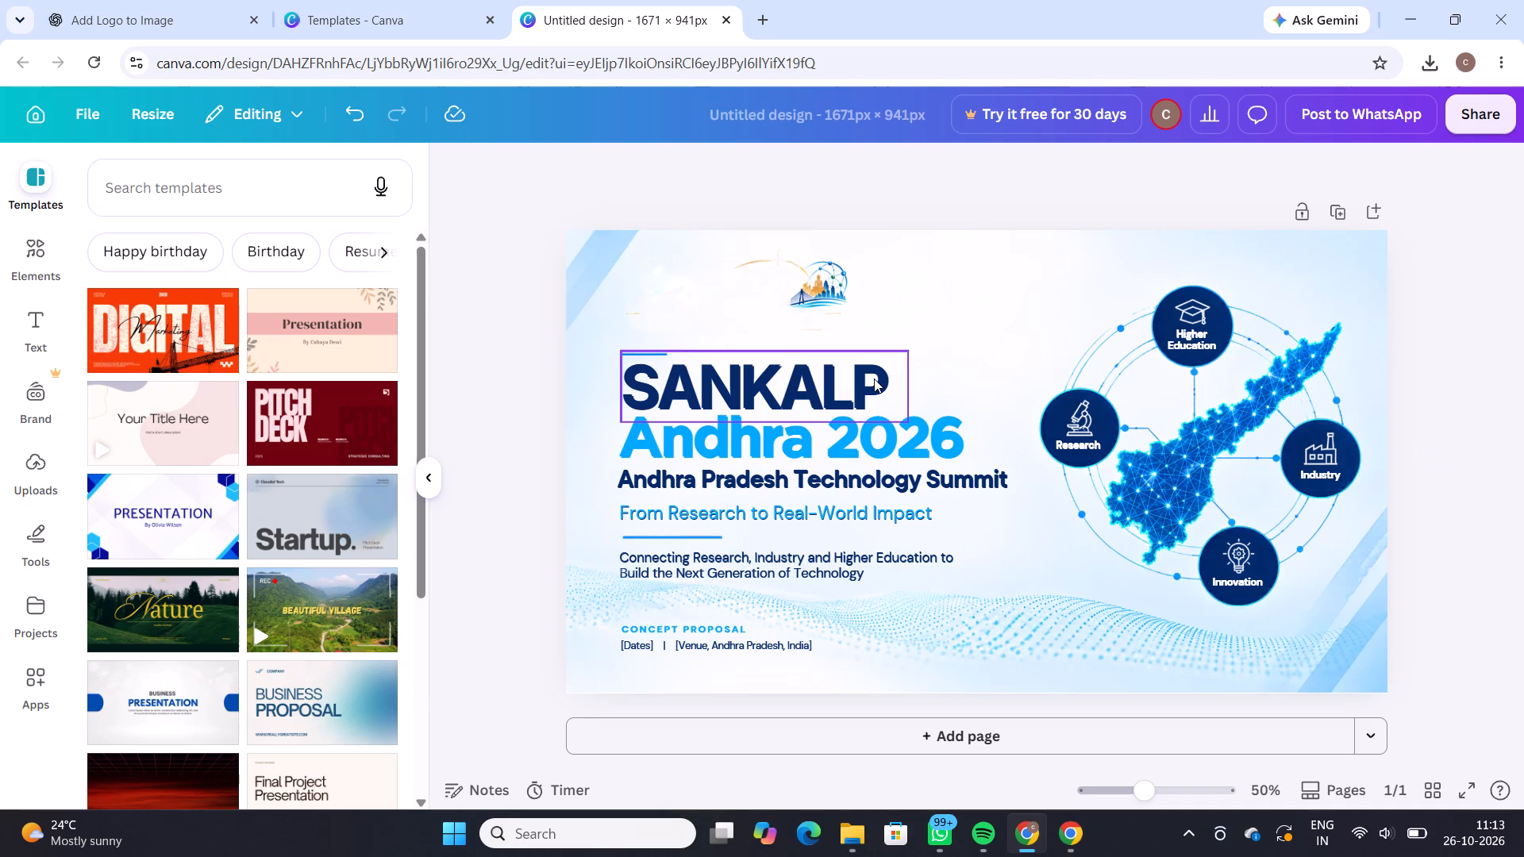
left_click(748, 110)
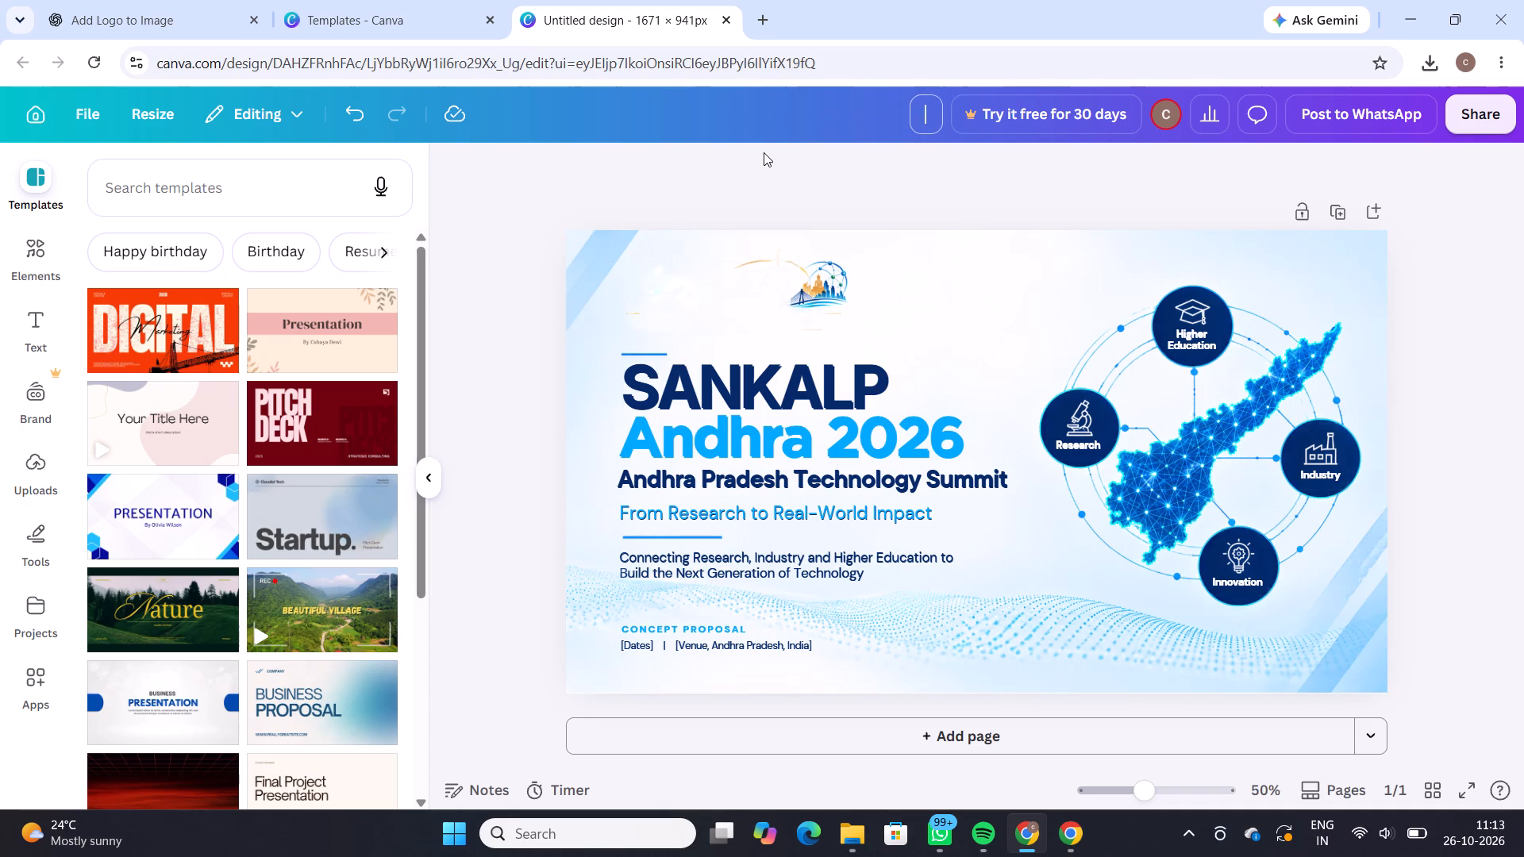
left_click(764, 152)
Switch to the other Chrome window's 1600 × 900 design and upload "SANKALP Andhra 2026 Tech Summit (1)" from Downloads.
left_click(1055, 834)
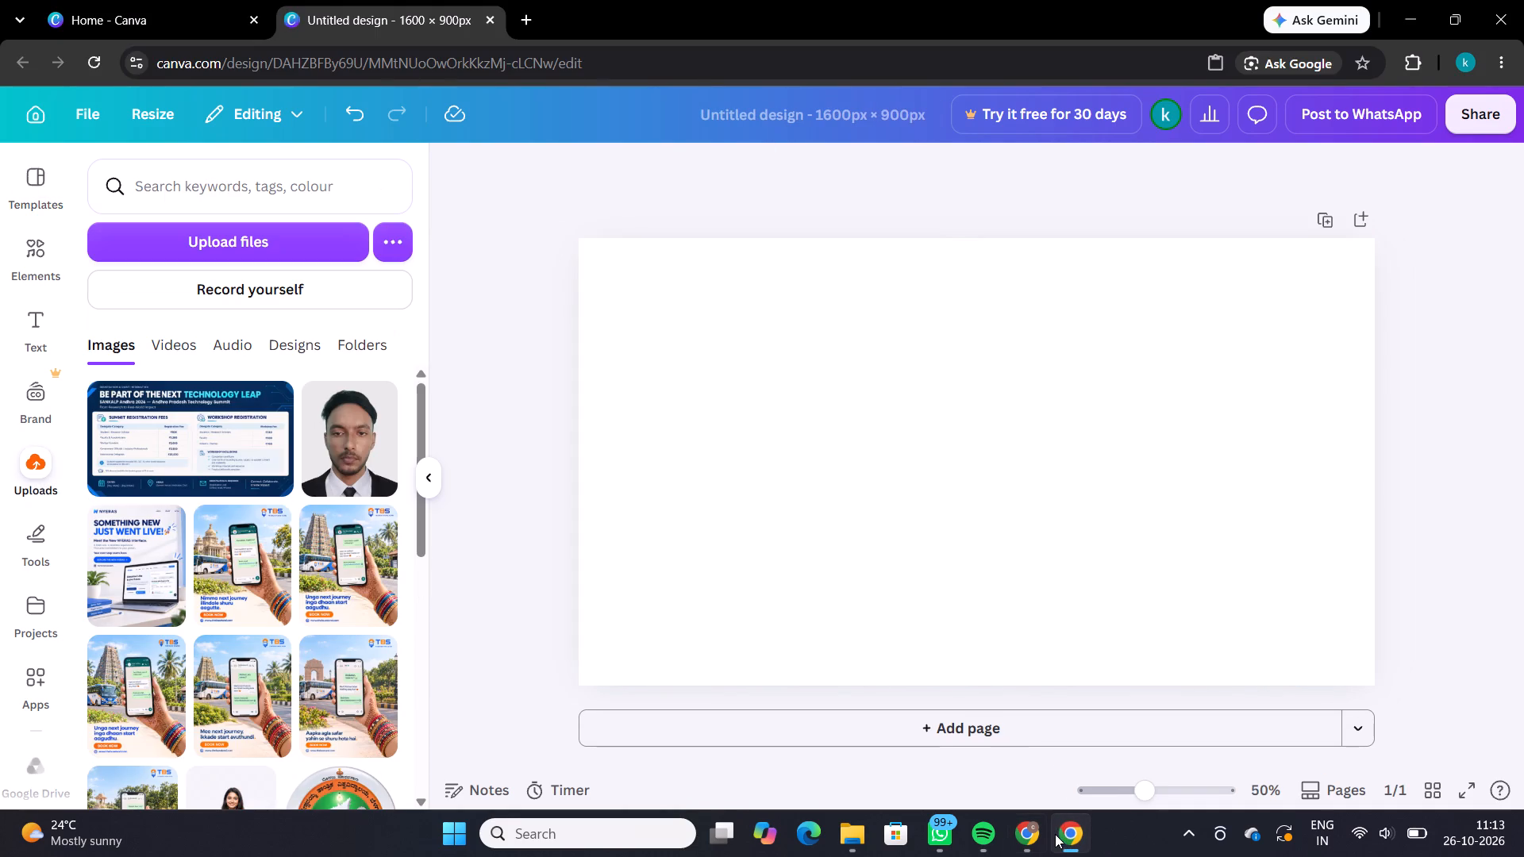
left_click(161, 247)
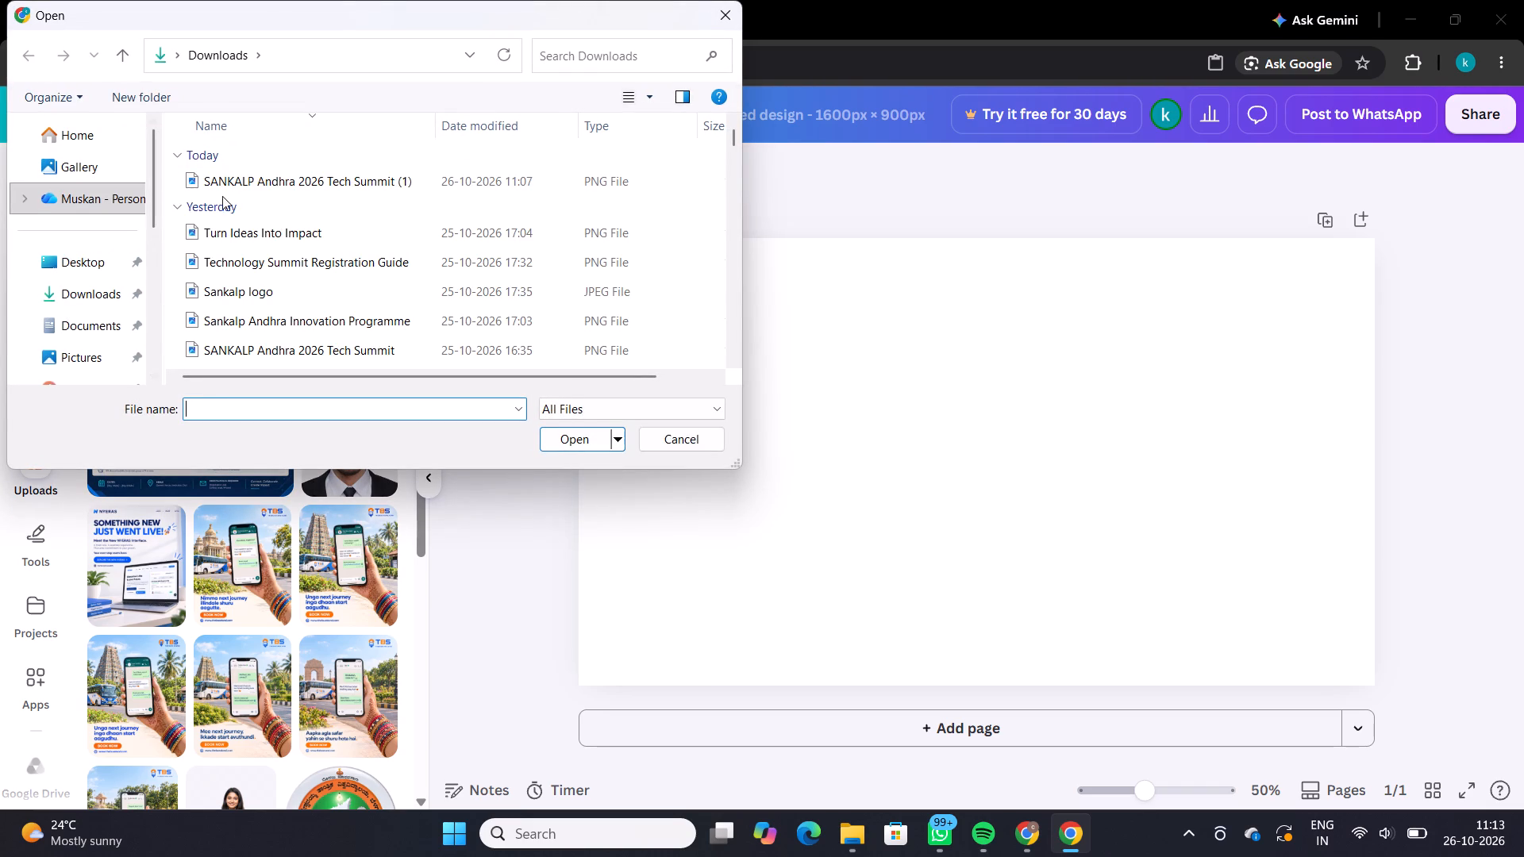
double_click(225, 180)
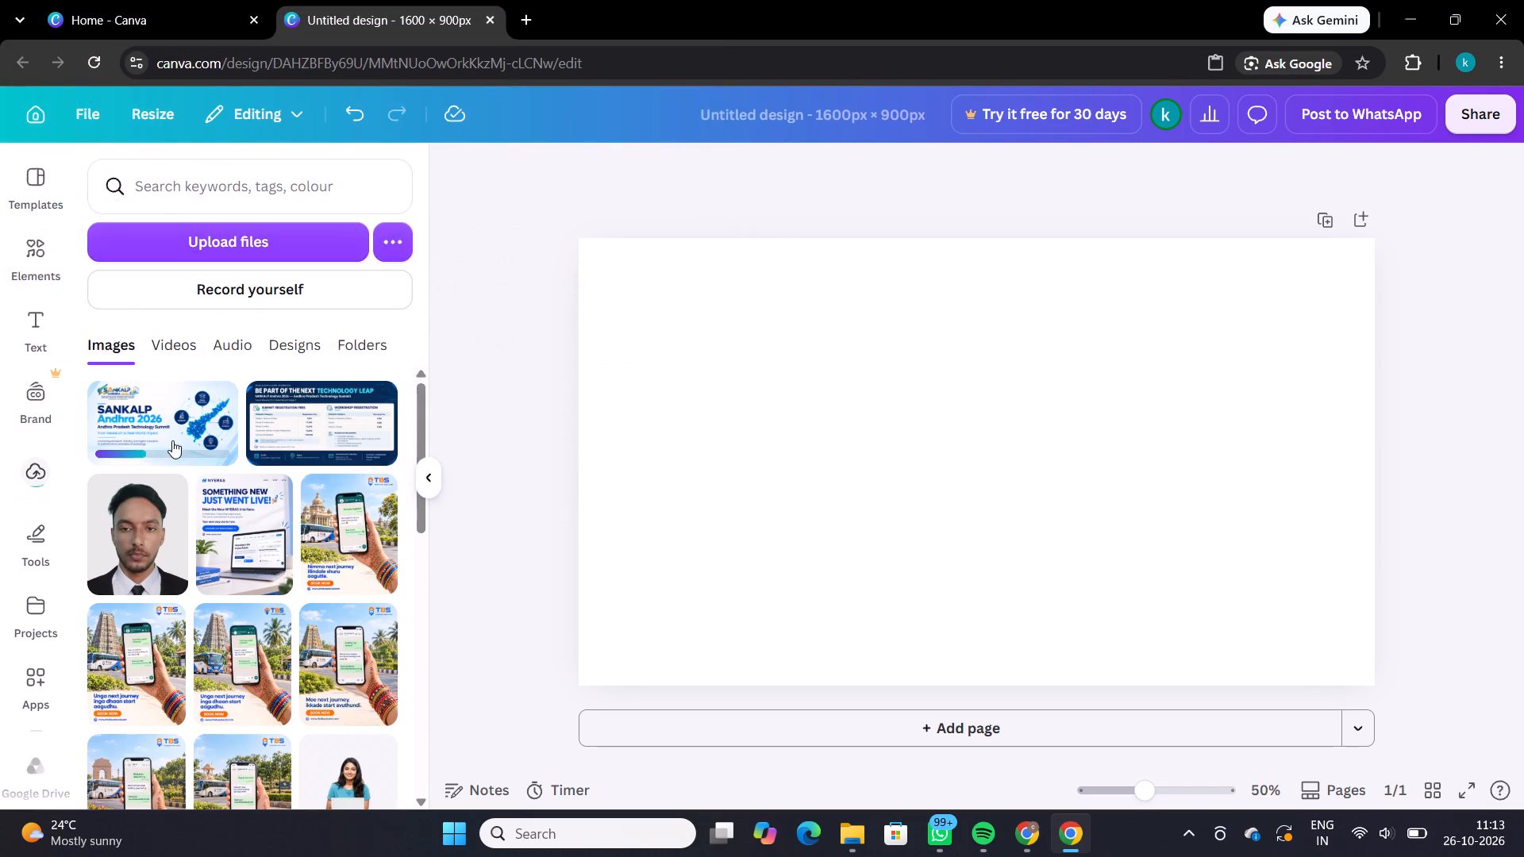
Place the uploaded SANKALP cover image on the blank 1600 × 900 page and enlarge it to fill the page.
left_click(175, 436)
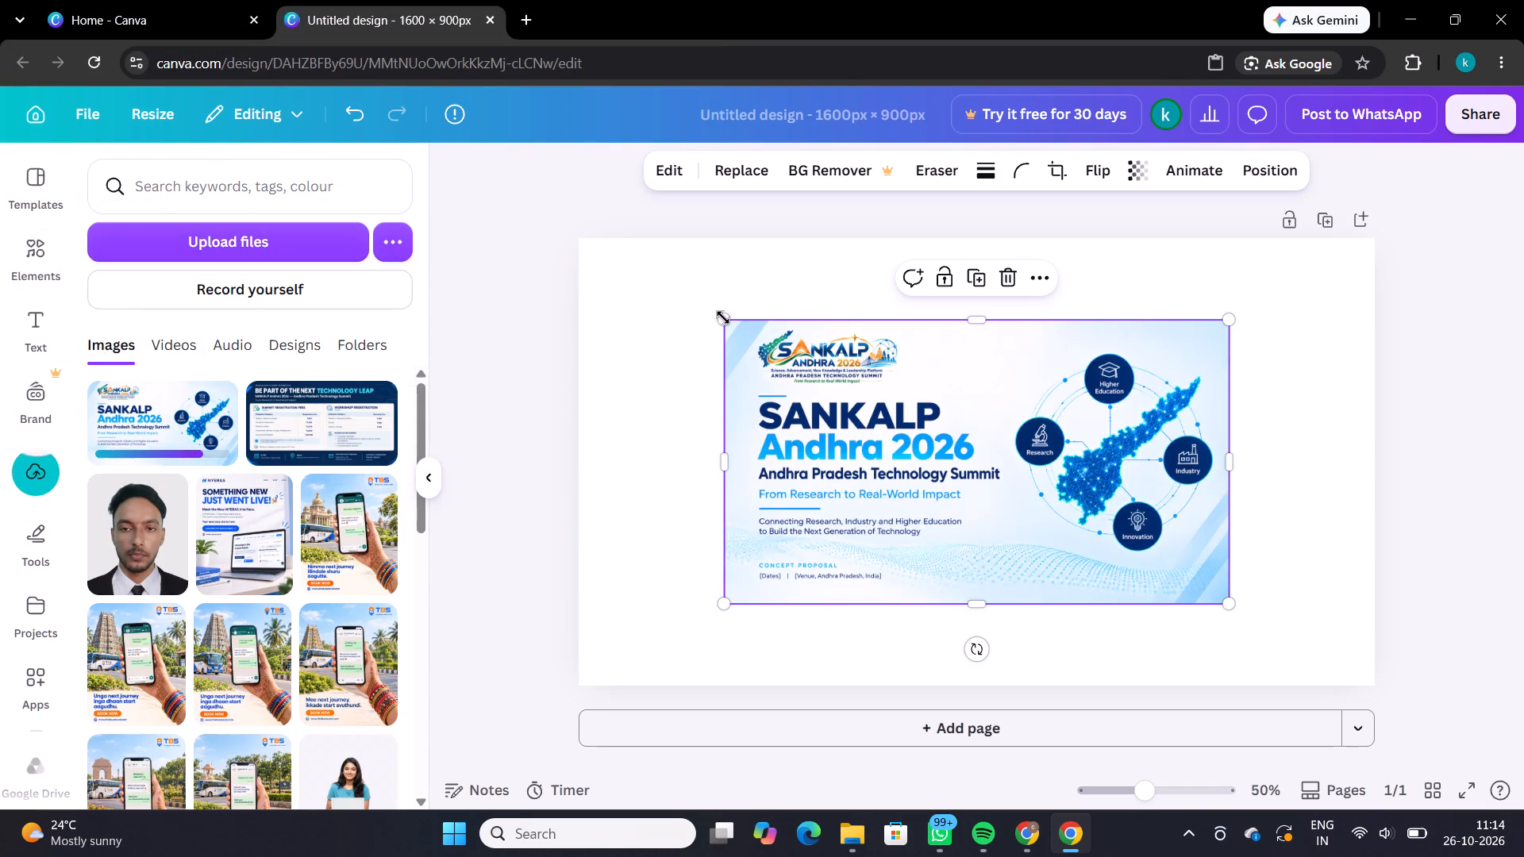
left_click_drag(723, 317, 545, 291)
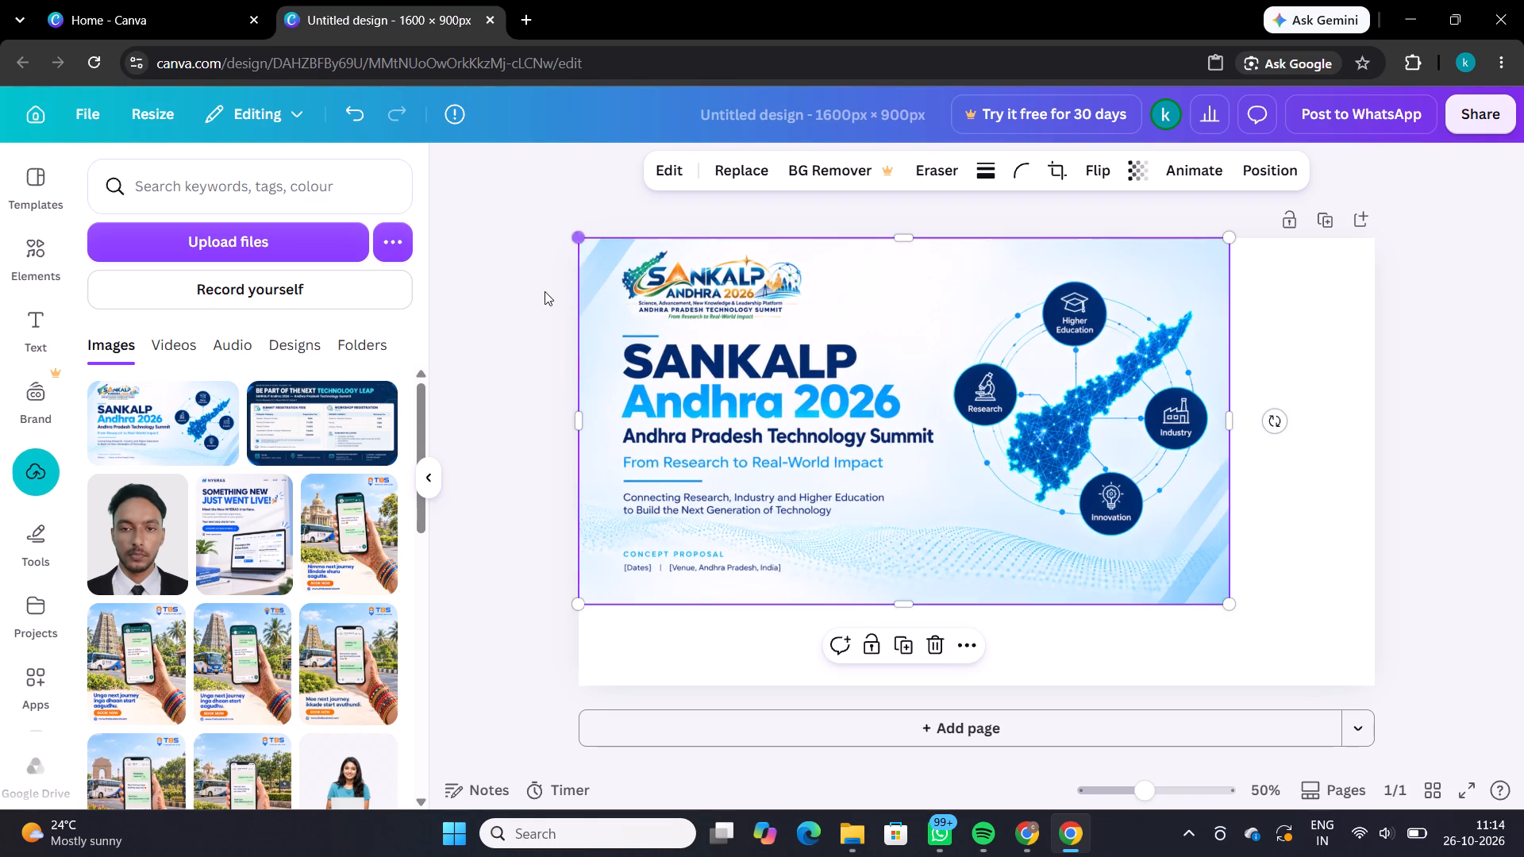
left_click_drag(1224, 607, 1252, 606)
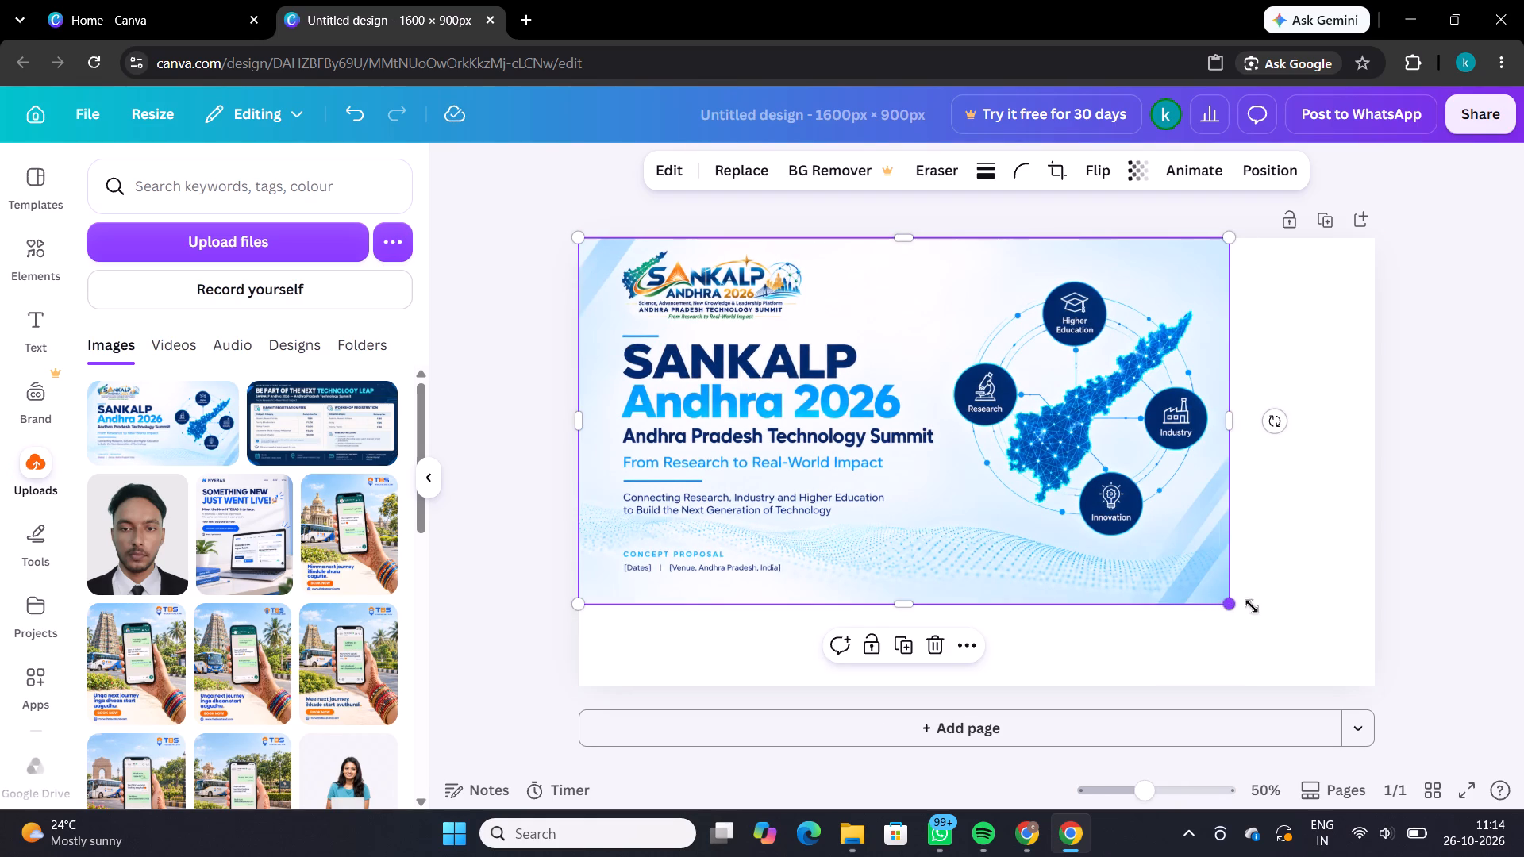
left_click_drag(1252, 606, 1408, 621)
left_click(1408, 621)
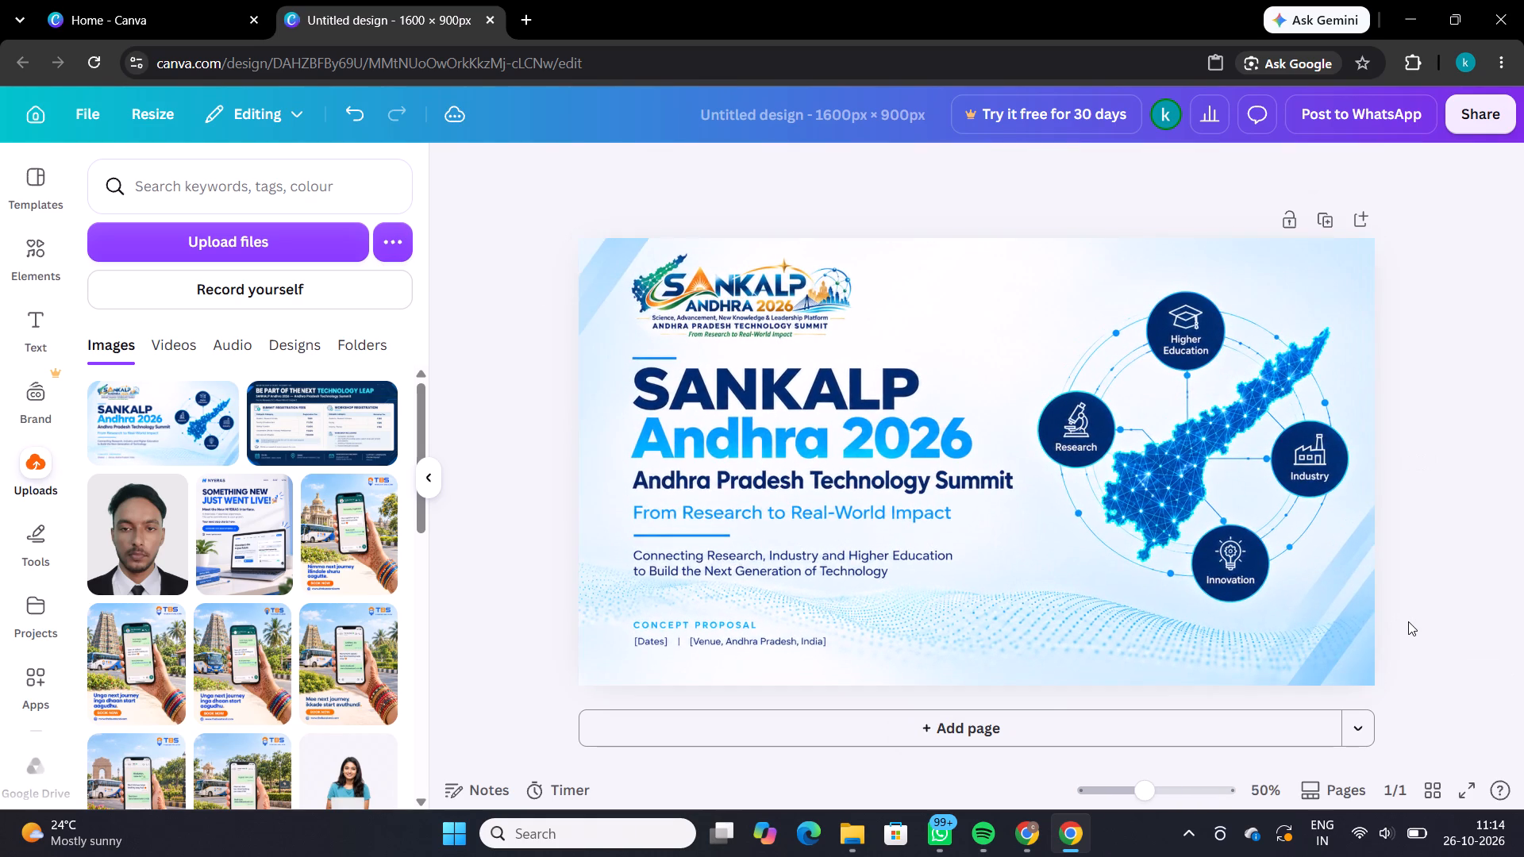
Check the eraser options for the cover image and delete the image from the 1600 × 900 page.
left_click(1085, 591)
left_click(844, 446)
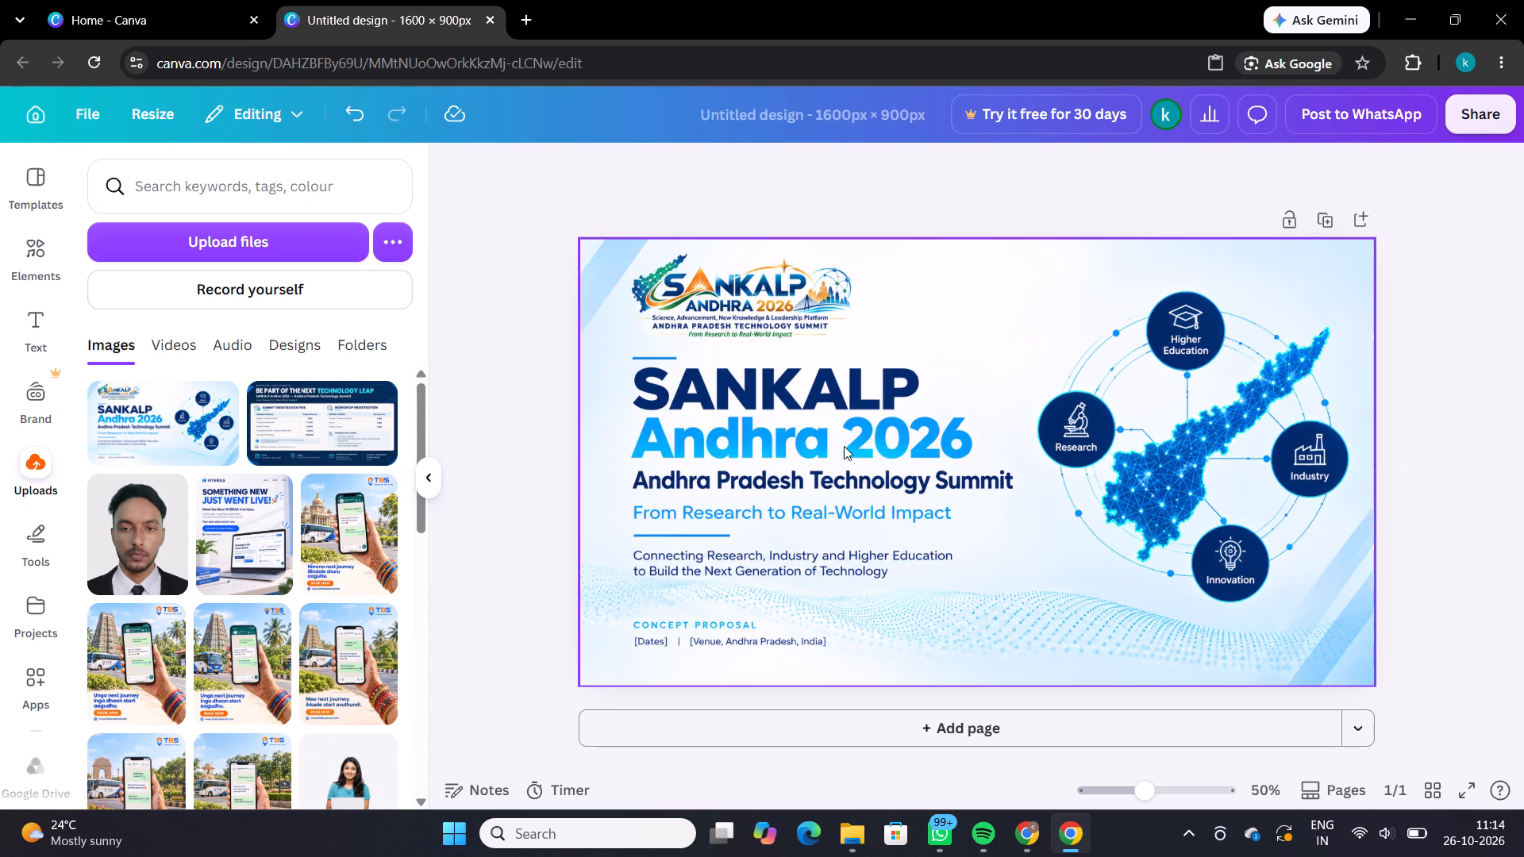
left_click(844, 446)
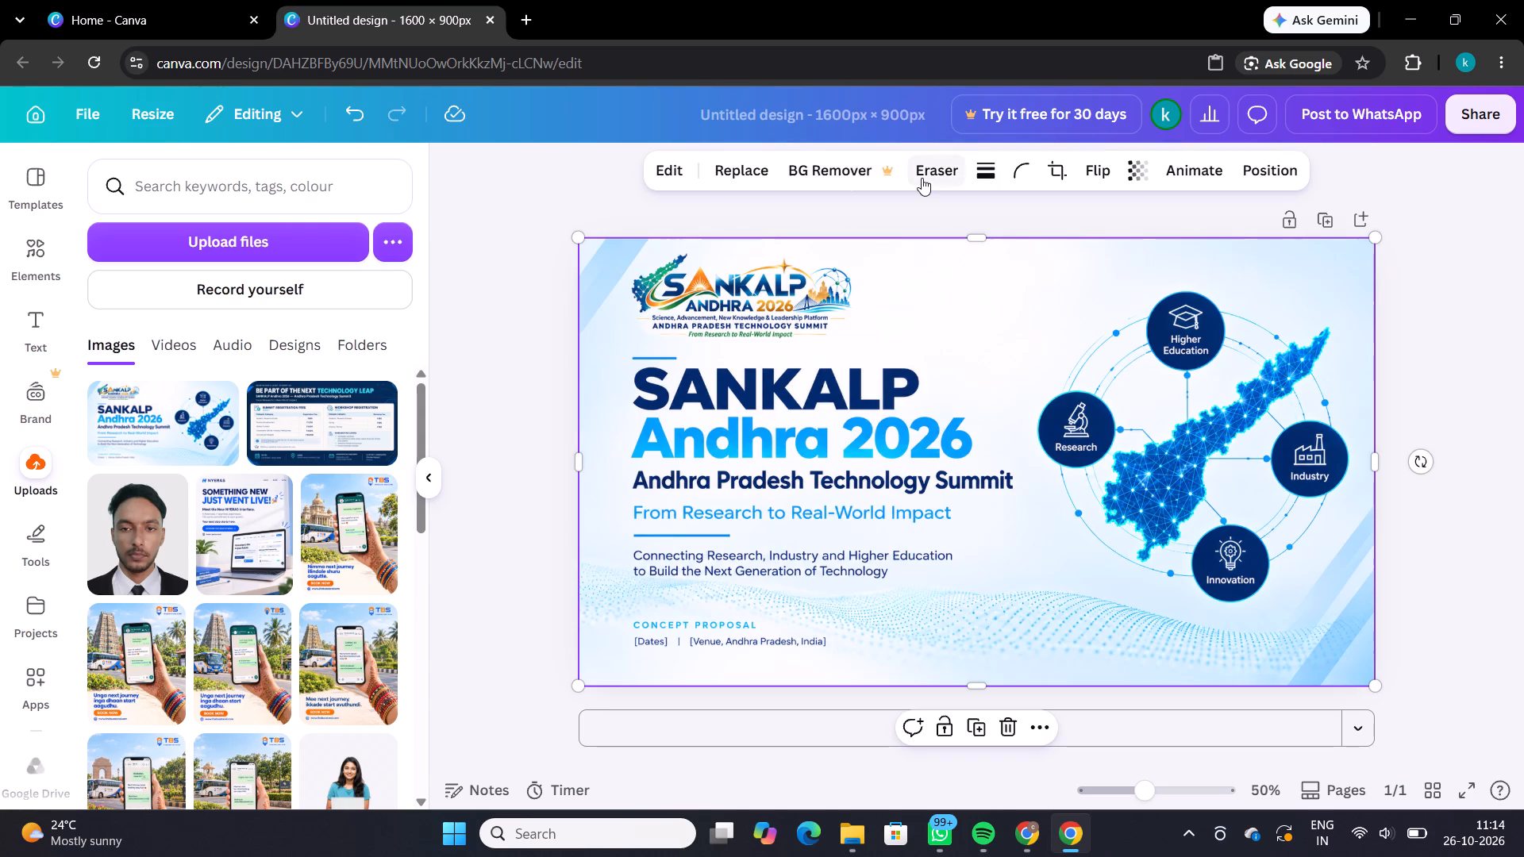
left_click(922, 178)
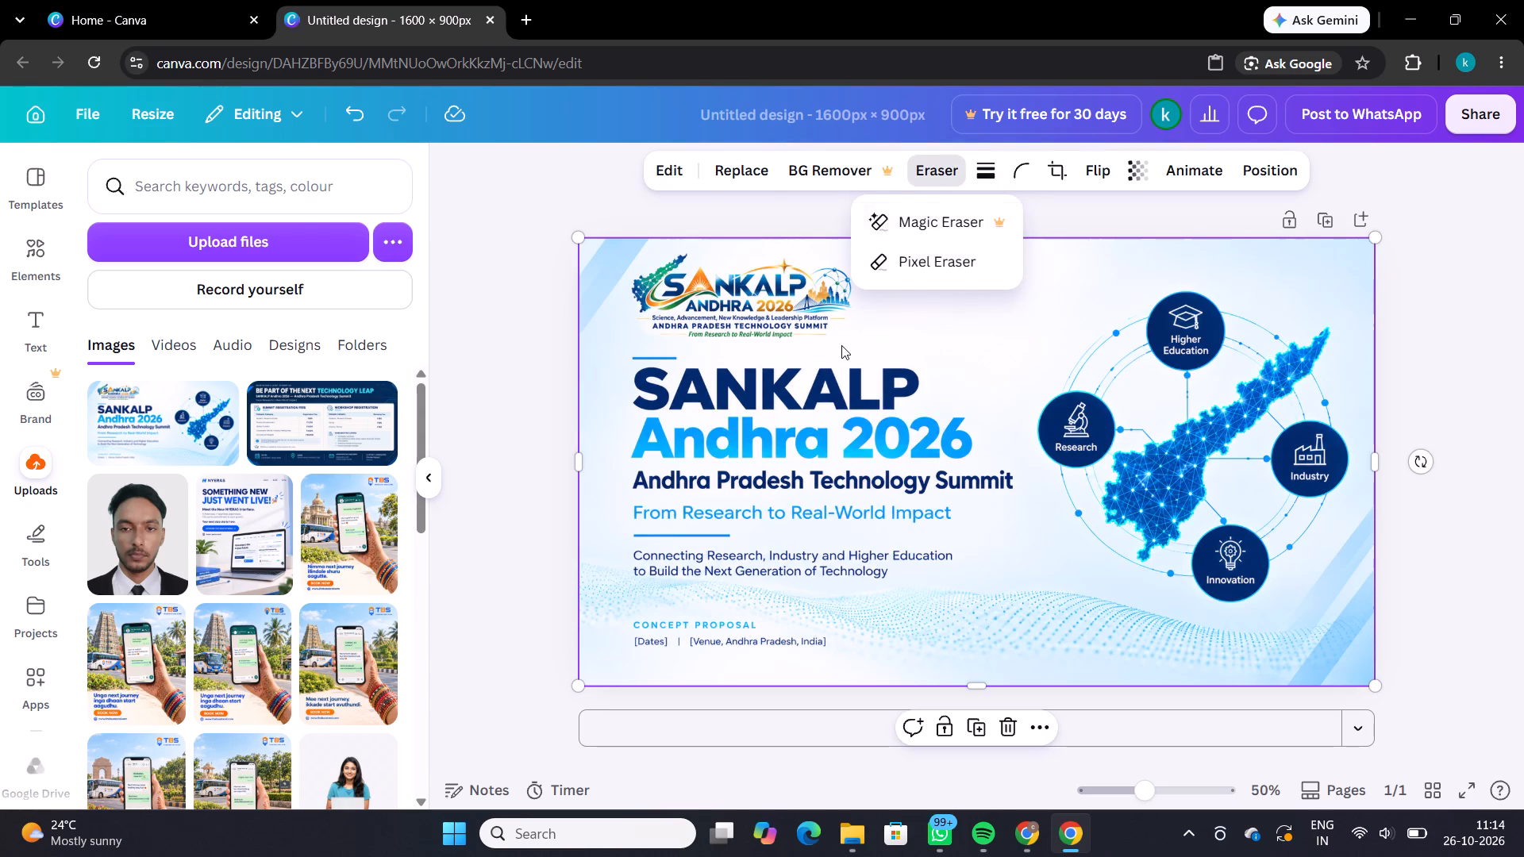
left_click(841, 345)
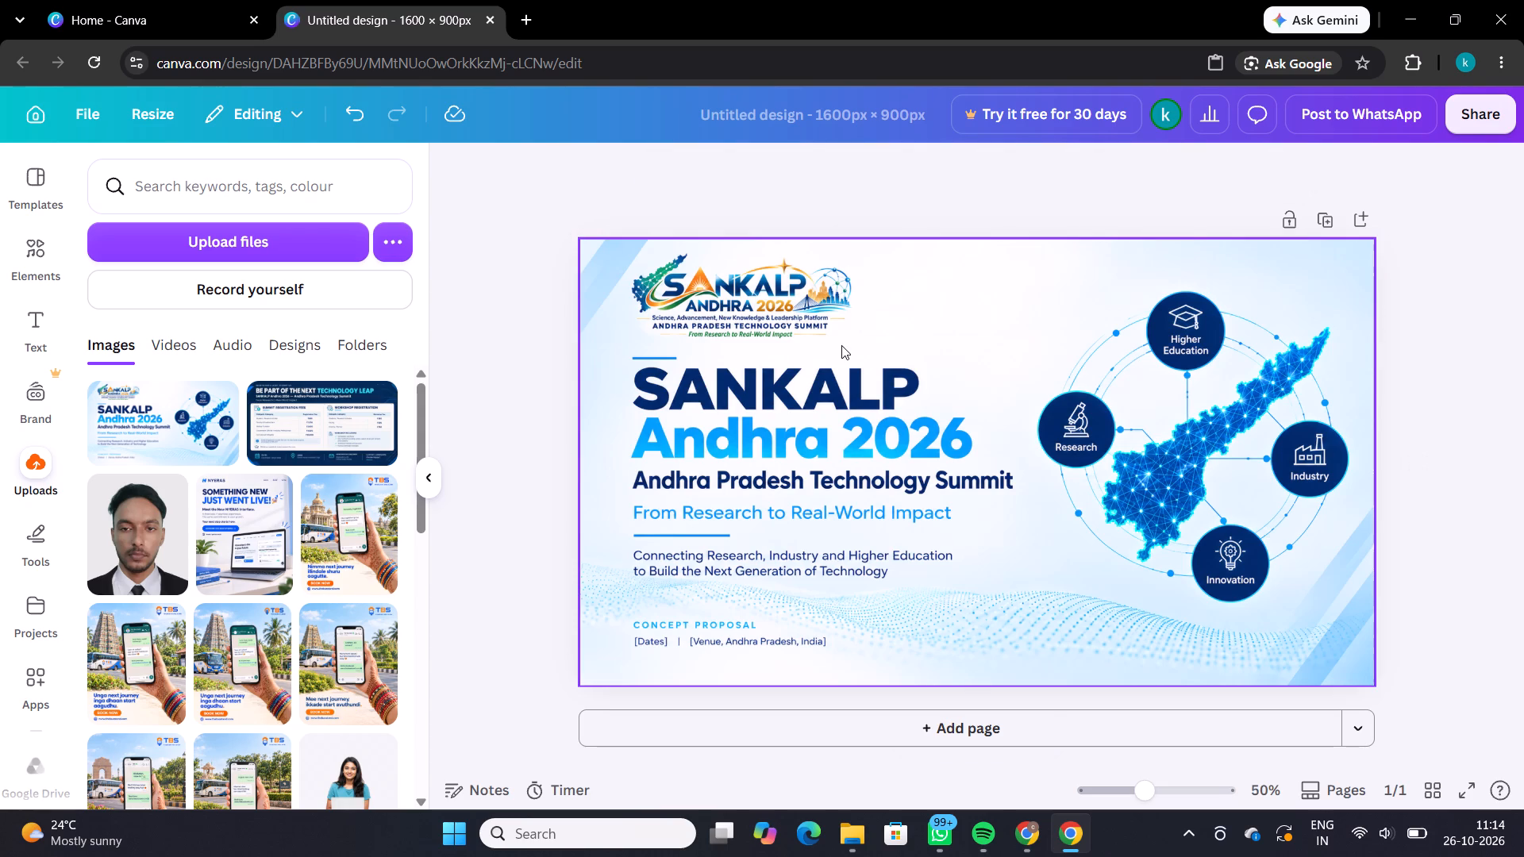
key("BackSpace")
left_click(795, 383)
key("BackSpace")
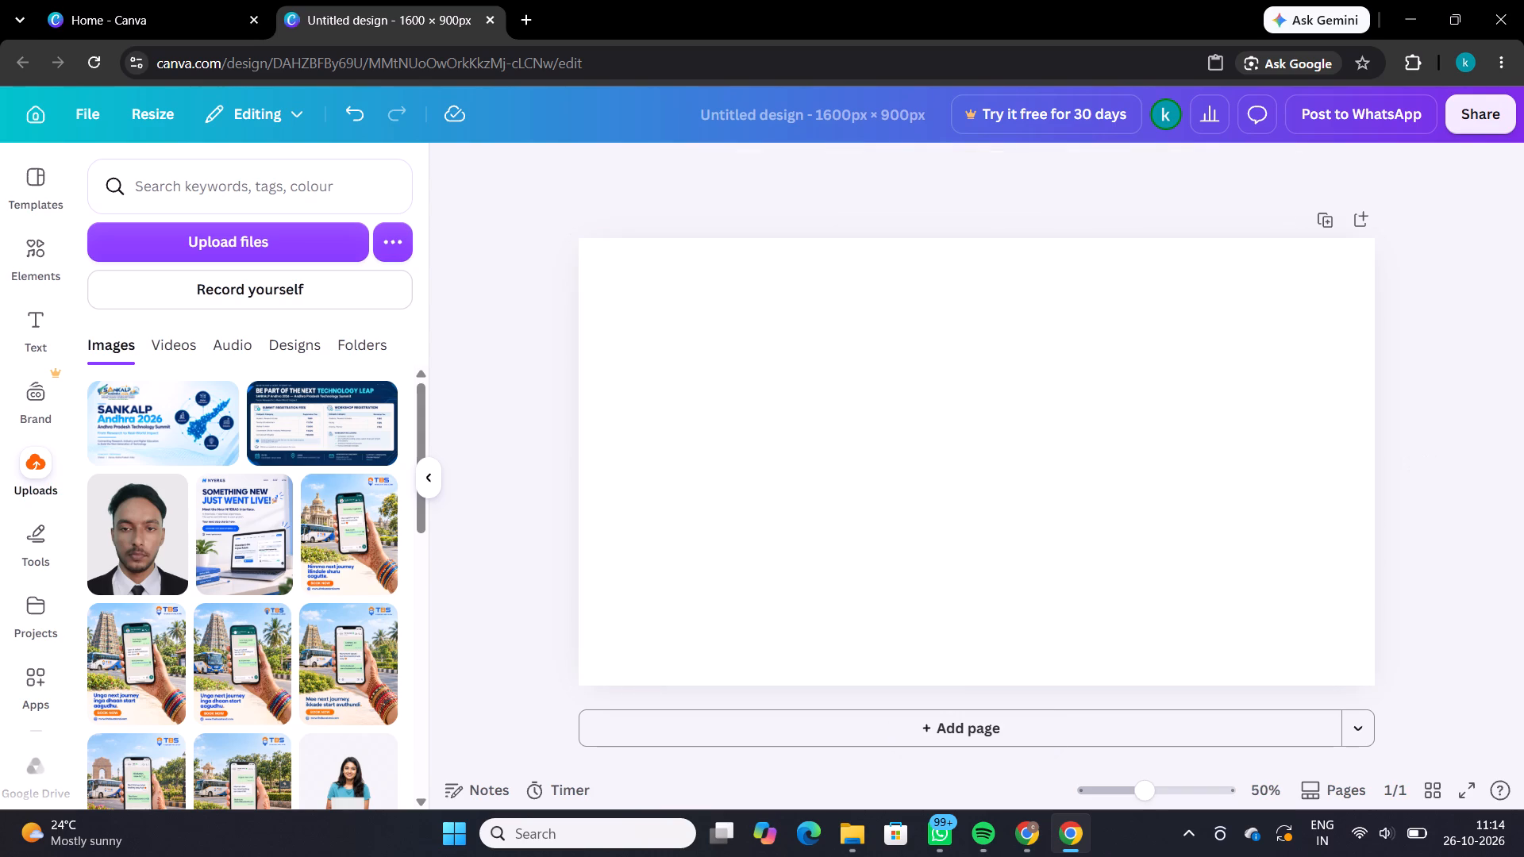
Close the 1600 × 900 design and switch the account from the Personal team to Graphics Smith Class.
left_click(492, 24)
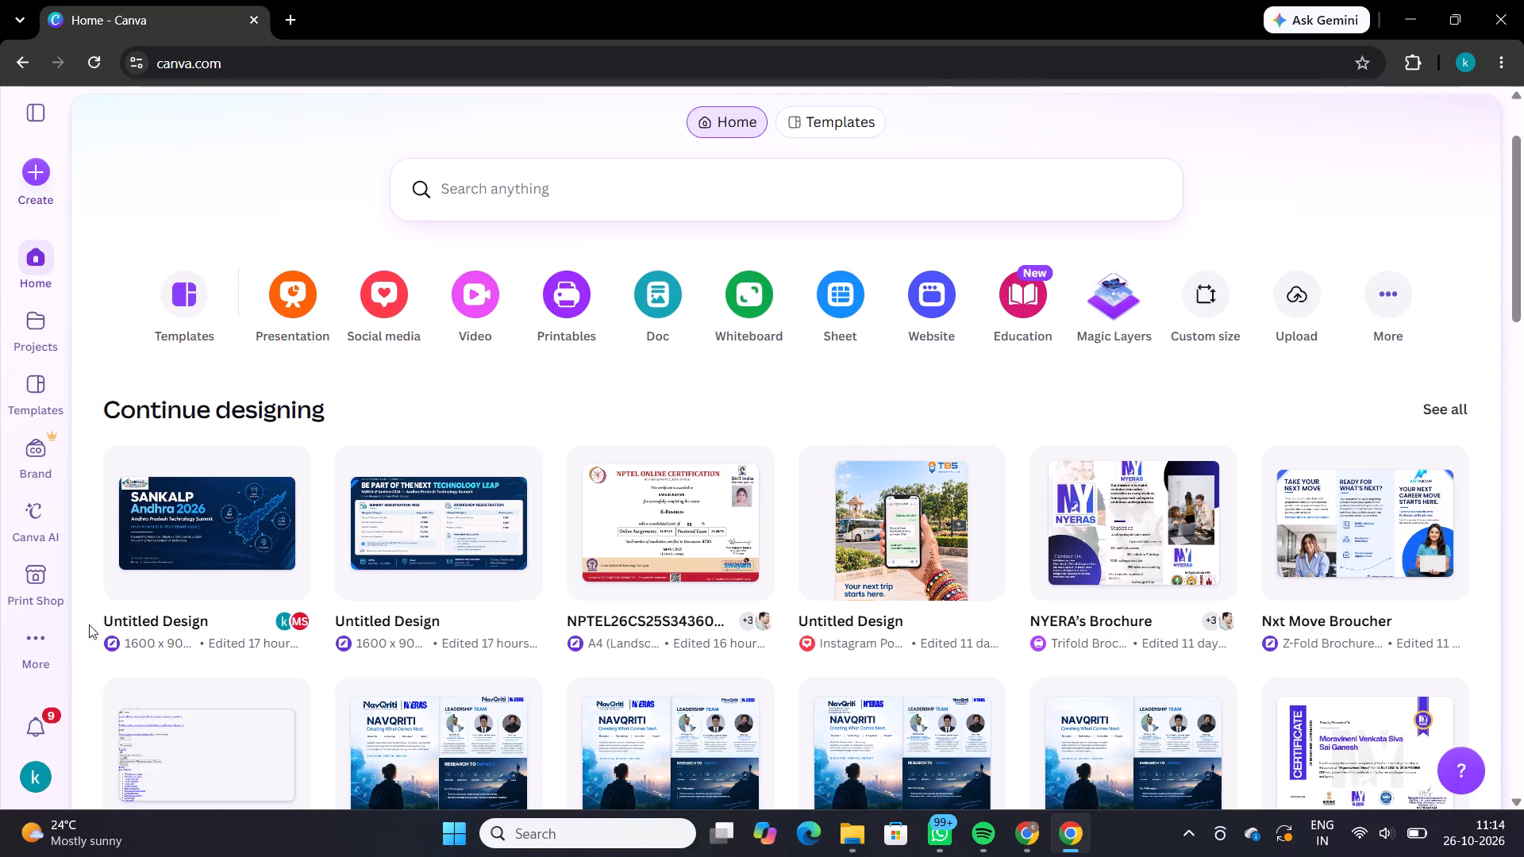
left_click(41, 780)
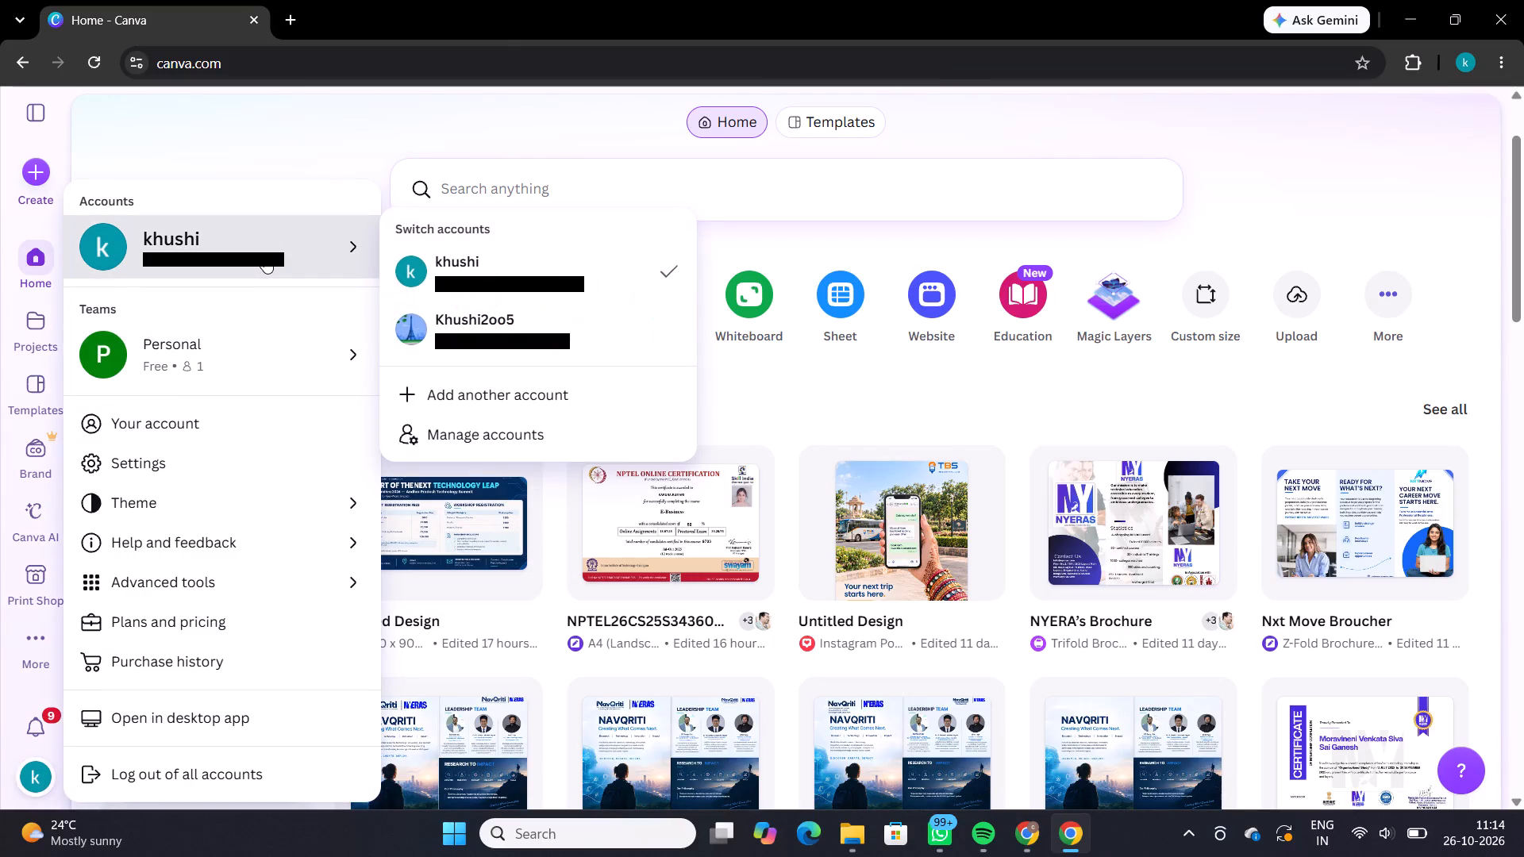
left_click(223, 361)
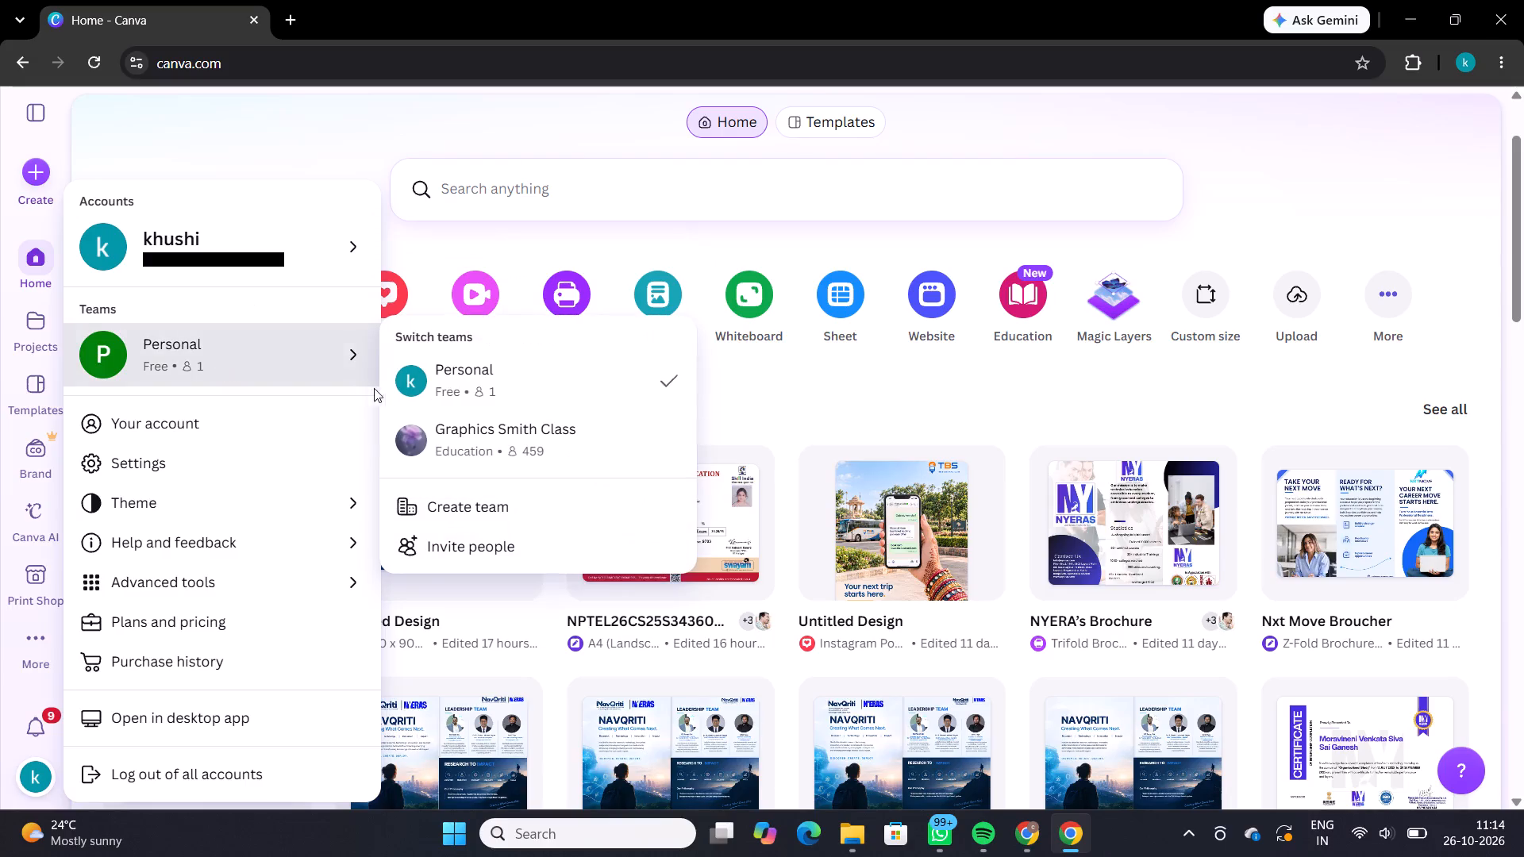
left_click(445, 440)
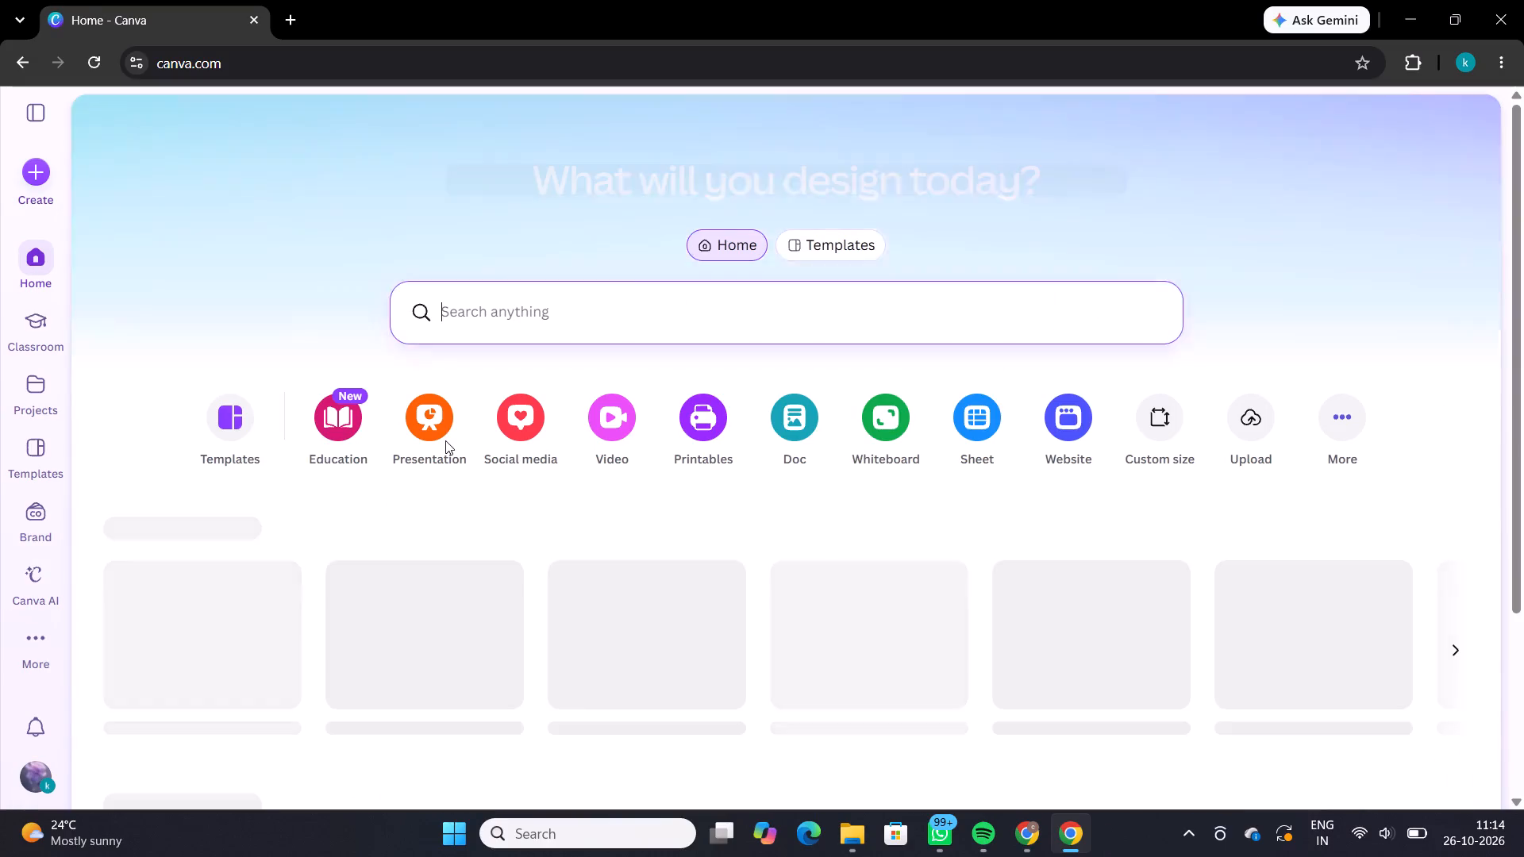
Search the design types for "prese" and create a new blank presentation.
scroll(257, 243, "down", 1)
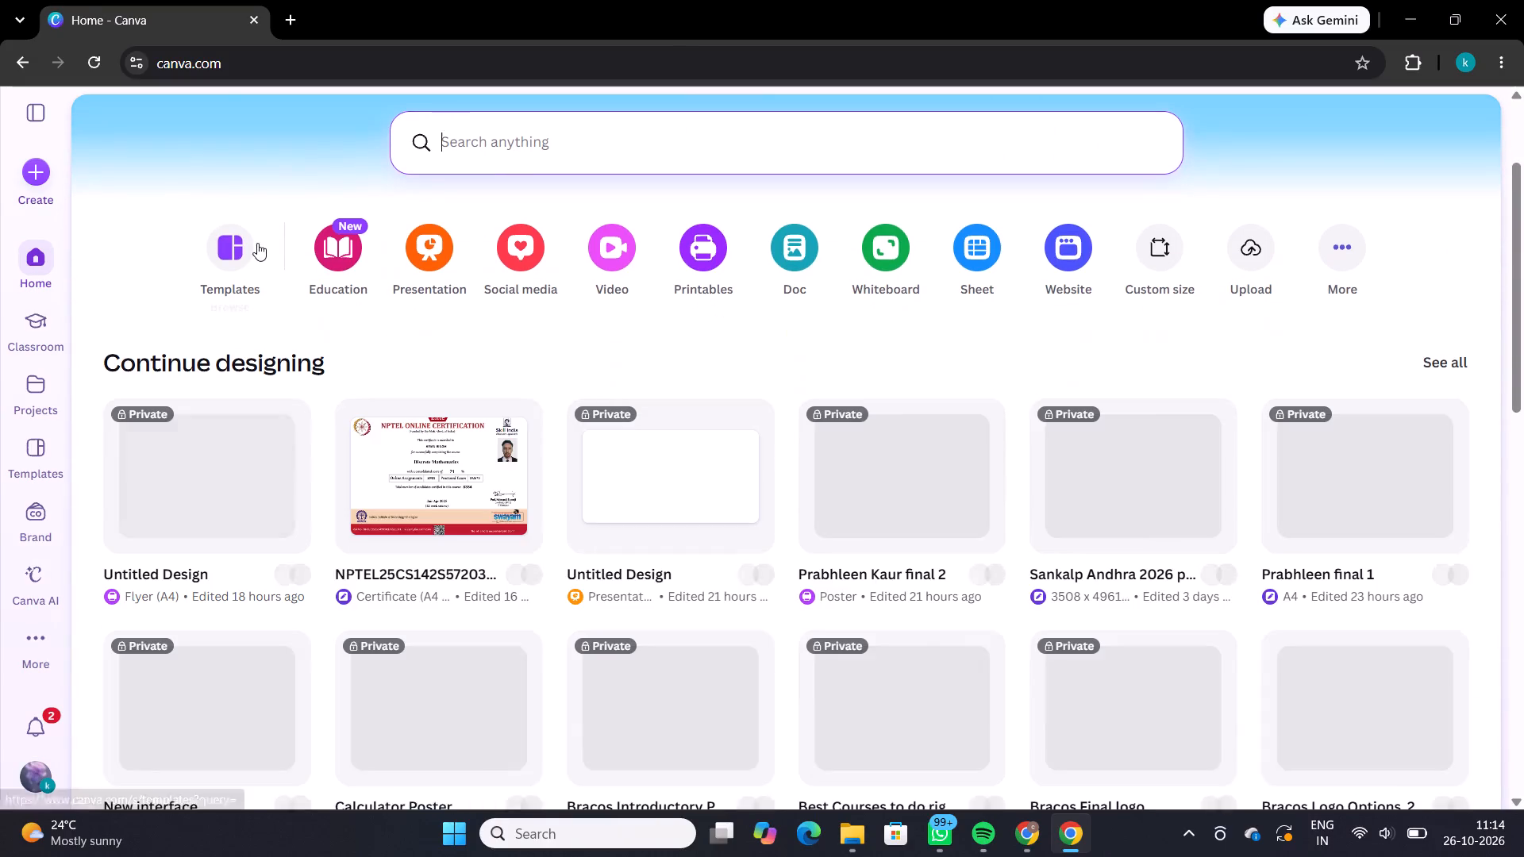
left_click(35, 179)
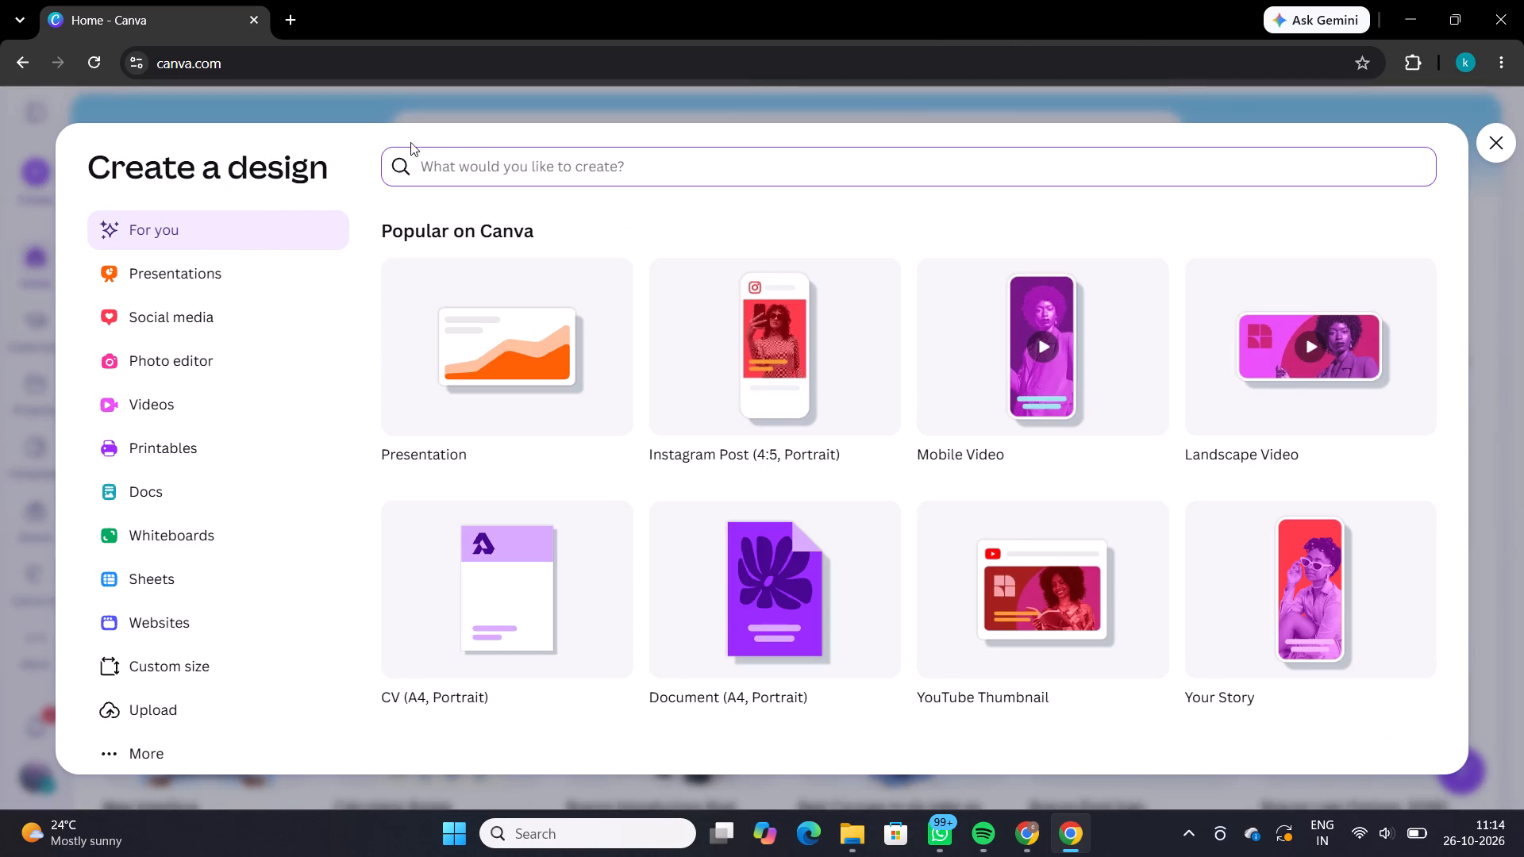
left_click(478, 156)
type("prese")
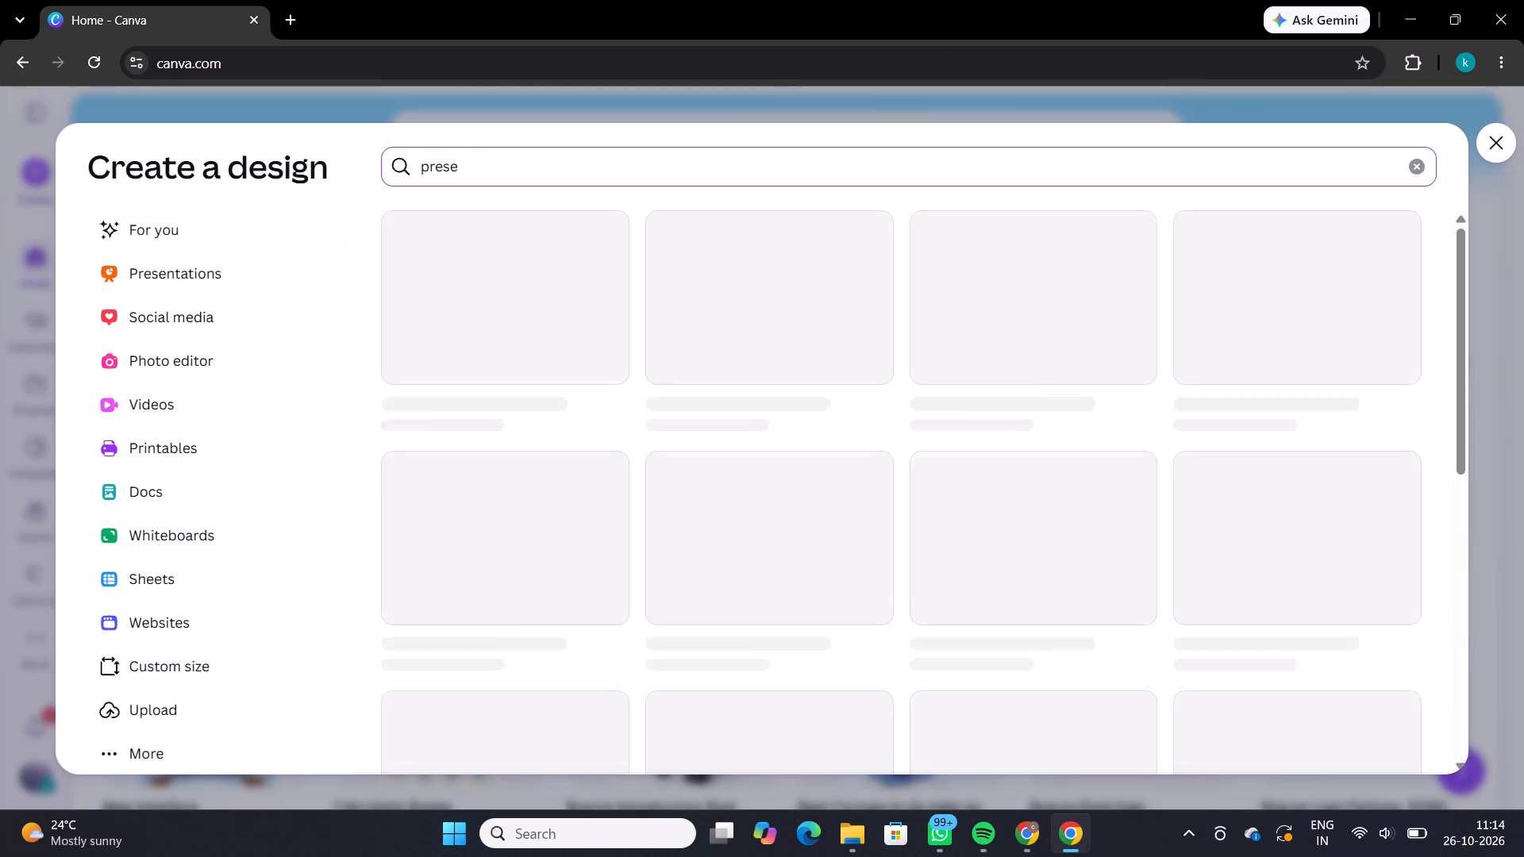
left_click(489, 335)
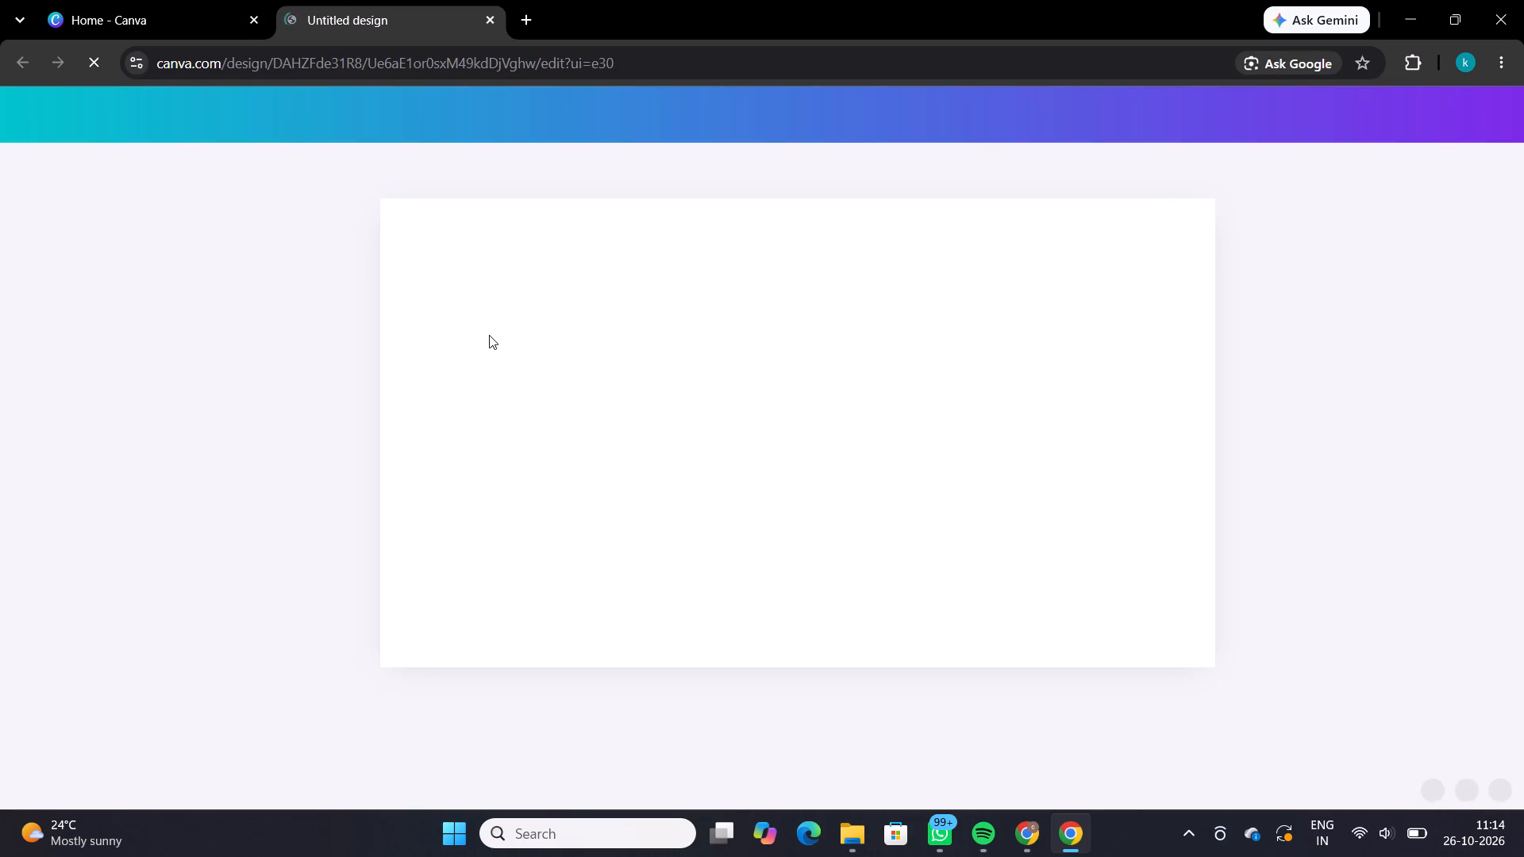
left_click(489, 340)
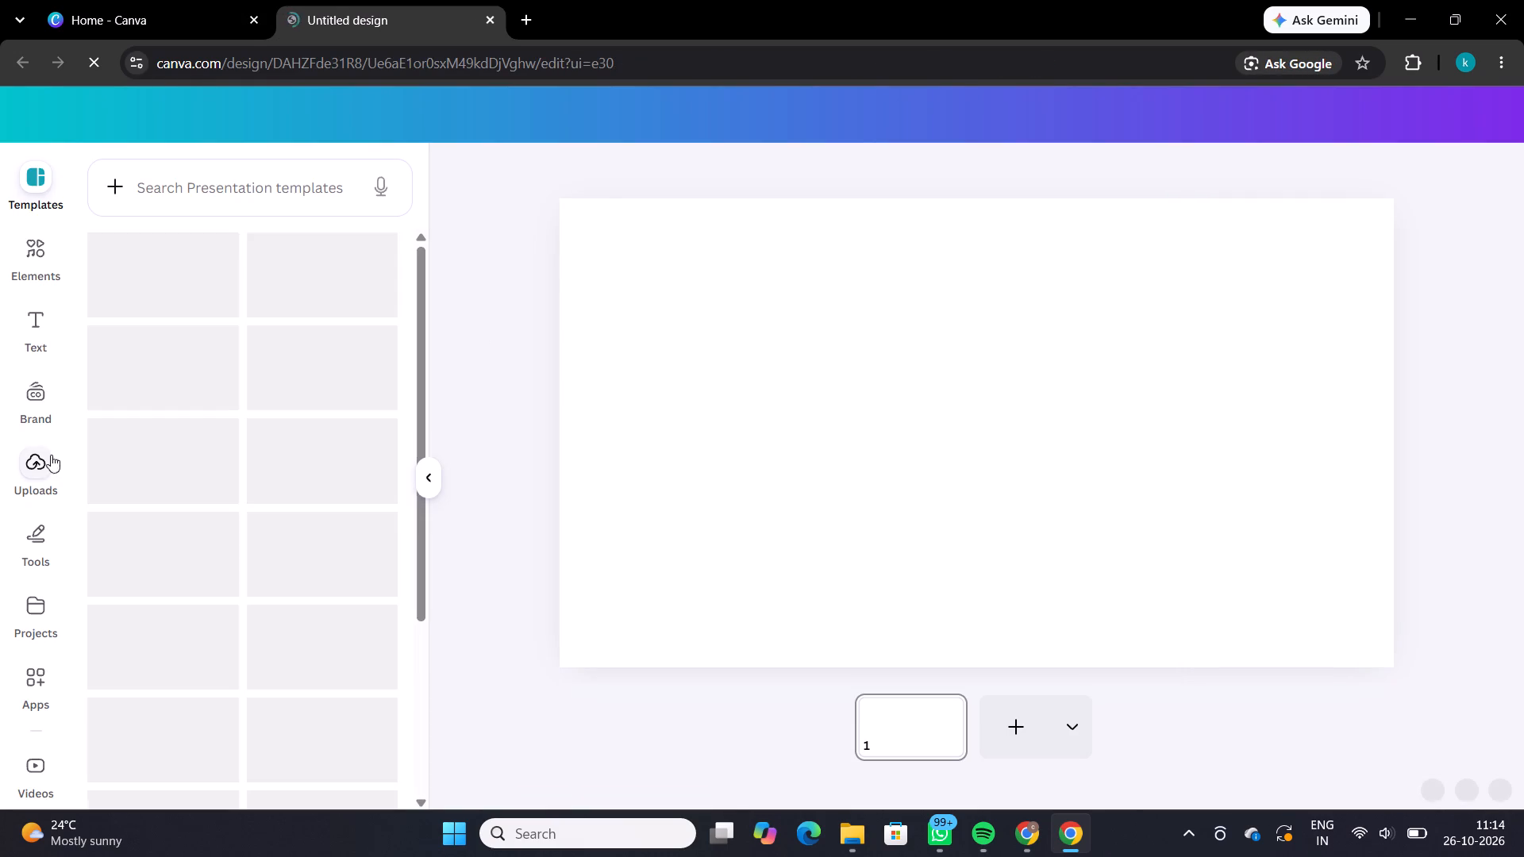
Upload the image "SANKALP Andhra 2026 Tech Summit (1)" from Downloads to the new presentation's uploads.
left_click(35, 467)
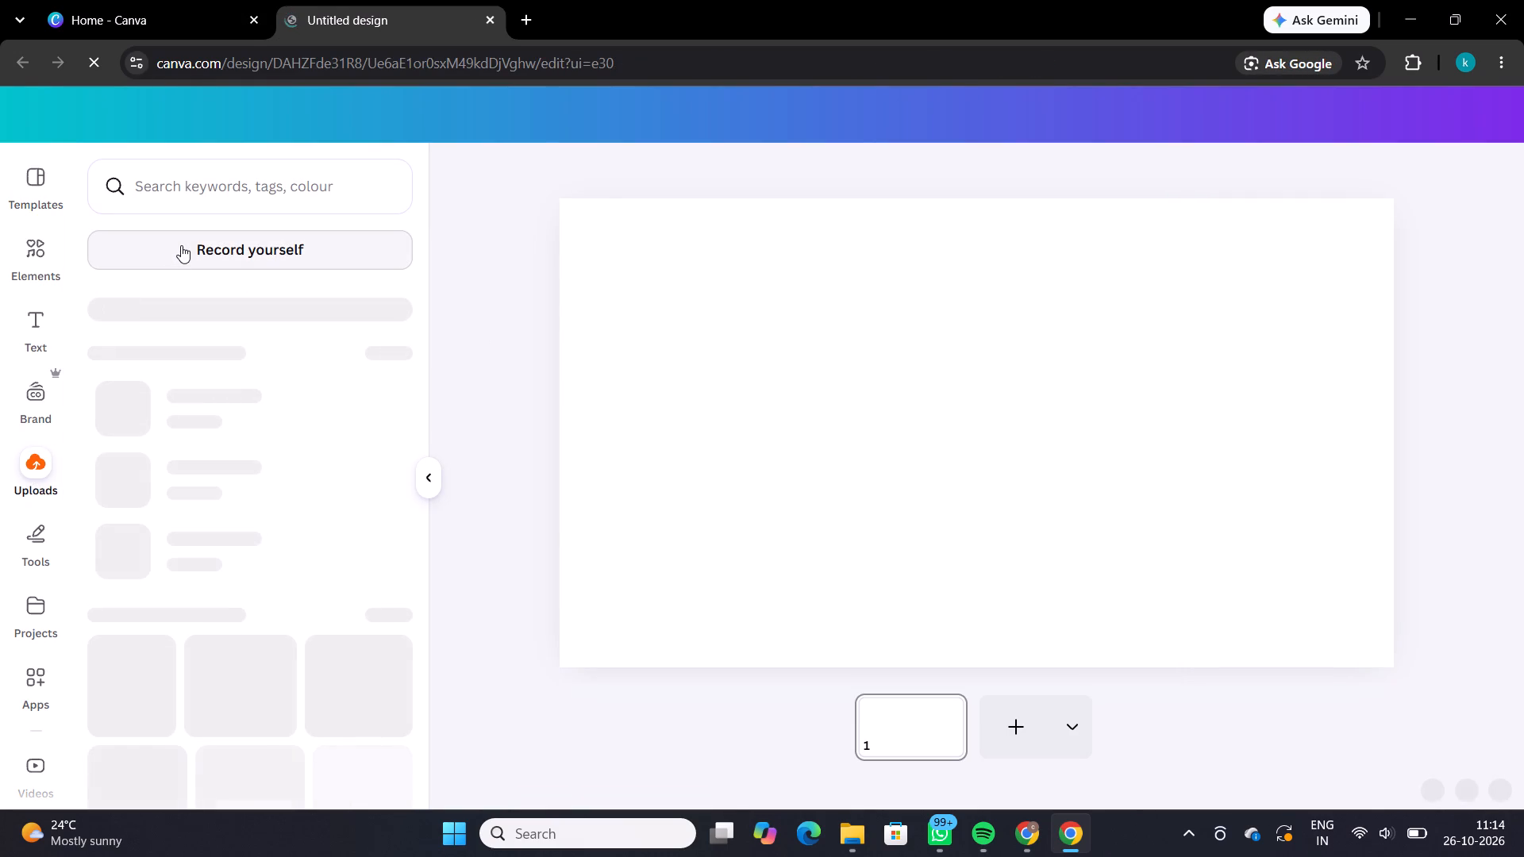
left_click(295, 229)
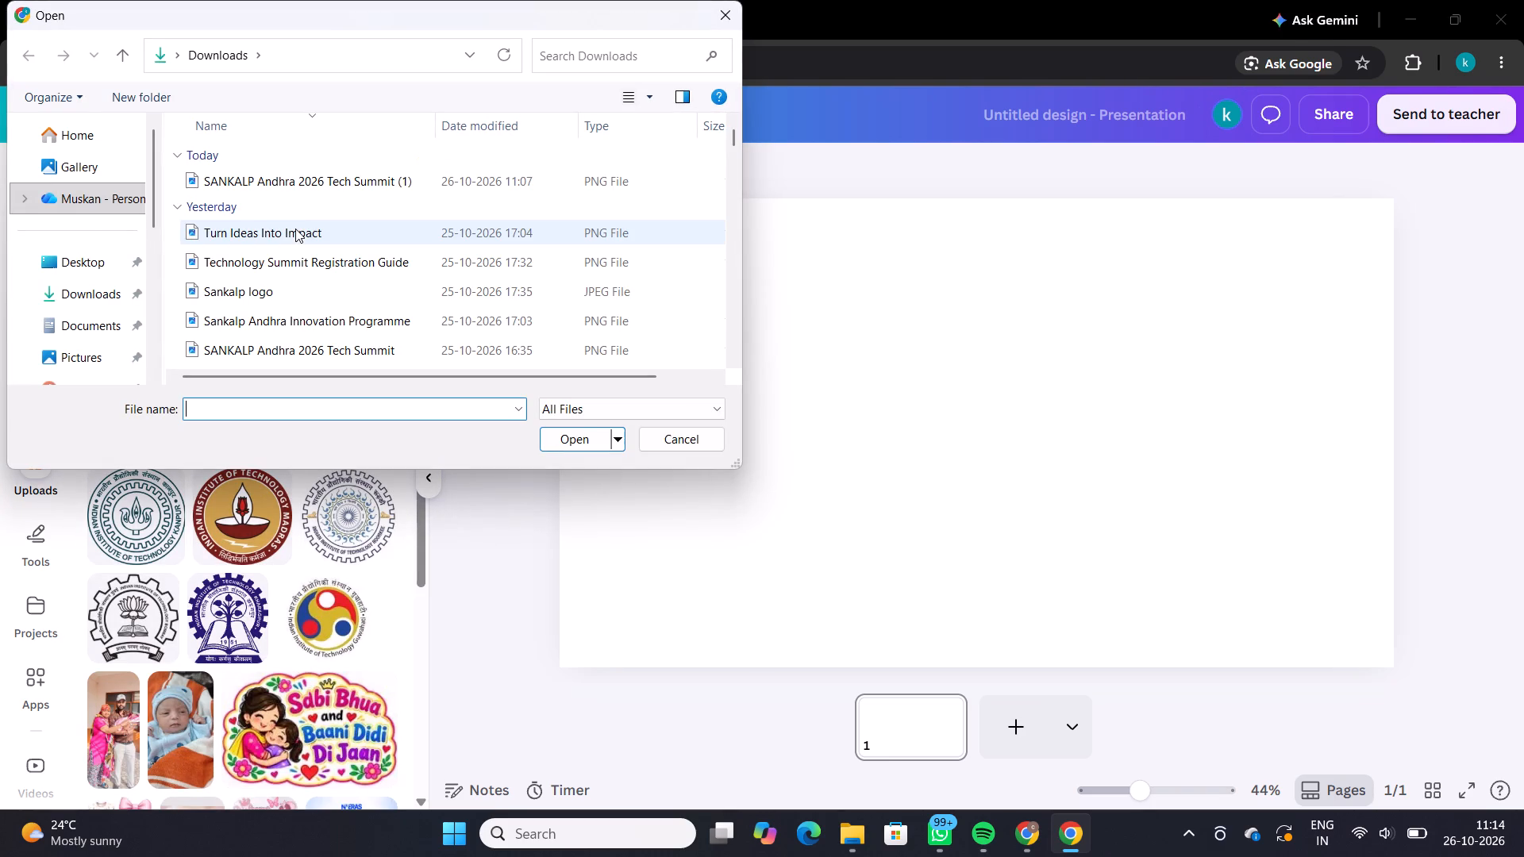
double_click(306, 190)
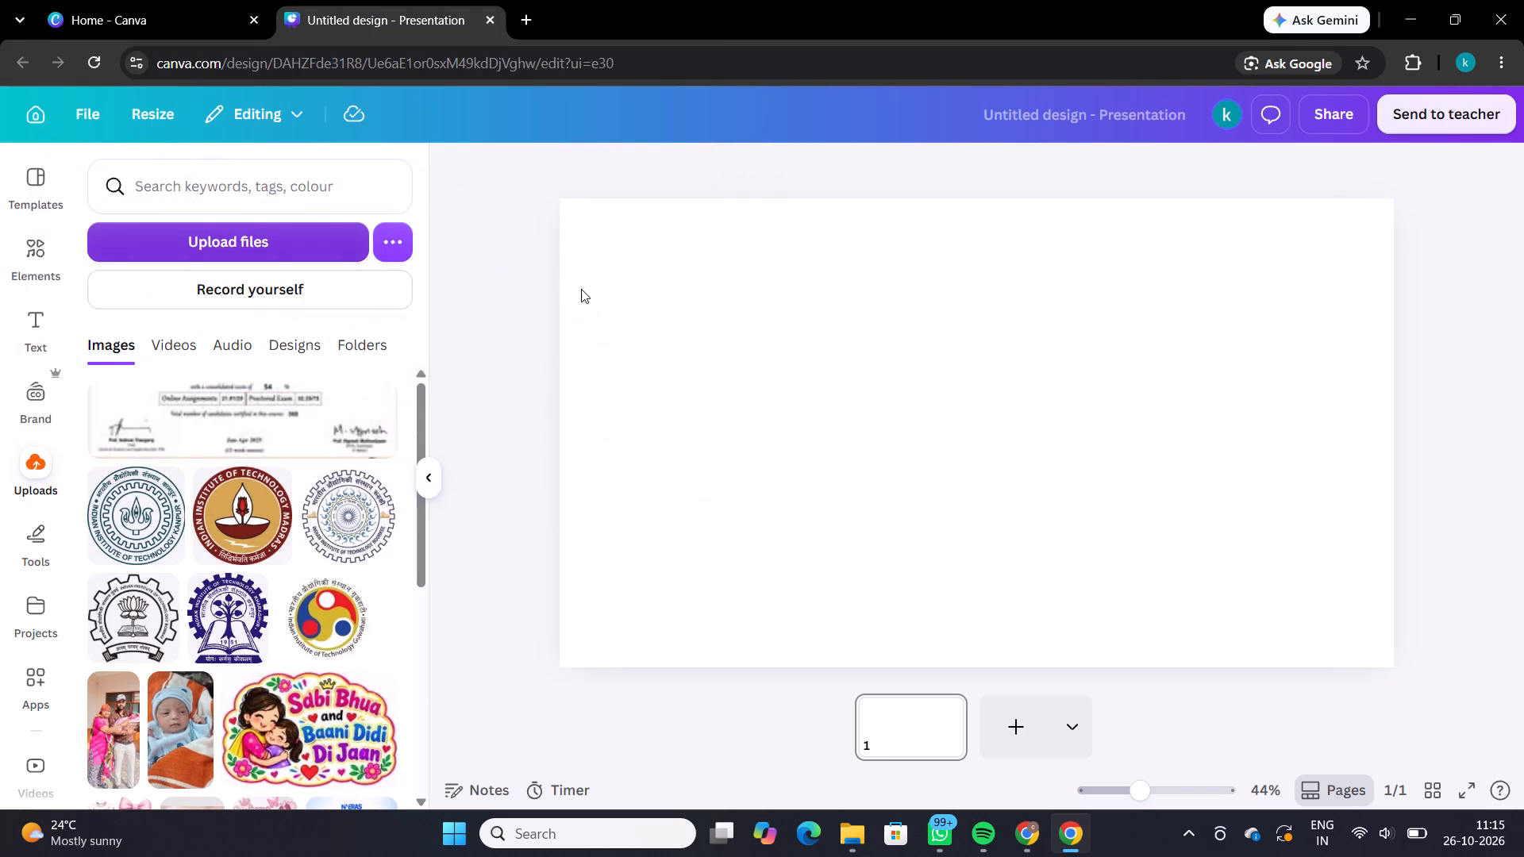
Place the uploaded SANKALP cover image on the presentation page and enlarge it to fill the whole page.
left_click(270, 455)
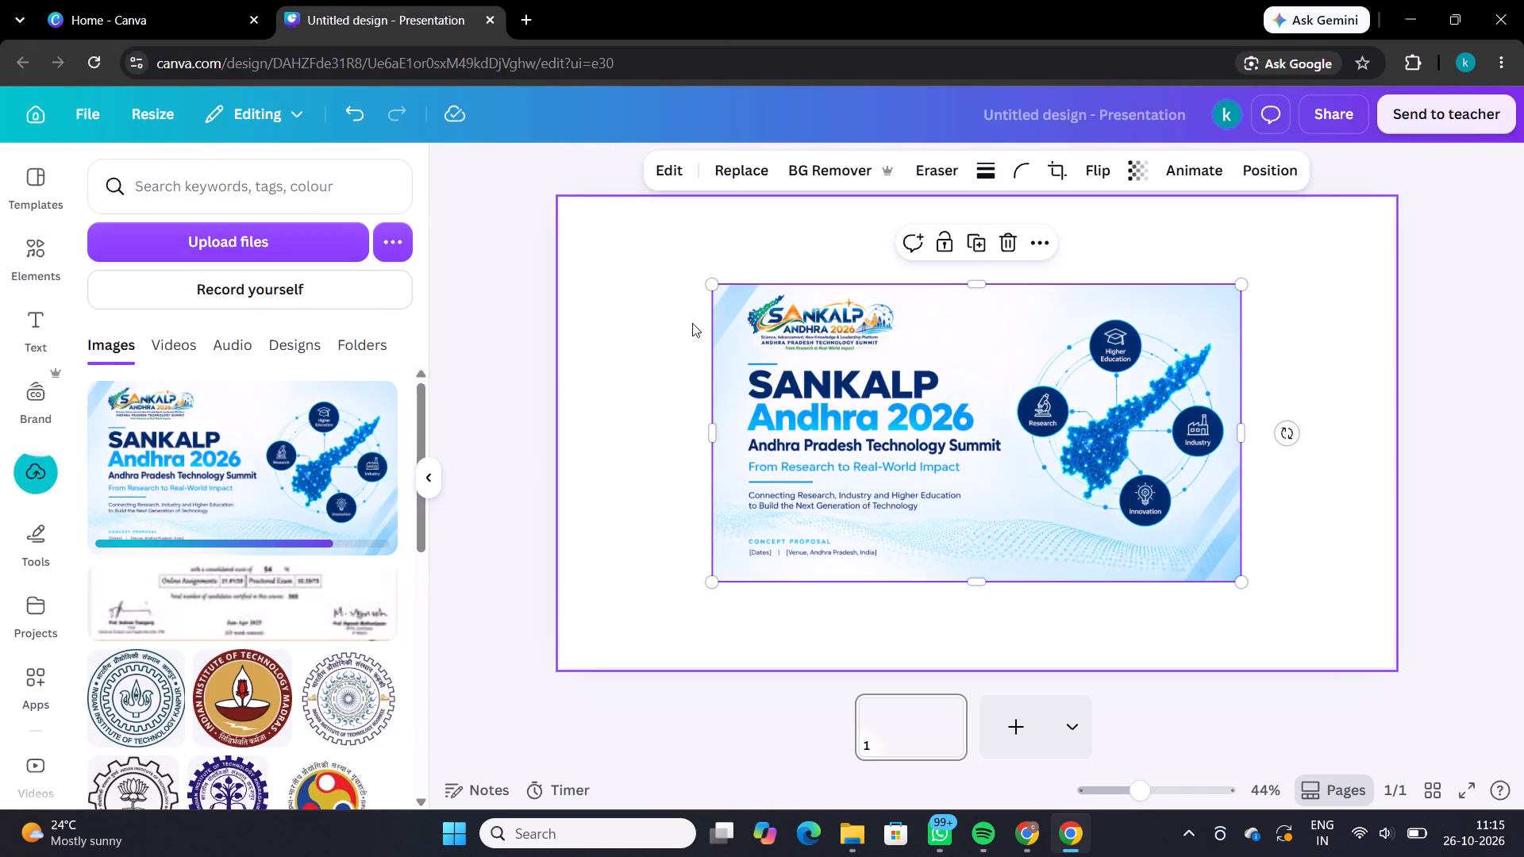
left_click_drag(709, 286, 528, 252)
left_click_drag(1243, 579, 1344, 590)
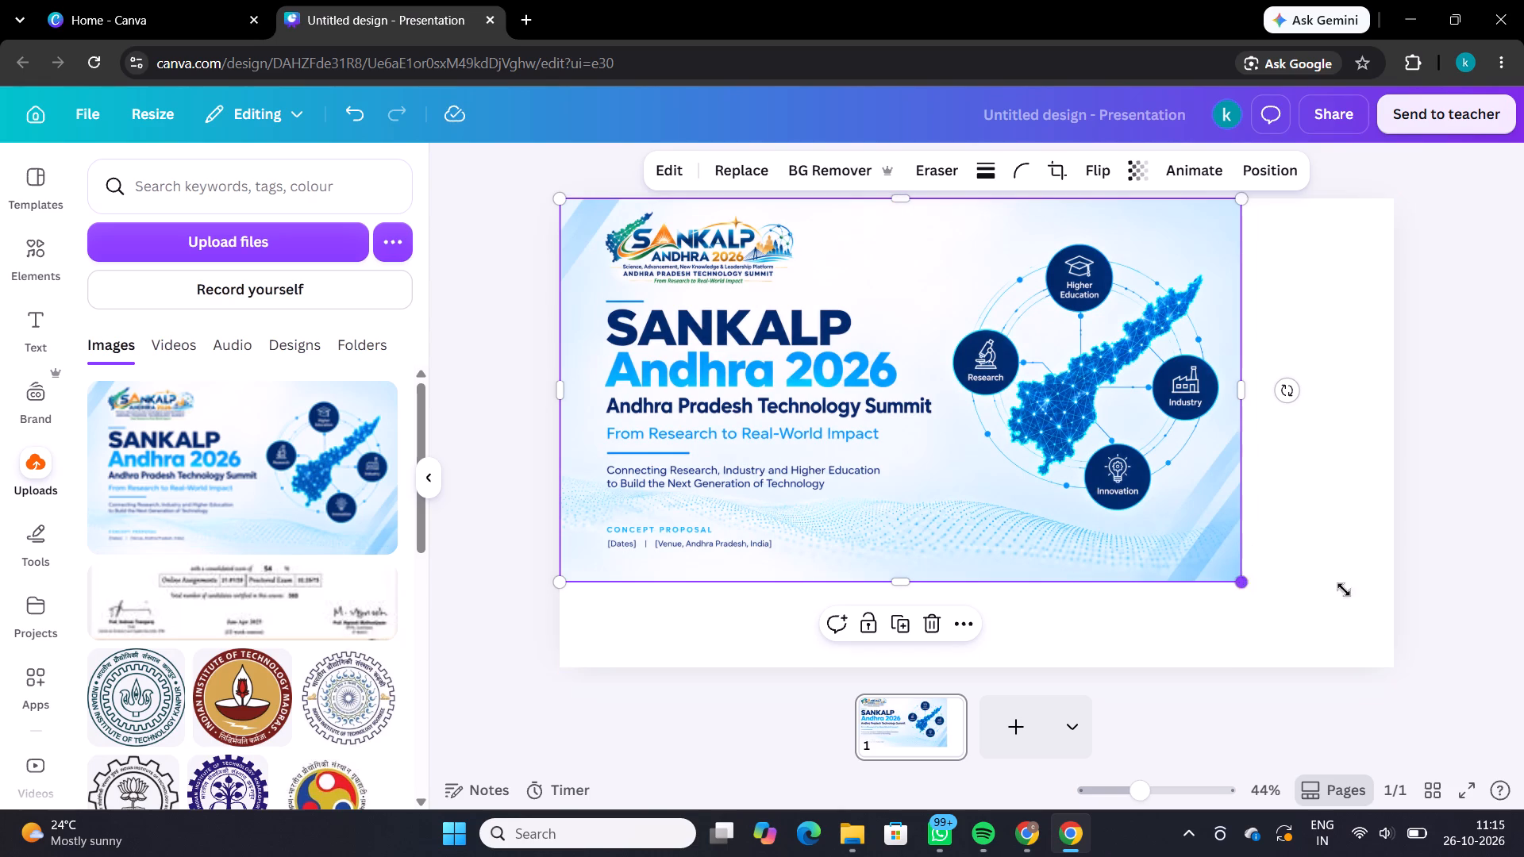
left_click_drag(1344, 590, 1426, 603)
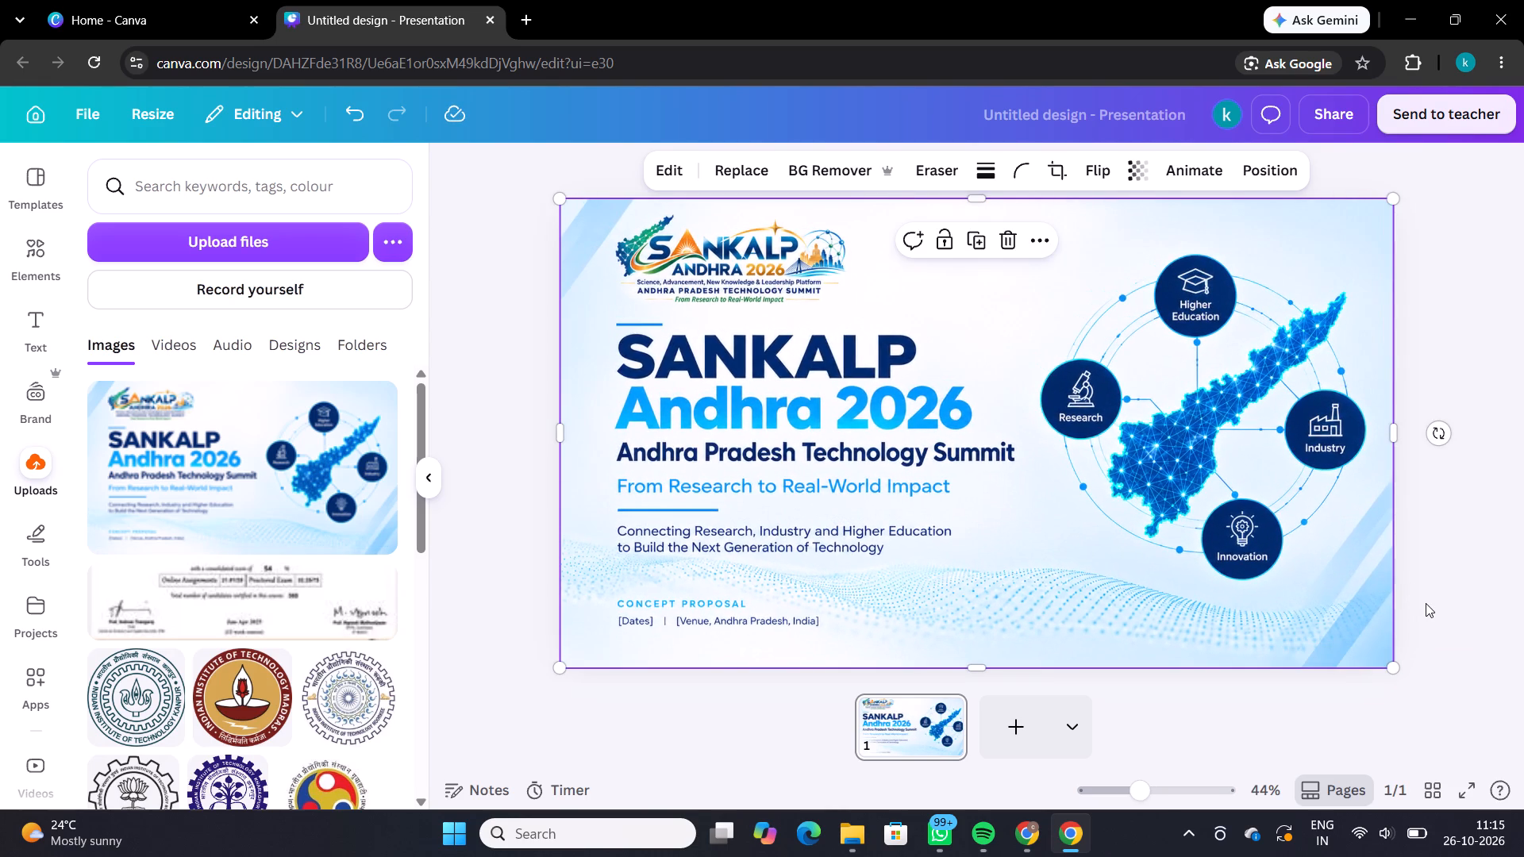
left_click(1426, 603)
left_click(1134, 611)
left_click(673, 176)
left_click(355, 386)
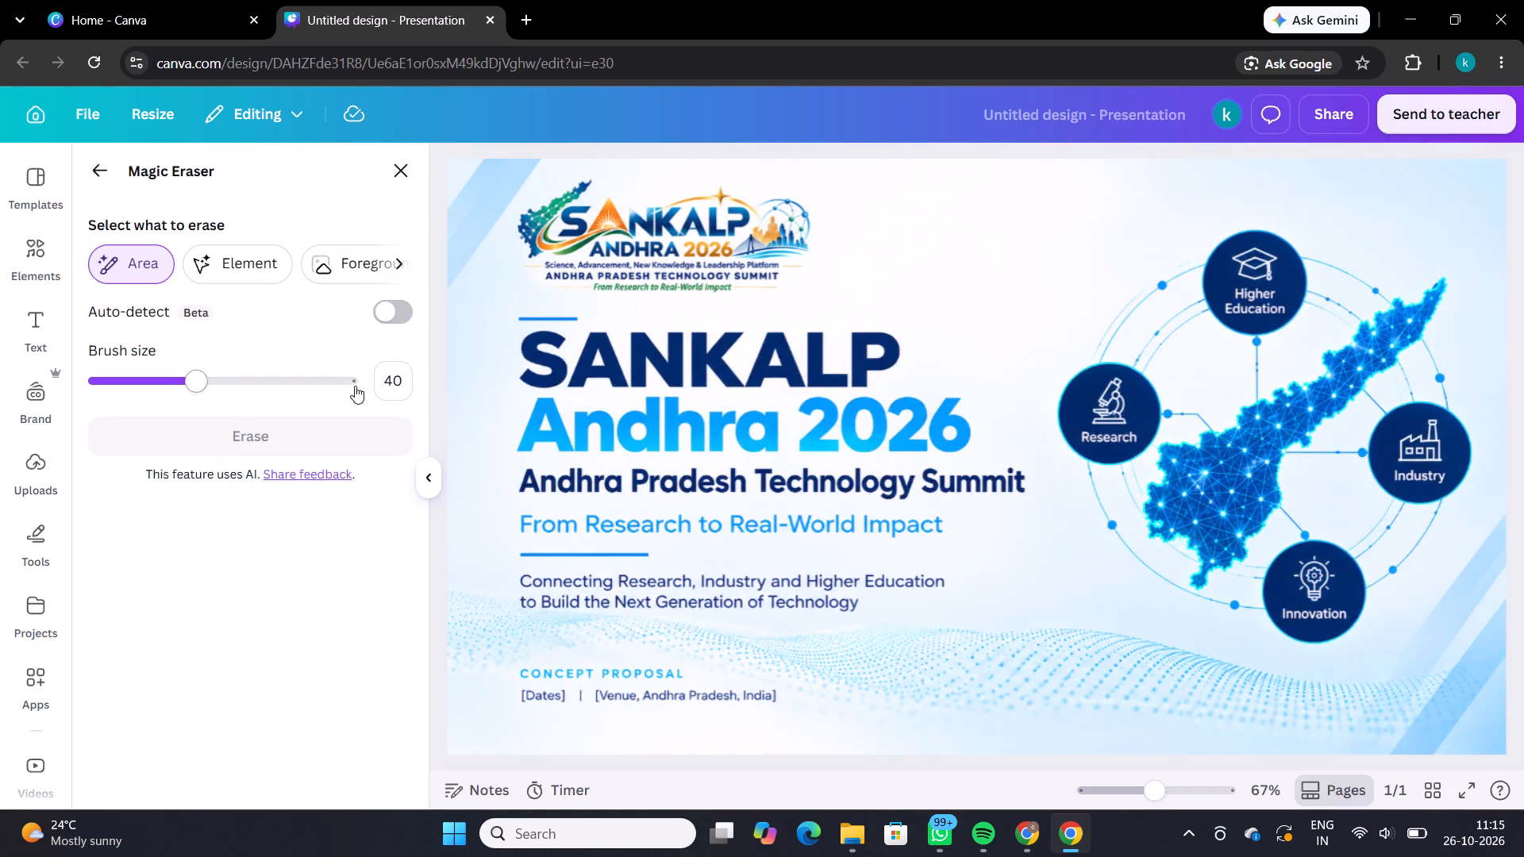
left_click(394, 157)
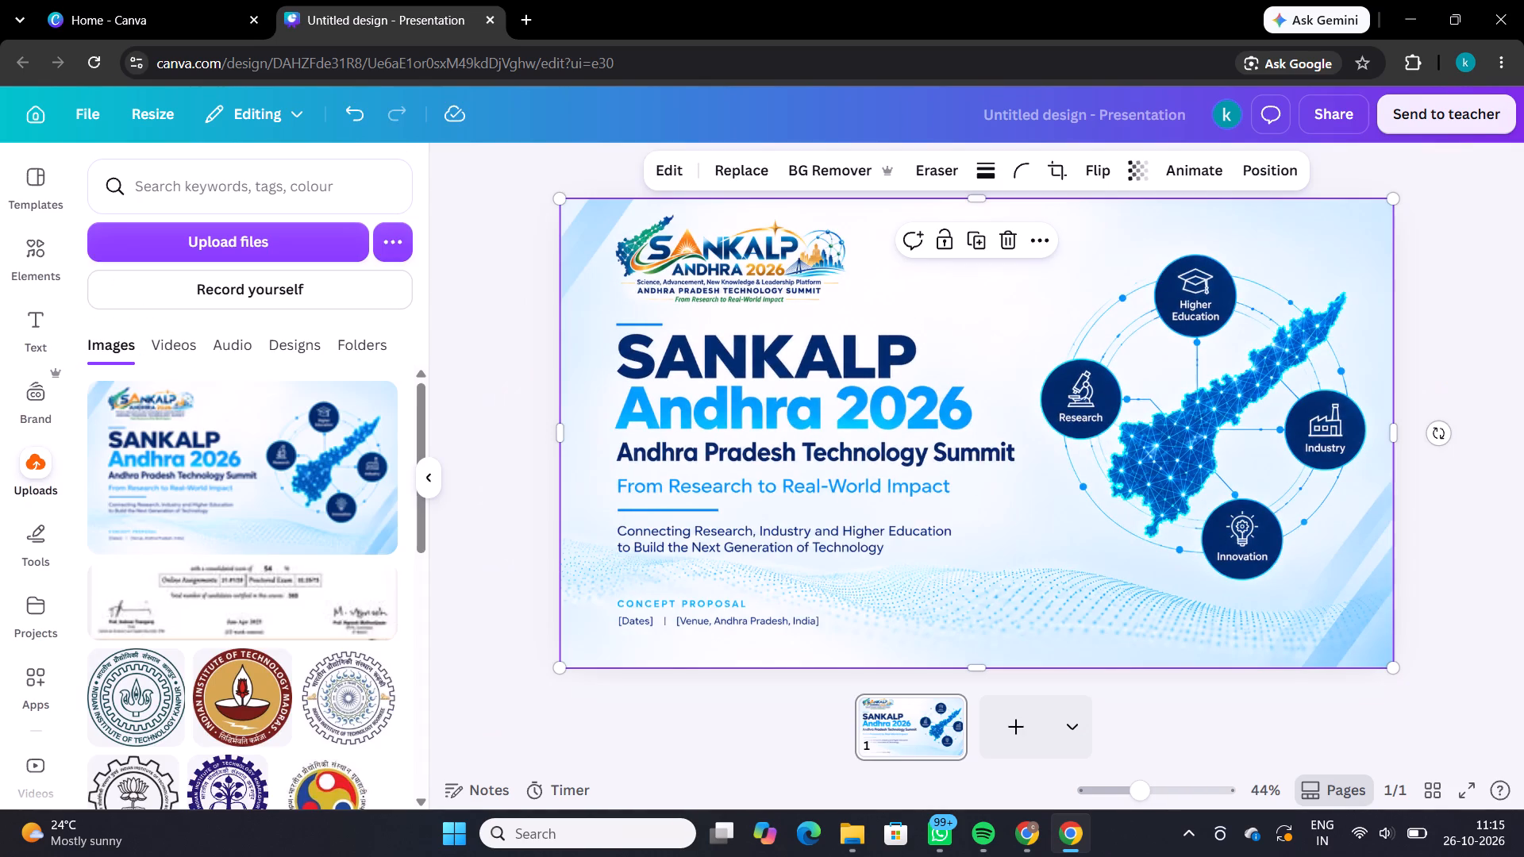
Upscale the SANKALP cover image on the page and close the image editing options.
left_click(667, 173)
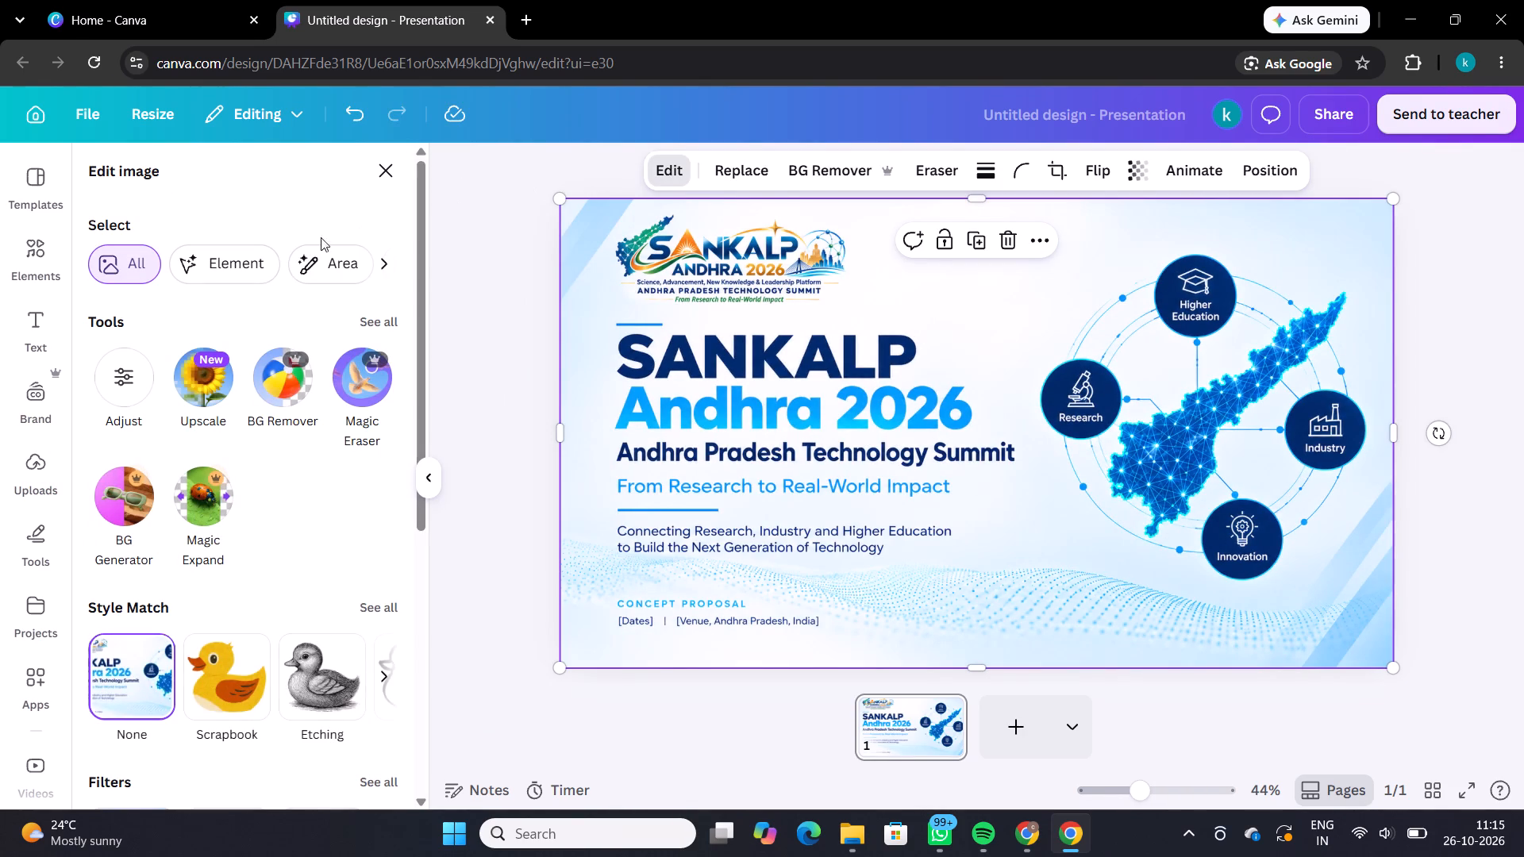
scroll(252, 527, "down", 2)
scroll(252, 527, "up", 1)
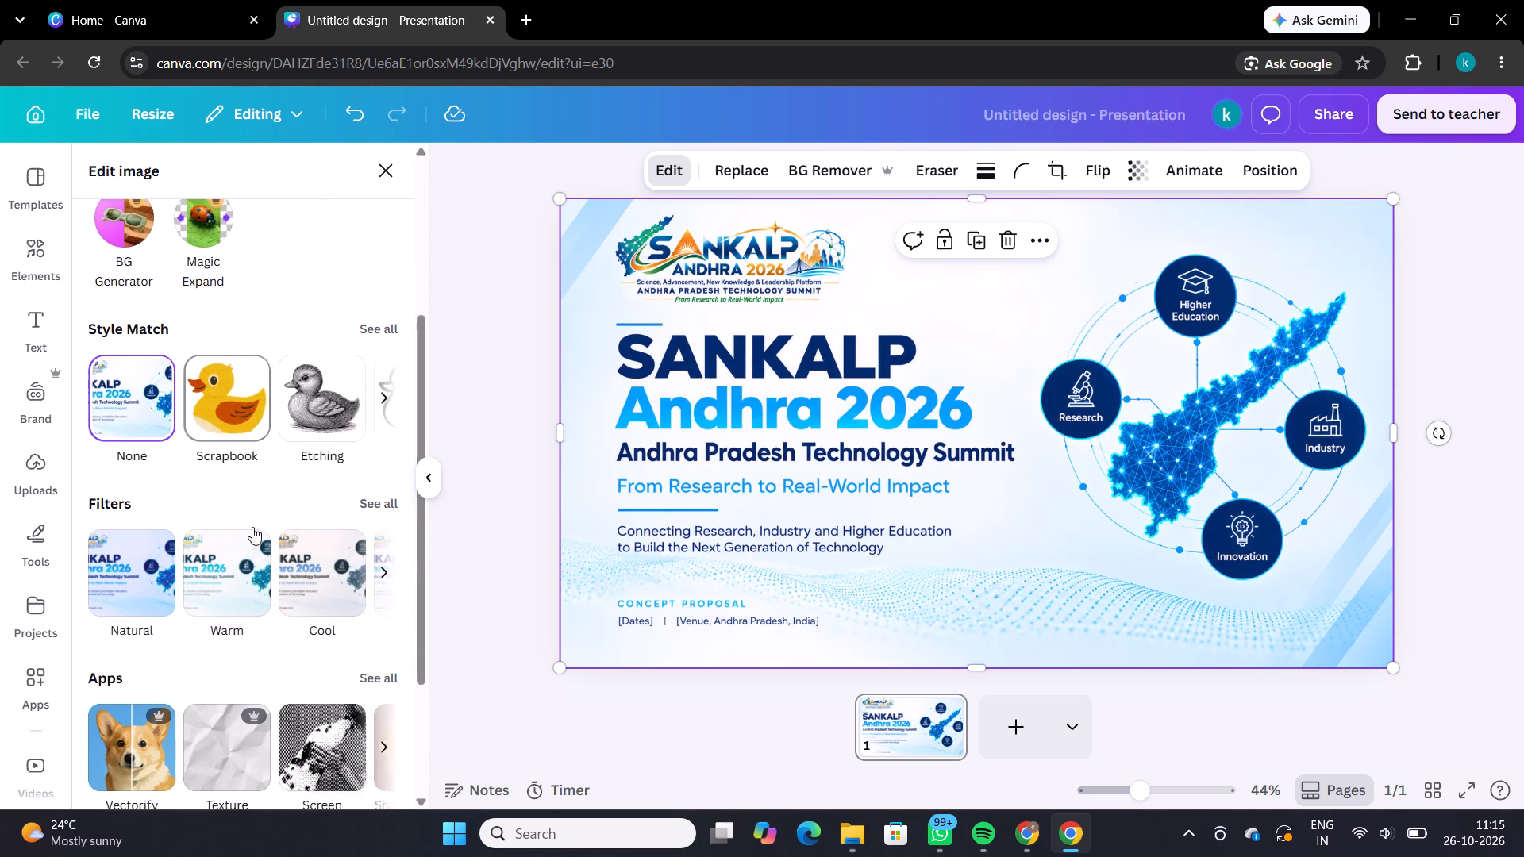
scroll(252, 527, "up", 3)
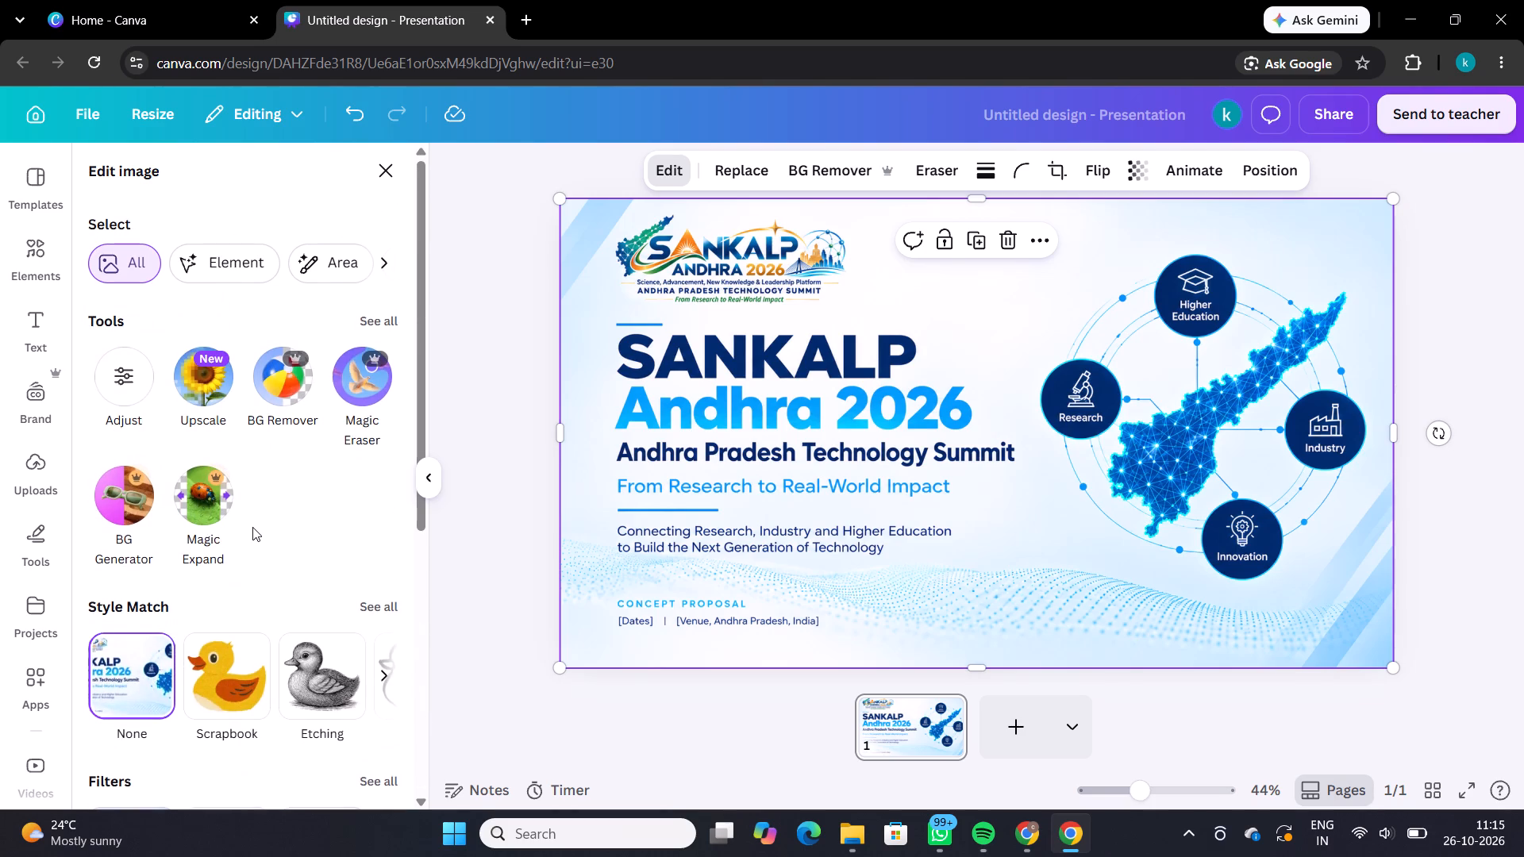
scroll(252, 527, "up", 1)
left_click(203, 388)
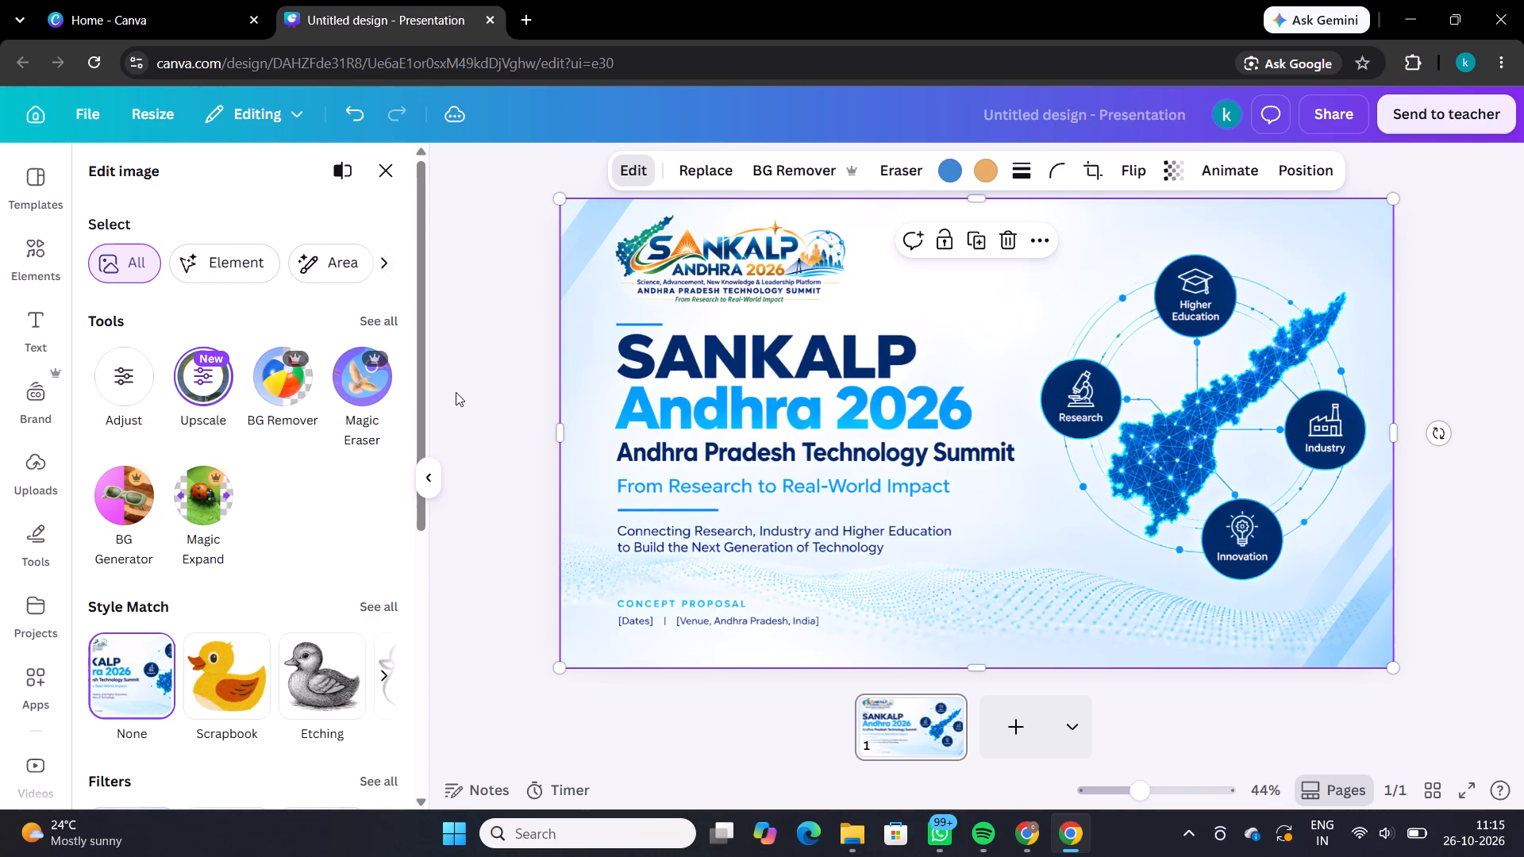
left_click(456, 392)
left_click(456, 392)
Erase the "[Dates]" and "[Venue, Andhra Pradesh, India]" text from the cover image using Magic Eraser with brush size 12.
left_click(629, 328)
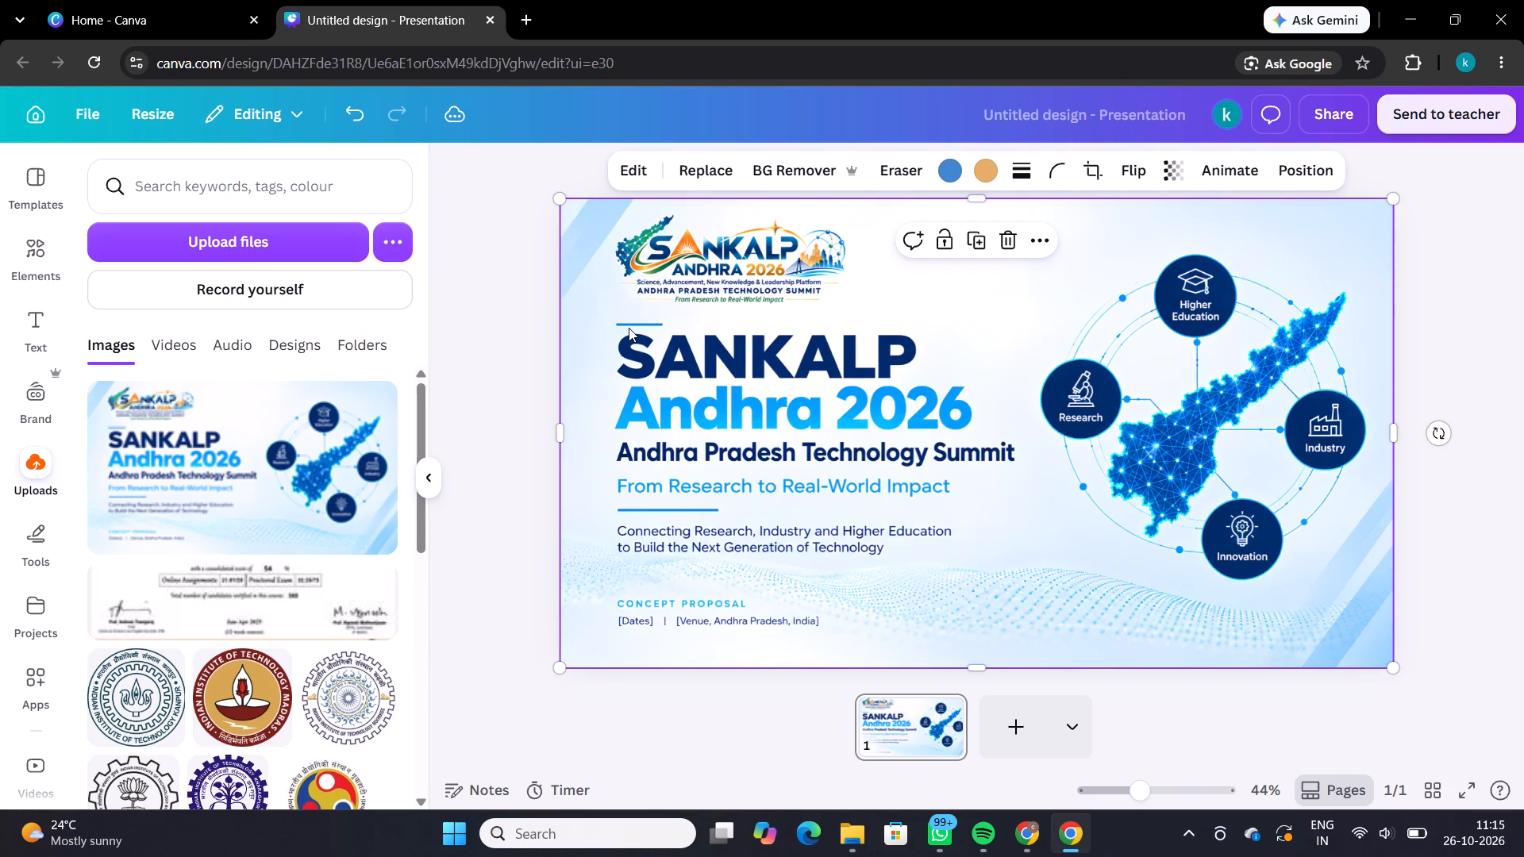
left_click(903, 168)
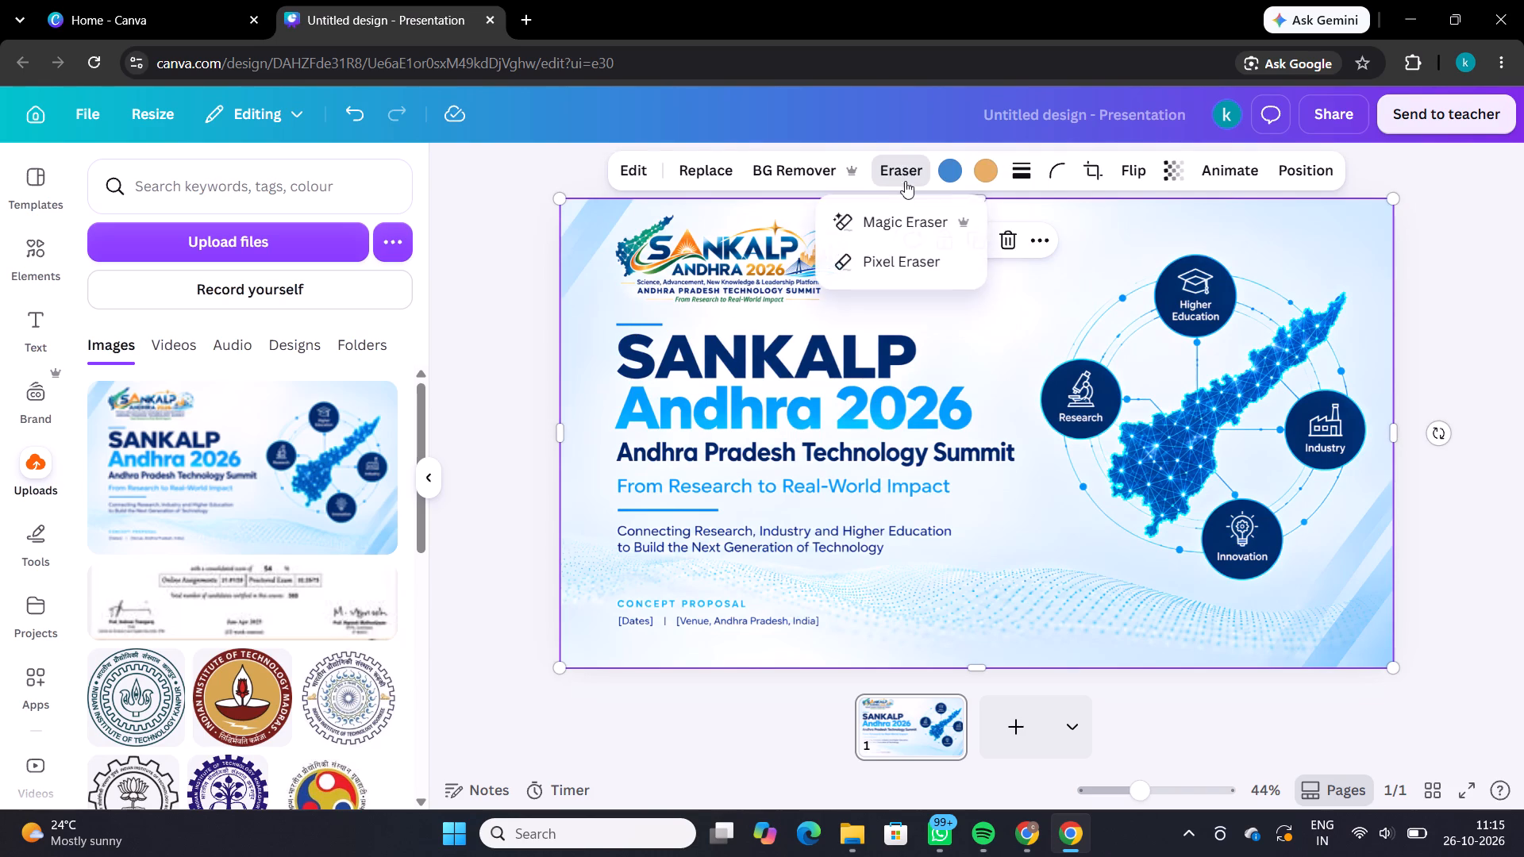
left_click(910, 213)
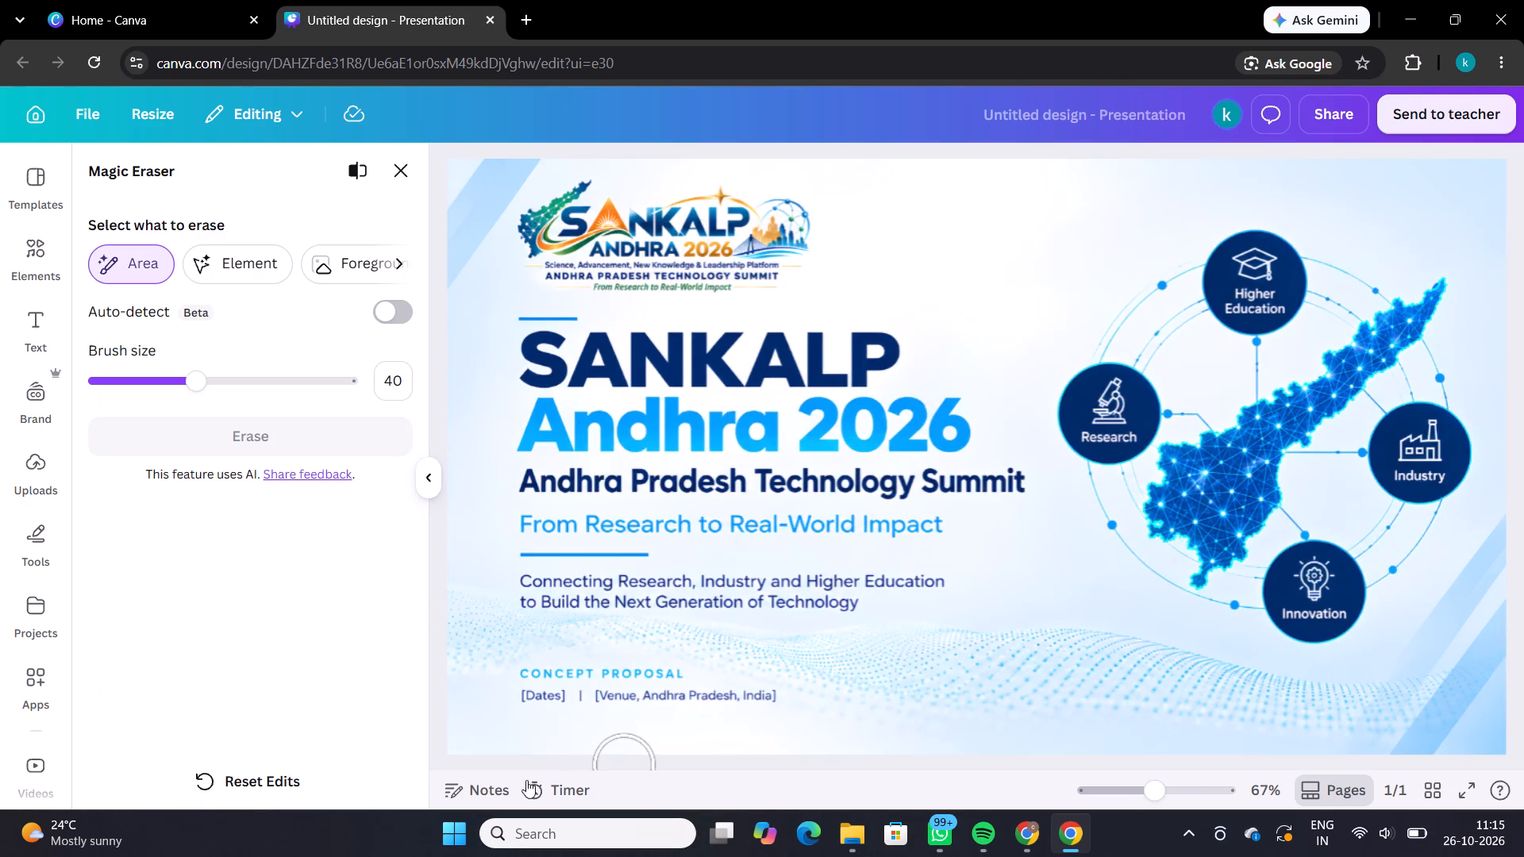
left_click(123, 389)
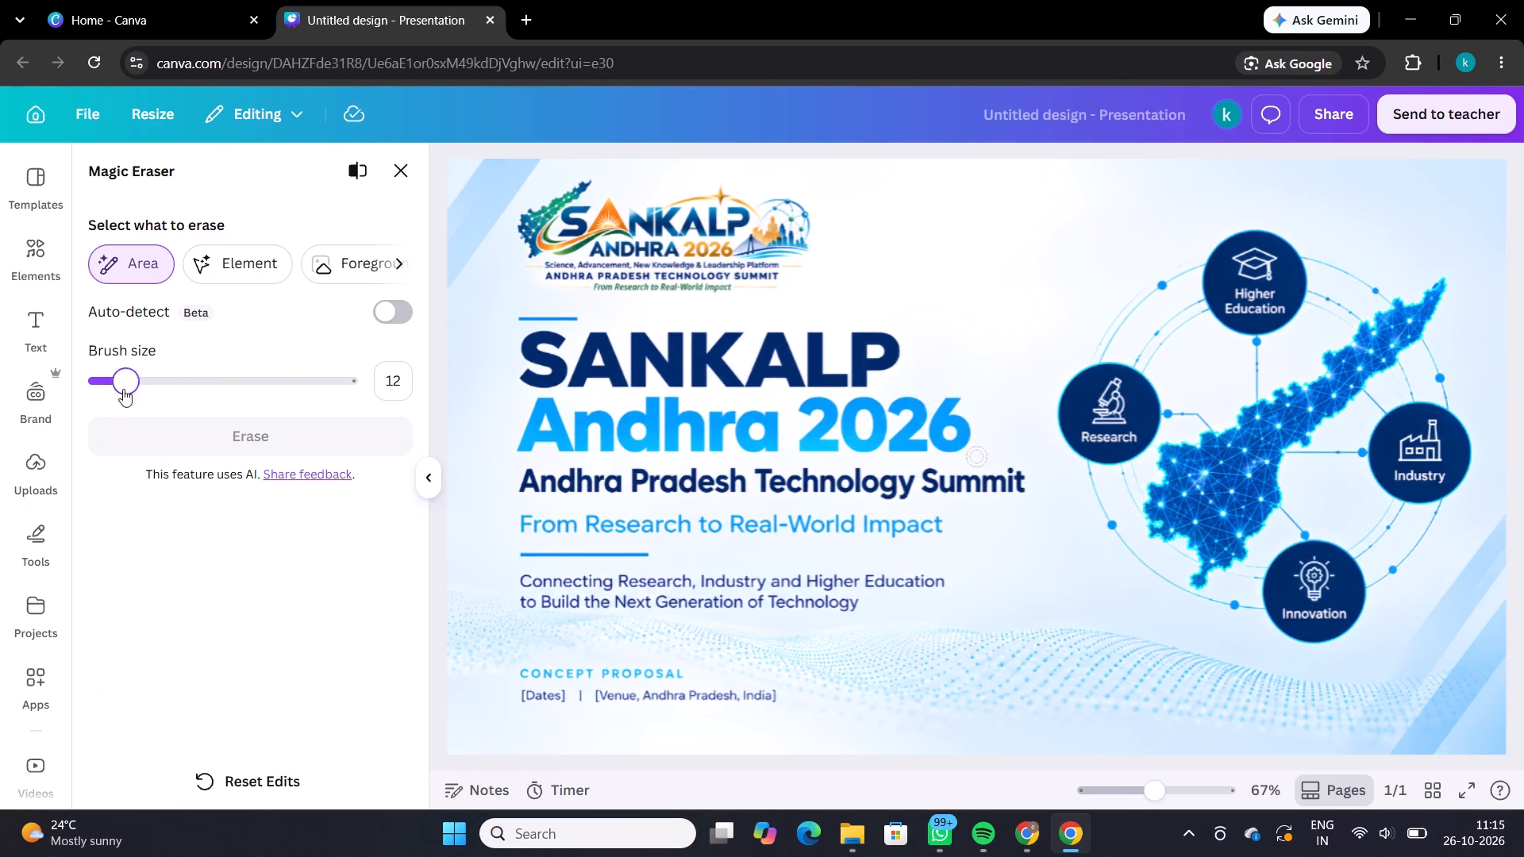
left_click_drag(524, 696, 544, 695)
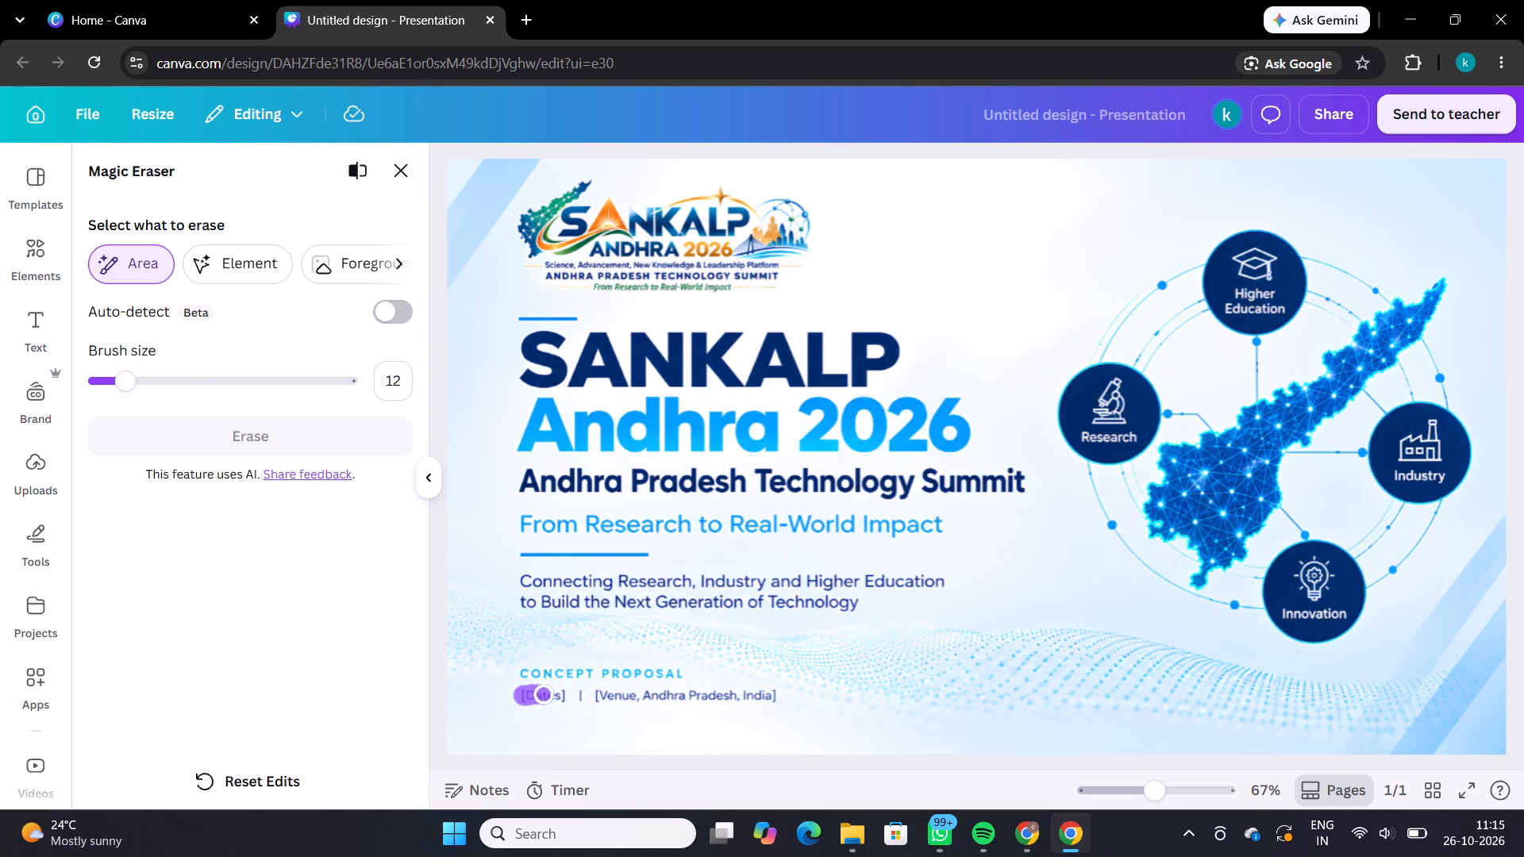
left_click_drag(544, 695, 557, 698)
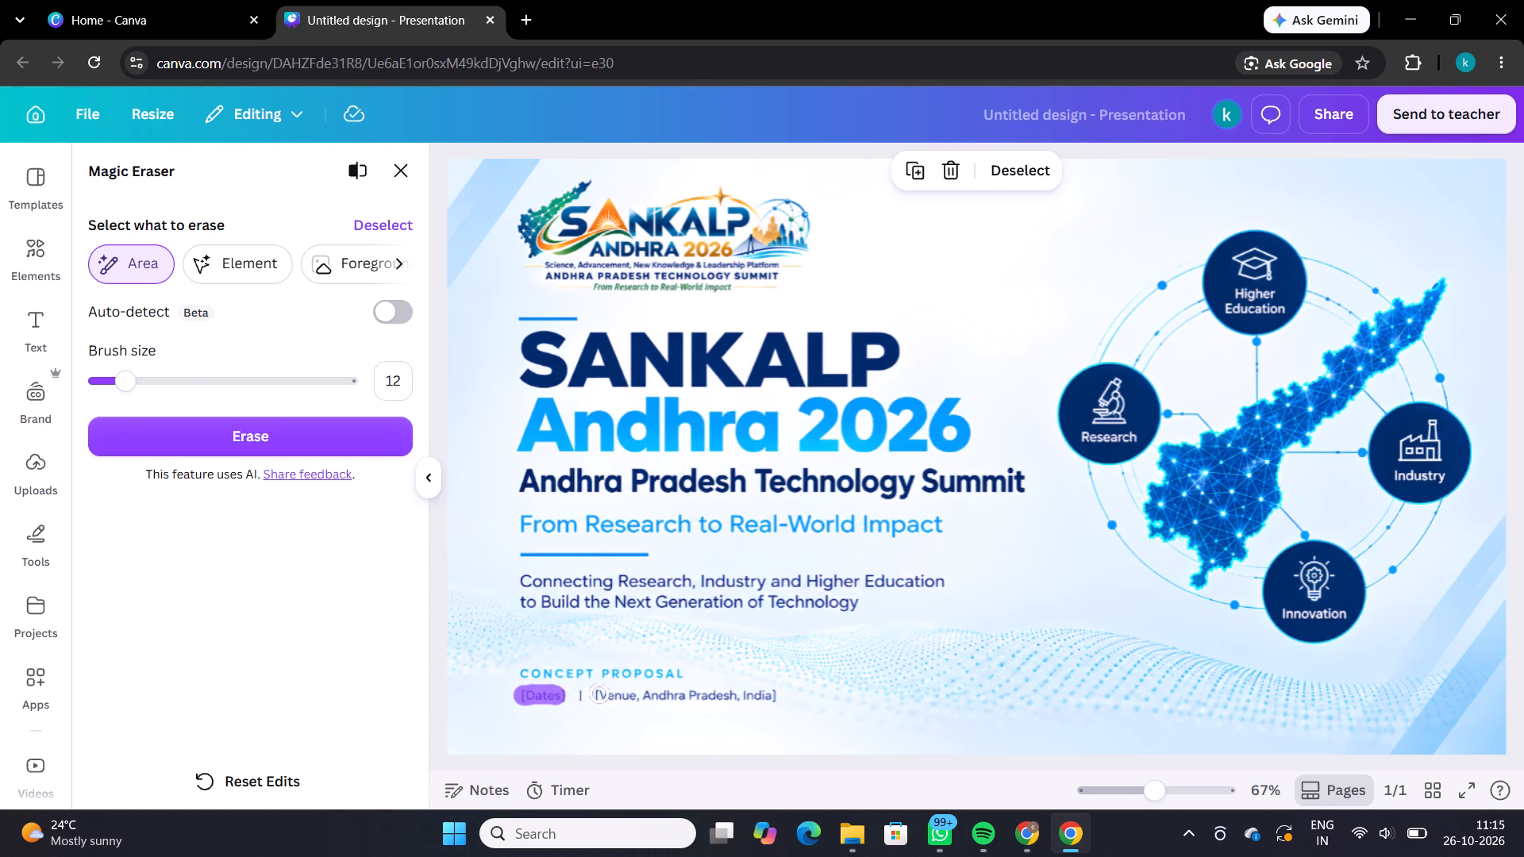
left_click_drag(598, 698, 733, 701)
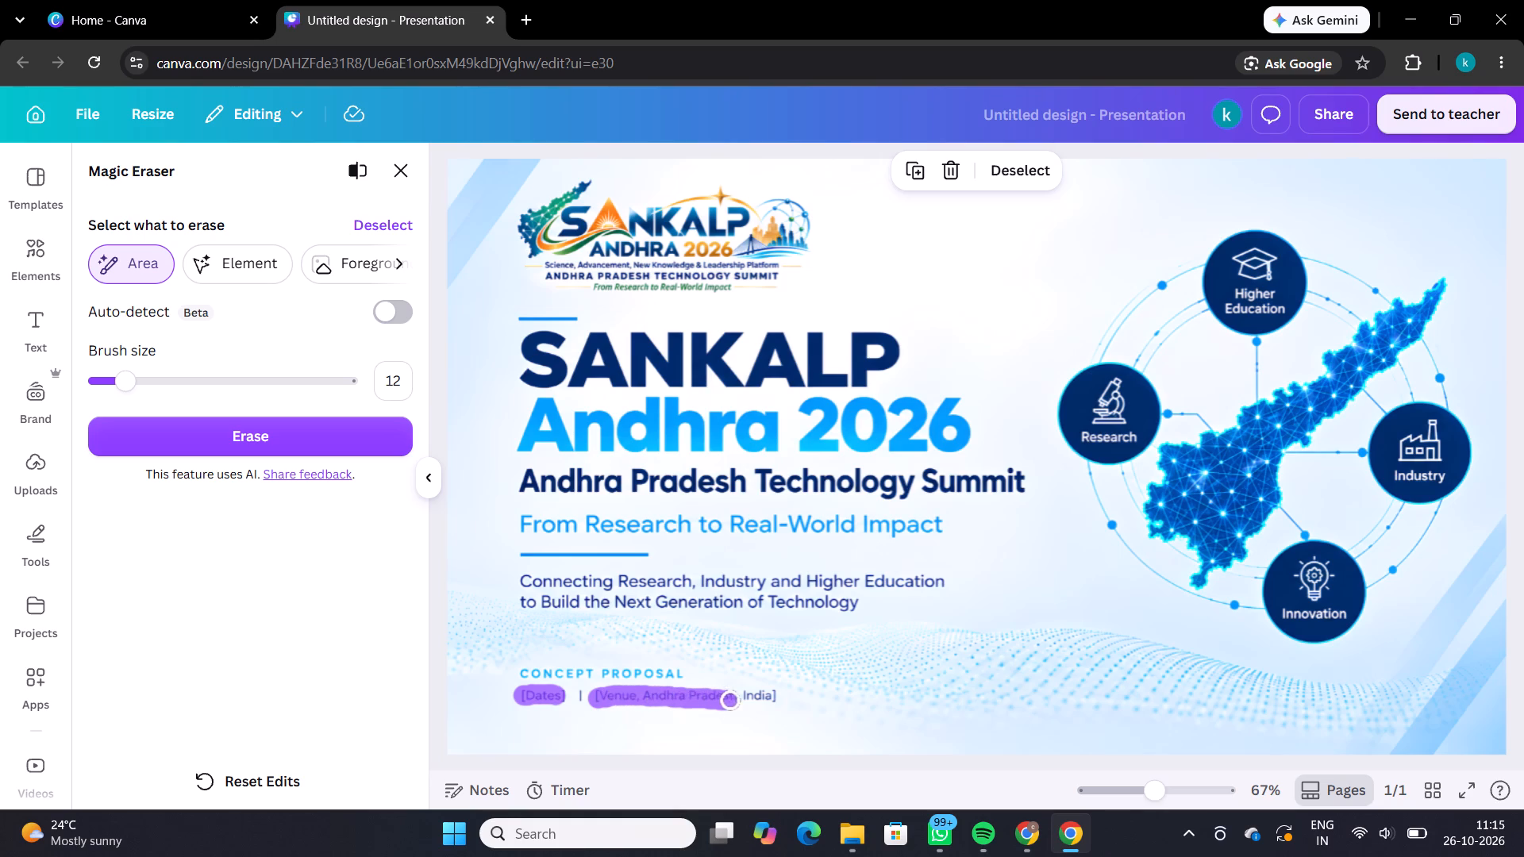
left_click_drag(733, 701, 775, 698)
left_click(289, 440)
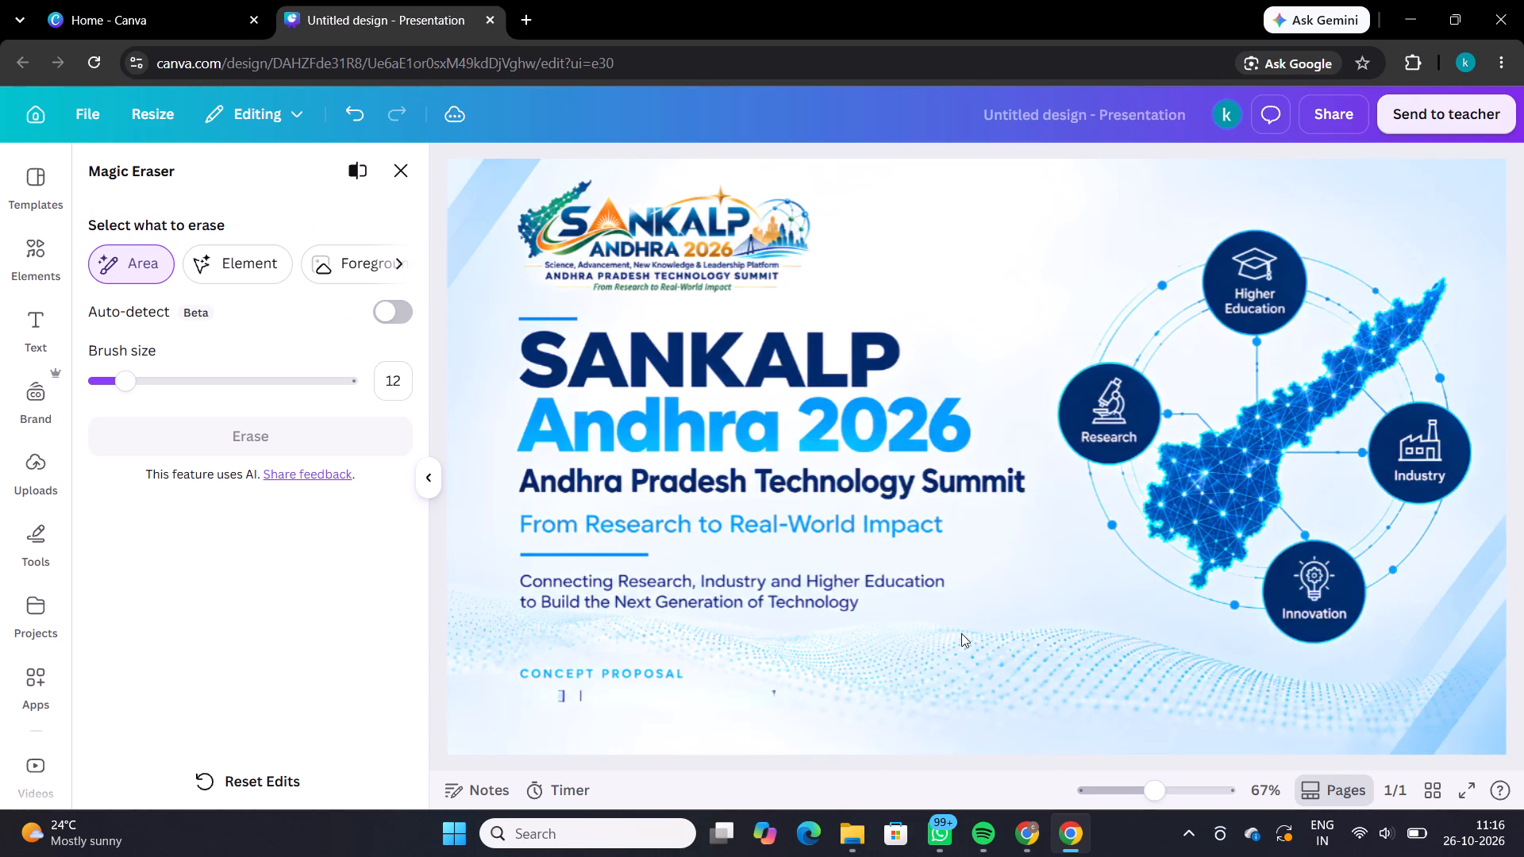
Erase the leftover mark where "[Dates]" was, beside the vertical divider below CONCEPT PROPOSAL, and close Magic Eraser.
left_click(560, 697)
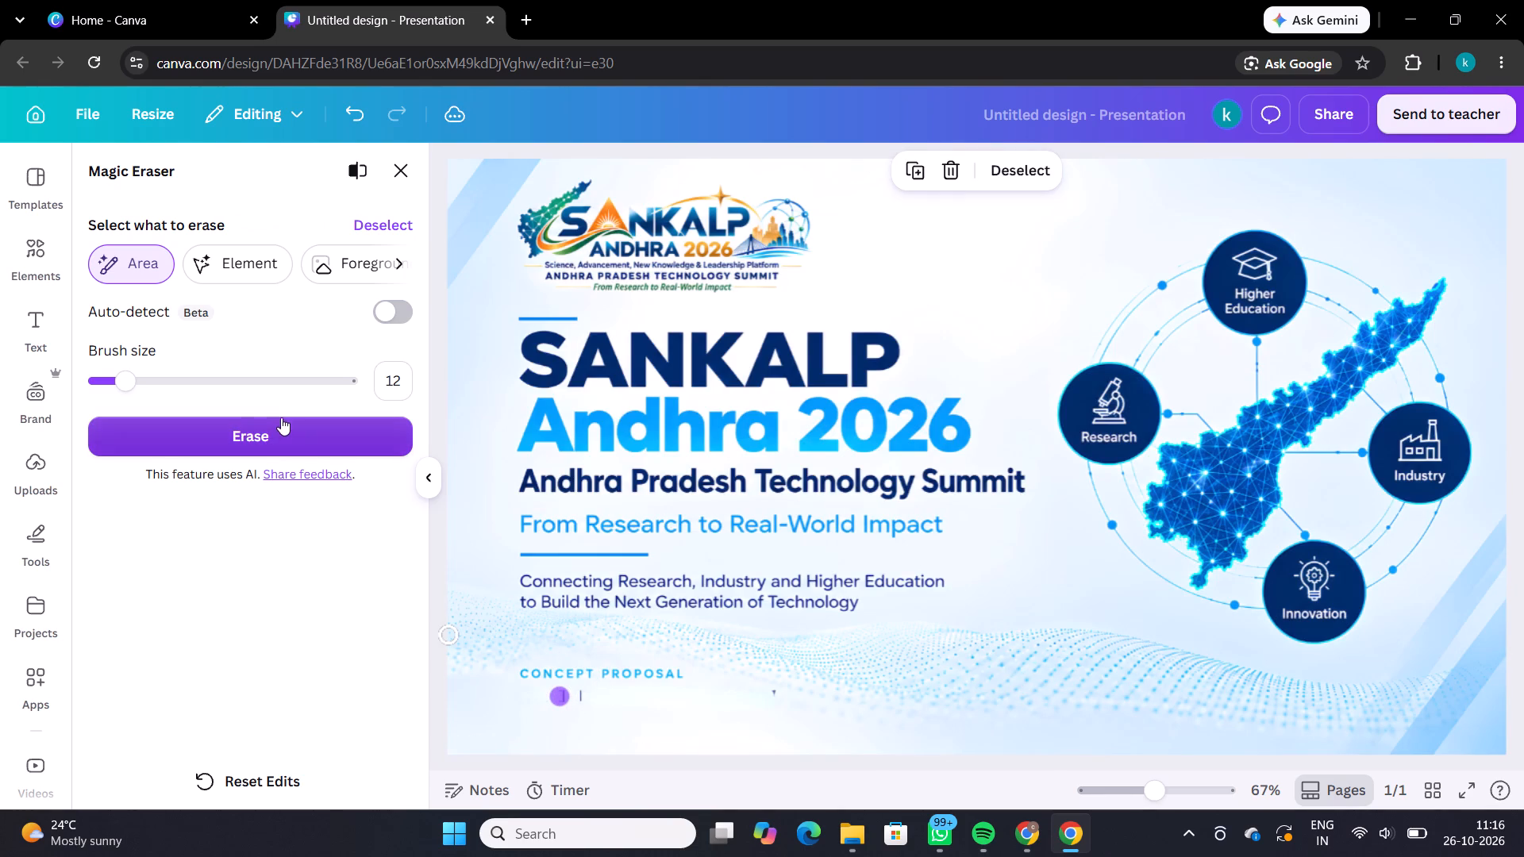
left_click(281, 417)
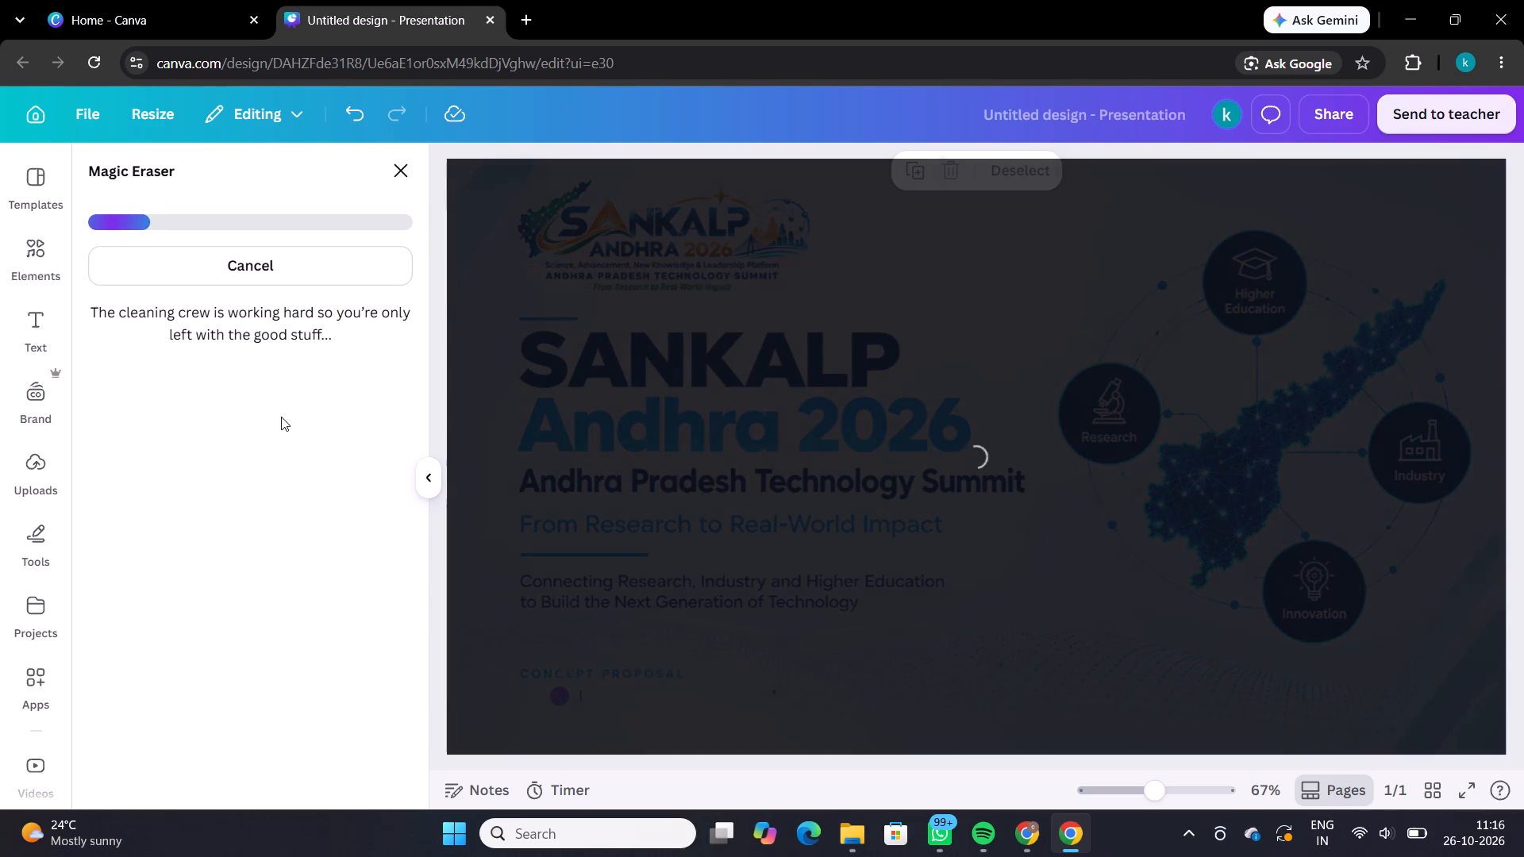
left_click(281, 417)
left_click(281, 417)
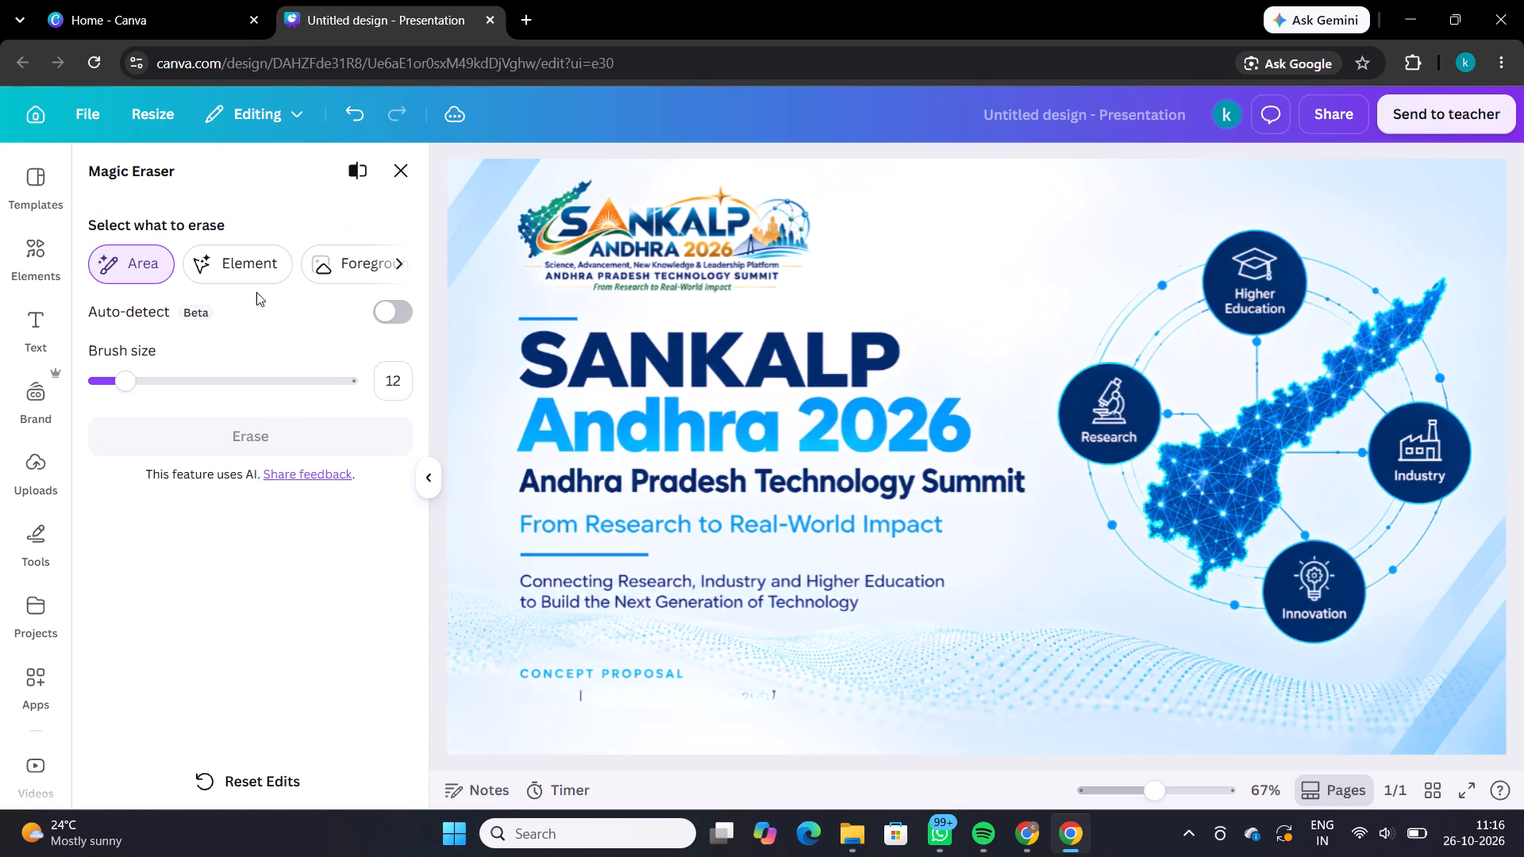
left_click(403, 181)
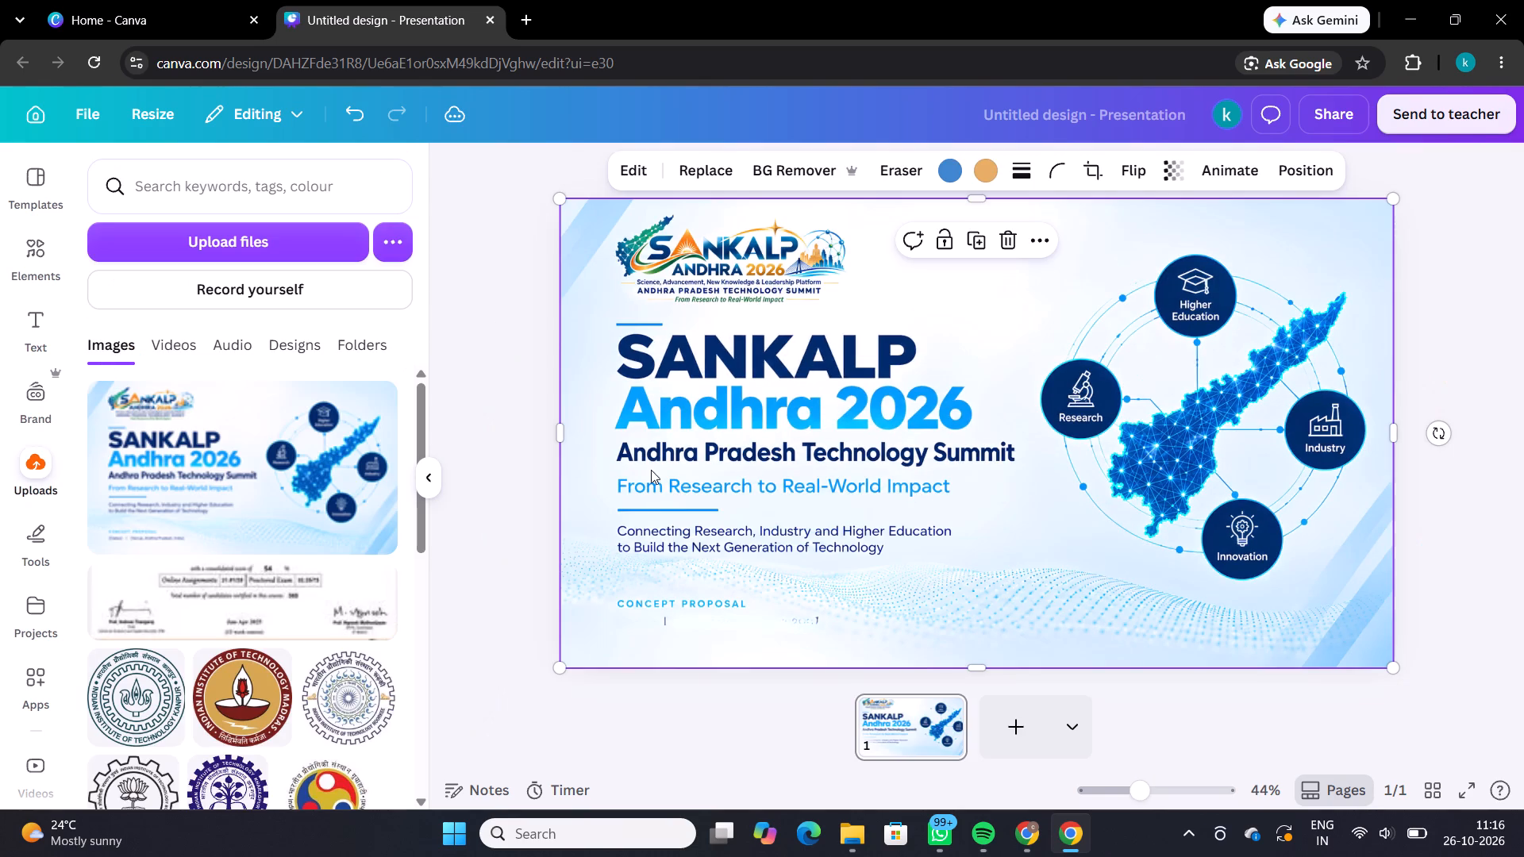
Erase the remaining marks at the end of the former venue text using Magic Eraser with brush size 20.
left_click(880, 162)
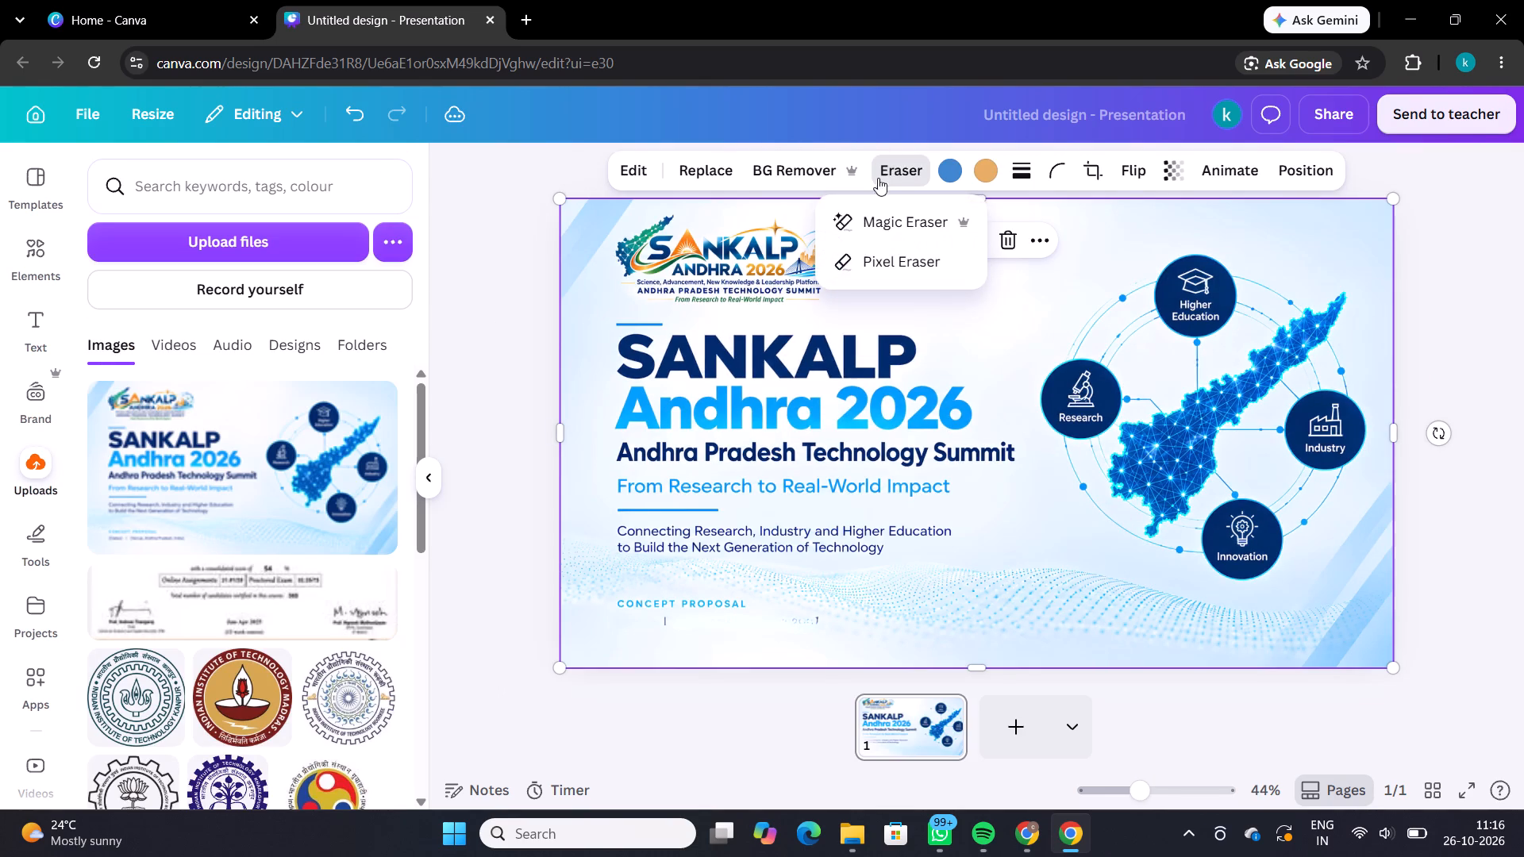
left_click(878, 213)
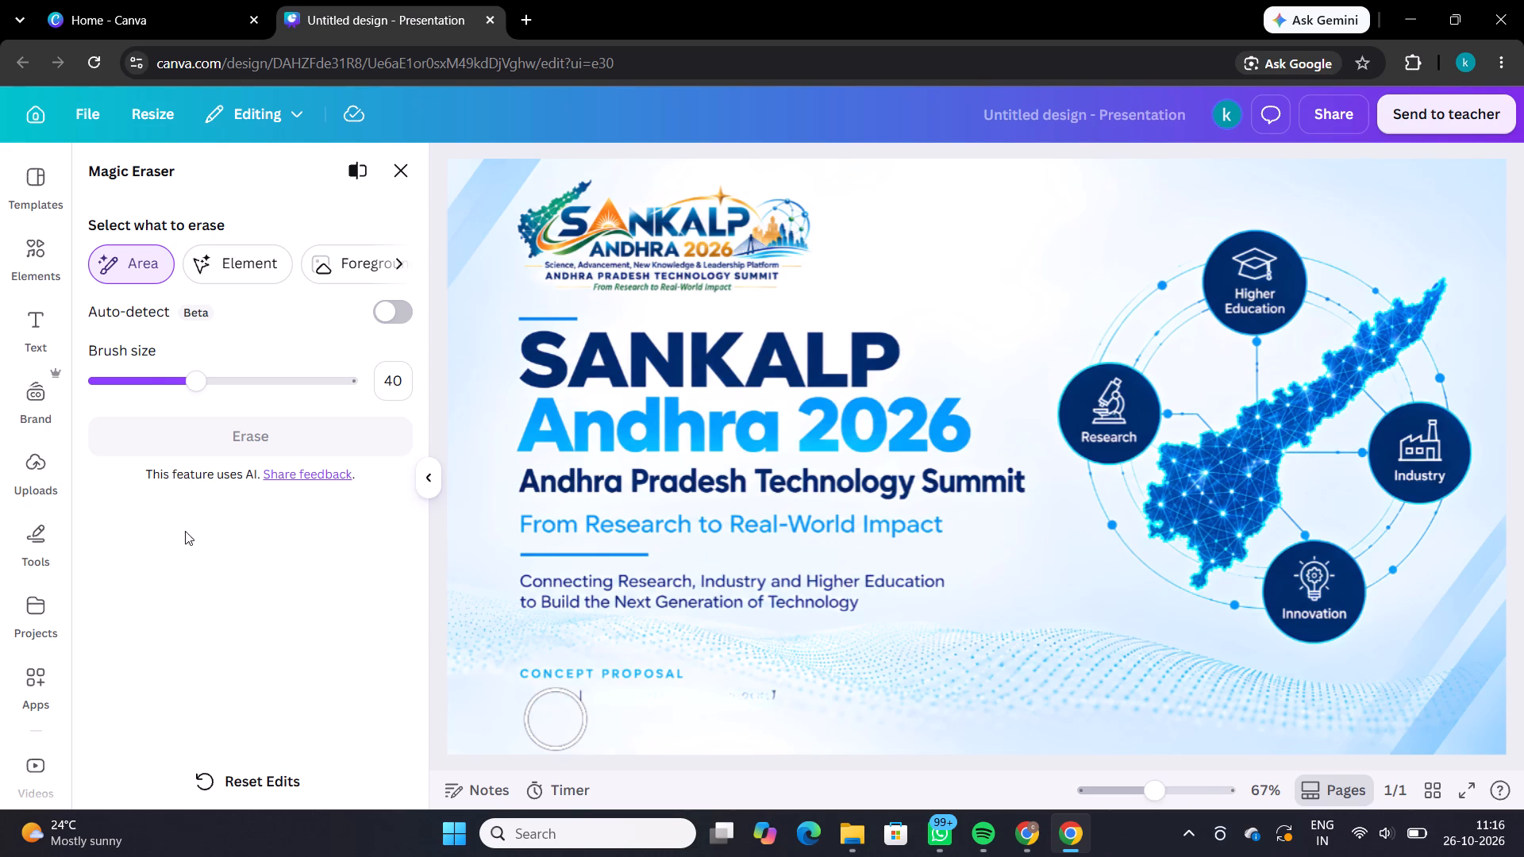
left_click(145, 367)
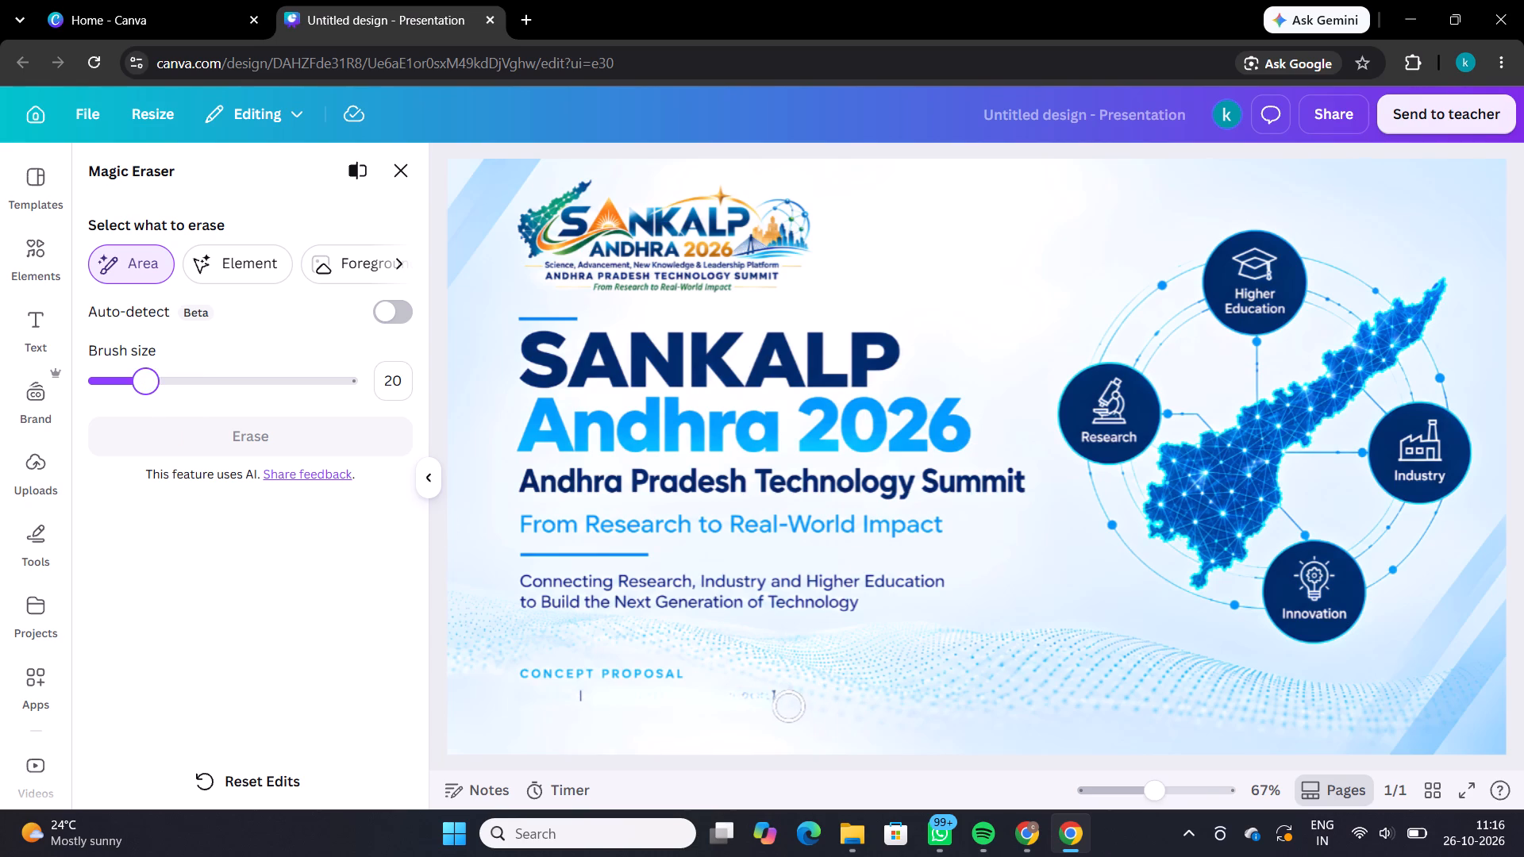
left_click_drag(775, 701, 751, 701)
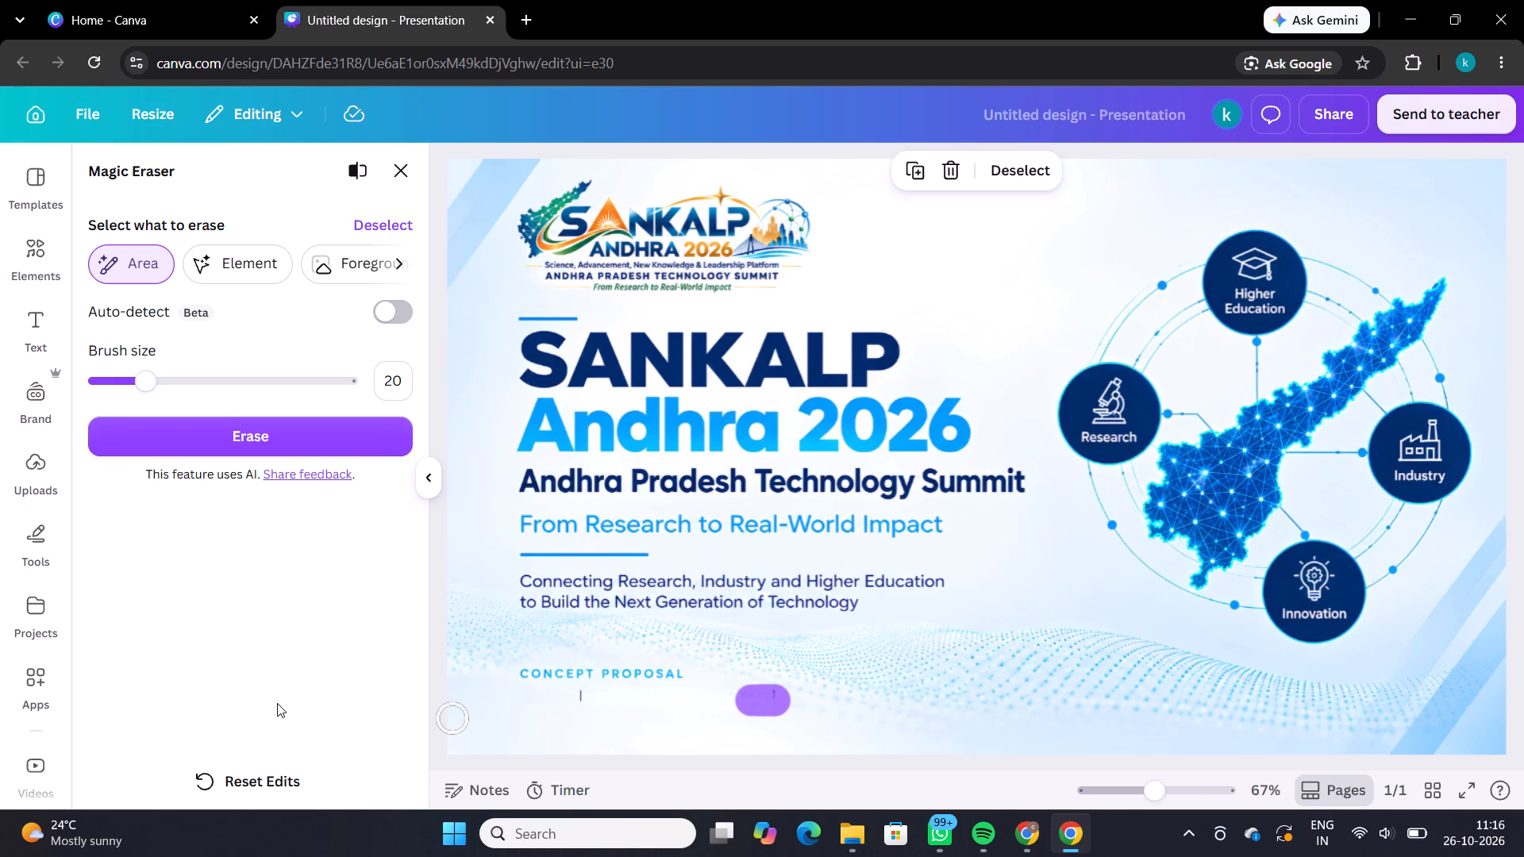
left_click(120, 447)
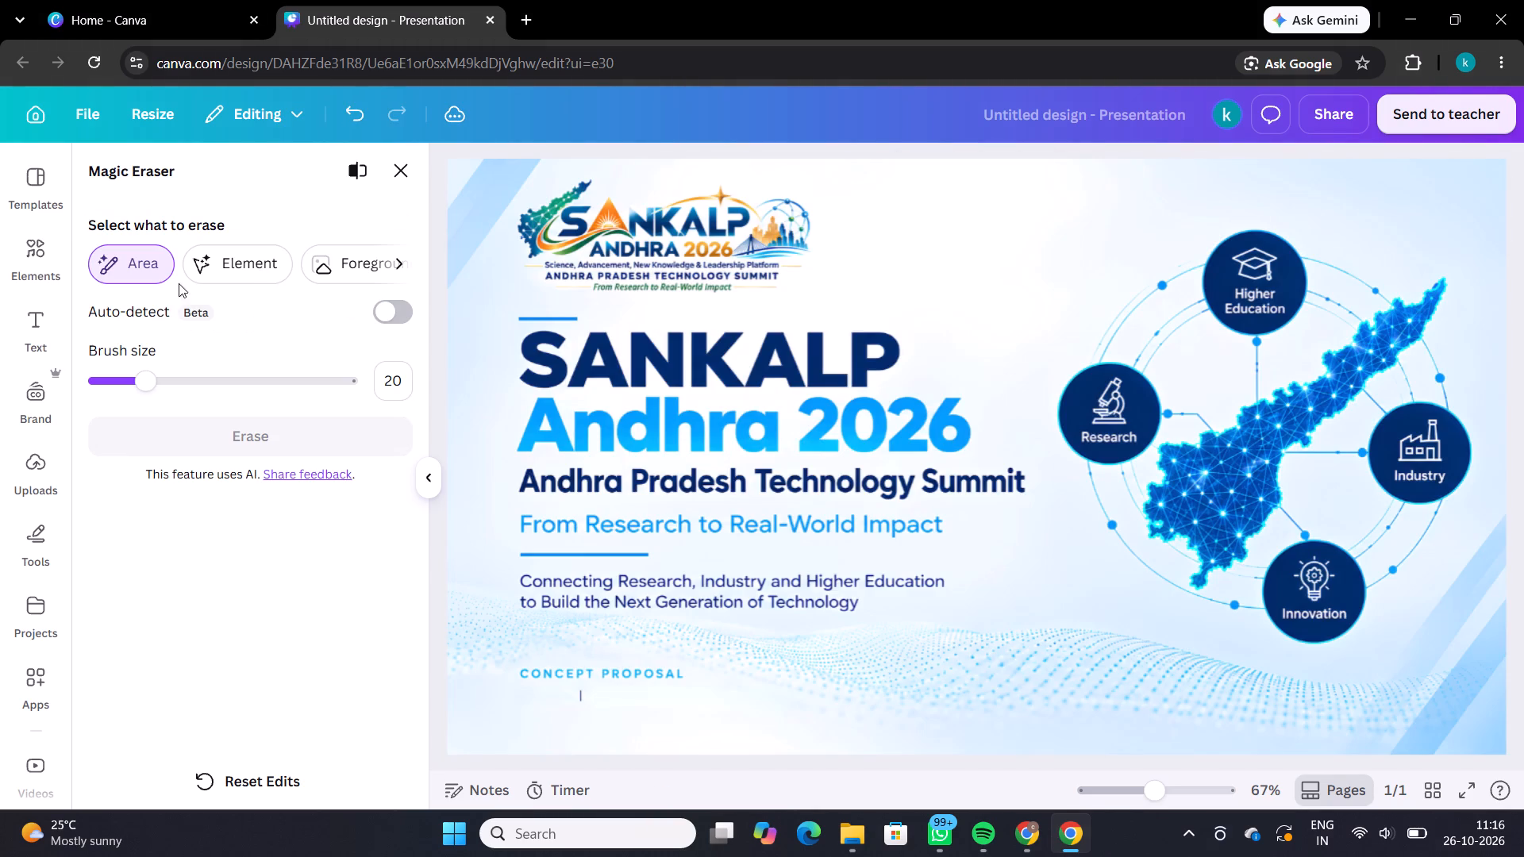
left_click(402, 168)
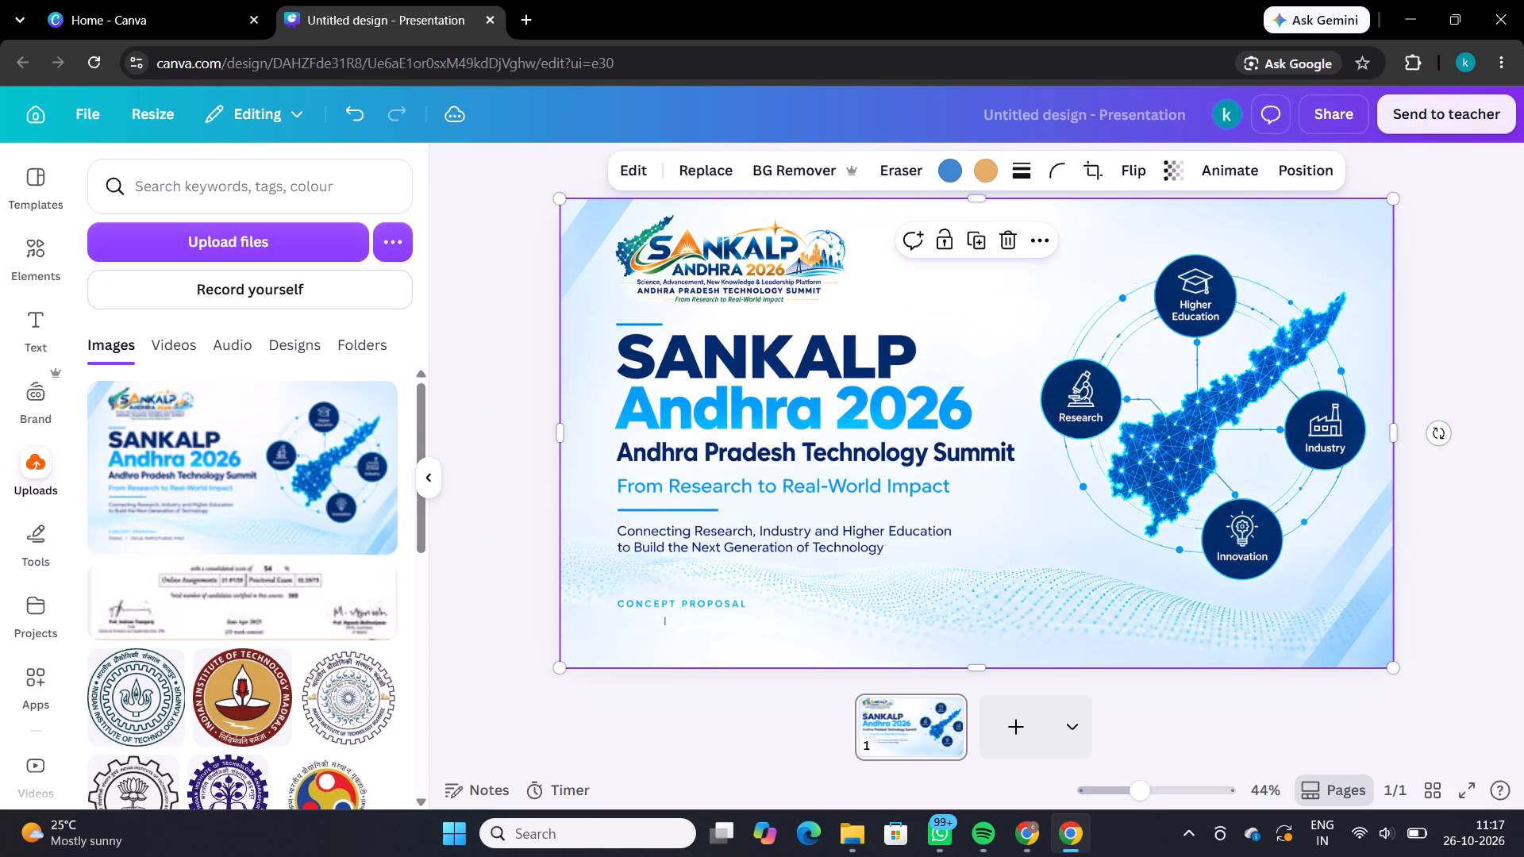
Inspect the cleaned area below CONCEPT PROPOSAL and add a blank second page to the presentation.
left_click(483, 303)
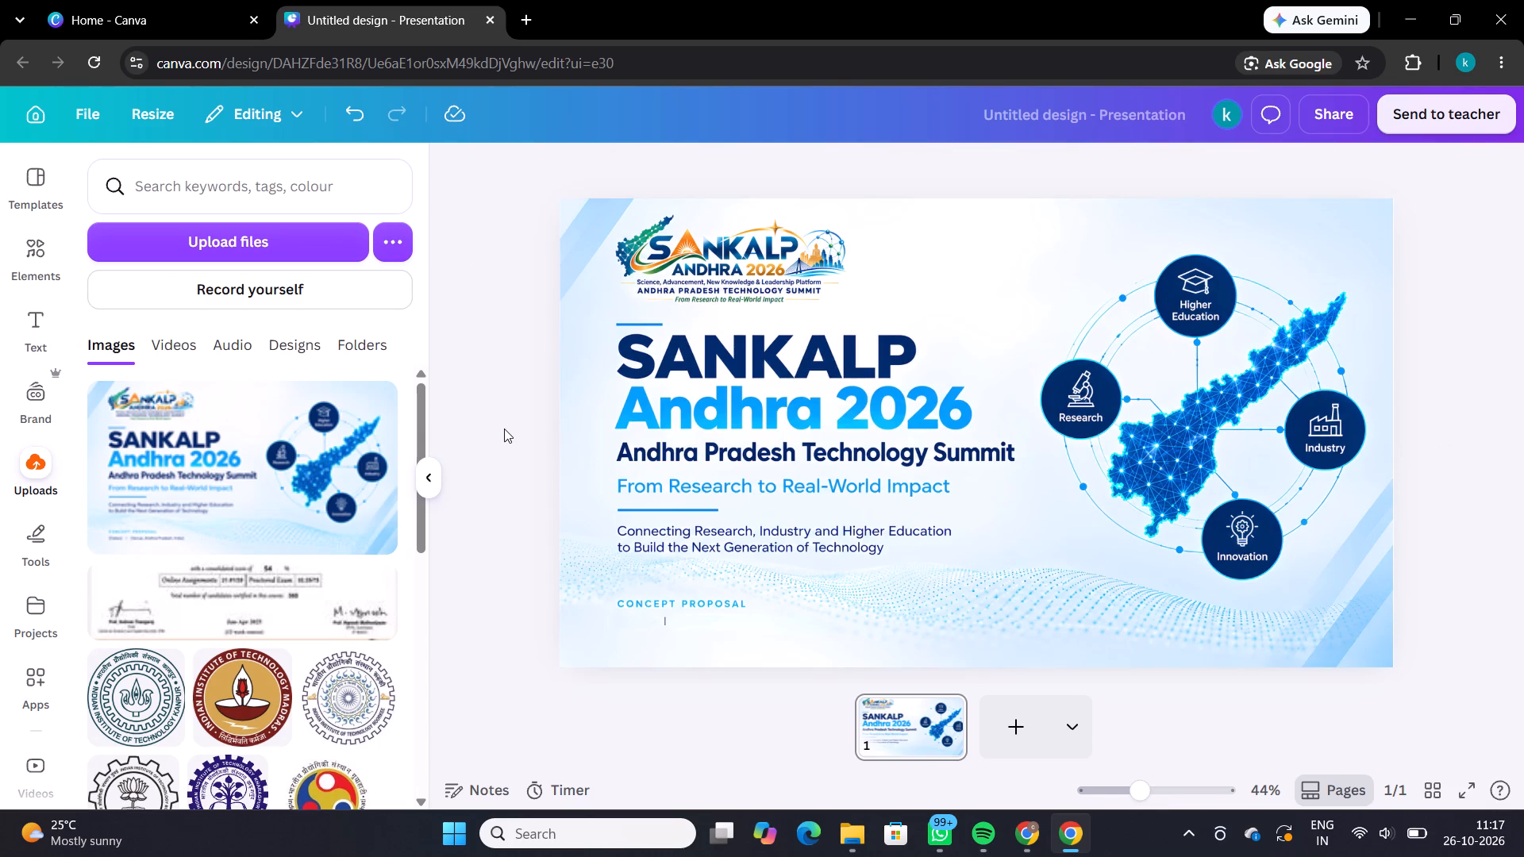
scroll(590, 640, "right", 1)
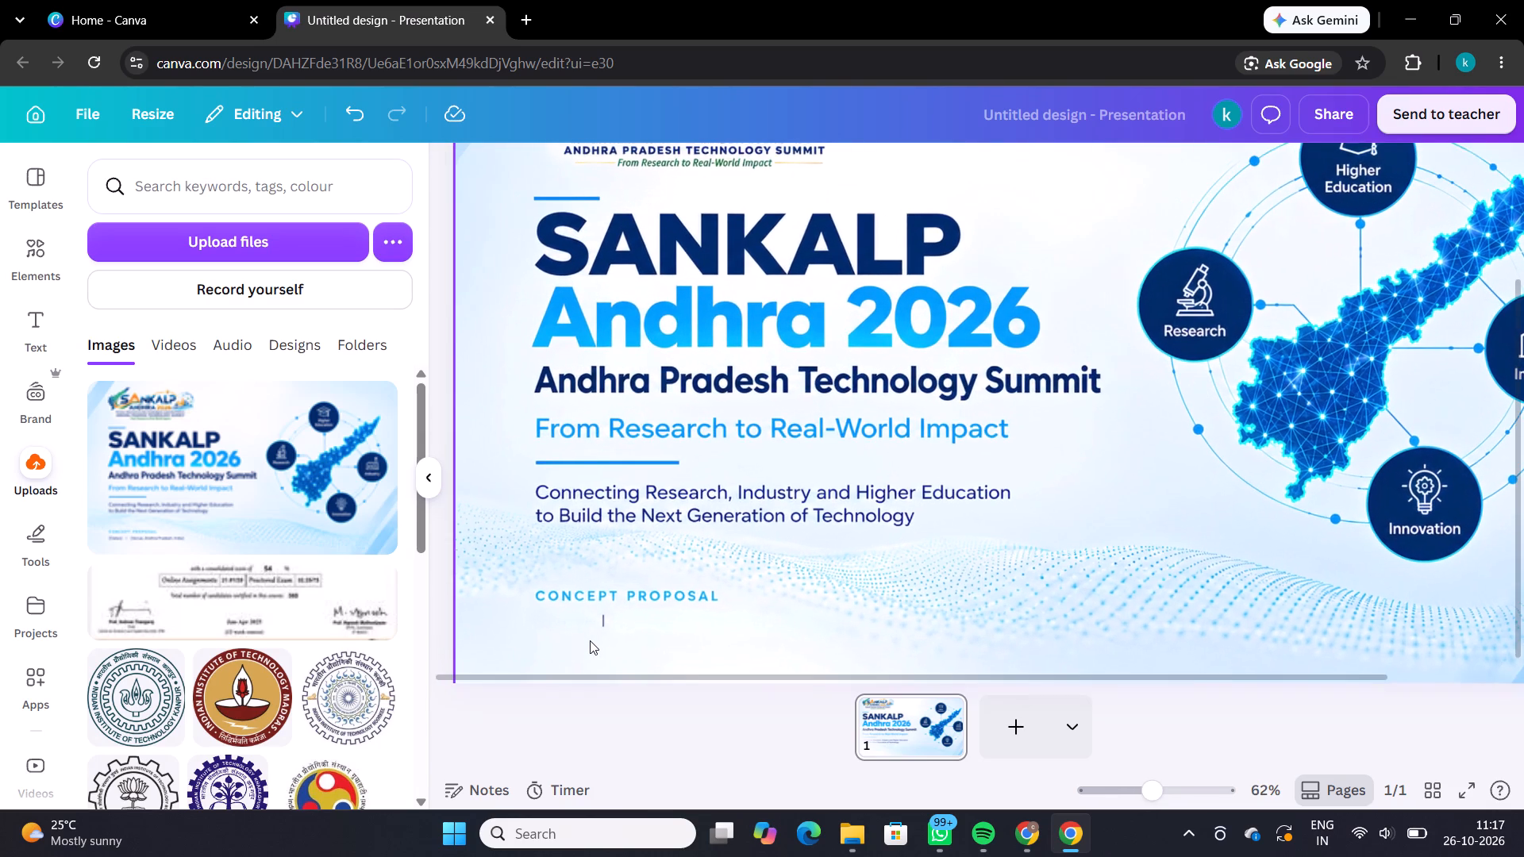
scroll(590, 640, "right", 1)
scroll(590, 640, "down", 2)
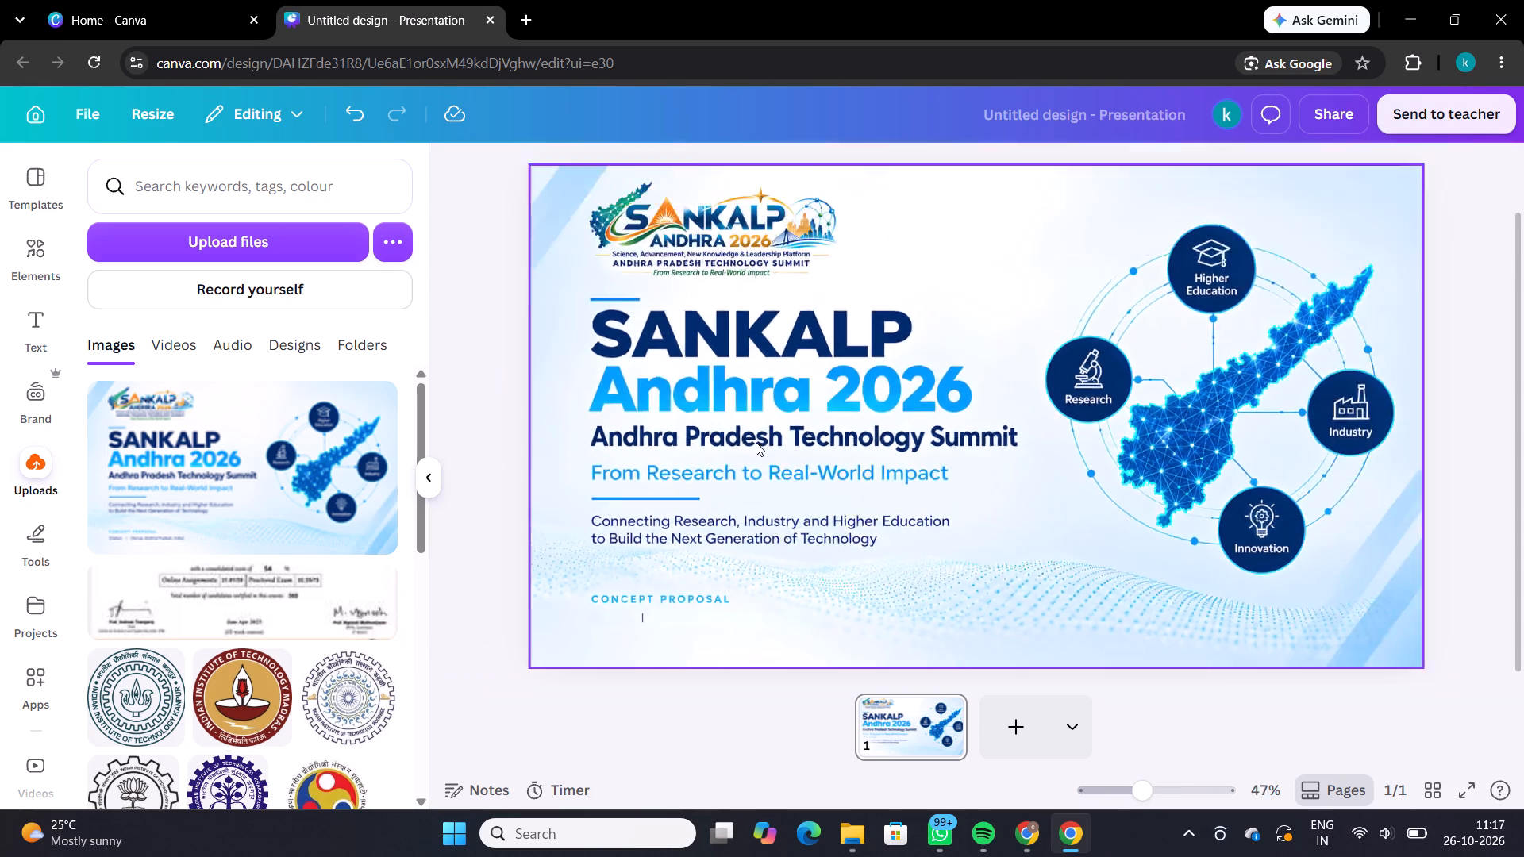
left_click(1006, 712)
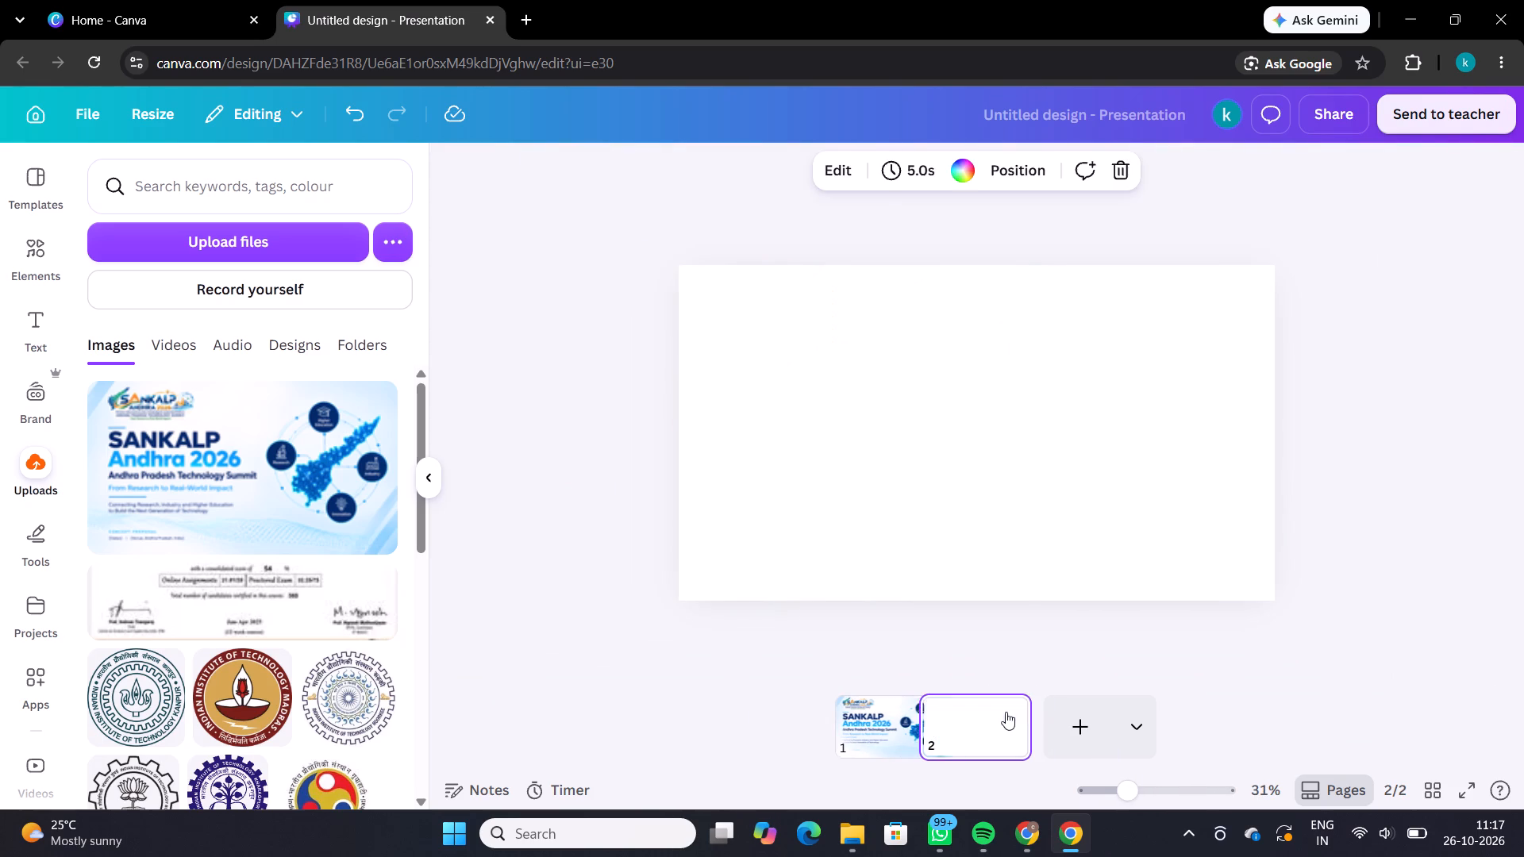
Return to the cover on page 1 and open the text options.
left_click(860, 700)
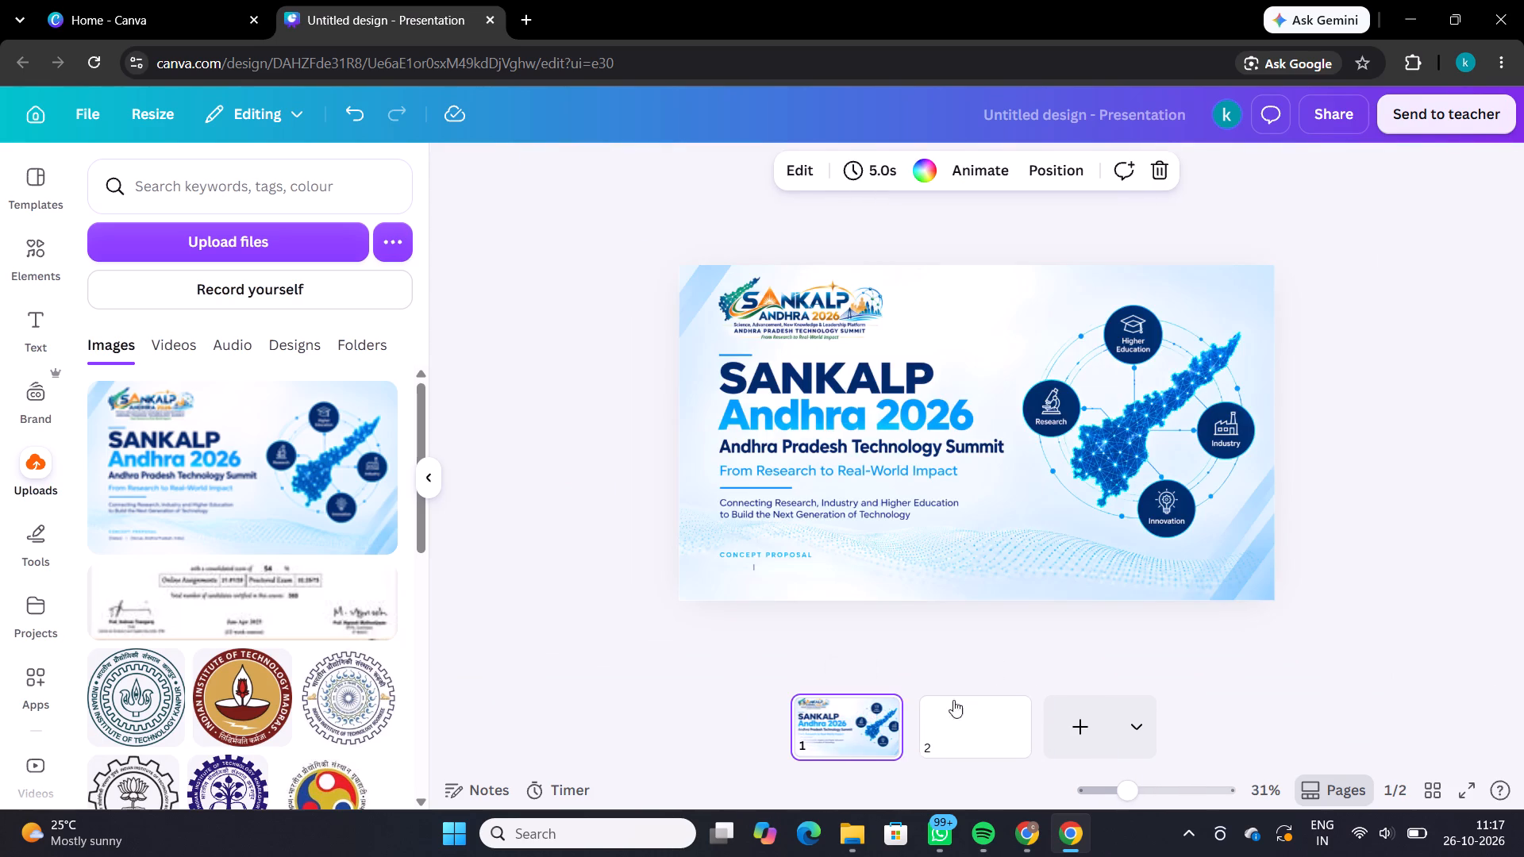
left_click(1103, 417)
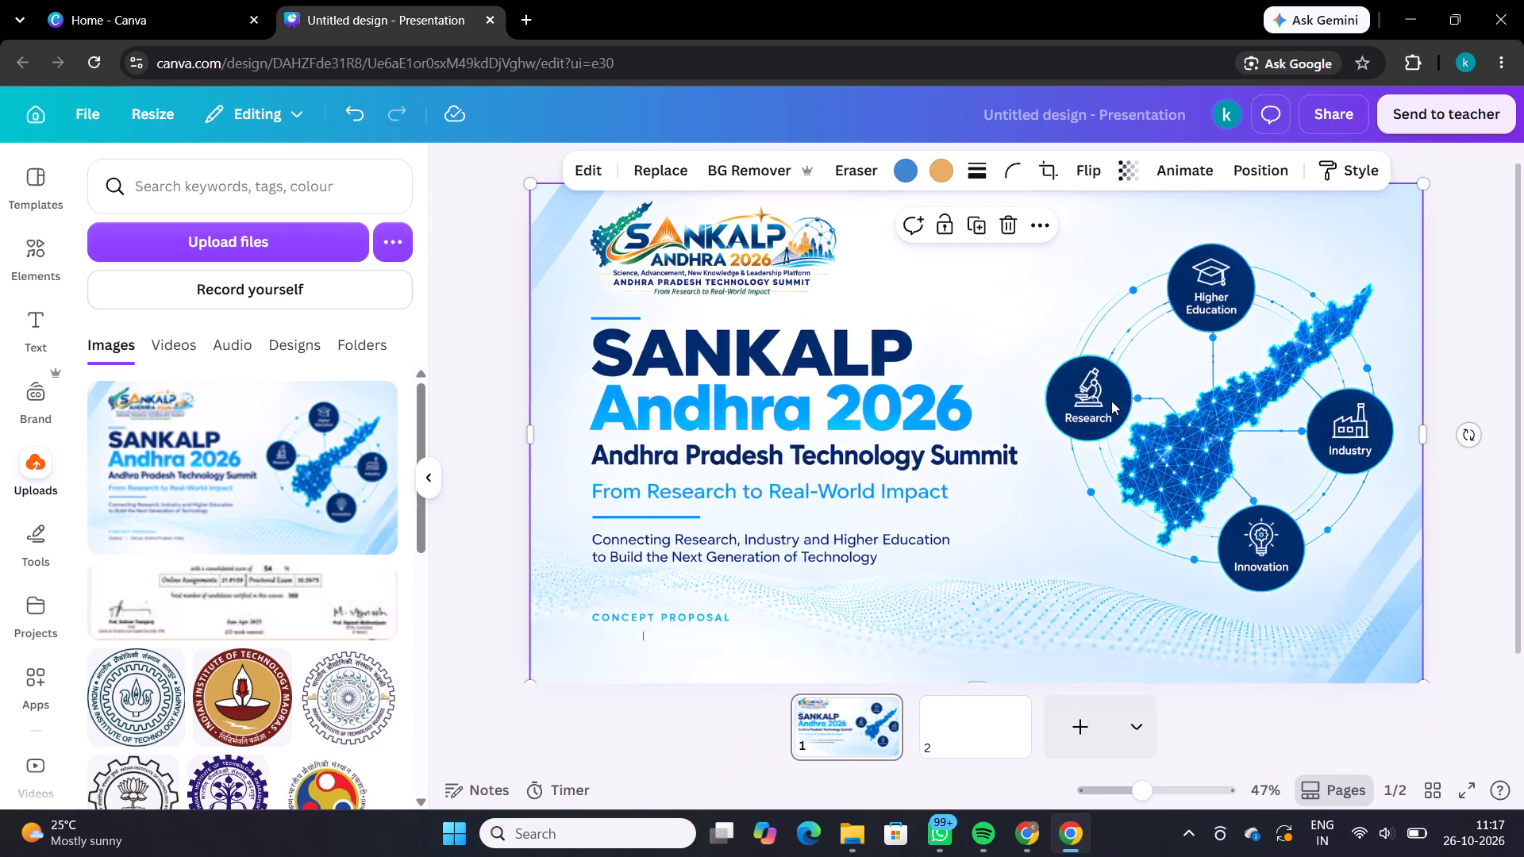
left_click(29, 344)
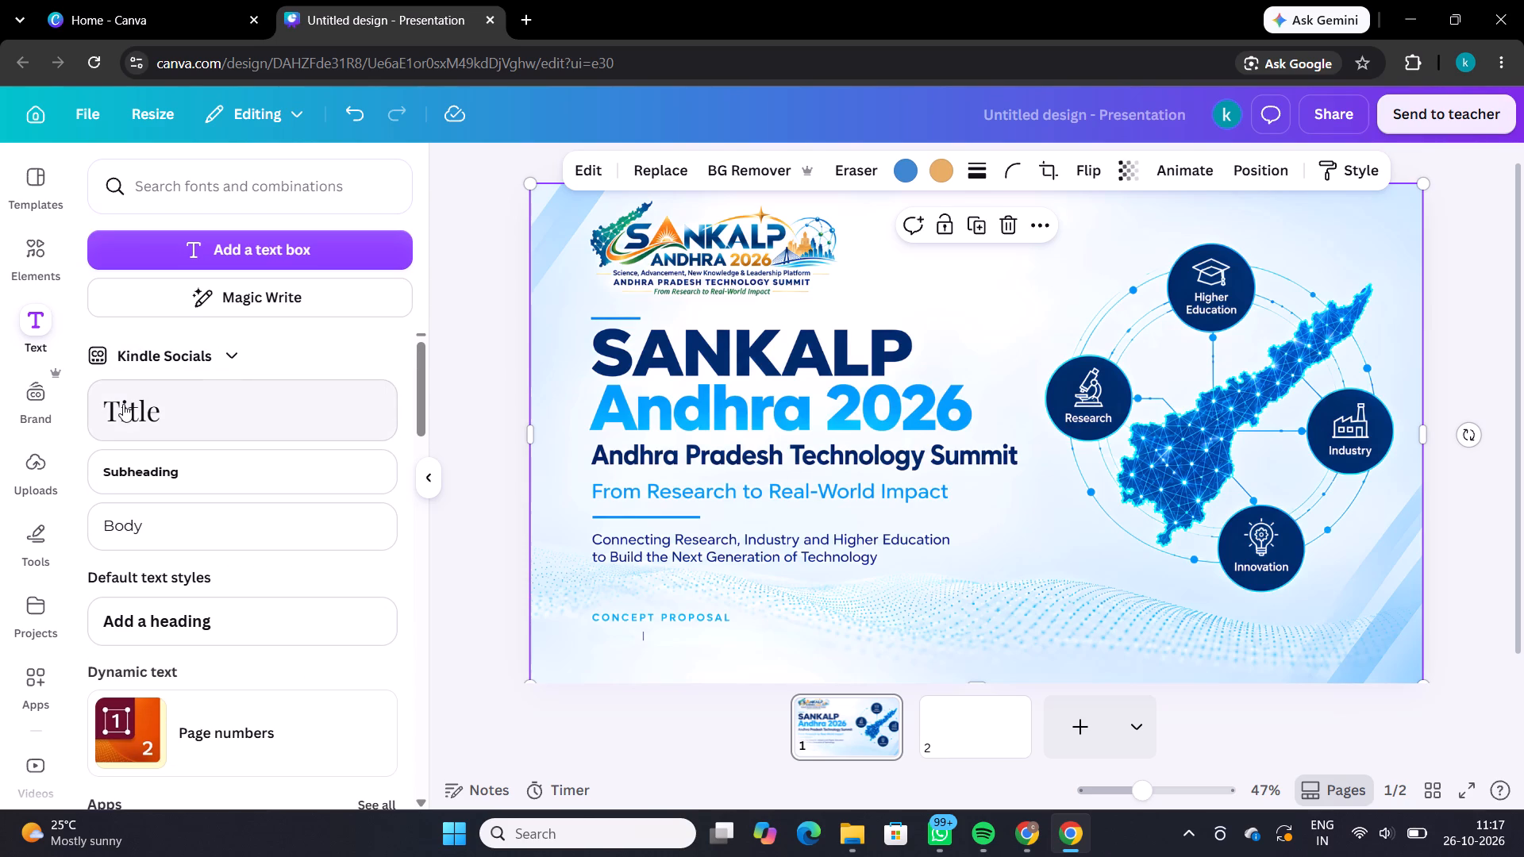
Check the fonts and sizes of the tagline and description text in the 1671 × 941 design, and return to the presentation.
left_click(1029, 844)
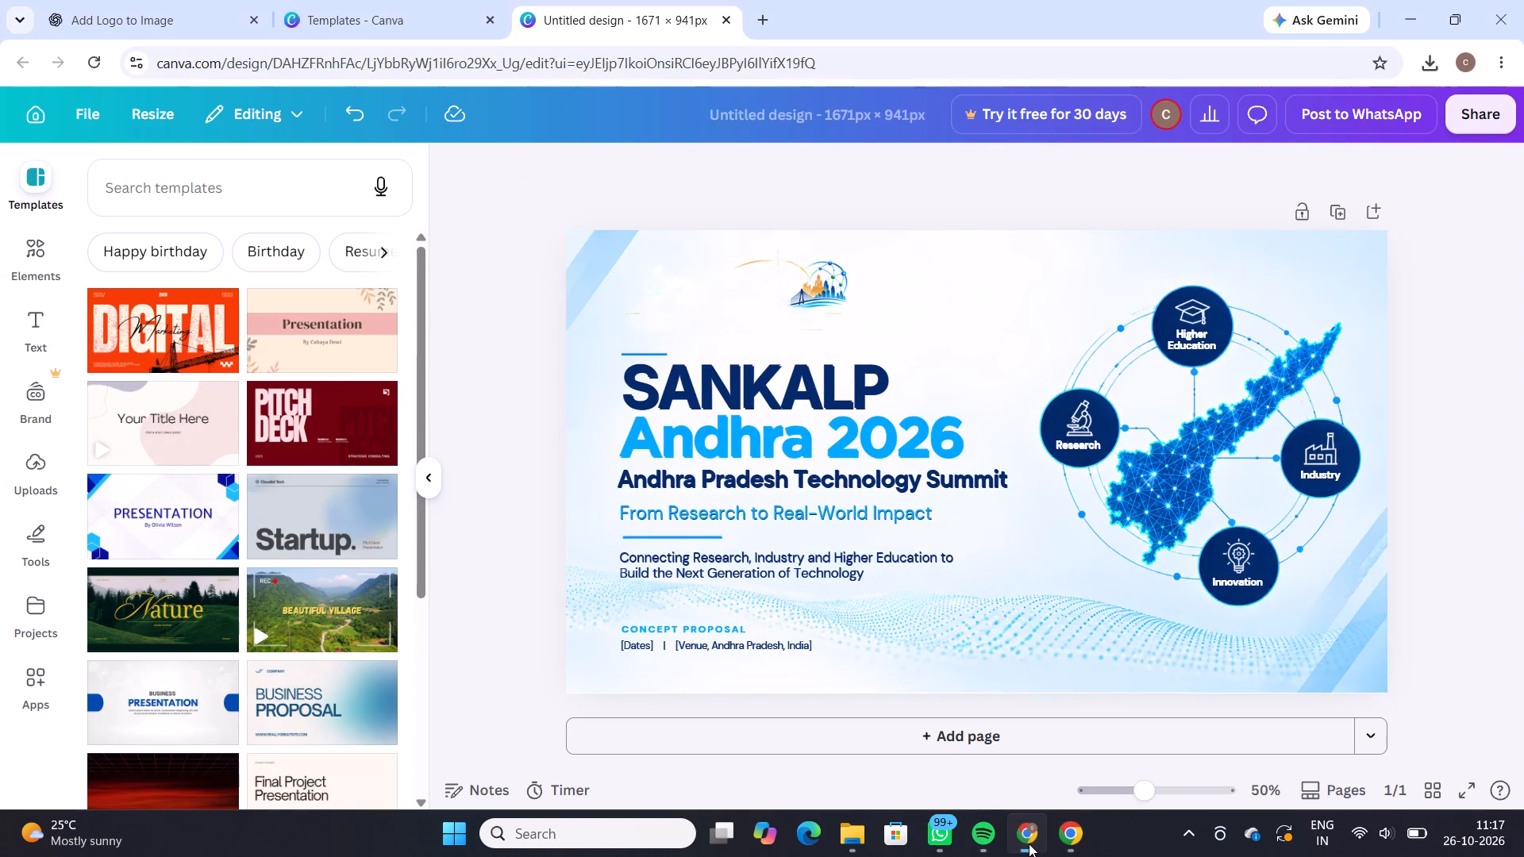
left_click(804, 375)
left_click(815, 521)
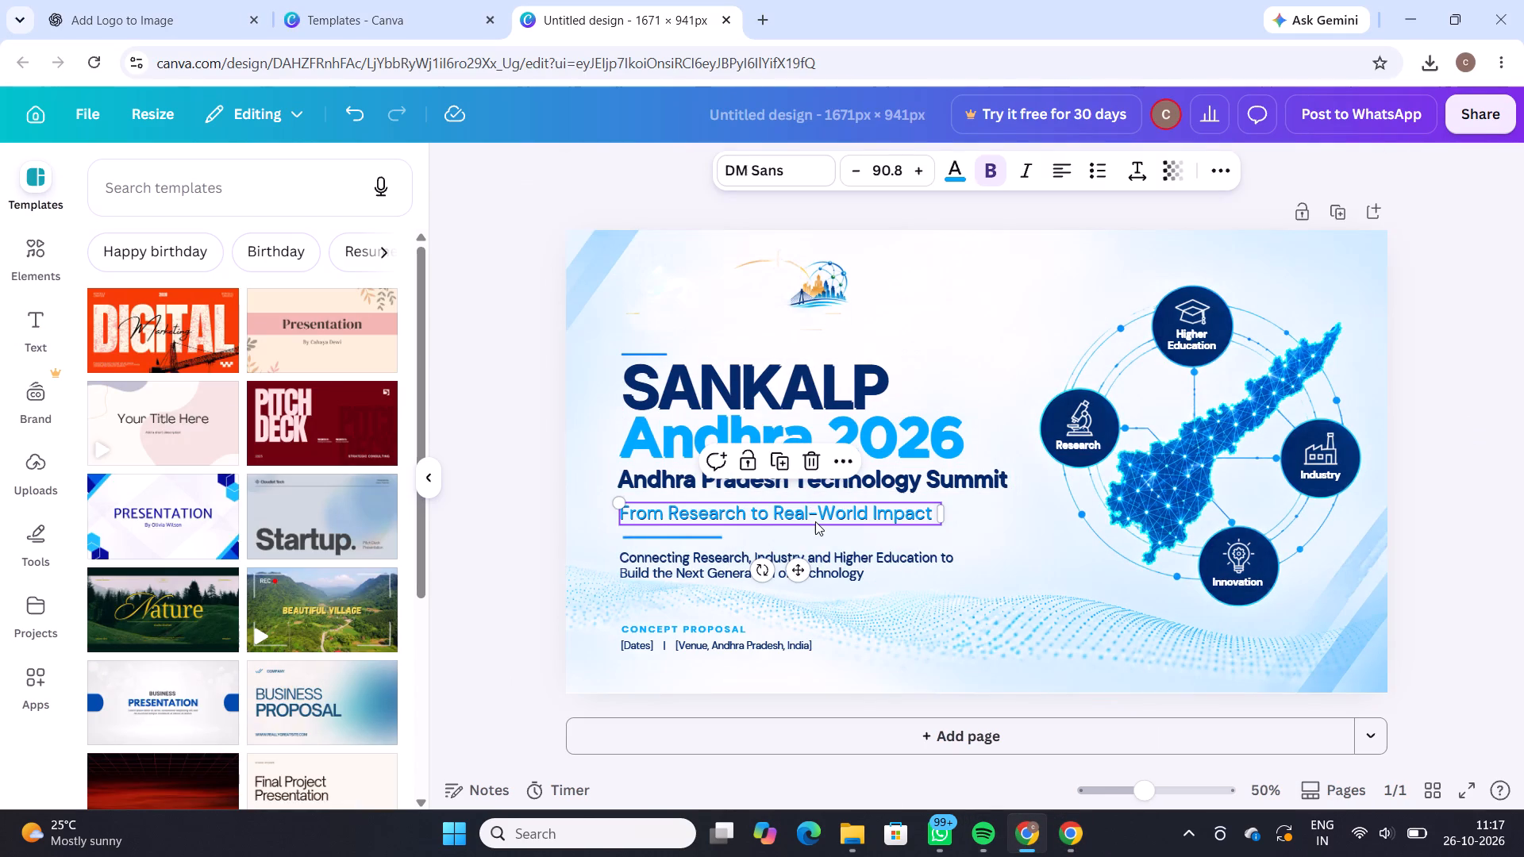
left_click(810, 553)
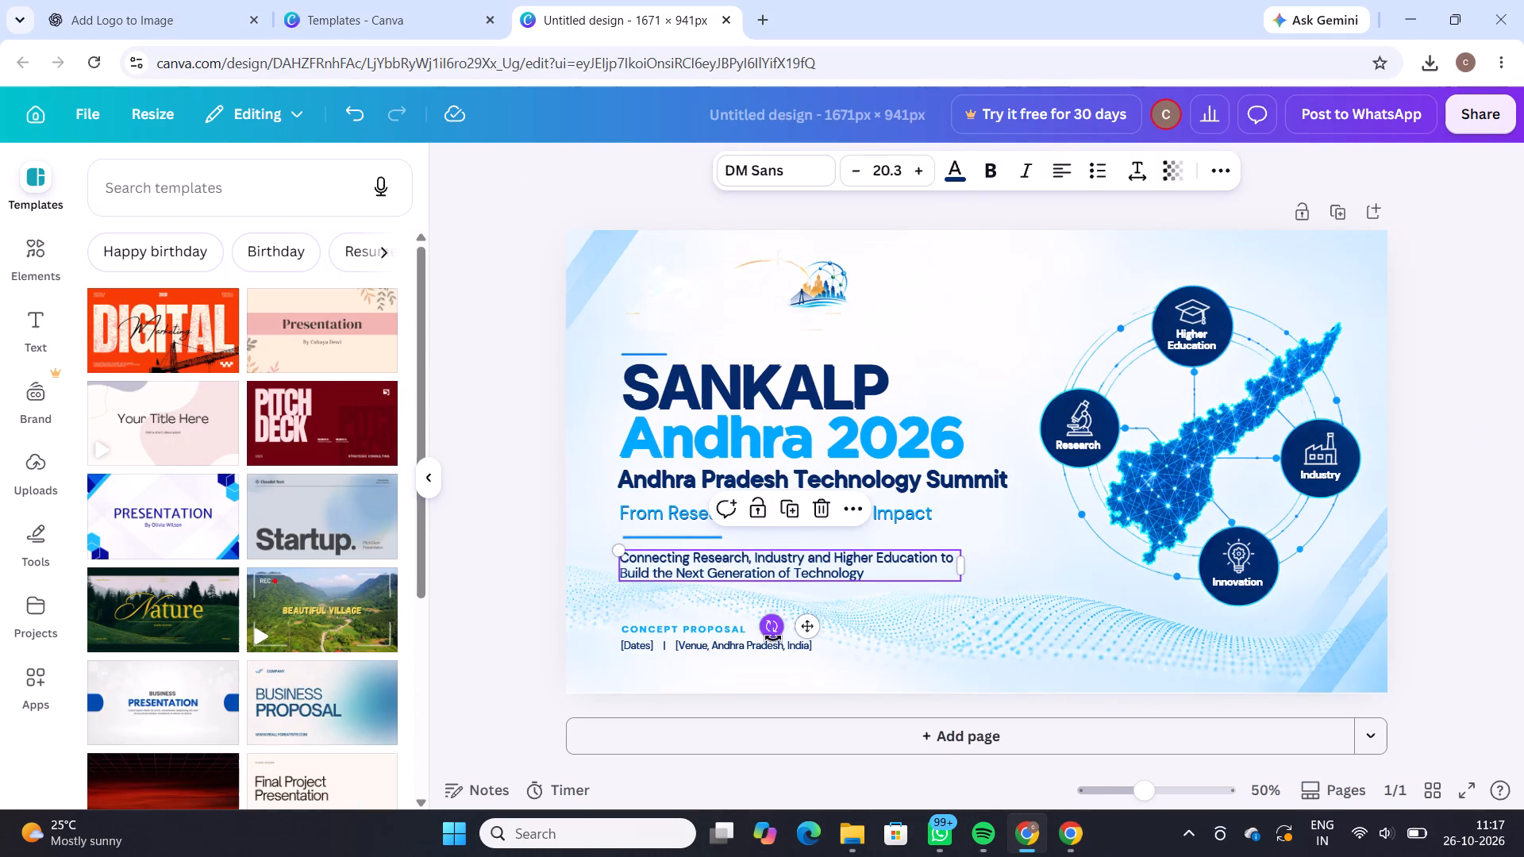
left_click(771, 649)
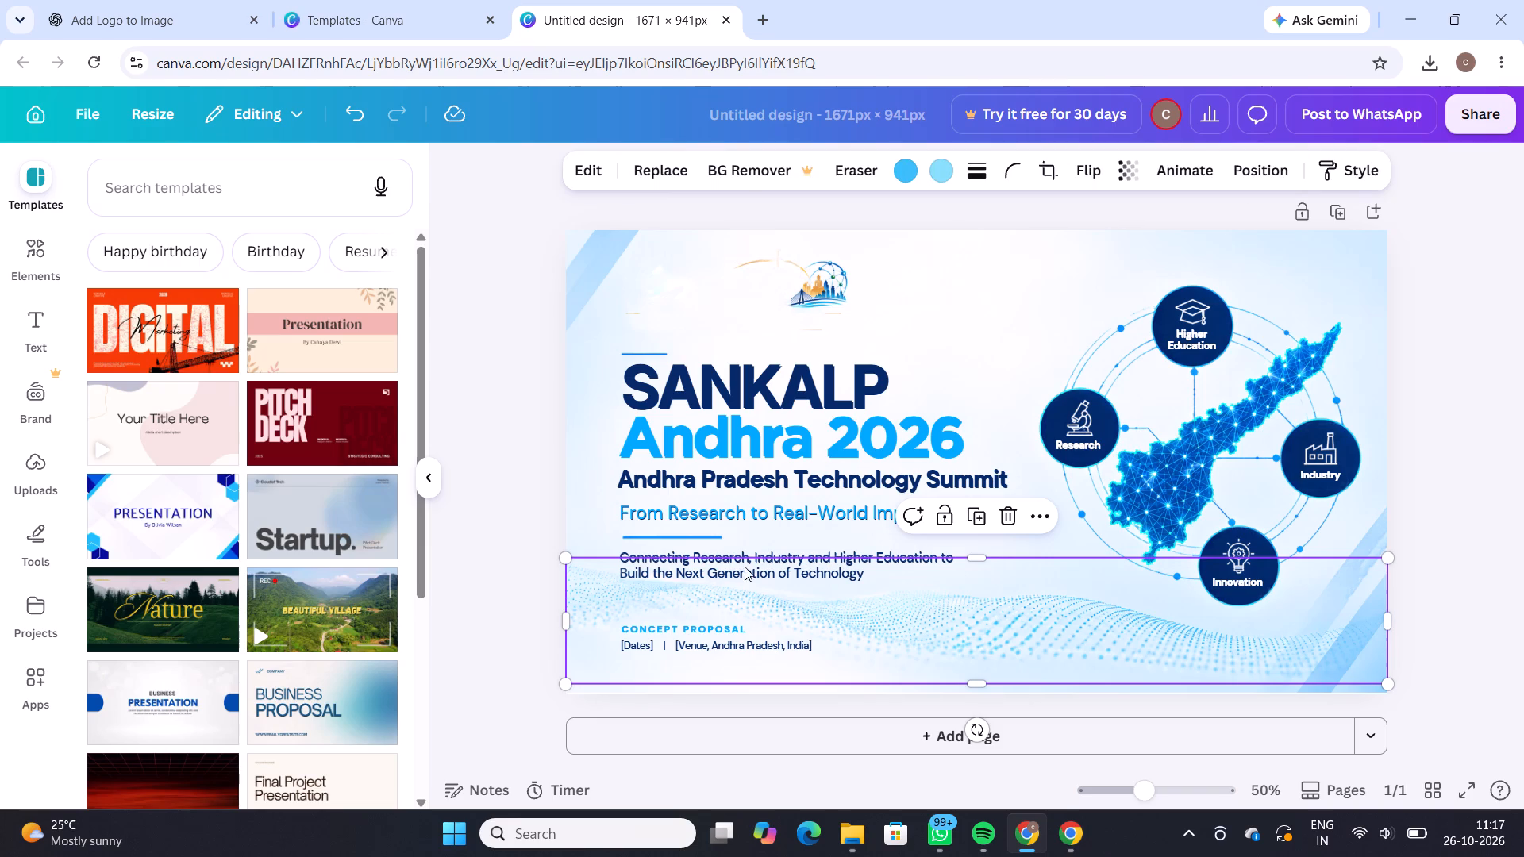
left_click(1067, 821)
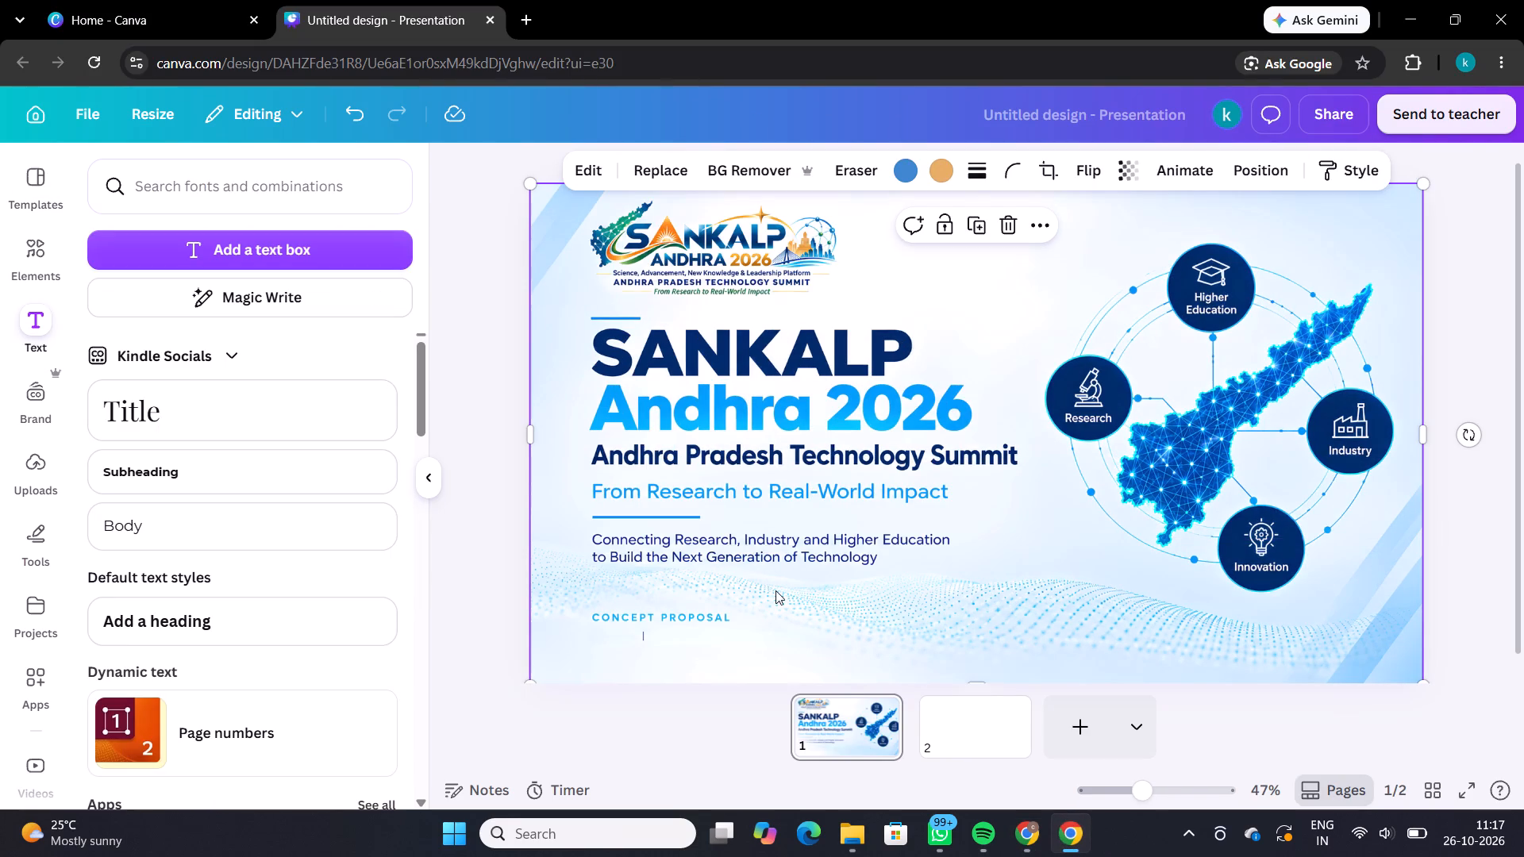
Add a Title text box to the cover and set its font to DM Sans.
left_click(220, 412)
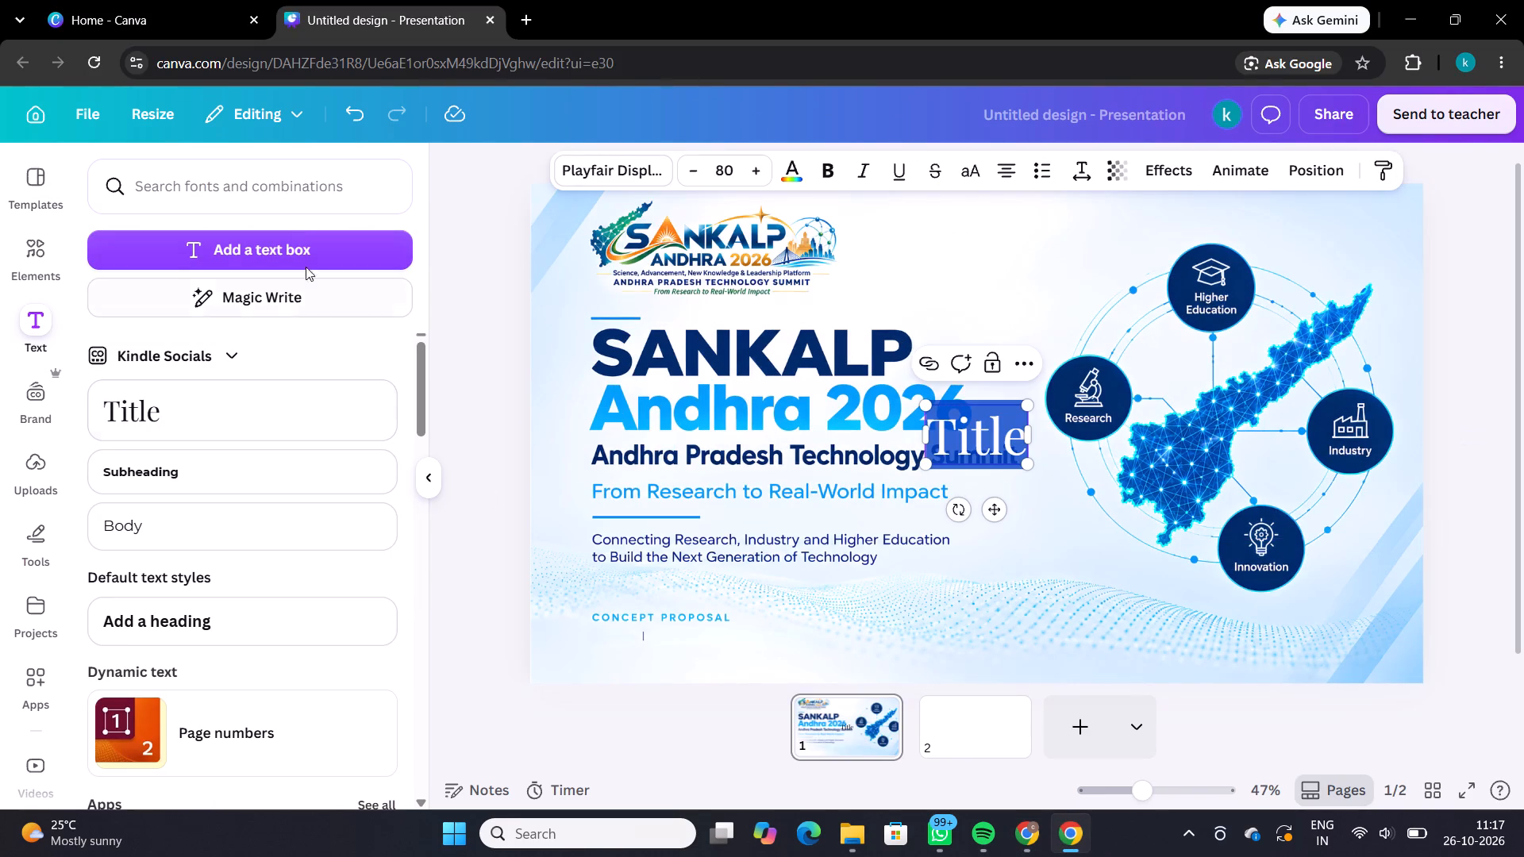
left_click(596, 174)
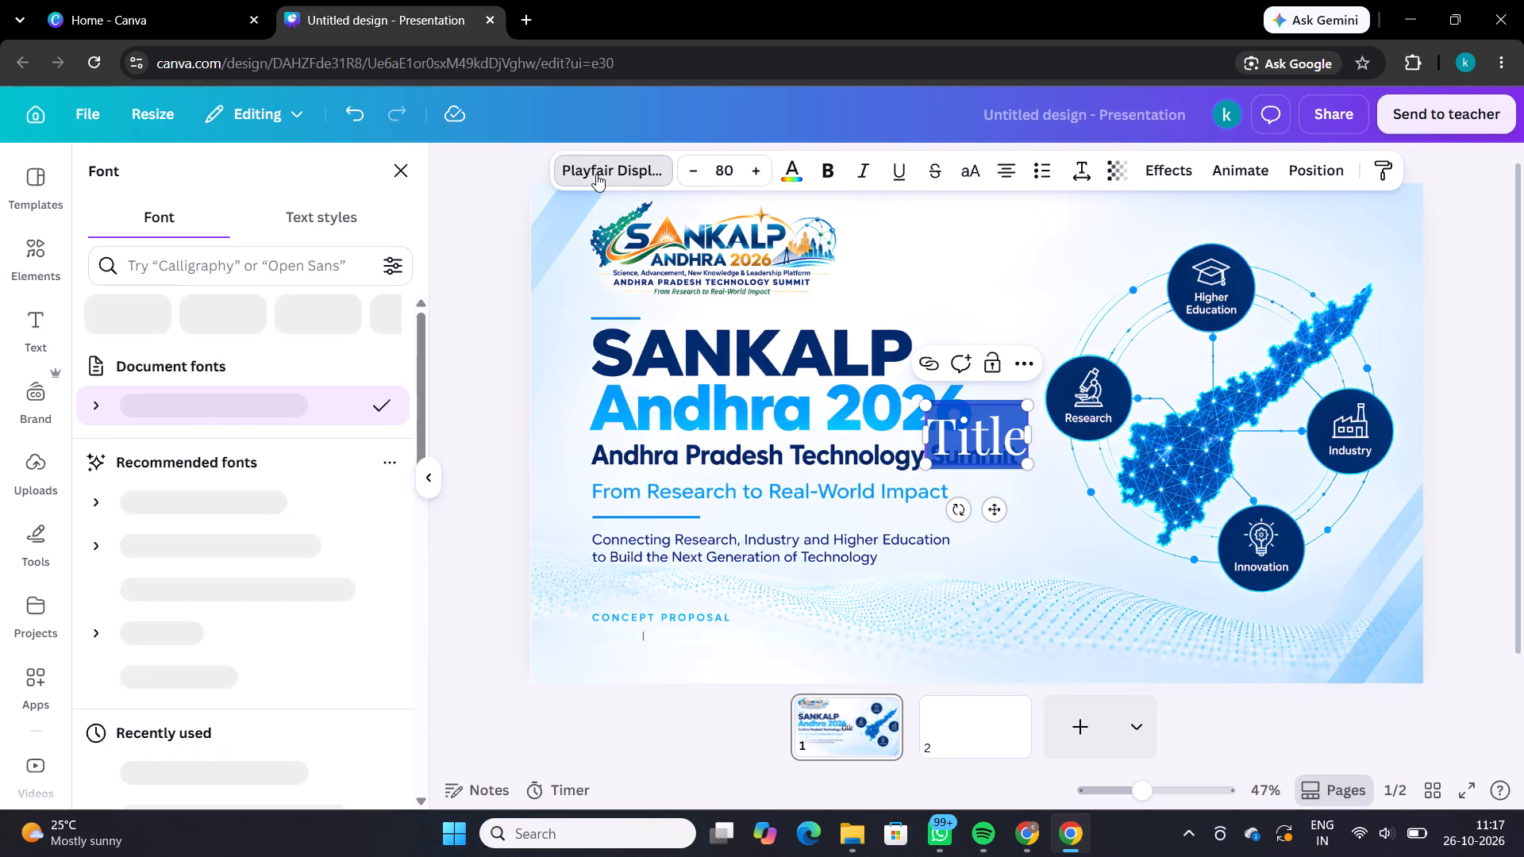
left_click(175, 498)
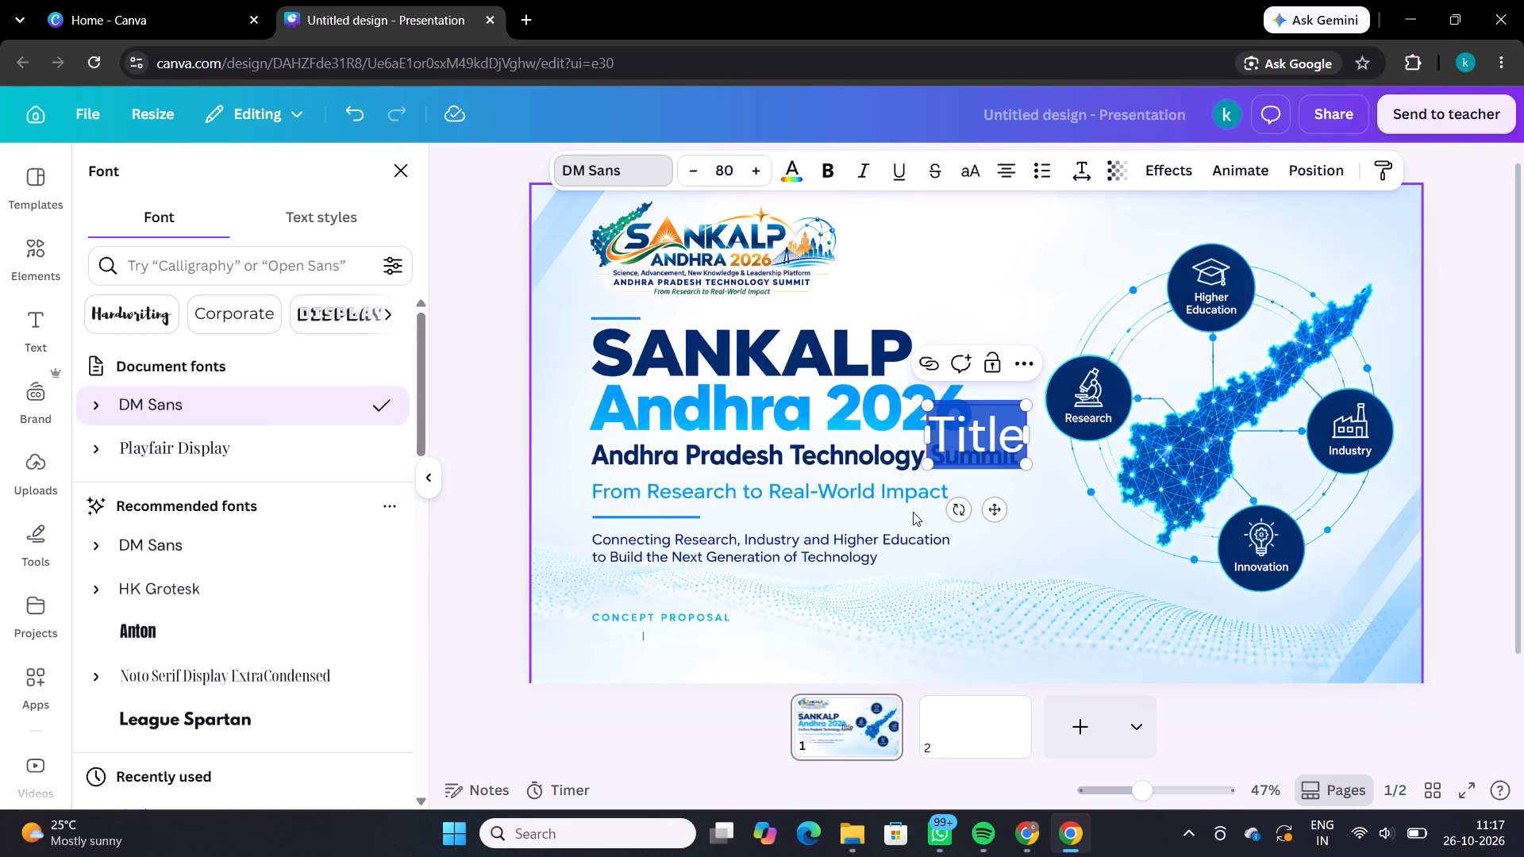
Replace the placeholder title text with "30 Dec 2026 - 31 Dec 2026".
type("31")
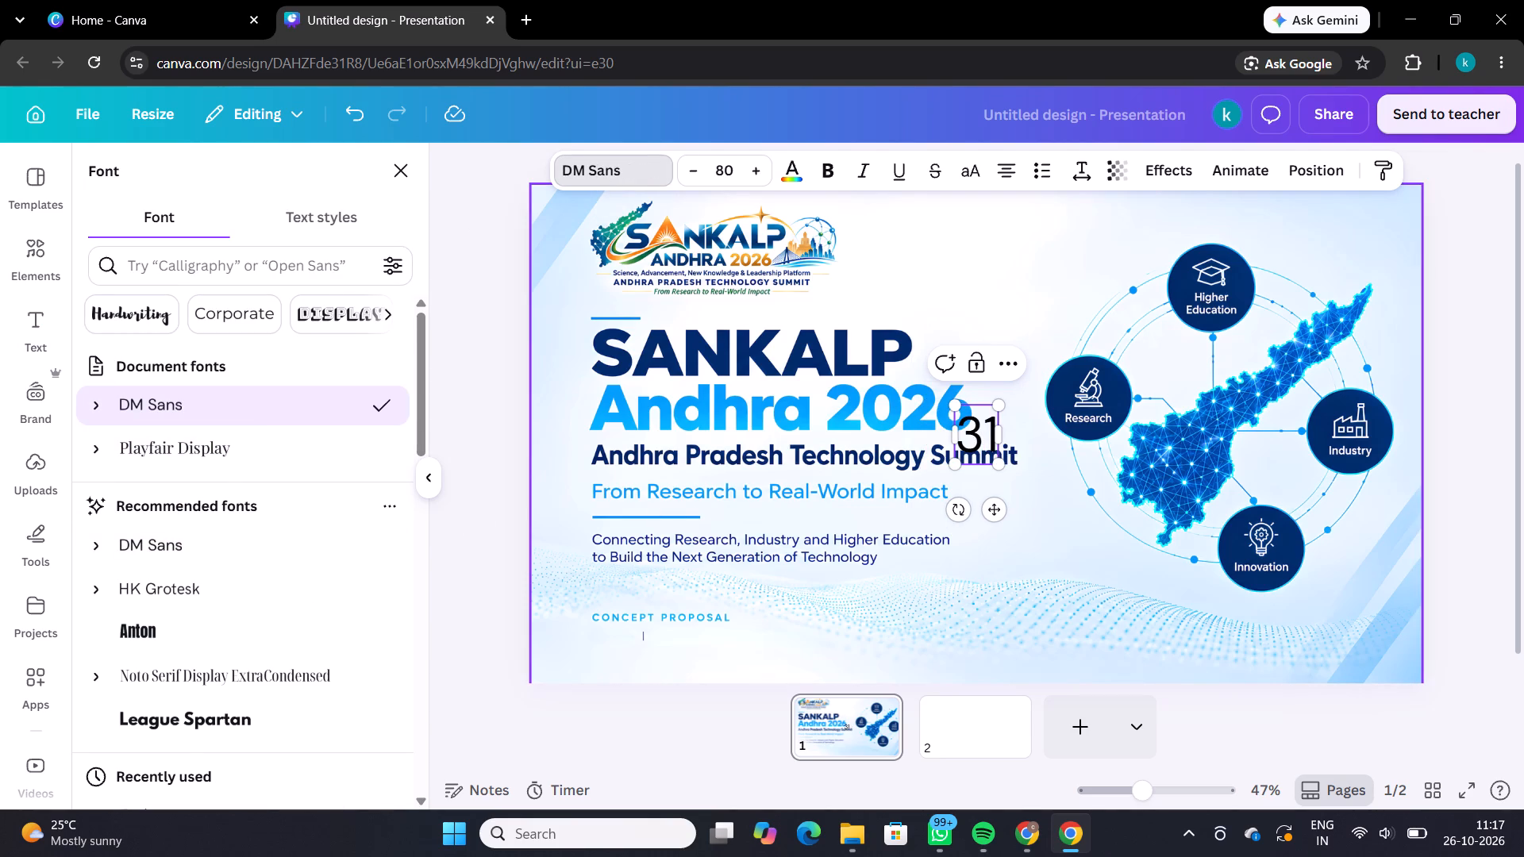
key("BackSpace")
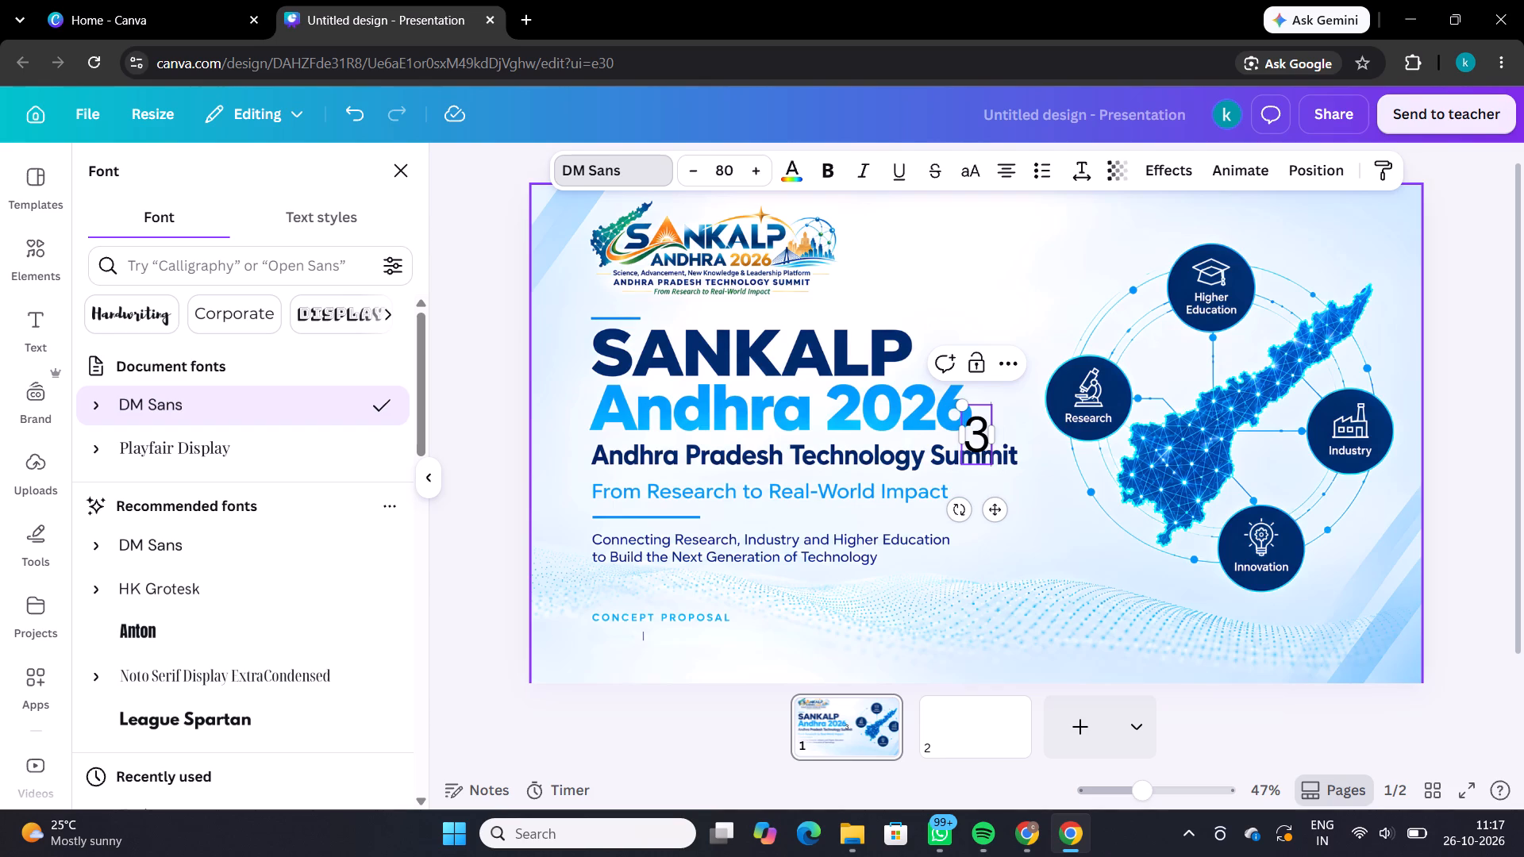
key("0")
key("space")
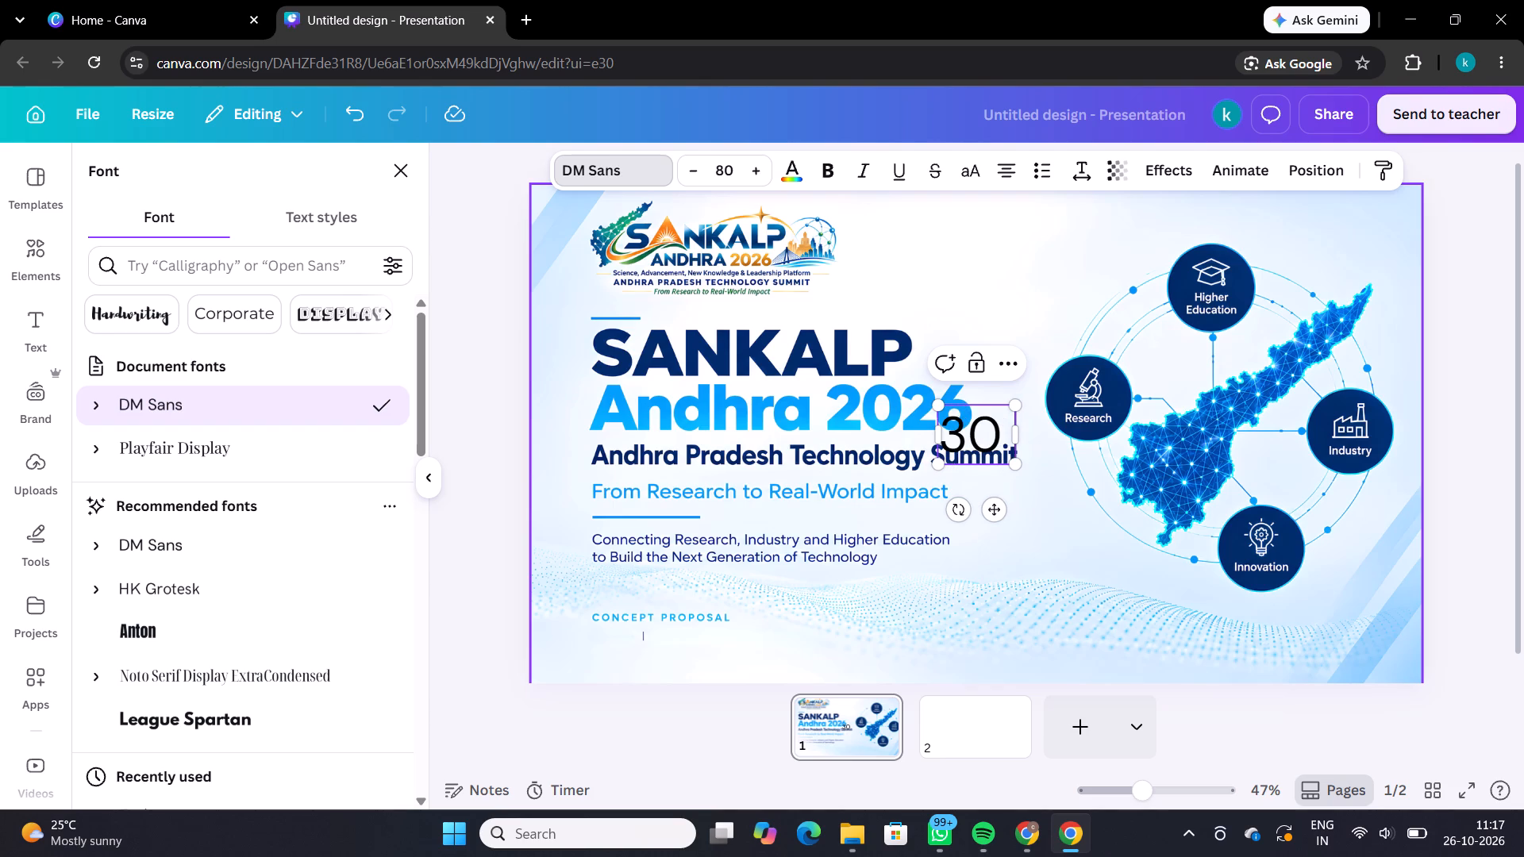
key("d")
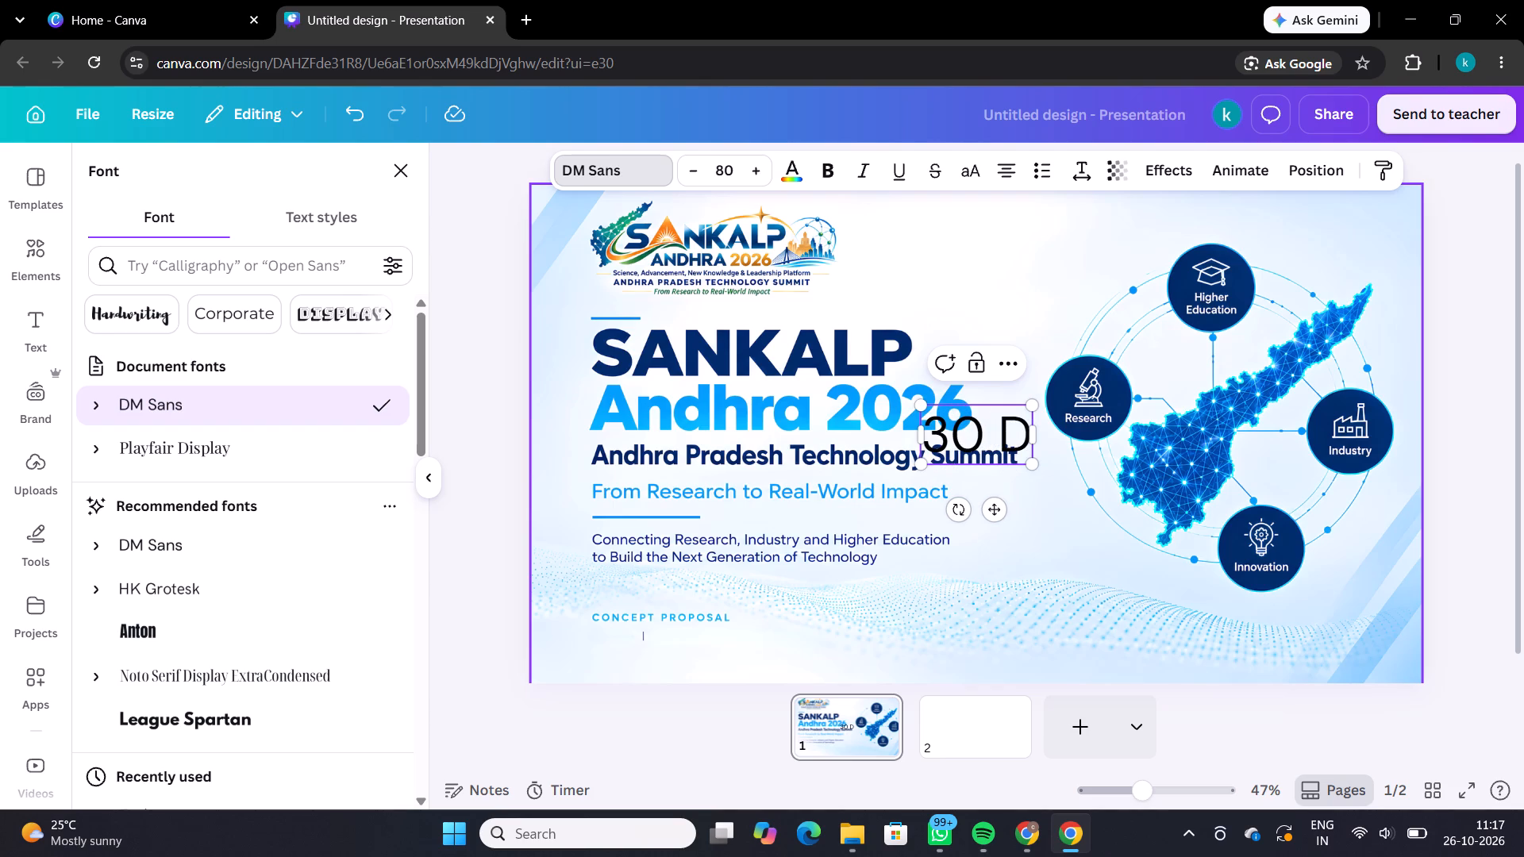
type("ec")
key("space")
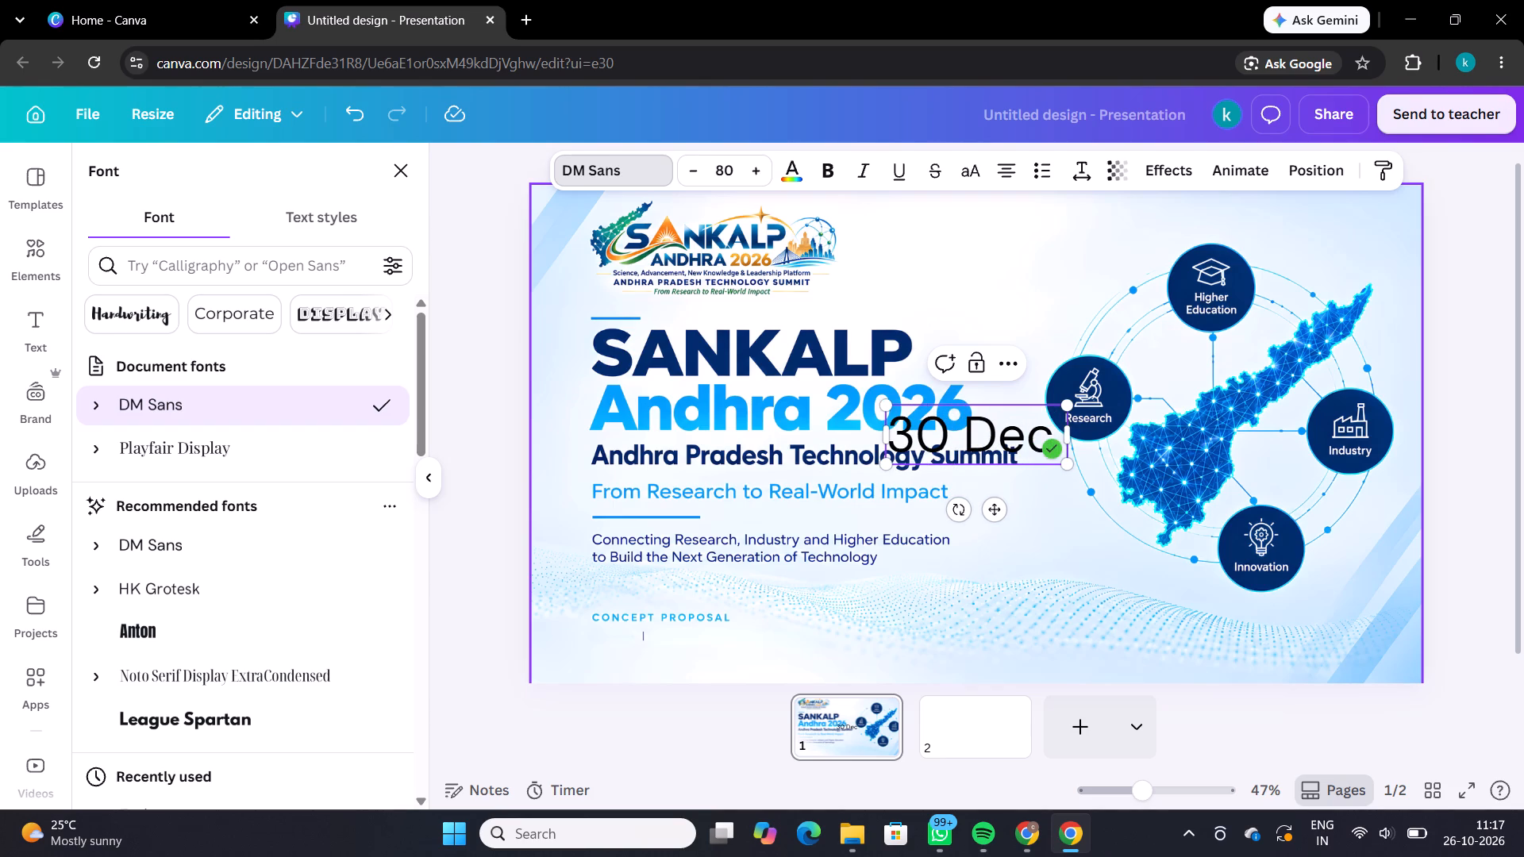
type("2026")
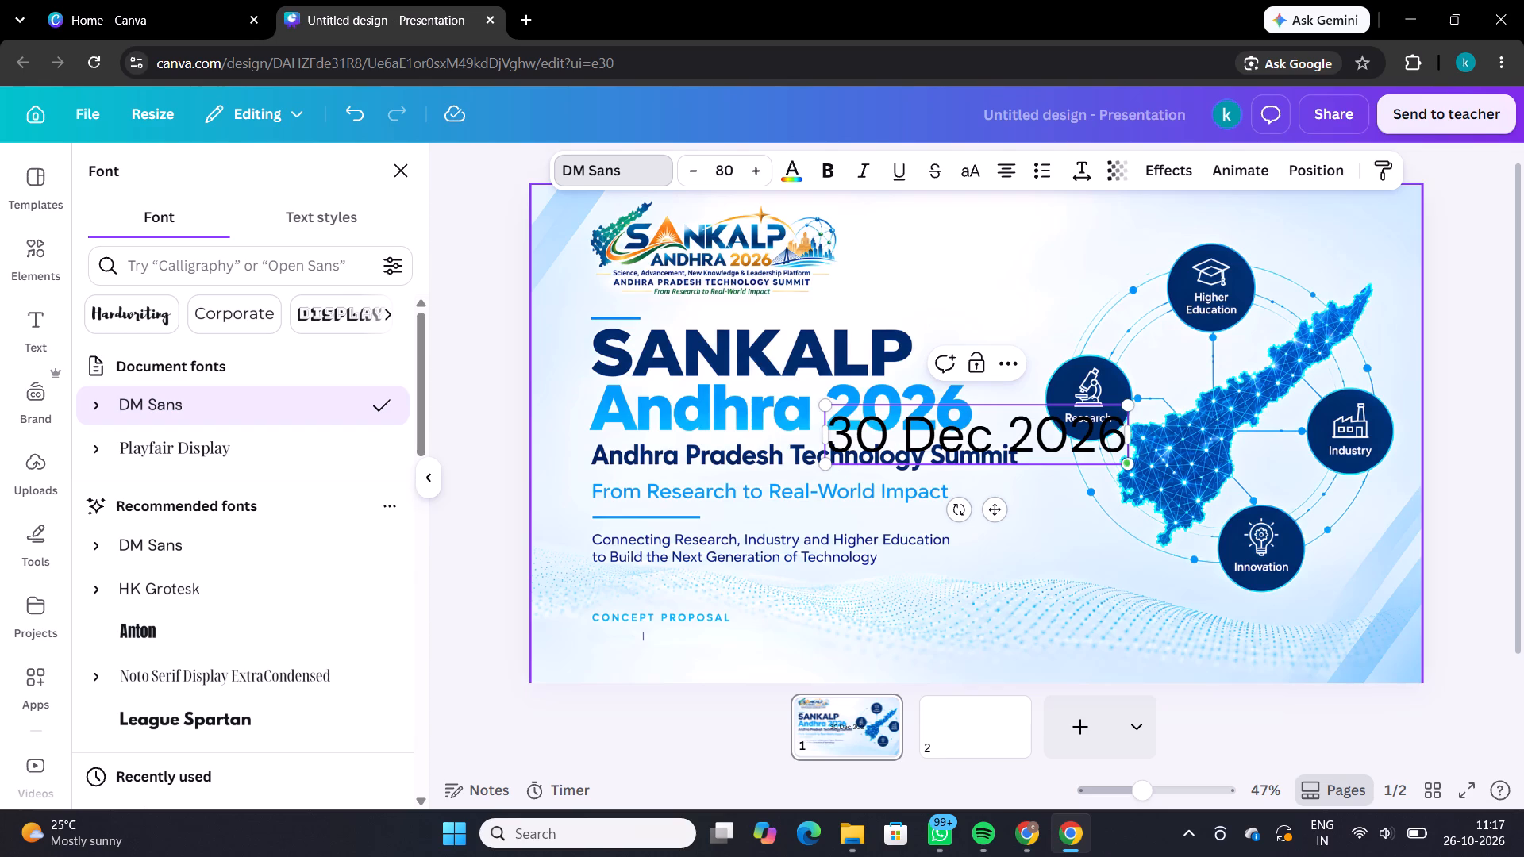
key("space")
type("-")
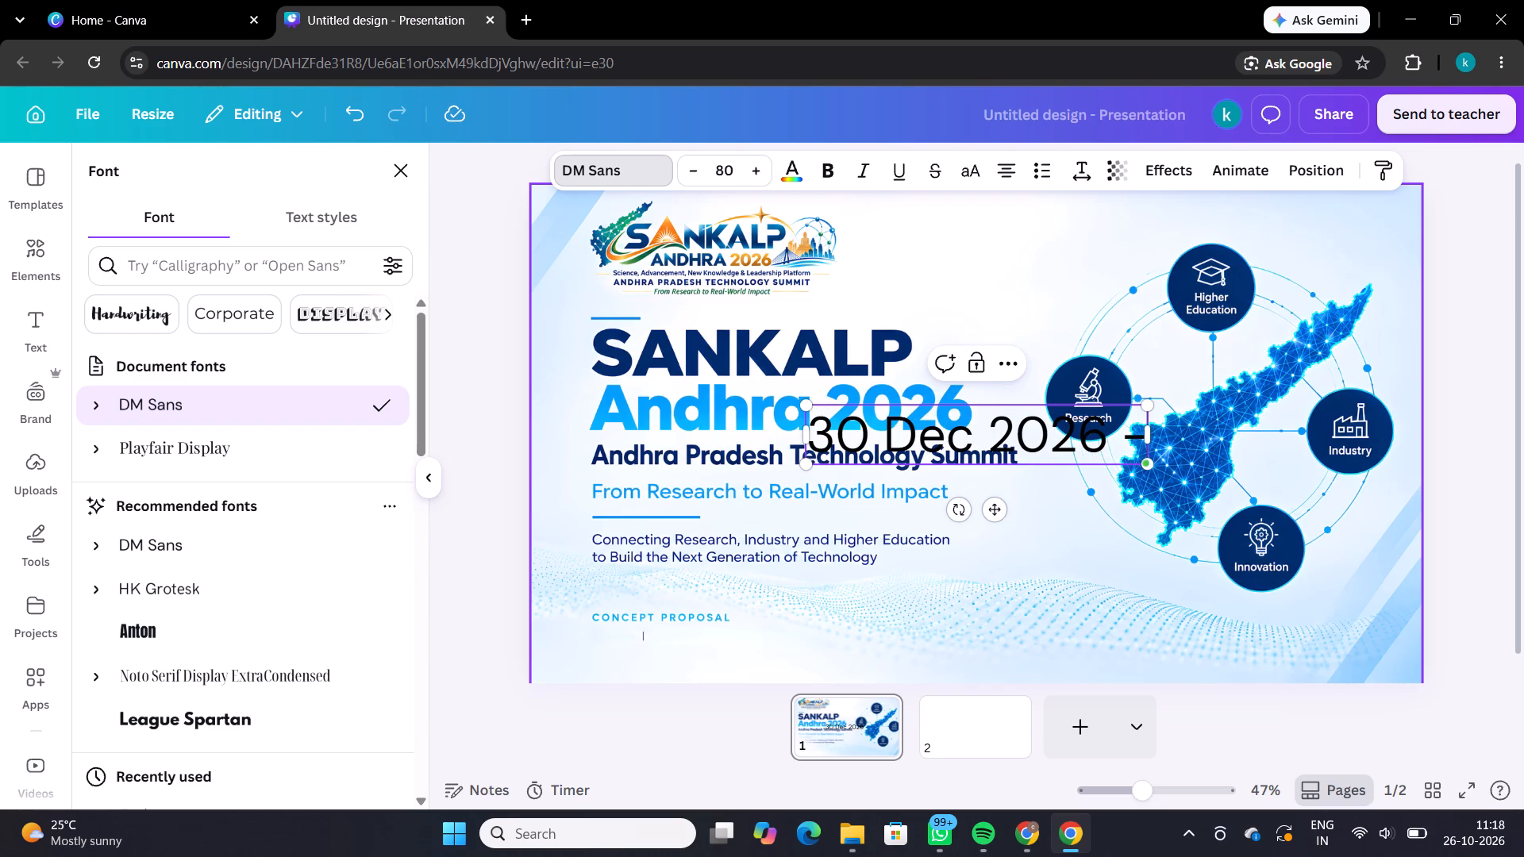
key("space")
type("31")
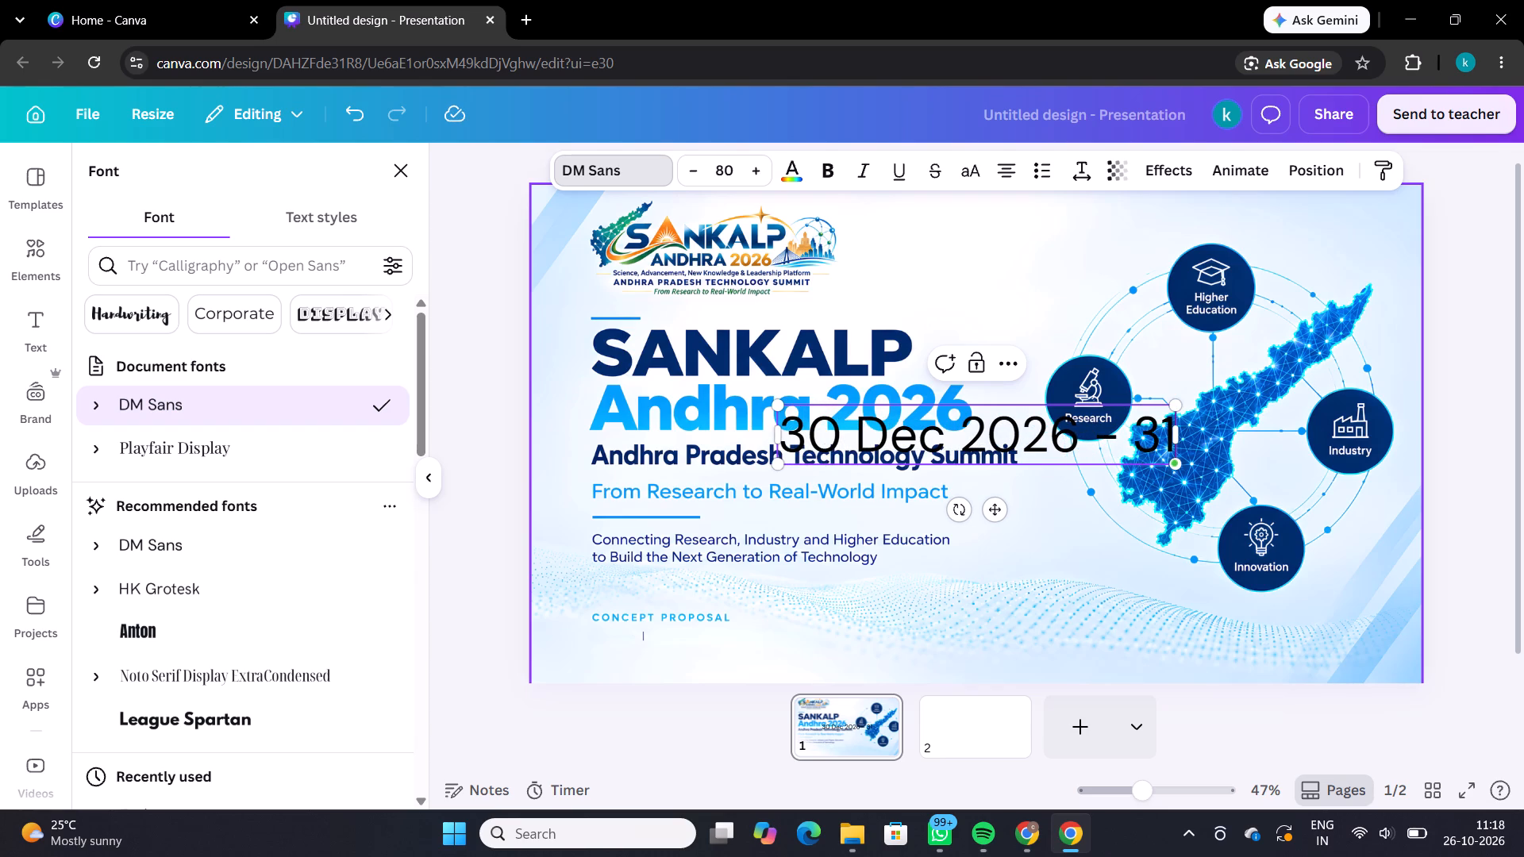
key("space")
key("d")
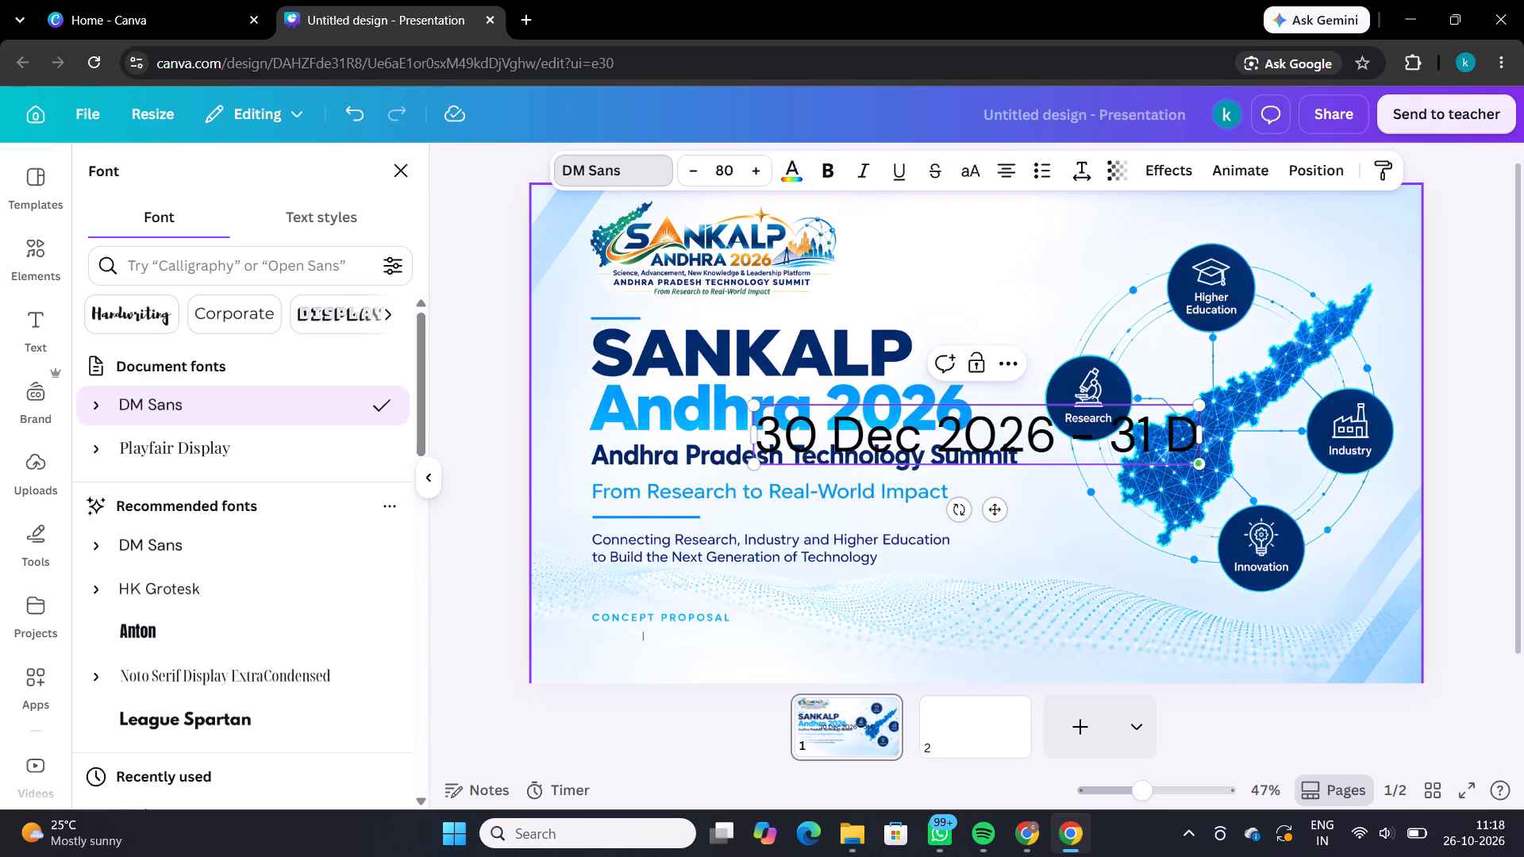
type("ec")
key("space")
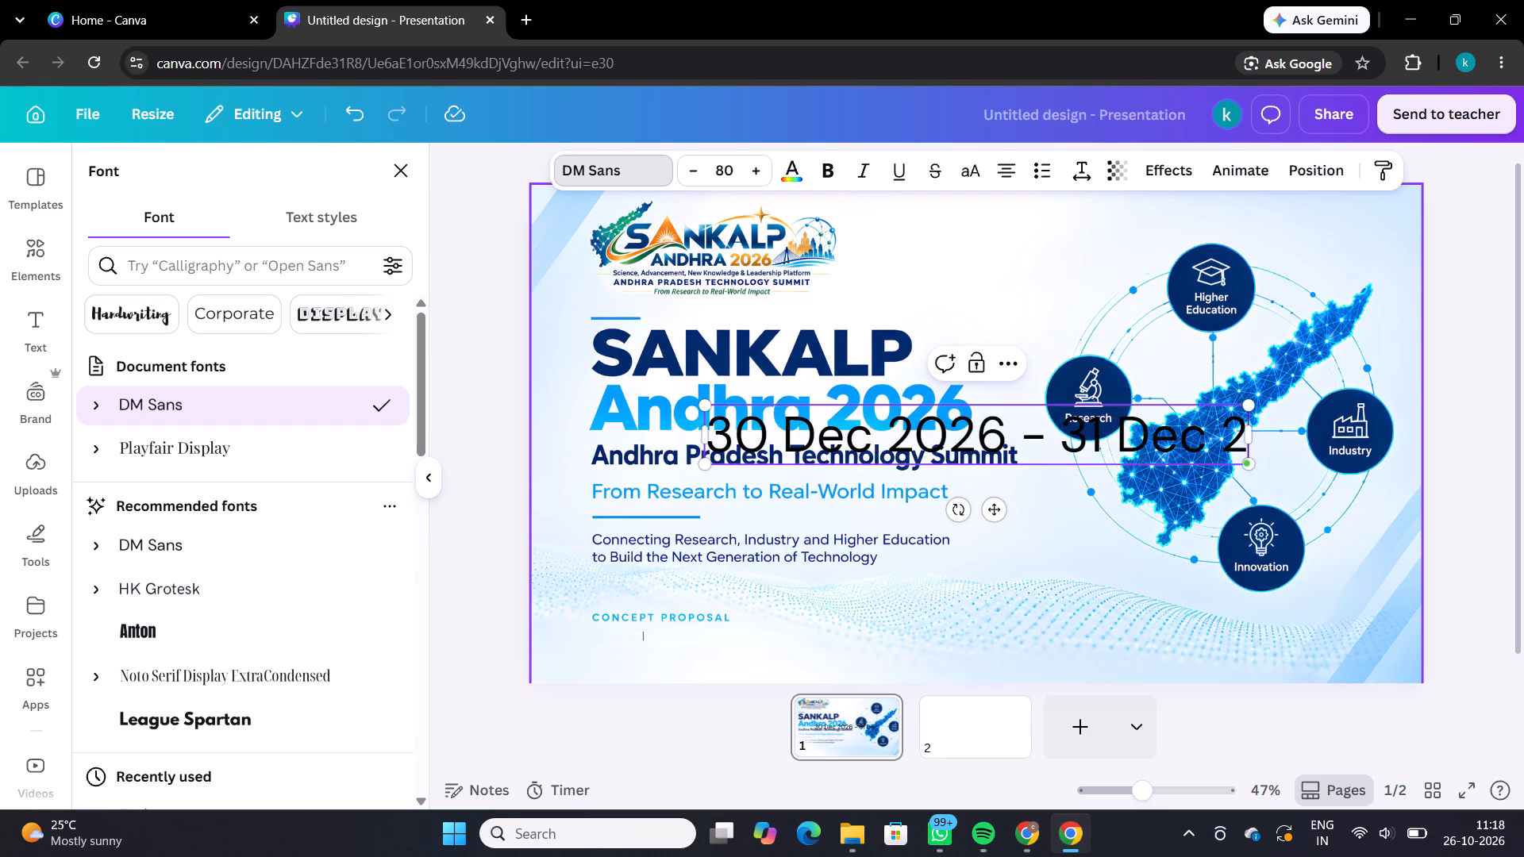
type("026")
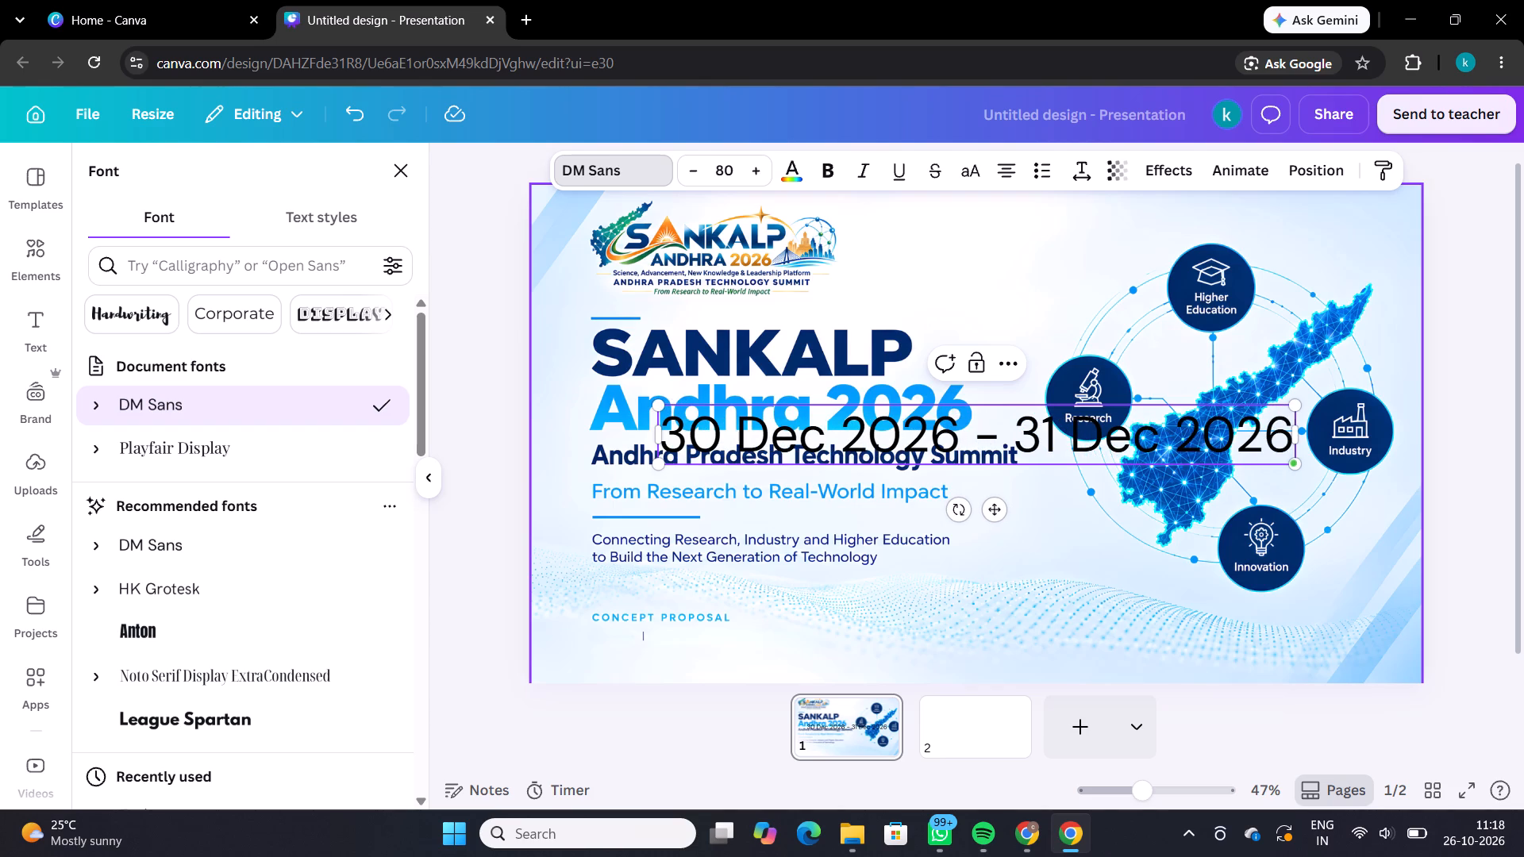
Colour the whole date text dark navy blue, taken from the cover image's photo colours.
left_click(782, 167)
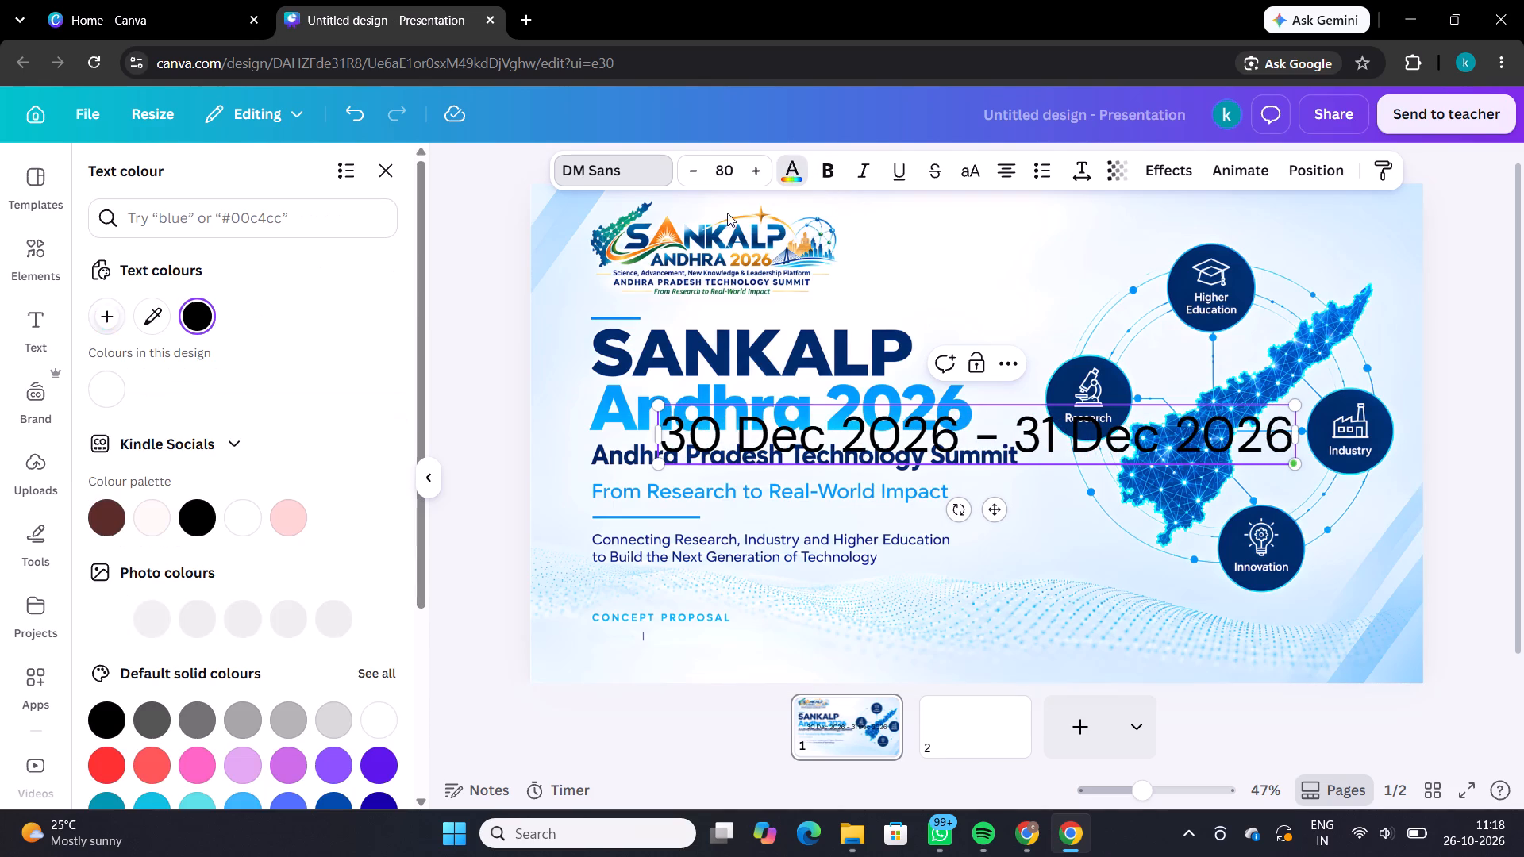
left_click(245, 624)
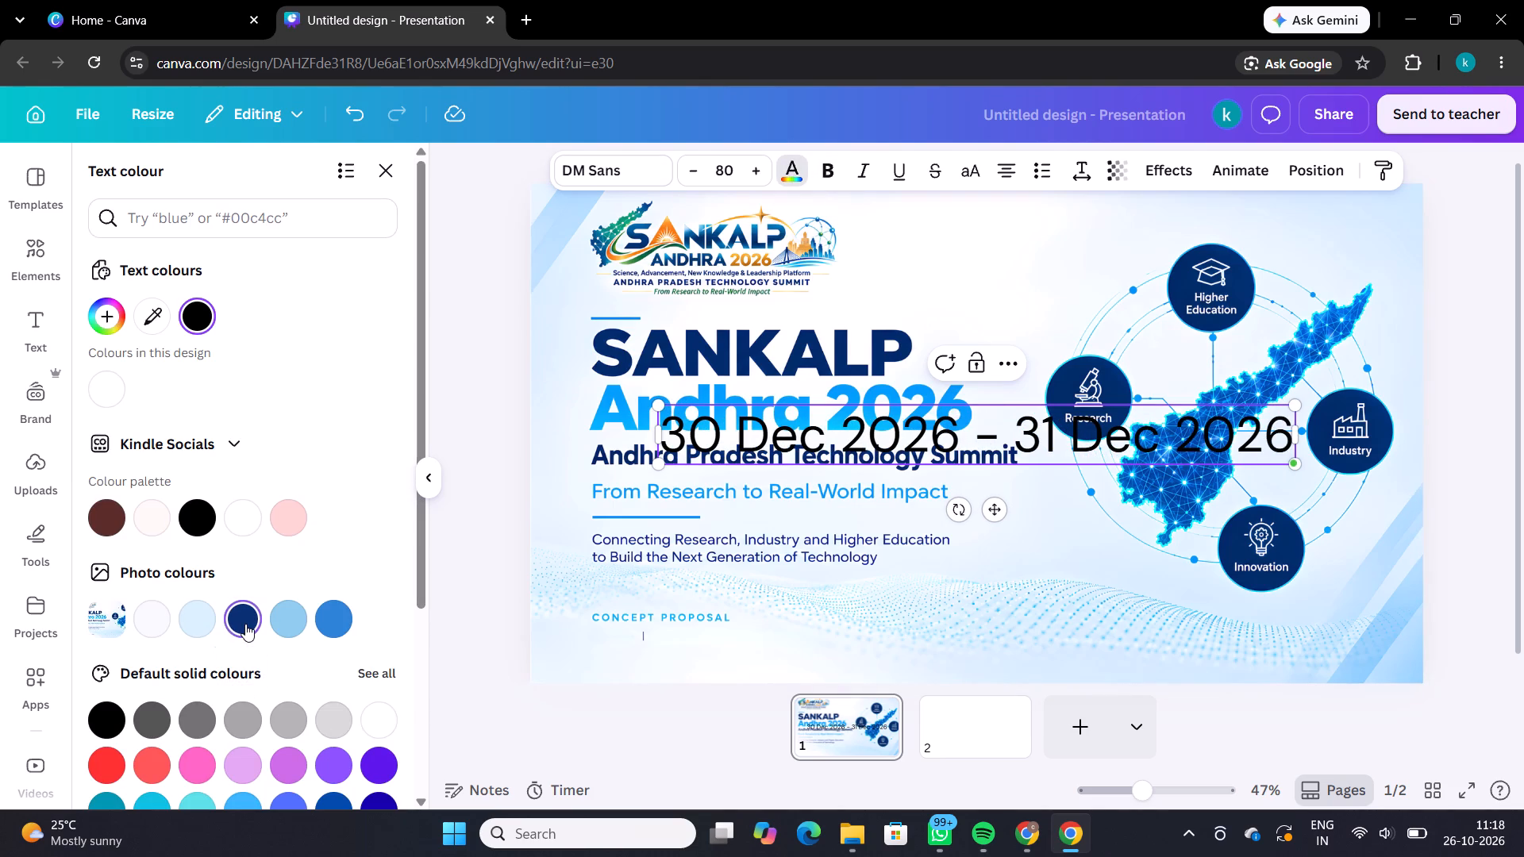
triple_click(844, 441)
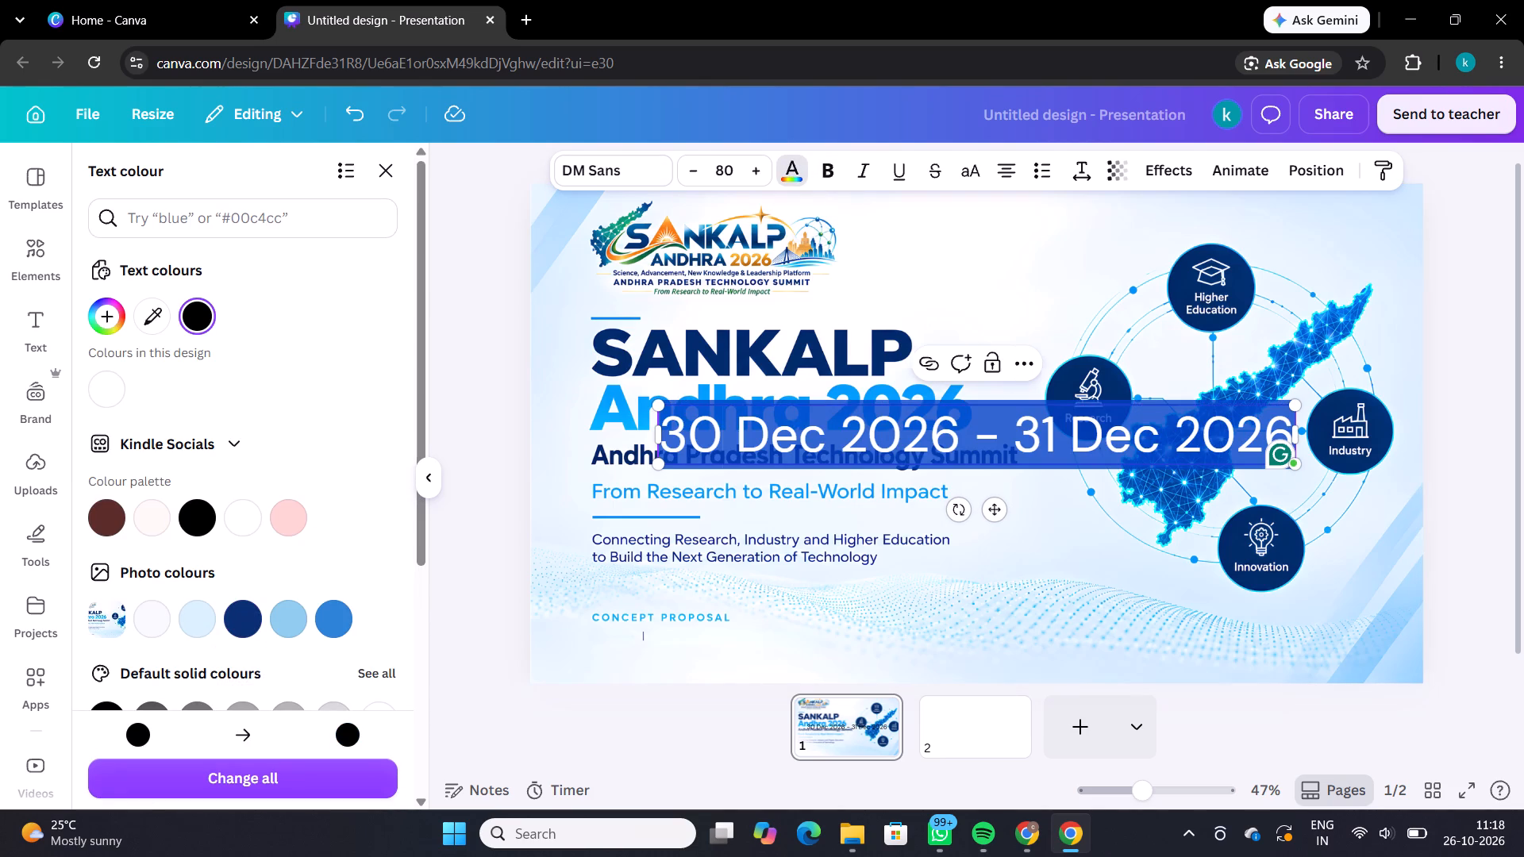
left_click(844, 441)
left_click(235, 620)
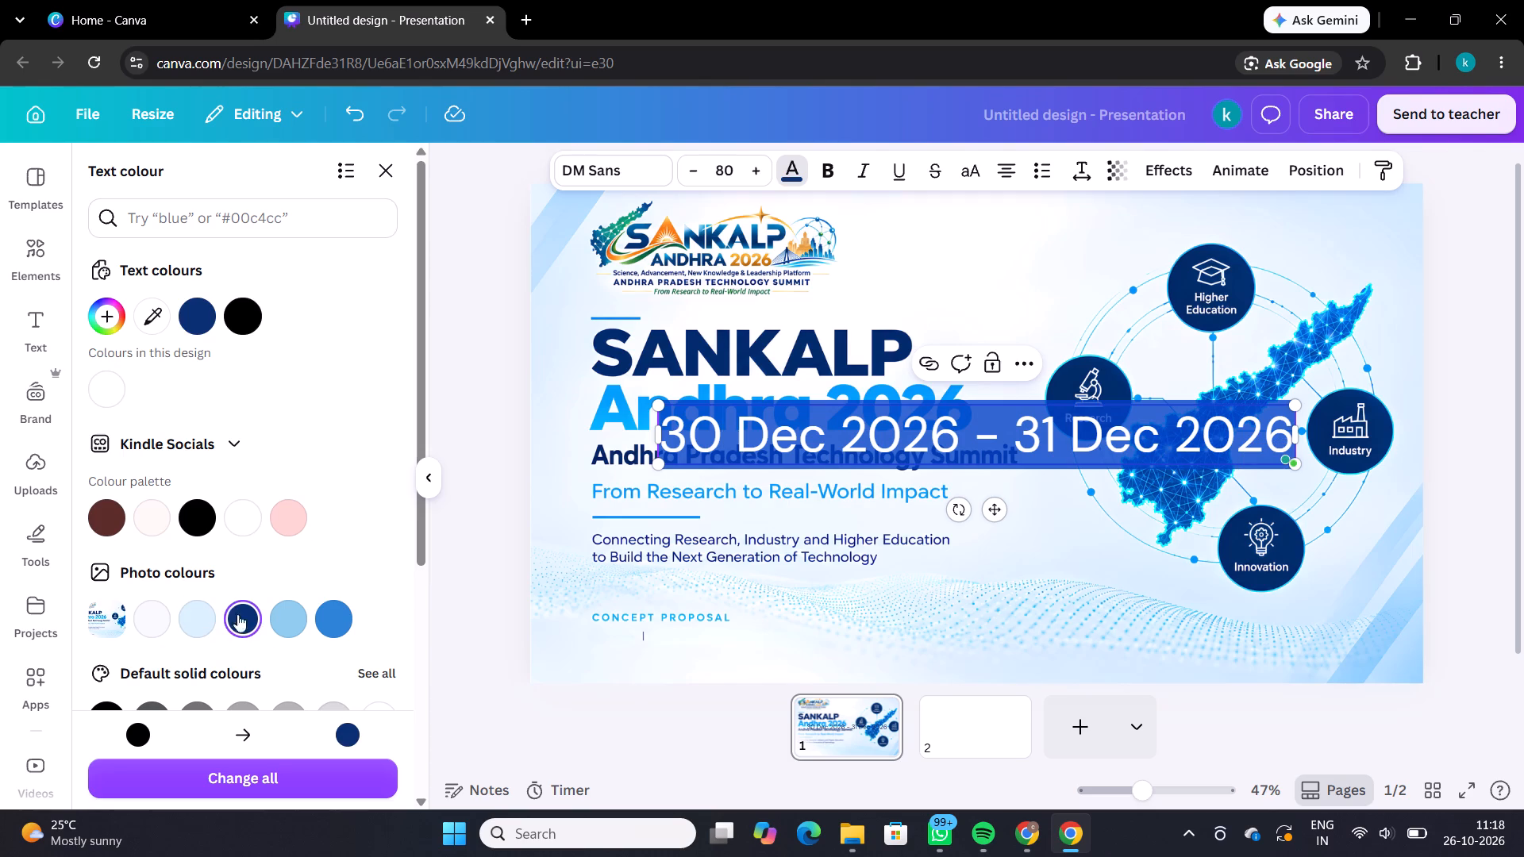
left_click(505, 347)
left_click(505, 347)
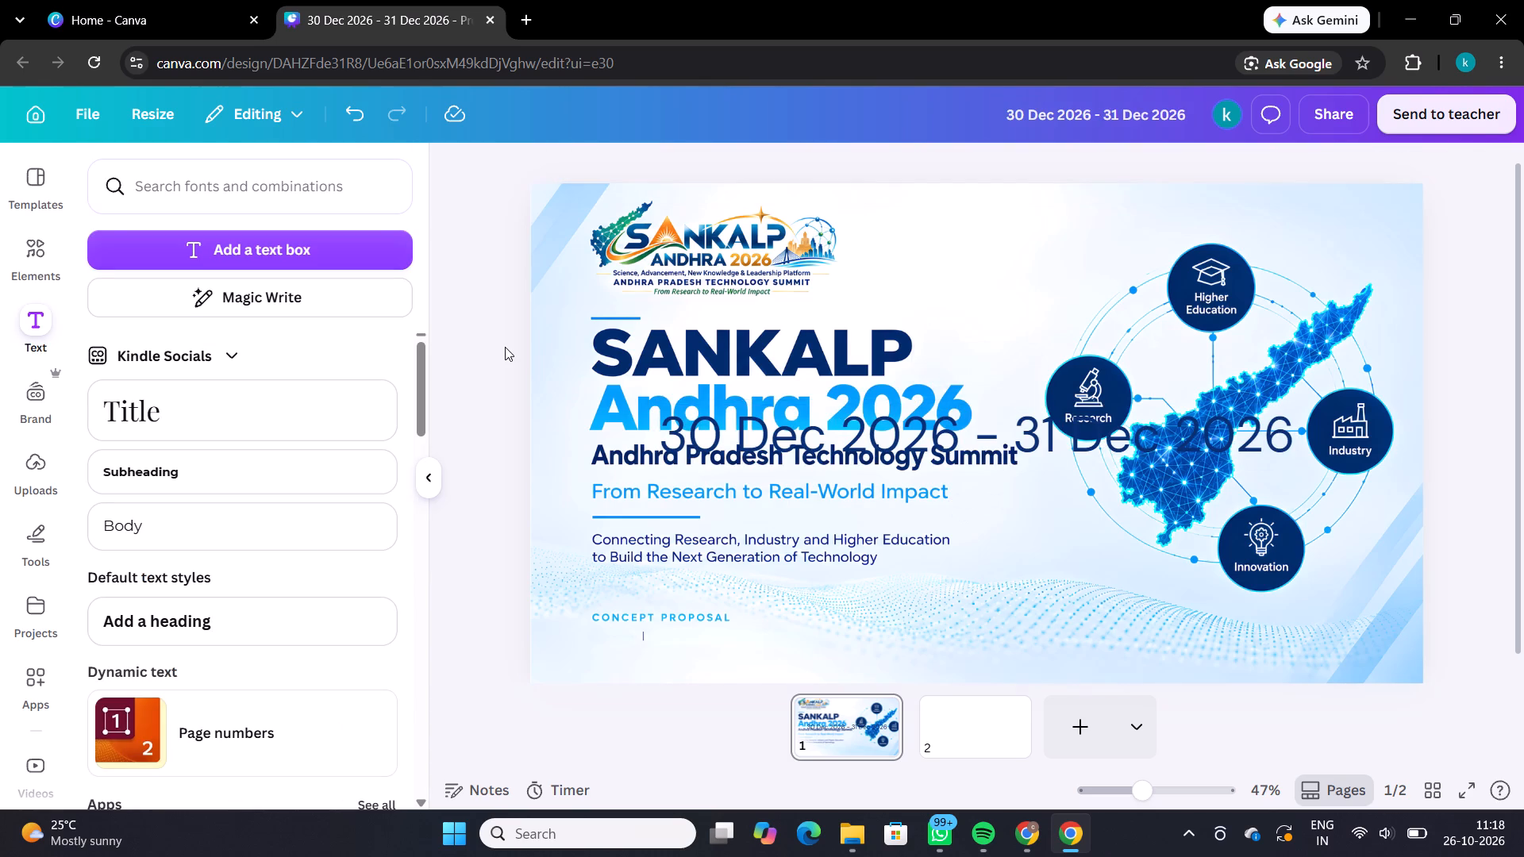
Move the date text down over the "From Research to Real-World Impact" line and scale it down to about size 19.3.
left_click(846, 423)
left_click_drag(846, 423, 808, 475)
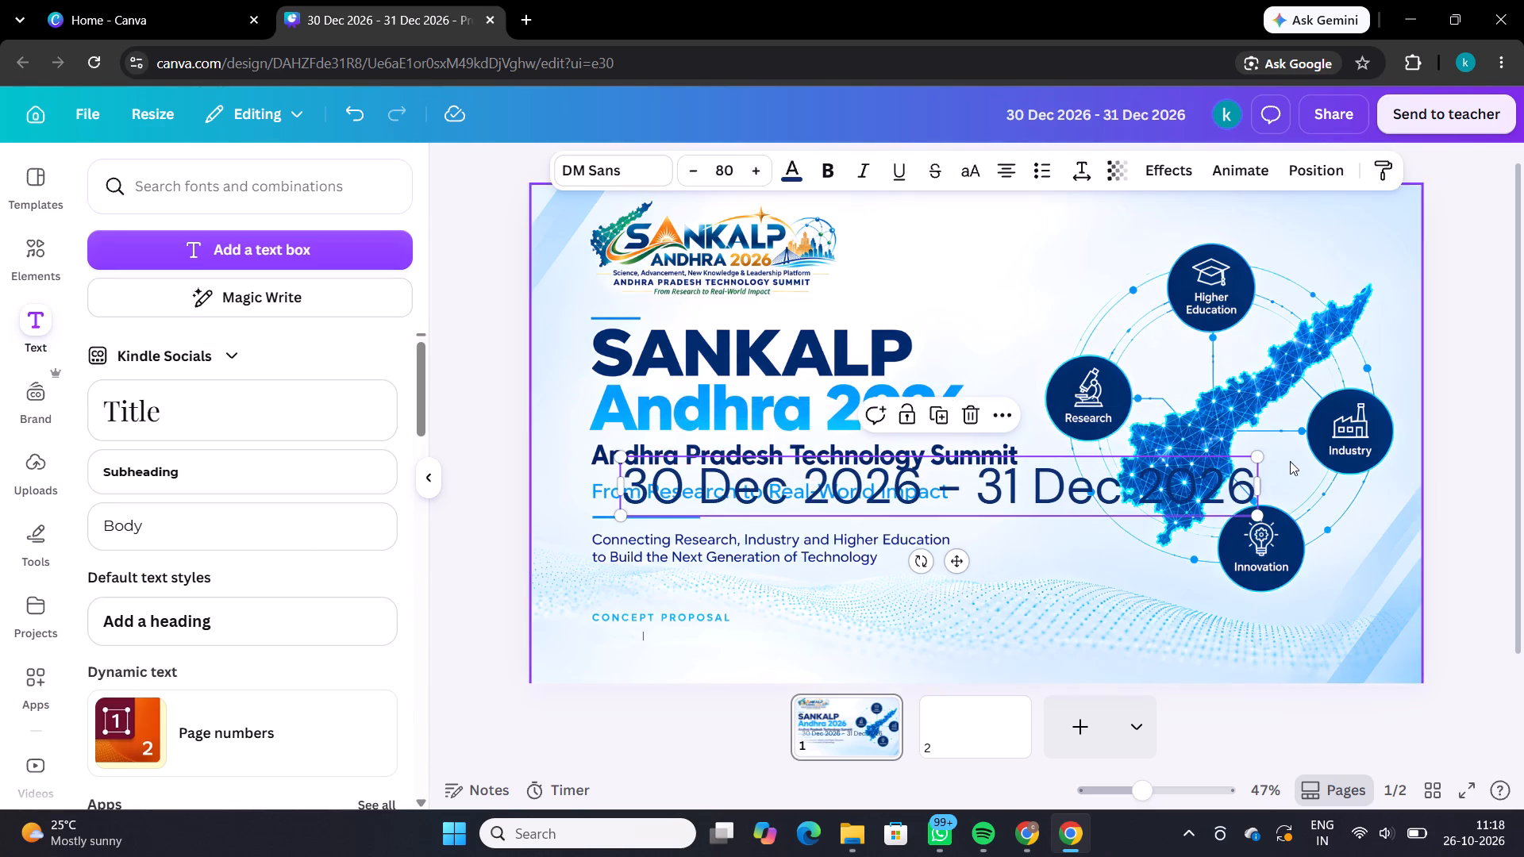
left_click_drag(1254, 457, 794, 509)
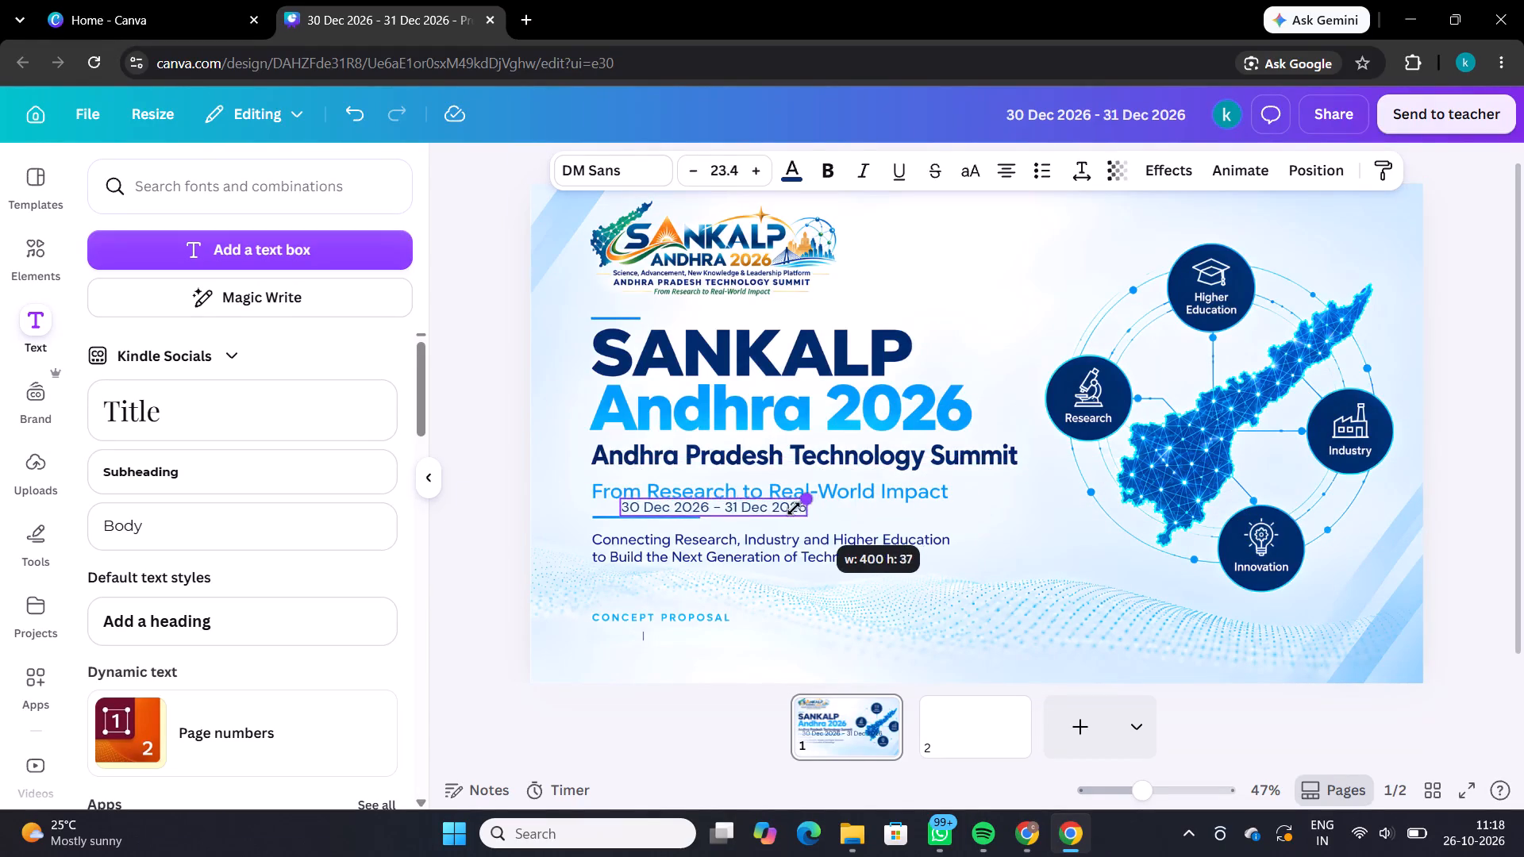
left_click_drag(794, 509, 772, 507)
Make the entire date text bold.
scroll(772, 507, "down", 2)
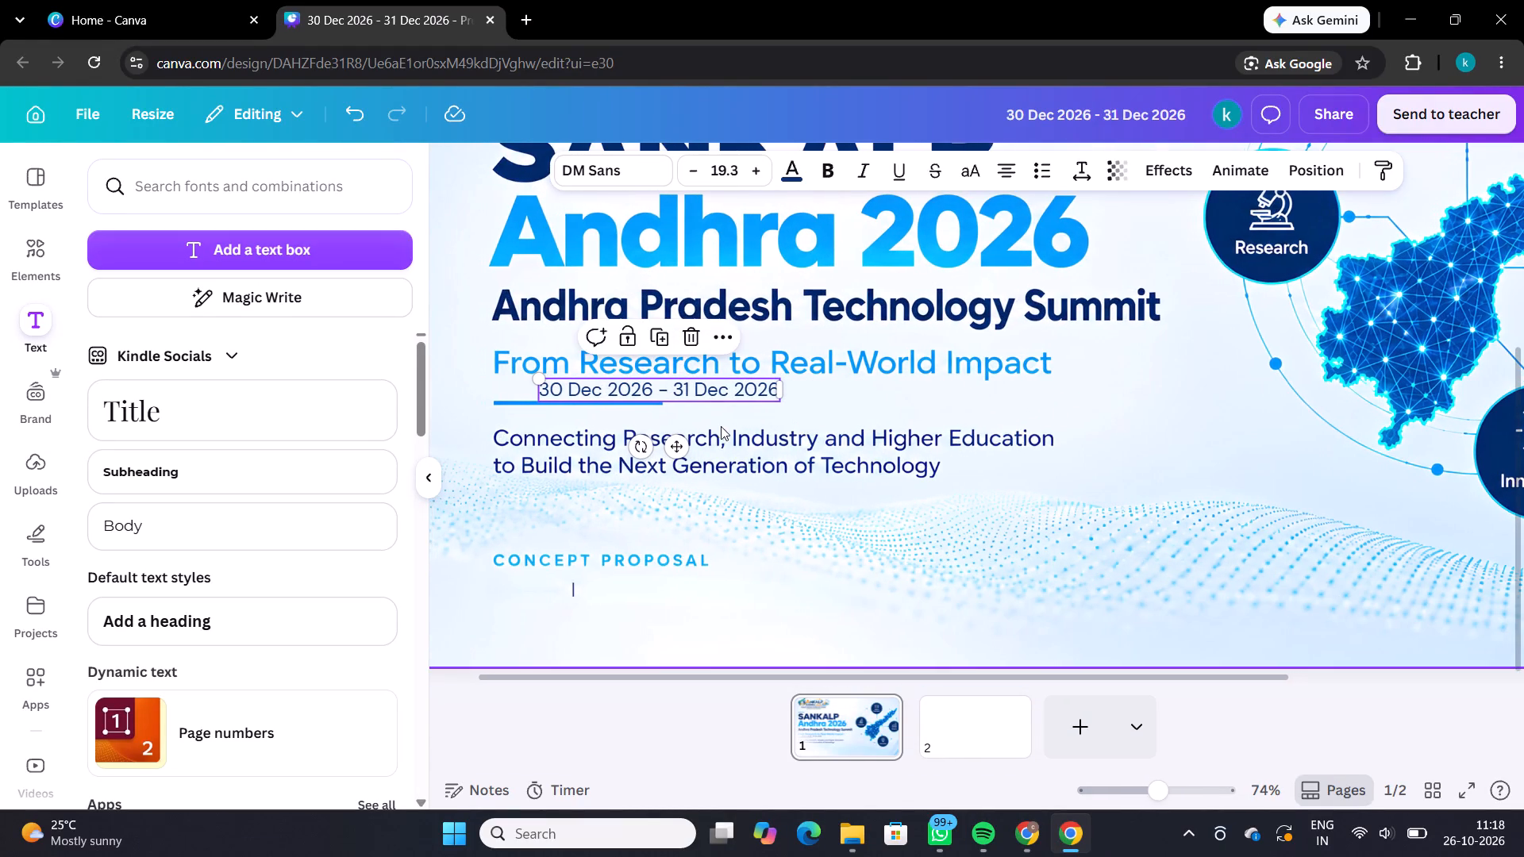
double_click(709, 397)
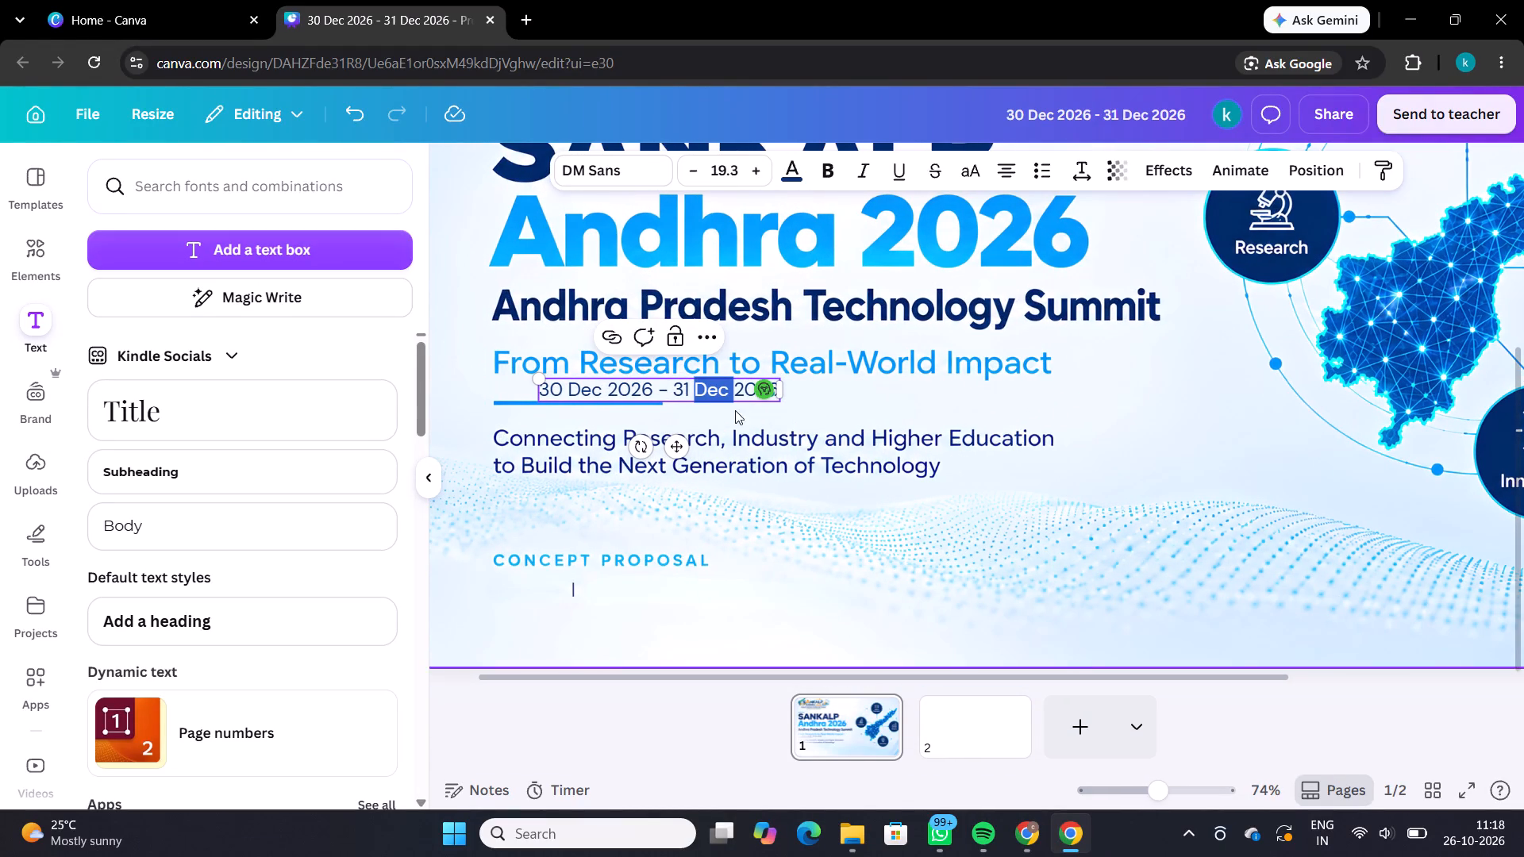
left_click(735, 402)
left_click(728, 391)
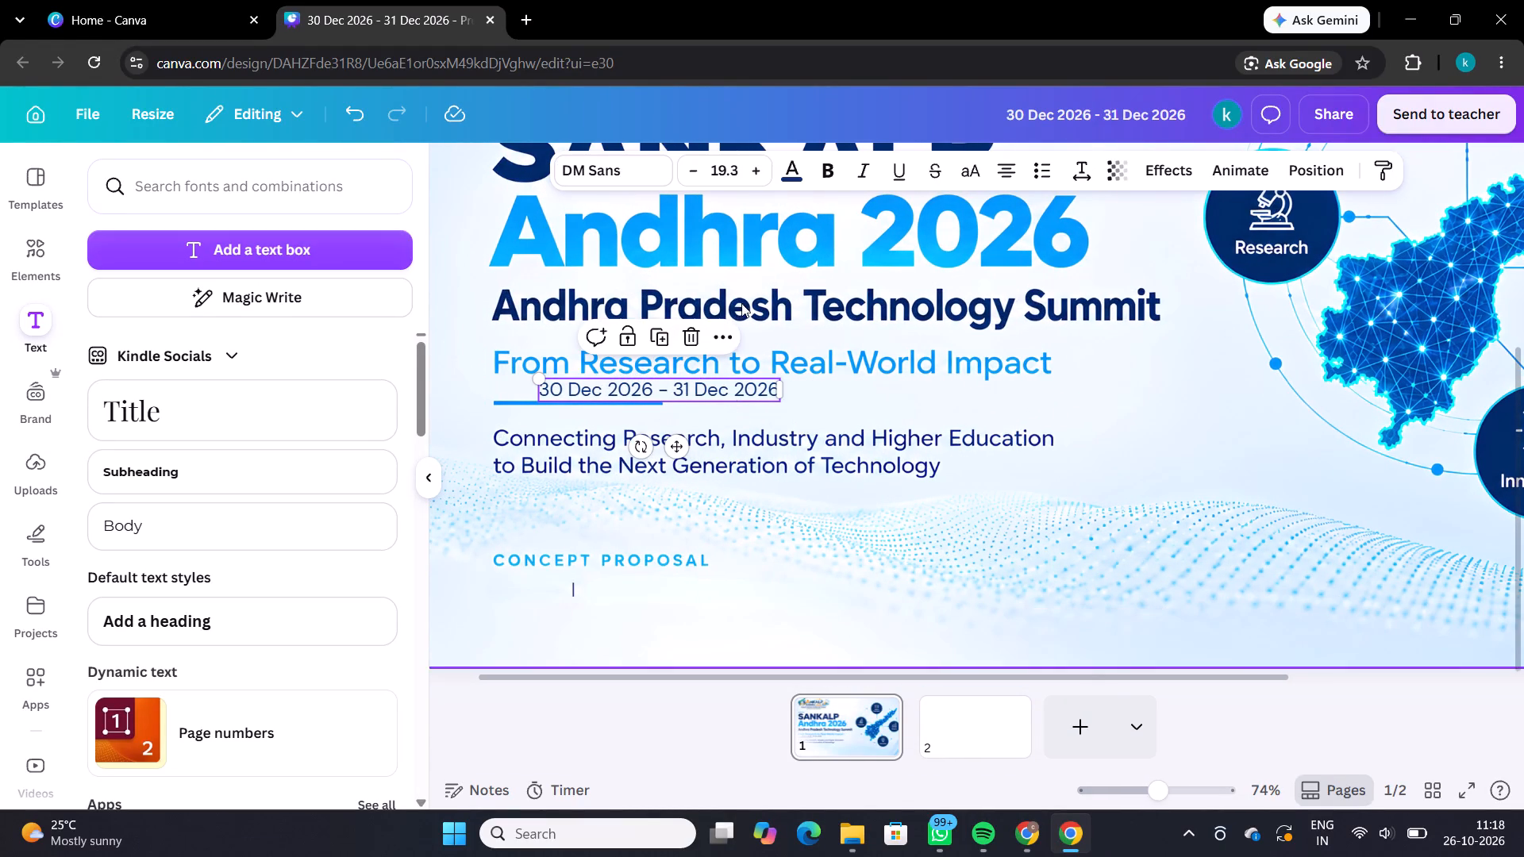
left_click(839, 166)
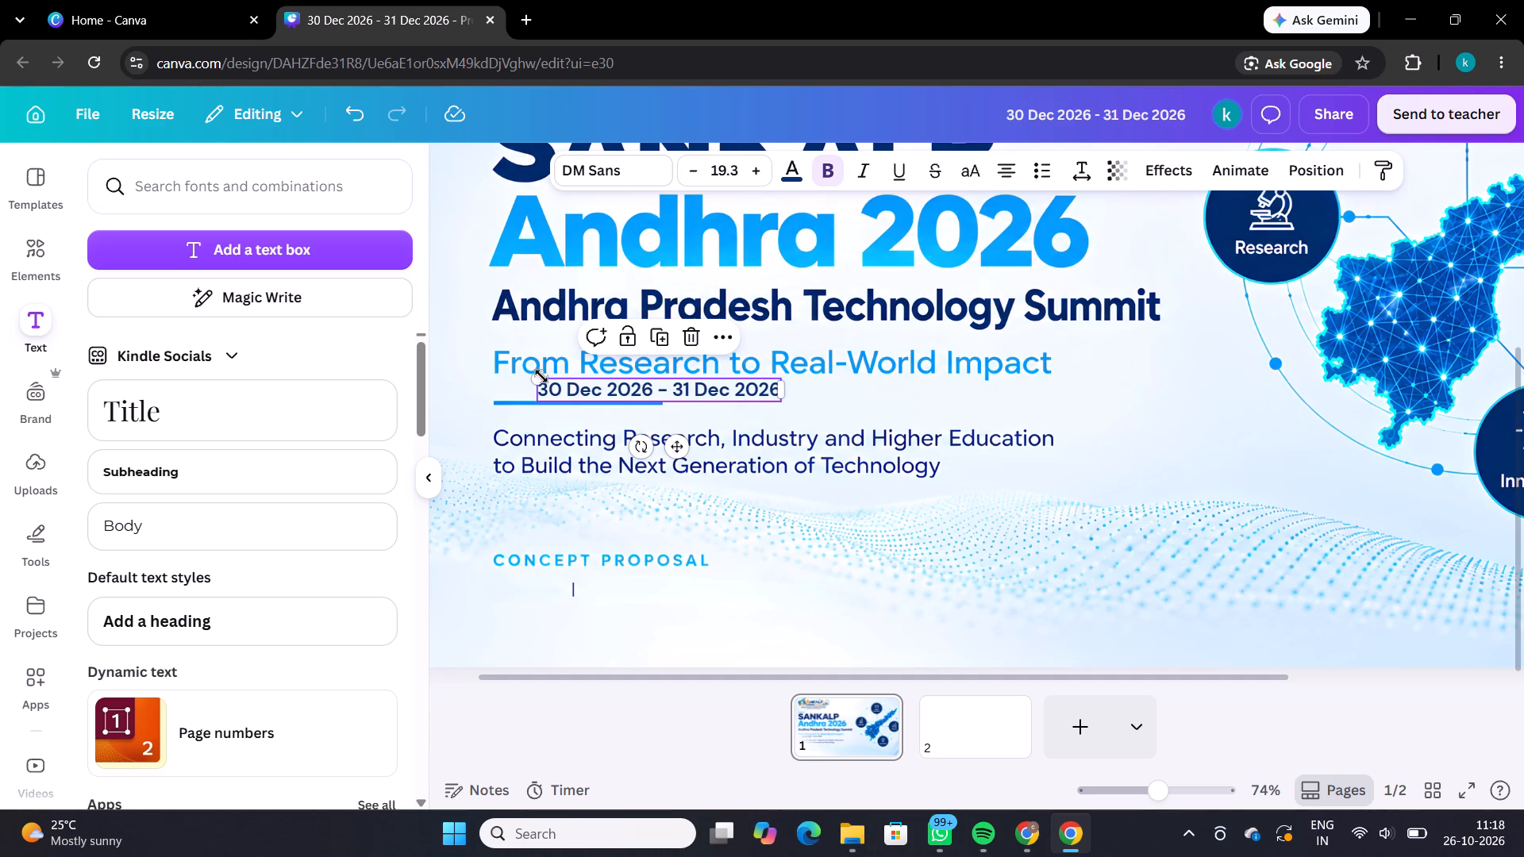
Shrink the date text to about size 11.9 and move it just below the end of CONCEPT PROPOSAL.
left_click_drag(540, 376, 636, 372)
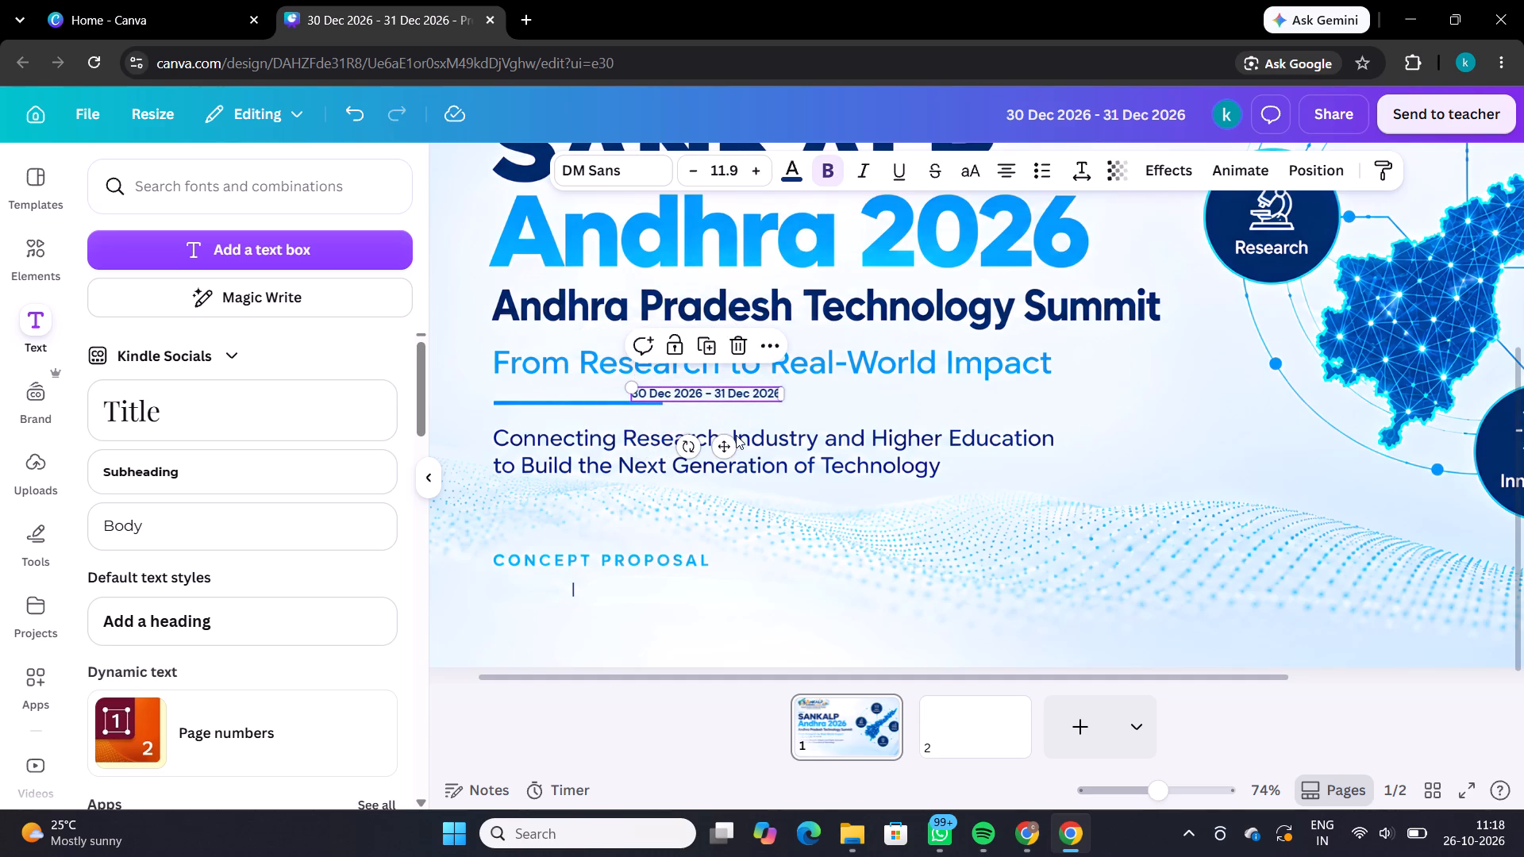
left_click_drag(725, 449, 687, 648)
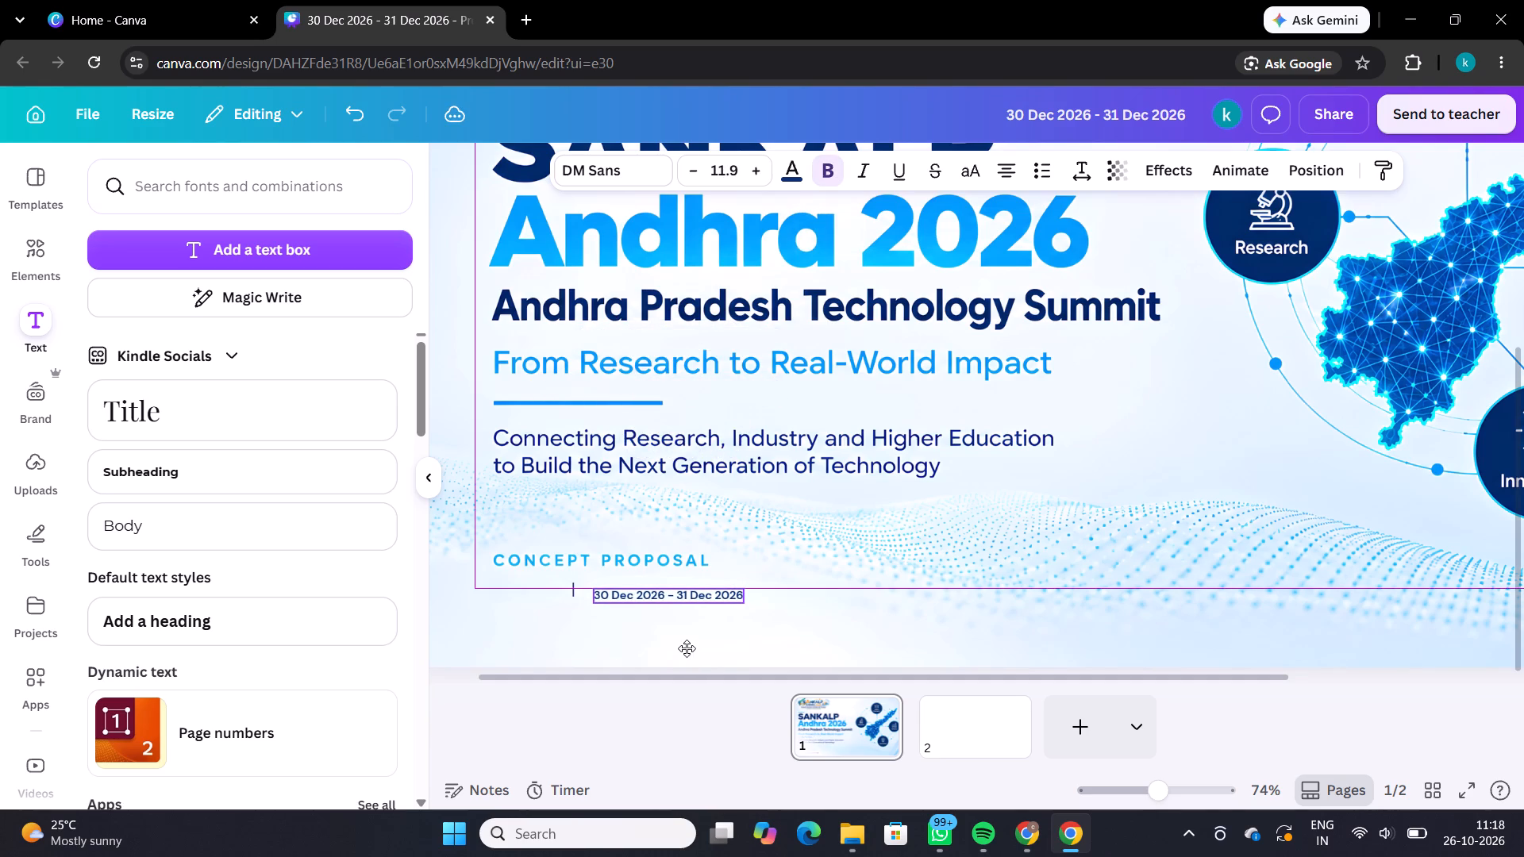
left_click_drag(687, 648, 501, 640)
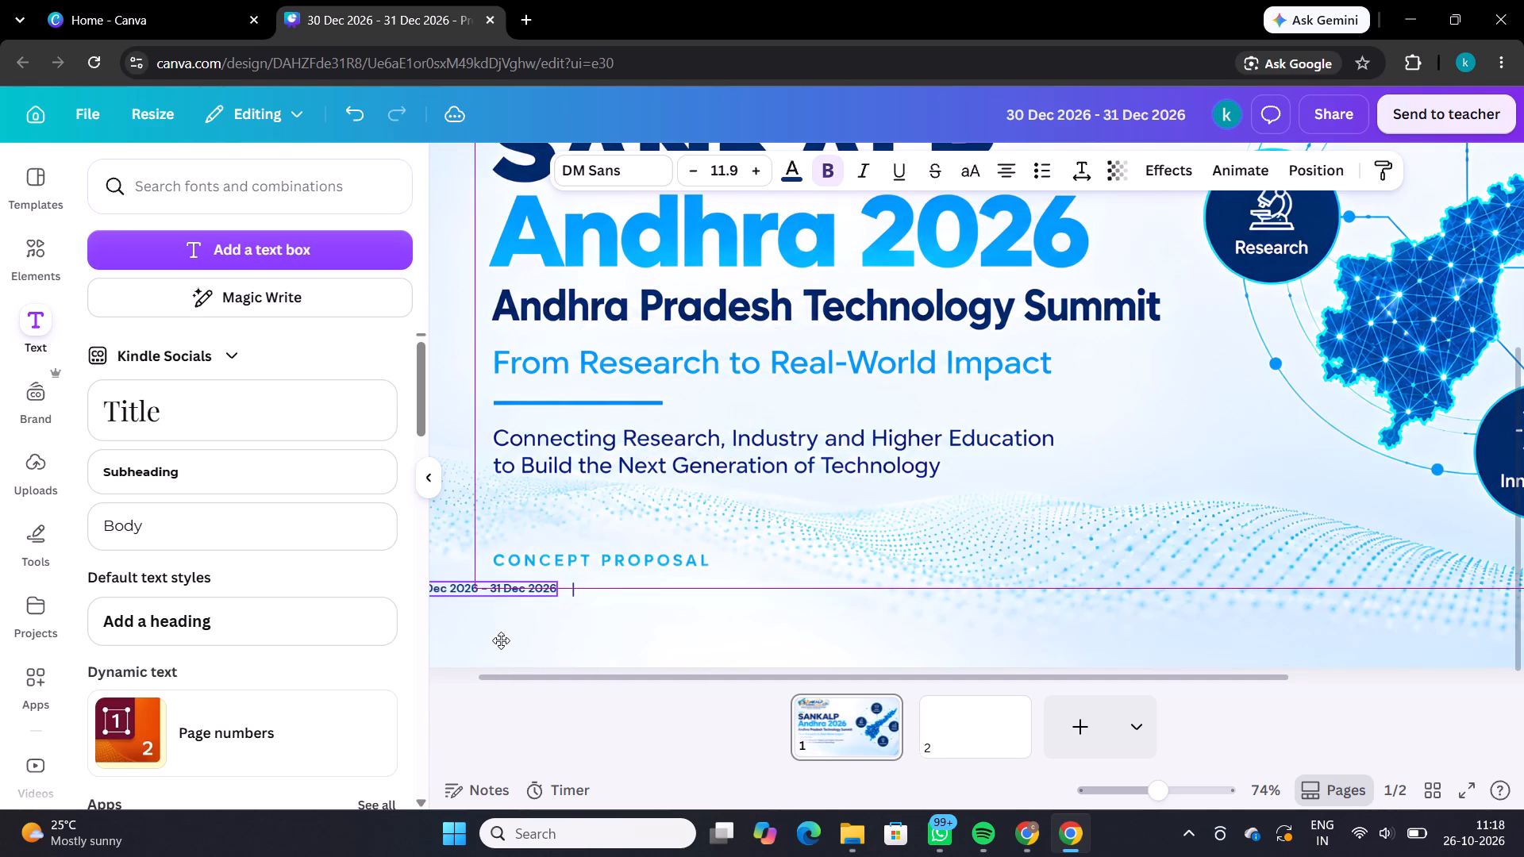
left_click_drag(501, 640, 764, 633)
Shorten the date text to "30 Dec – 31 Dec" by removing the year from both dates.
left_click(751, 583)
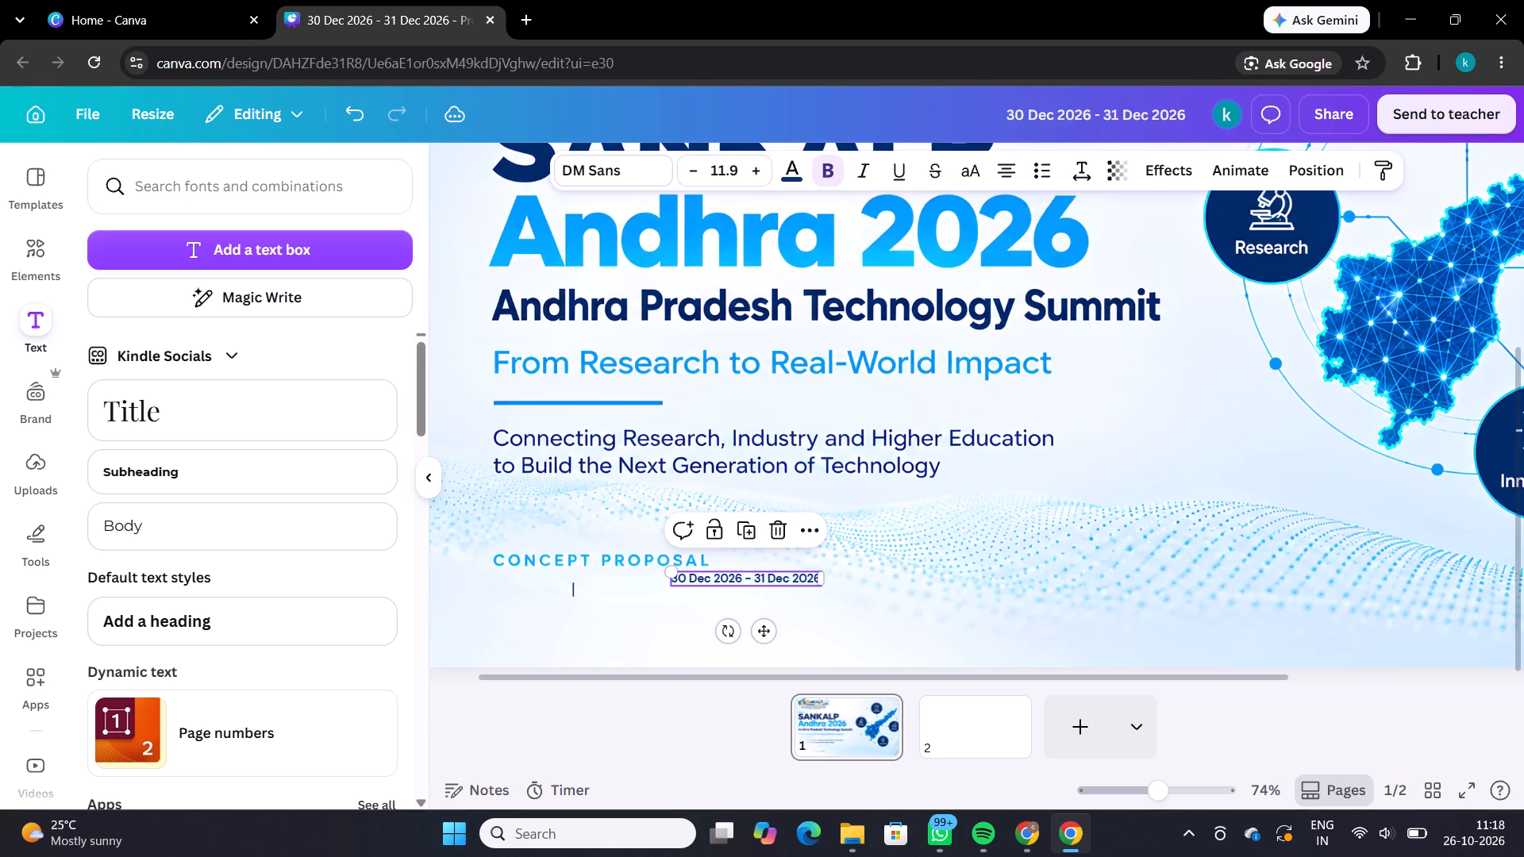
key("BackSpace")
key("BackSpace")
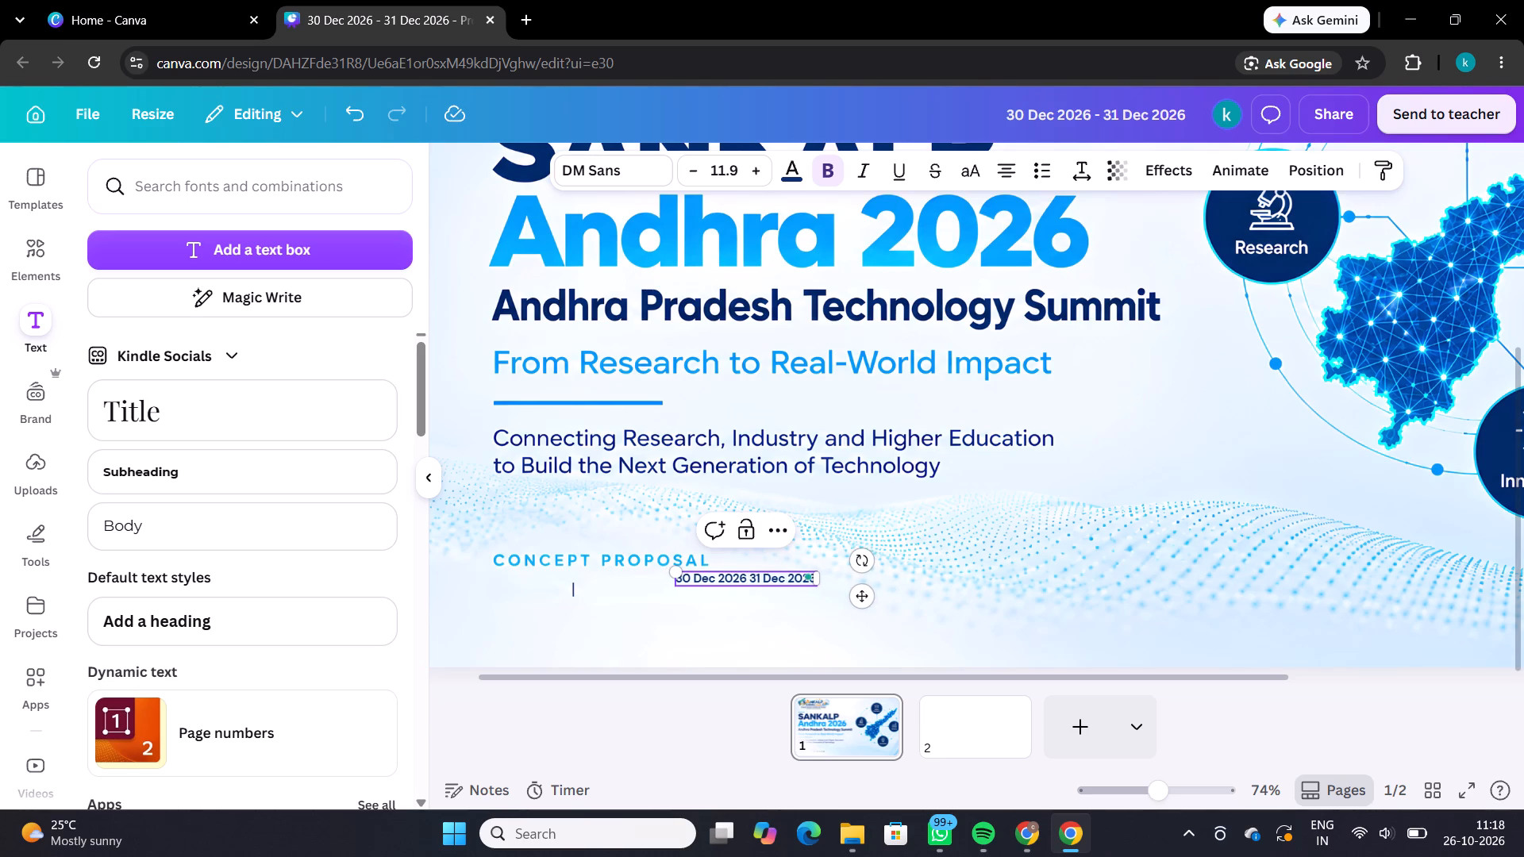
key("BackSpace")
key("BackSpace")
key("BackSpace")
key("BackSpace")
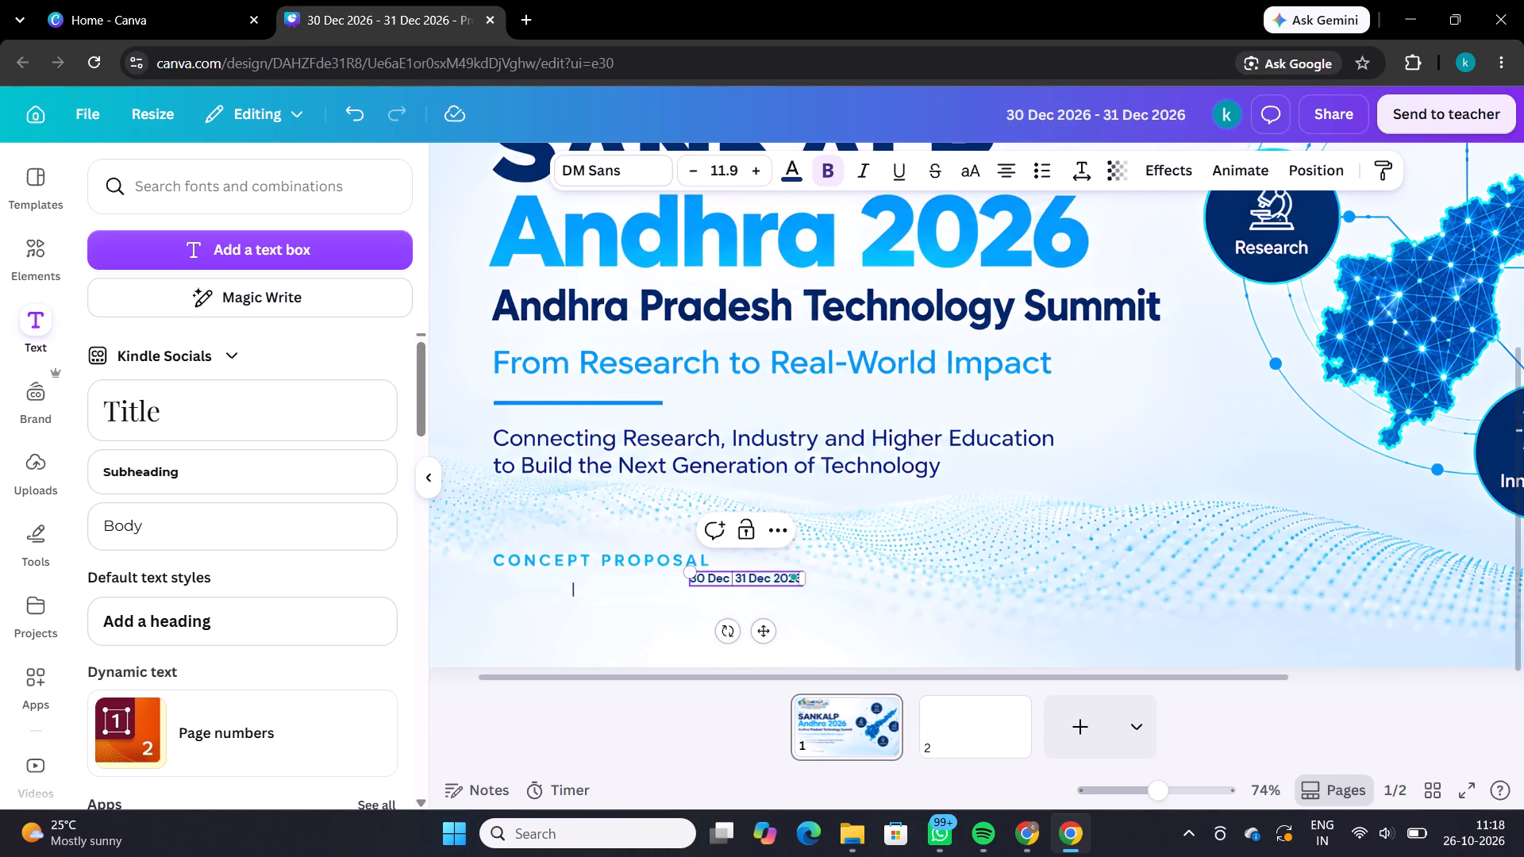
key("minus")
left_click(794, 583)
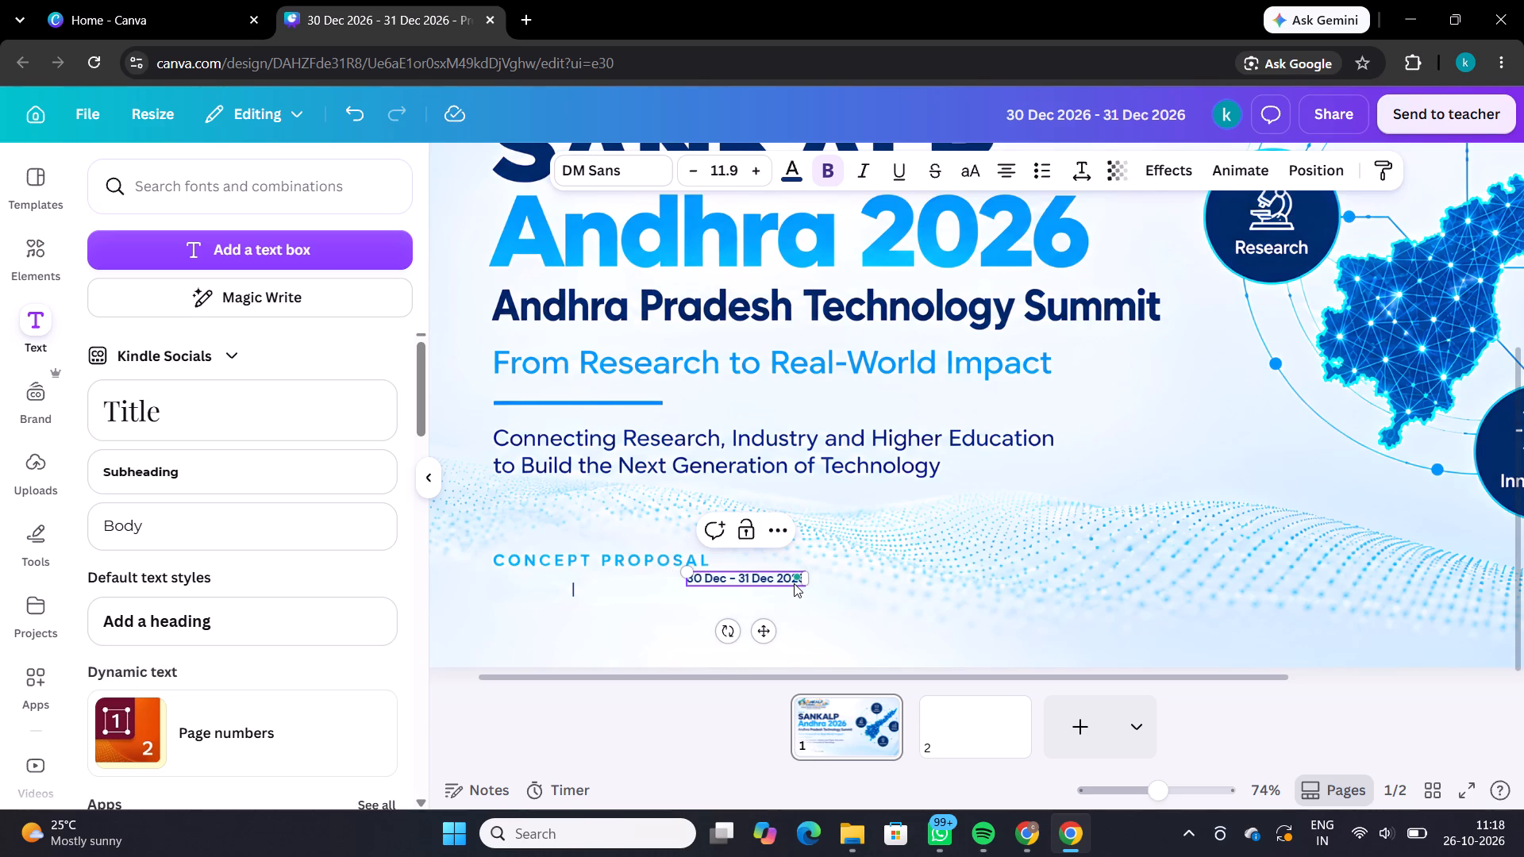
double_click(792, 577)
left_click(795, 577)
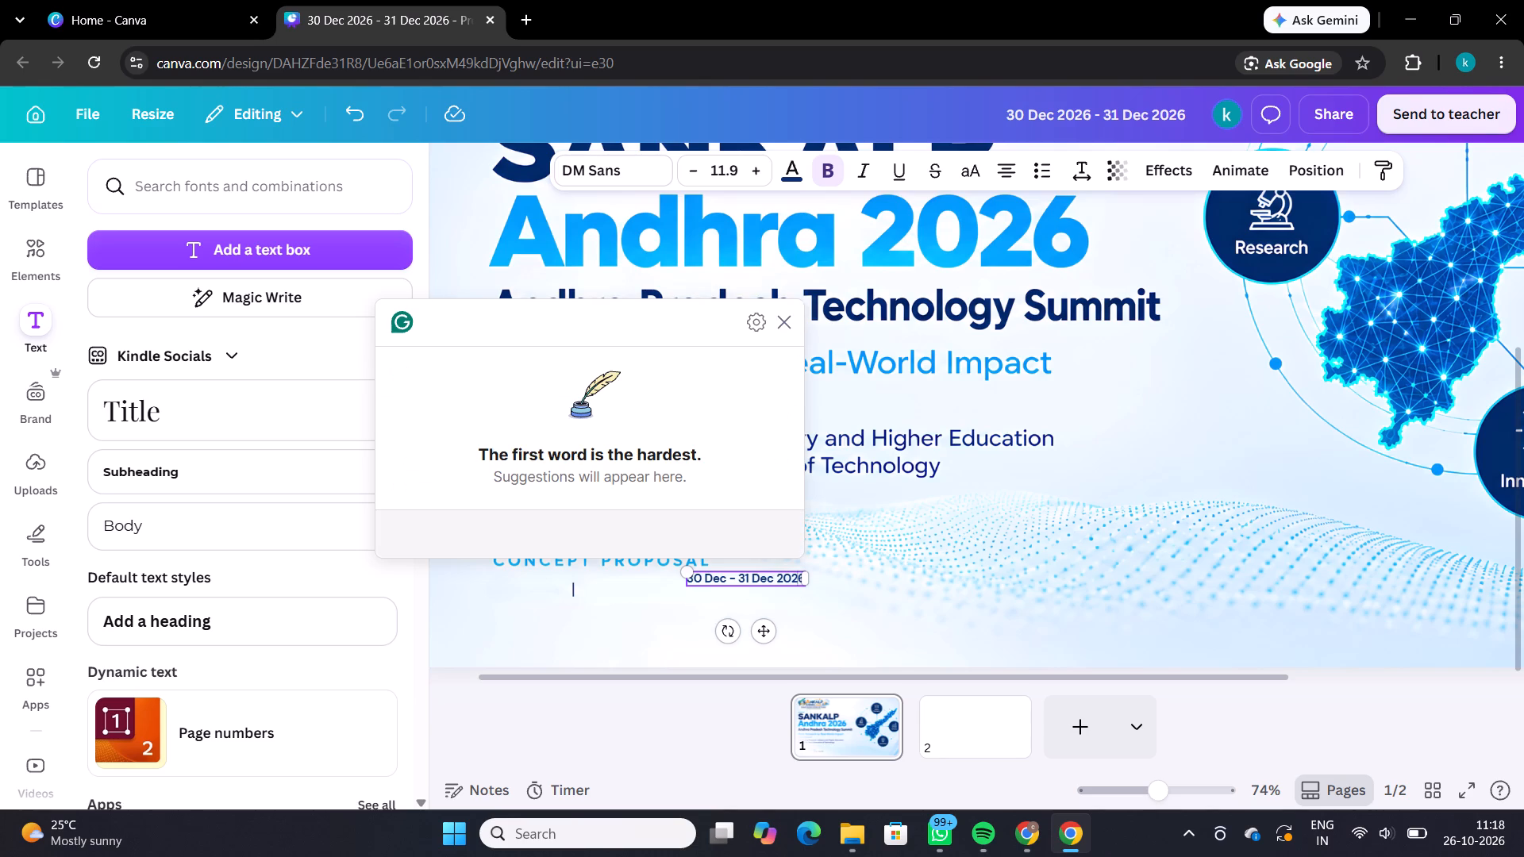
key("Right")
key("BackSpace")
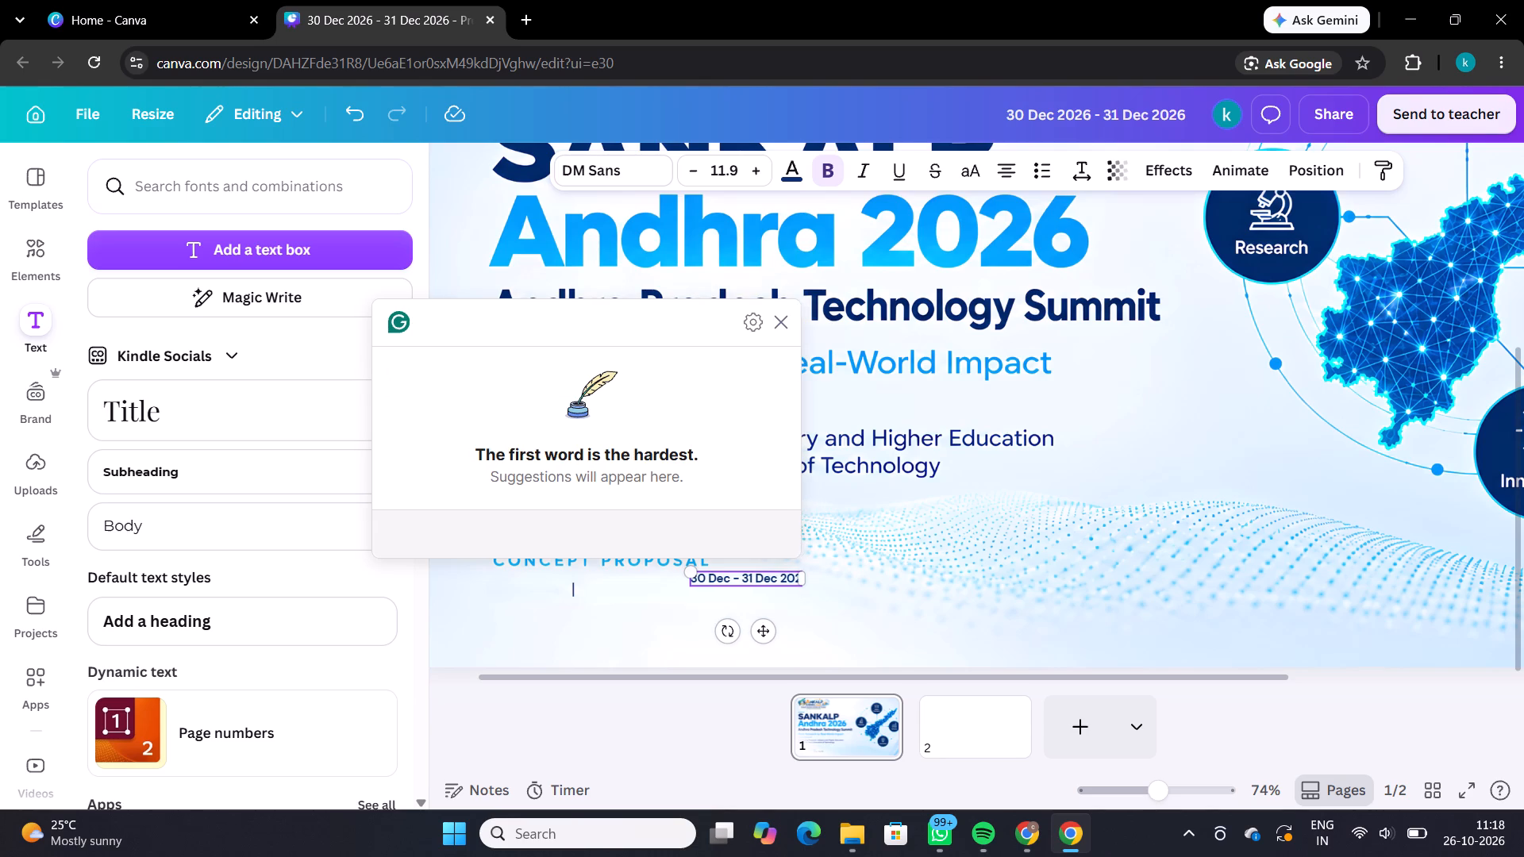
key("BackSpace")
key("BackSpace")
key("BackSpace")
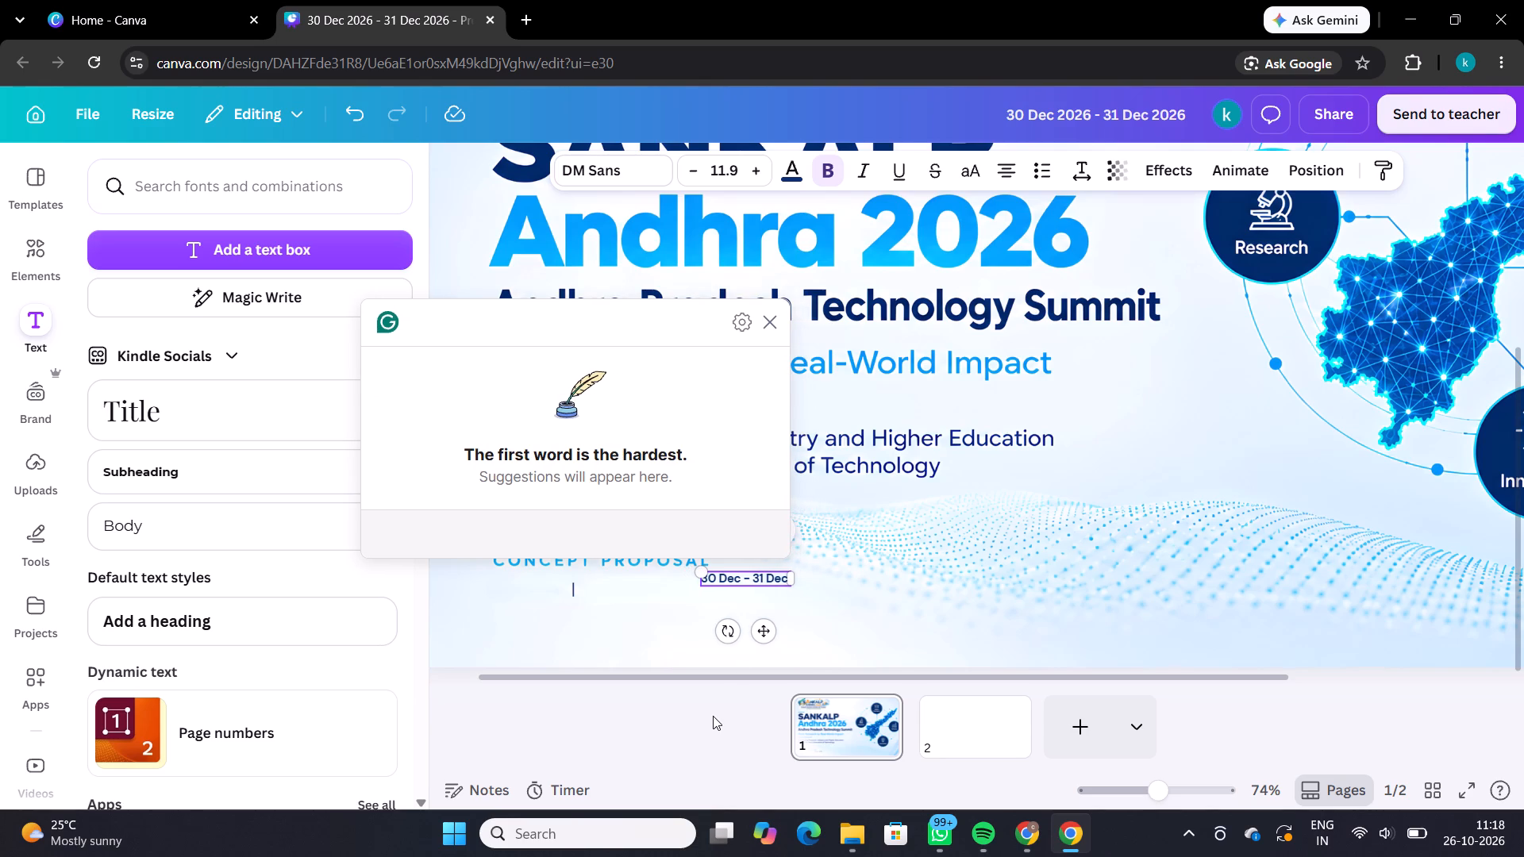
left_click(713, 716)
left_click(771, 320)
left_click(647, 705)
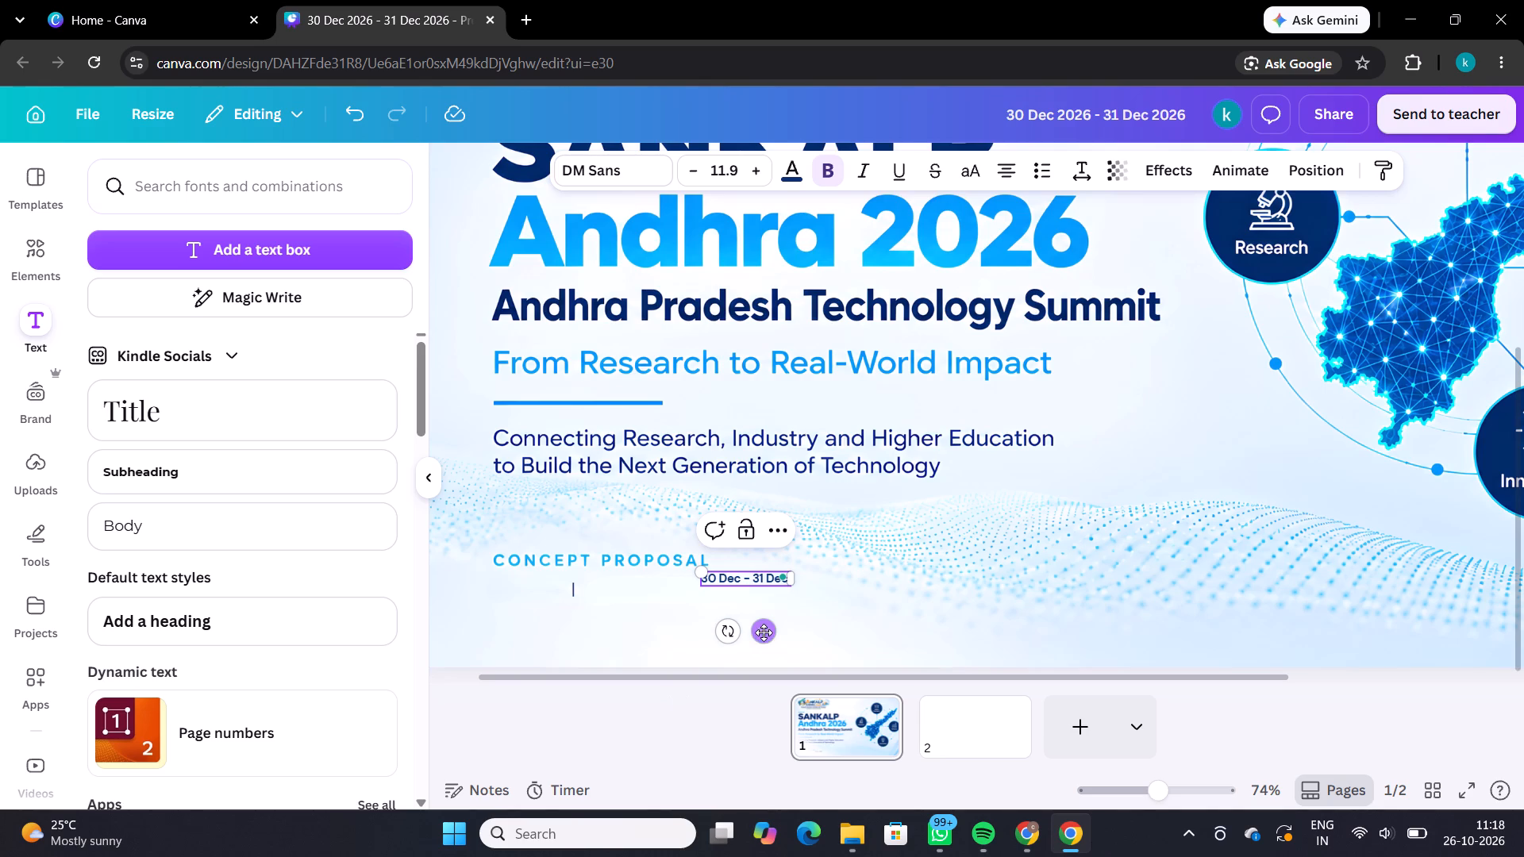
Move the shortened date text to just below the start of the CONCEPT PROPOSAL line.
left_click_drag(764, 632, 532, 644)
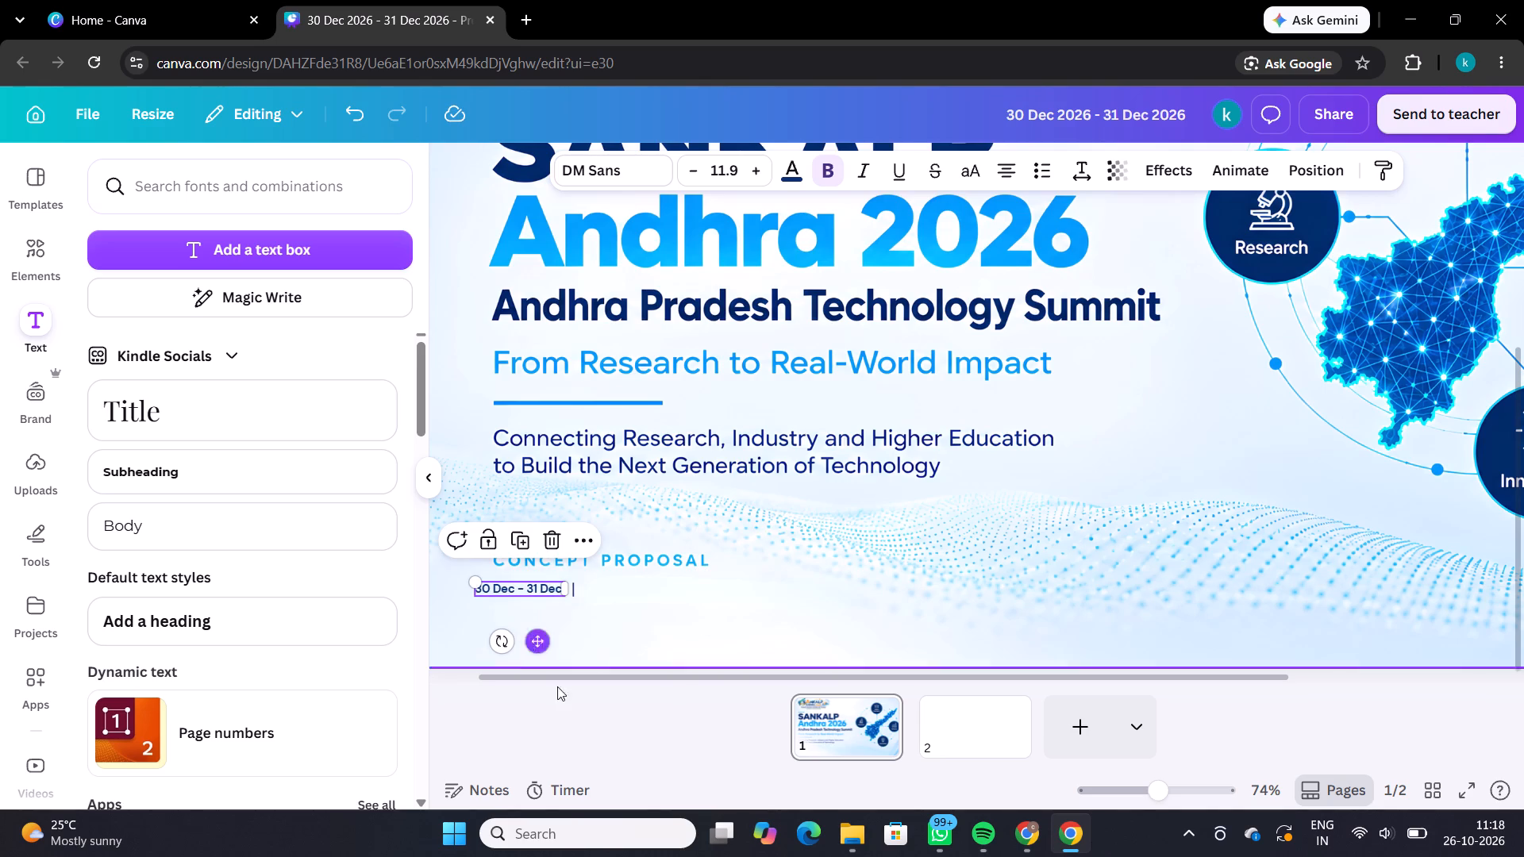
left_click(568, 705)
Delete the small date text box below CONCEPT PROPOSAL.
left_click(706, 551)
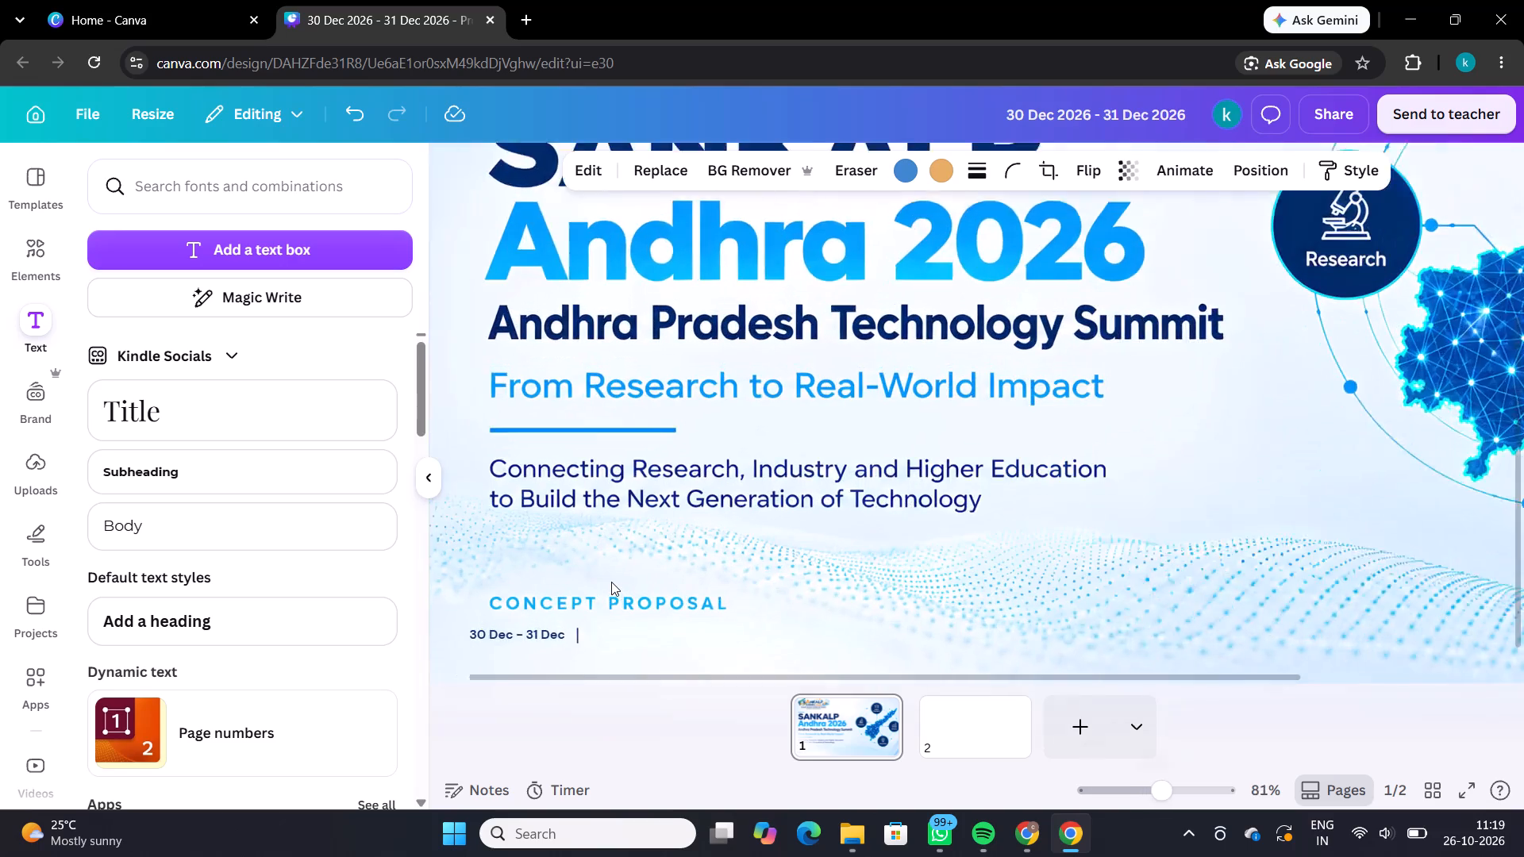
scroll(611, 582, "down", 1)
left_click(602, 571)
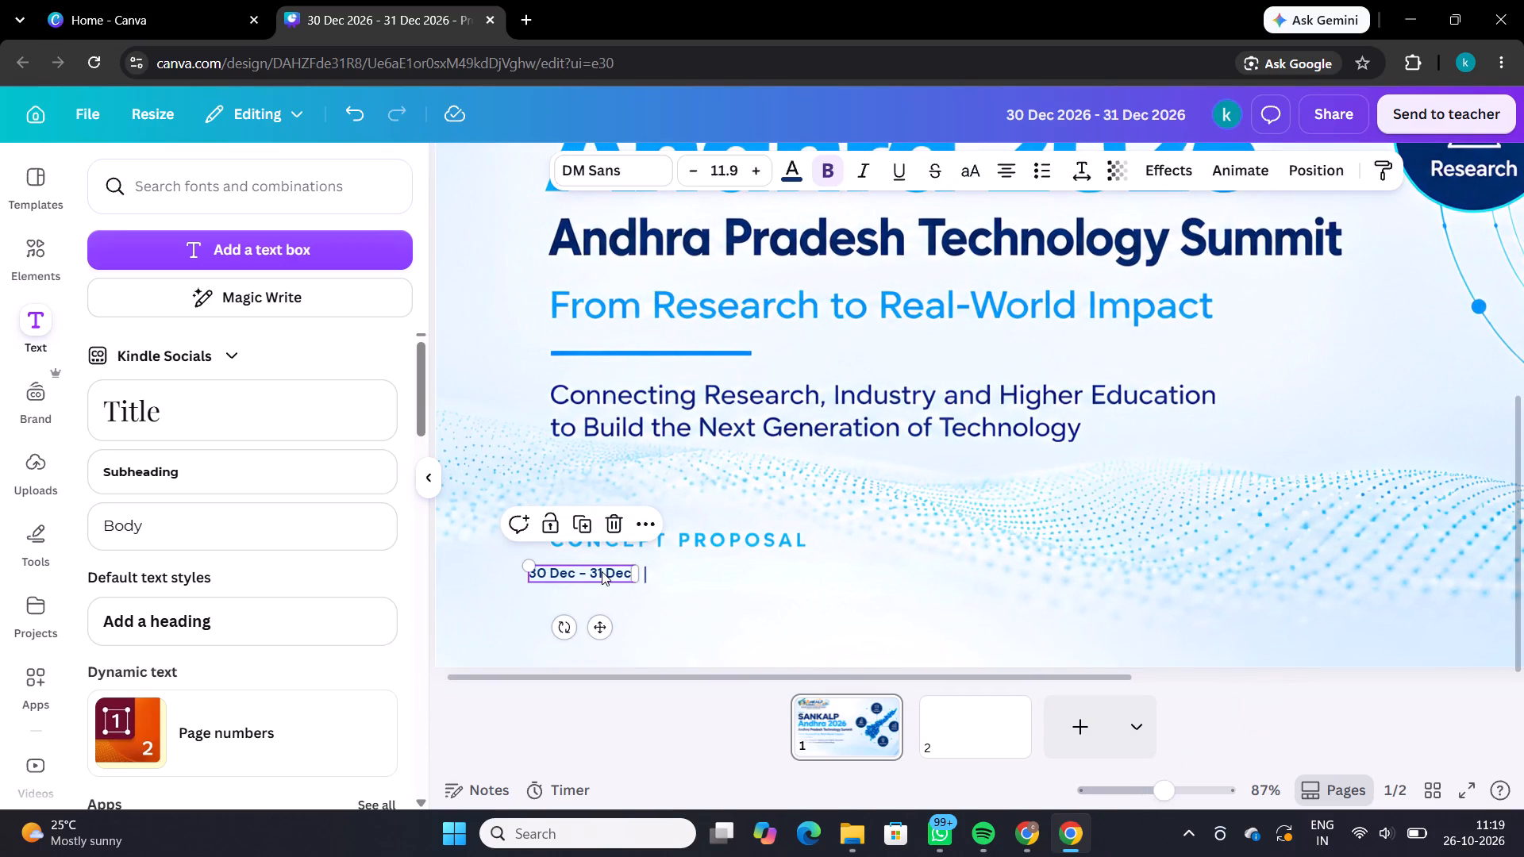
key("BackSpace")
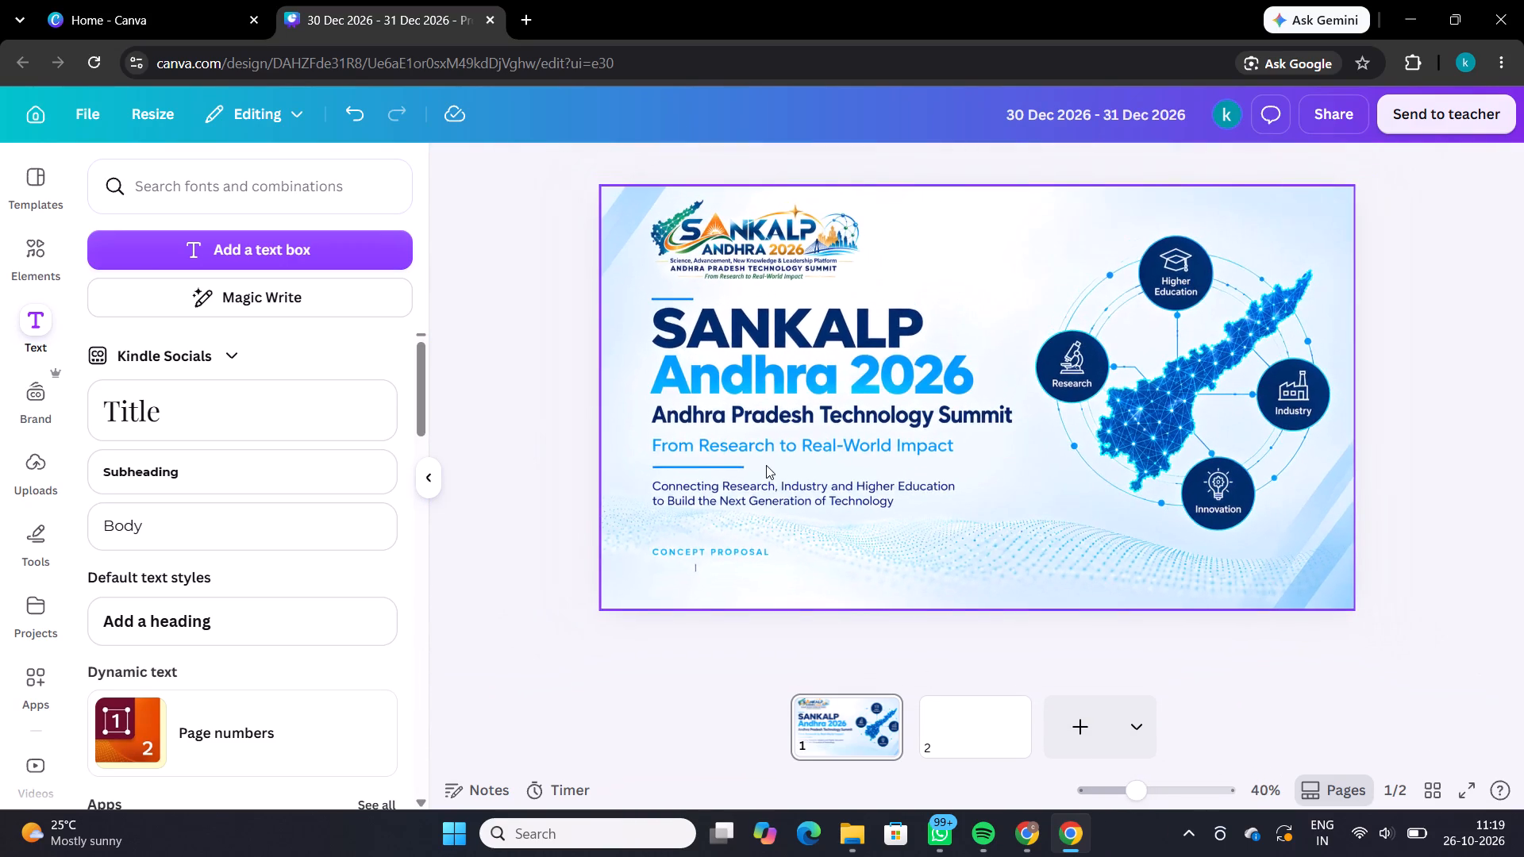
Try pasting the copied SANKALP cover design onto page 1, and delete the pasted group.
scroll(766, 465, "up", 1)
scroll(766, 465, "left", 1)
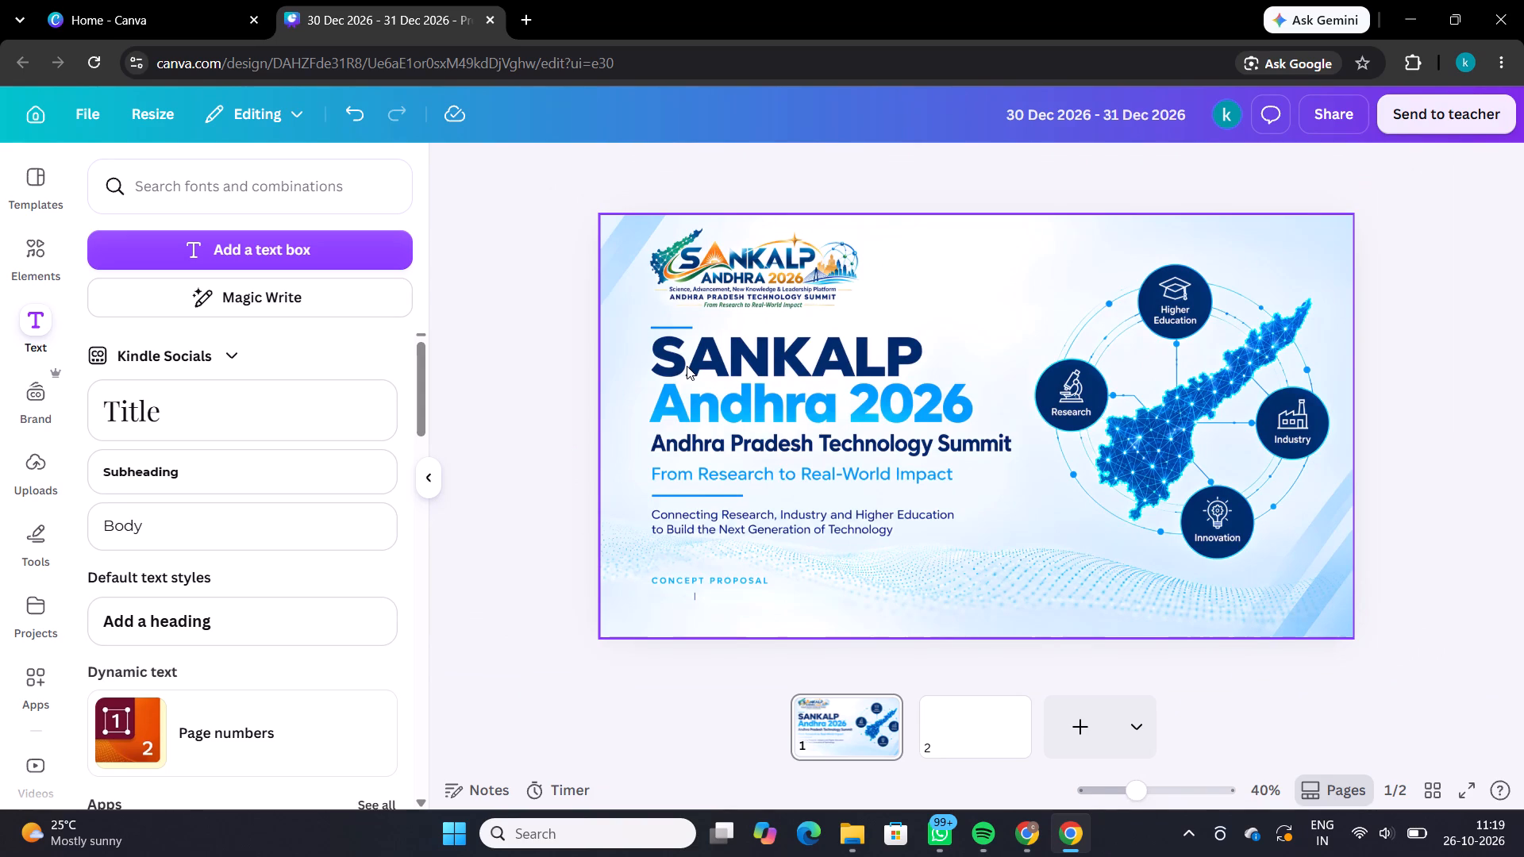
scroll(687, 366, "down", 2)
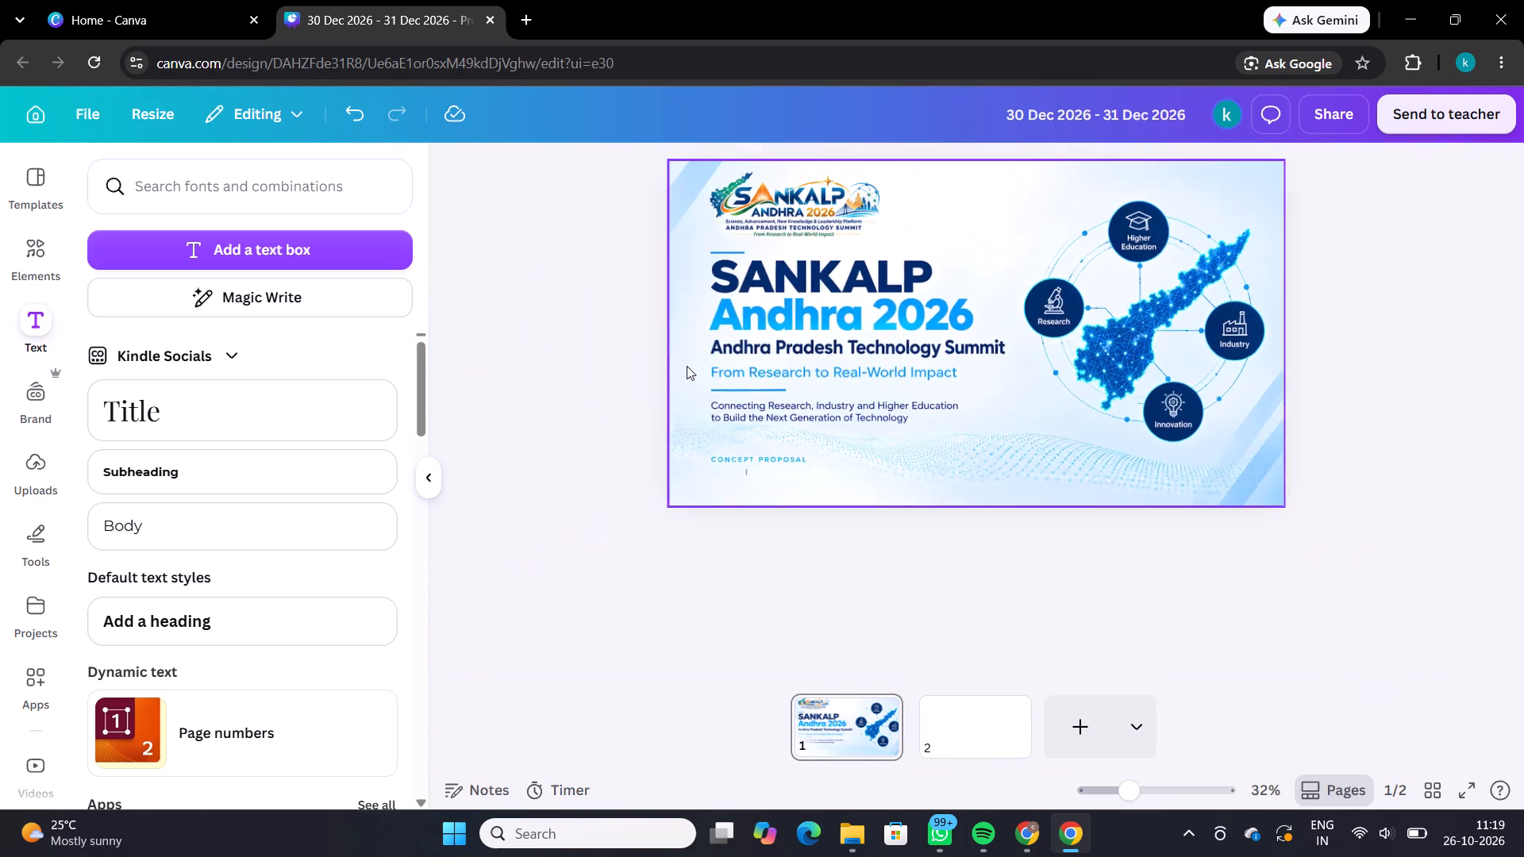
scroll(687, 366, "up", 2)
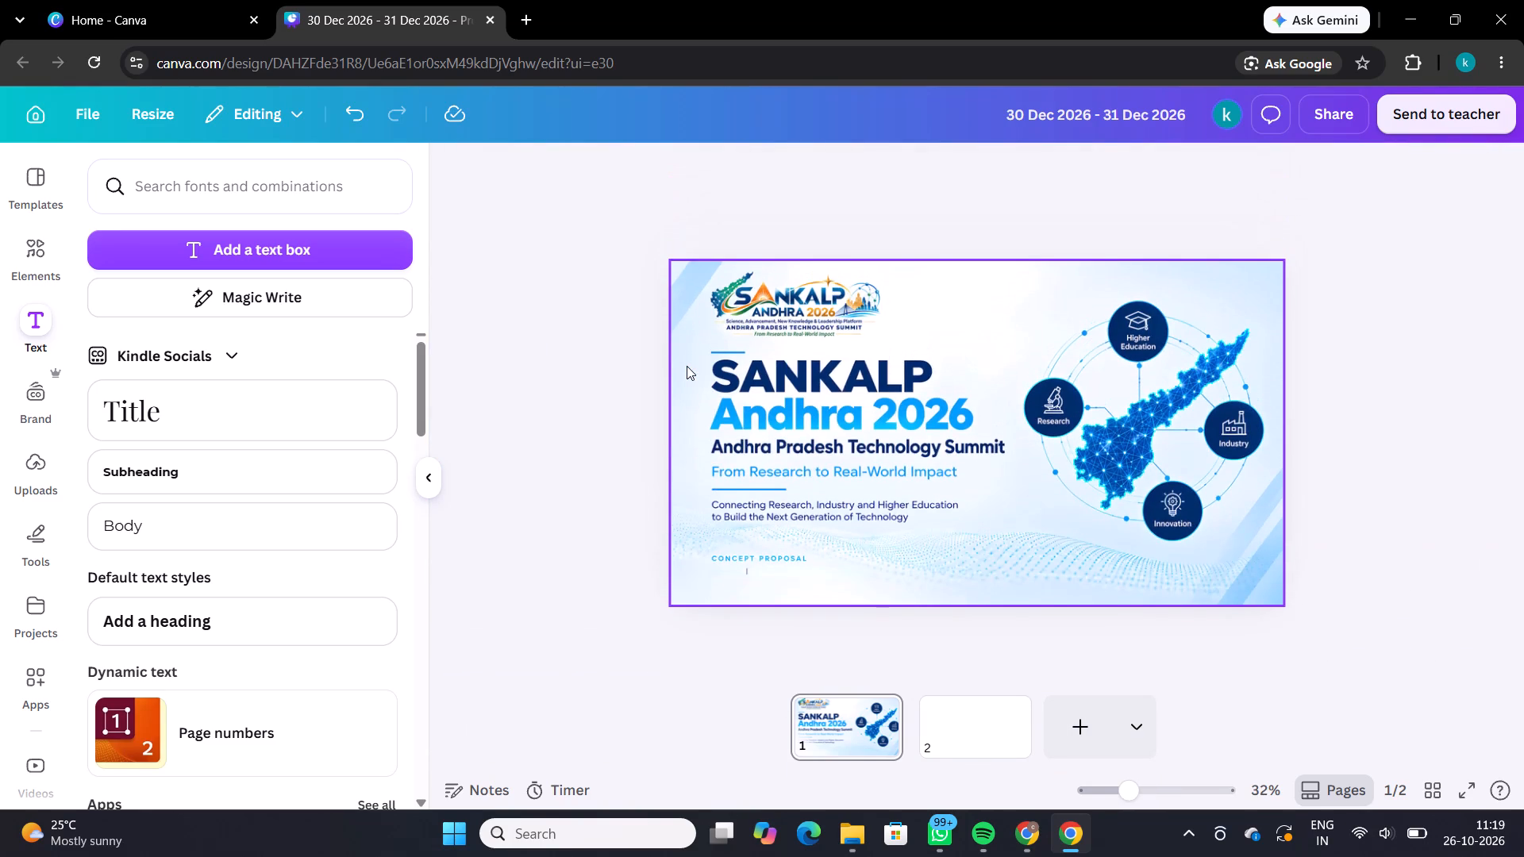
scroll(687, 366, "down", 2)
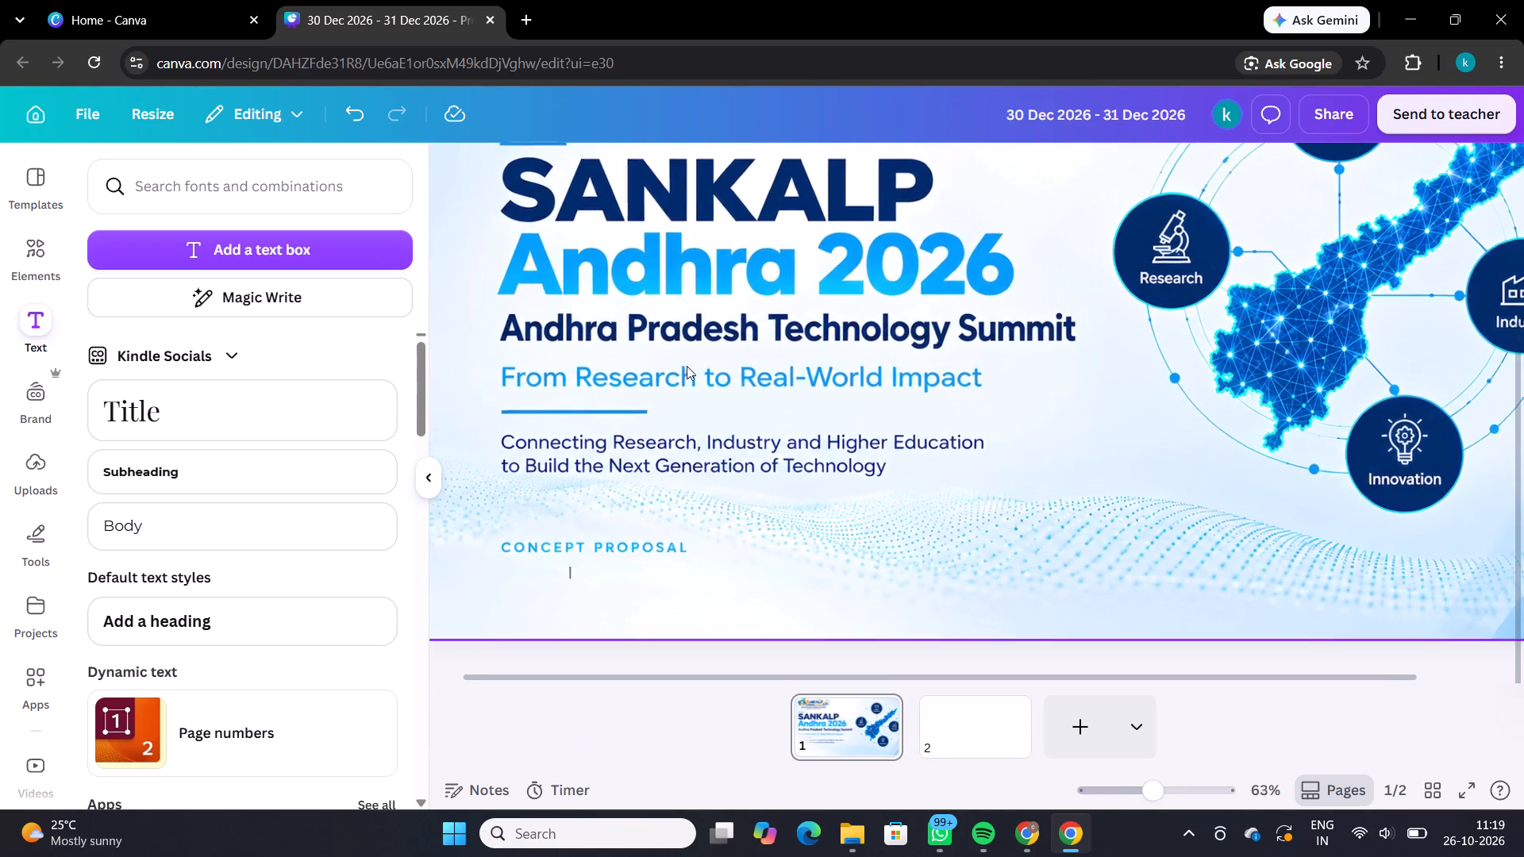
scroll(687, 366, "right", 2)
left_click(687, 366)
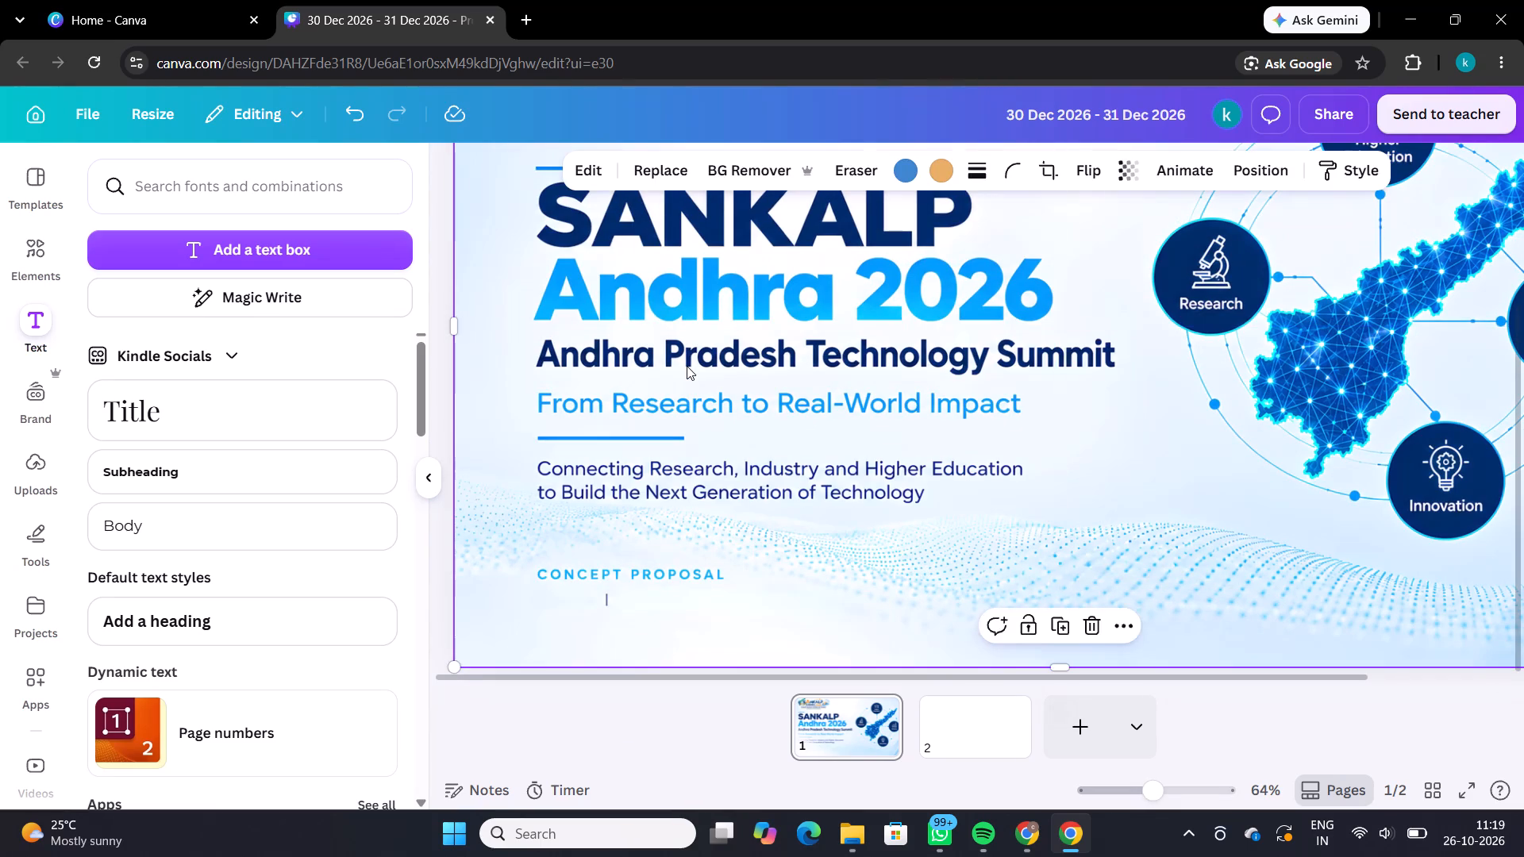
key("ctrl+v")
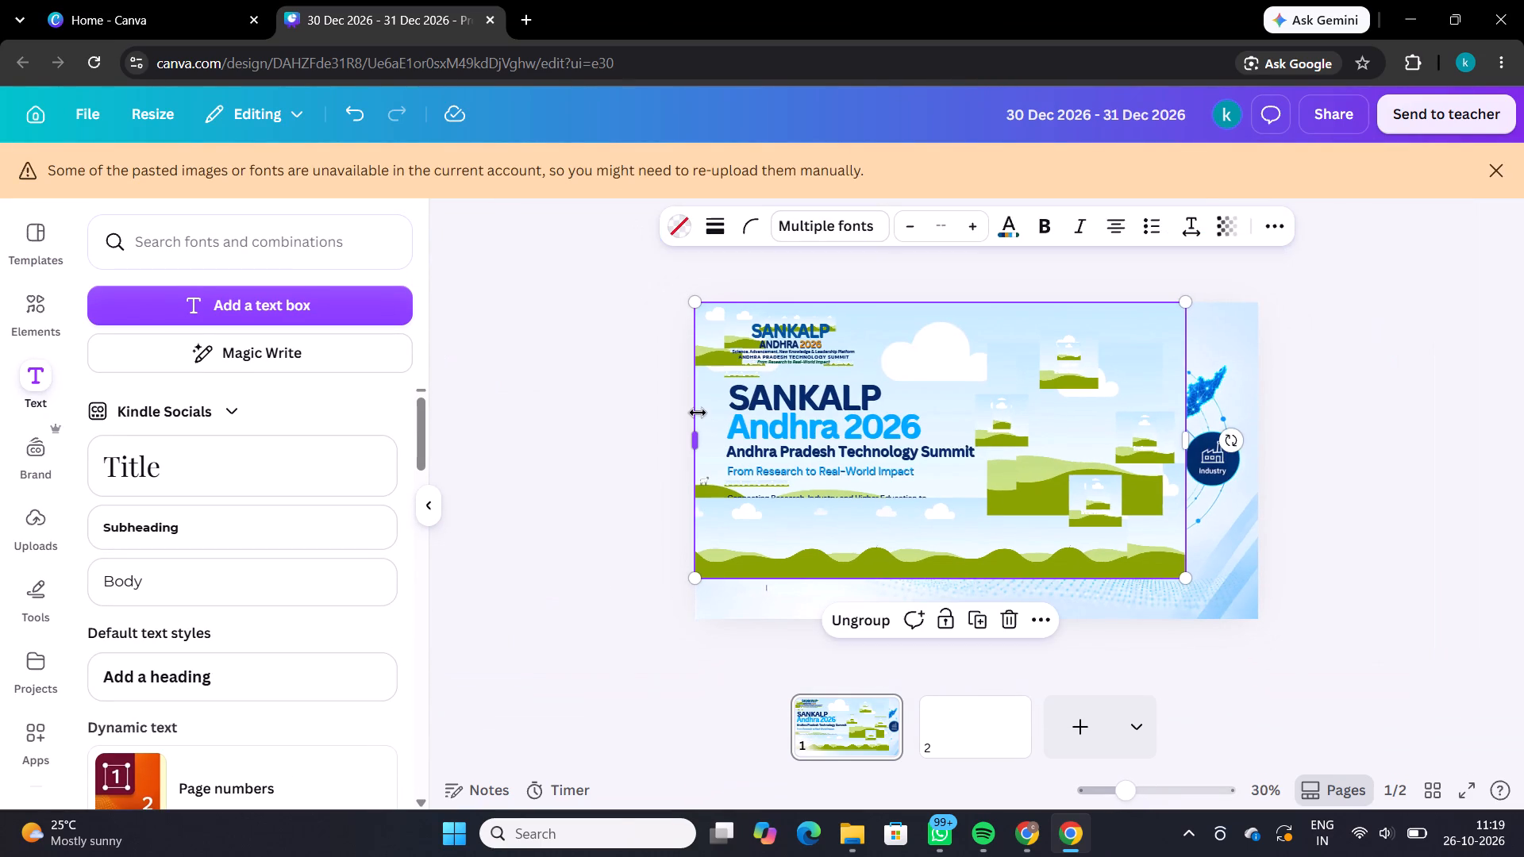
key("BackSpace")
Add a Title-style text box to the cover reading "30 Dec to 31 Dec".
scroll(940, 462, "down", 3)
scroll(940, 462, "right", 13)
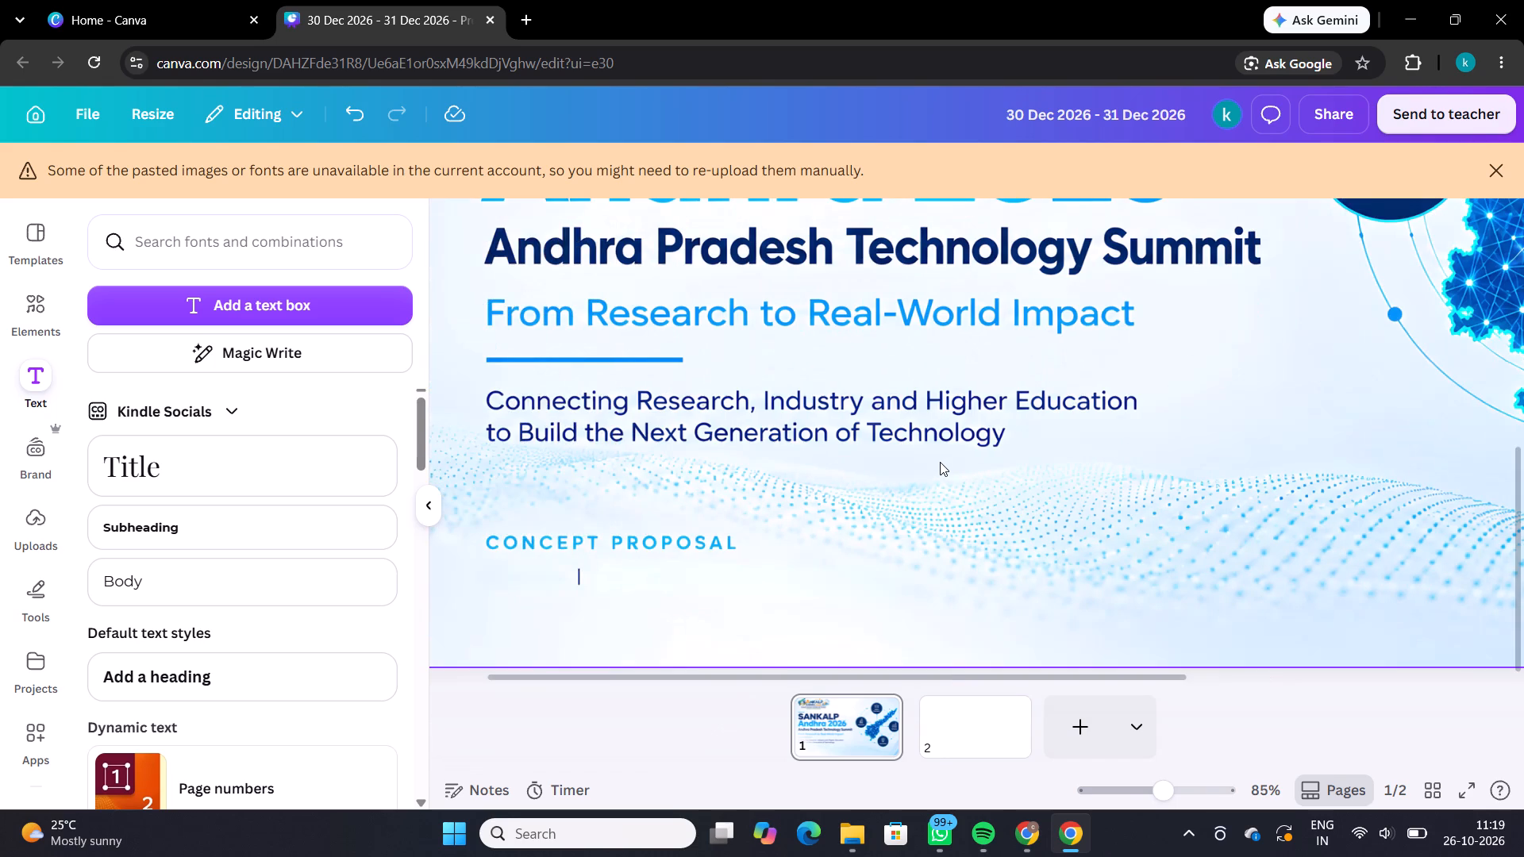
scroll(940, 462, "right", 1)
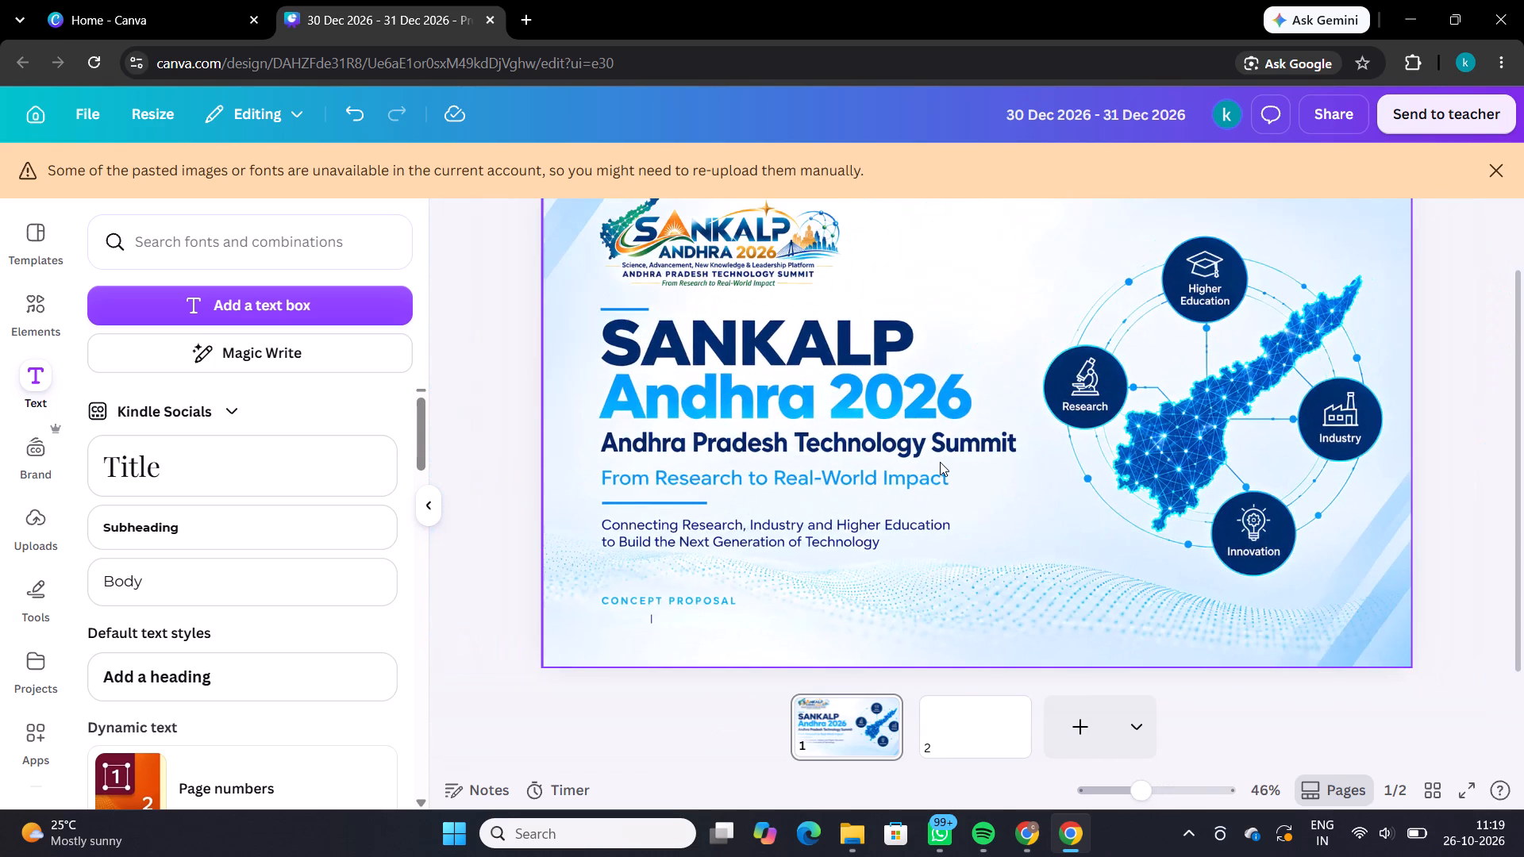
left_click(307, 463)
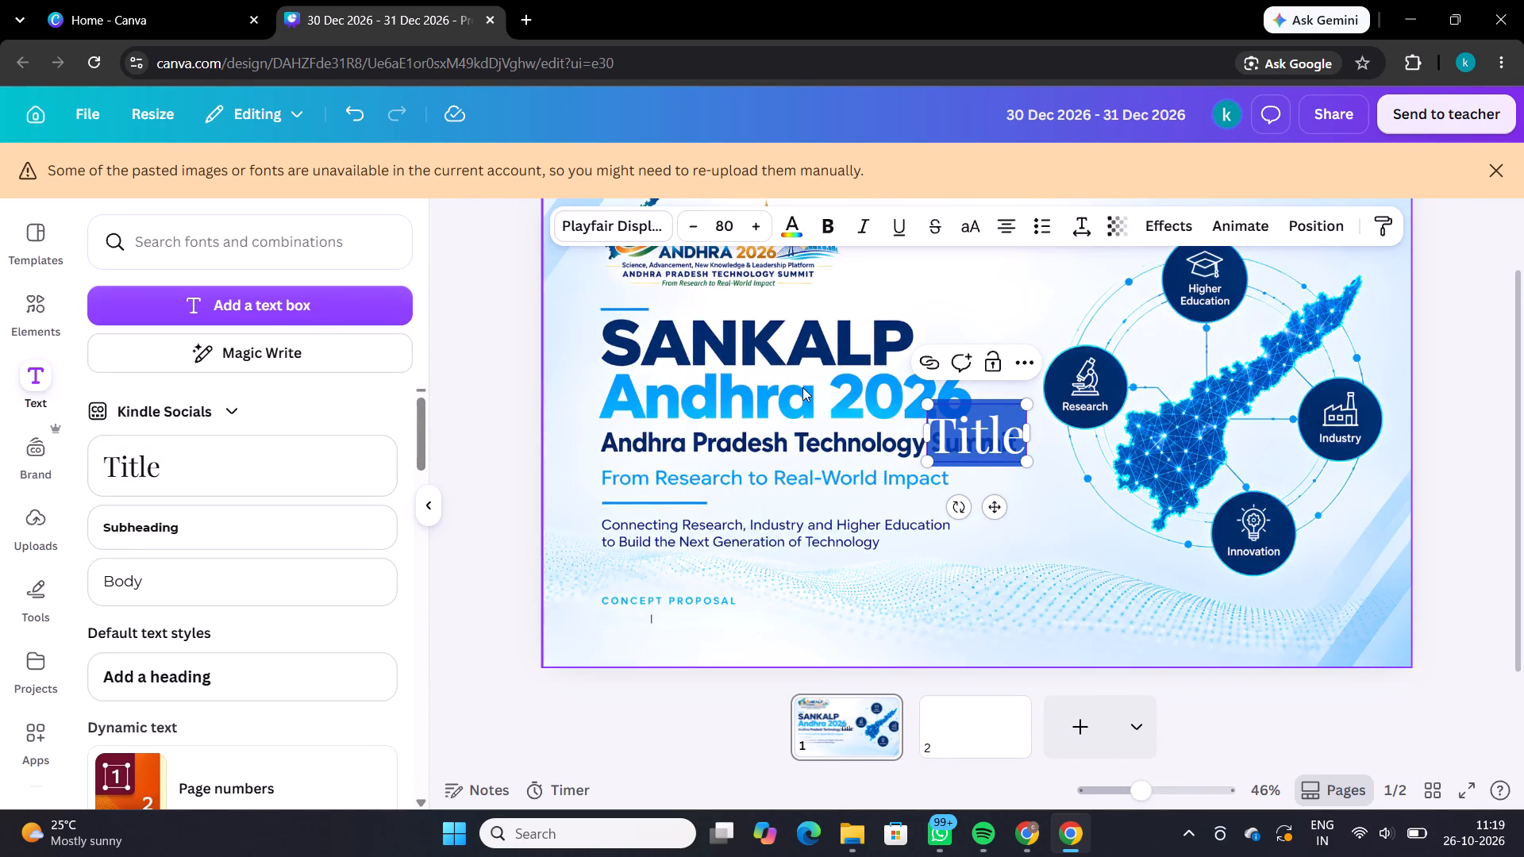
type("30")
key("space")
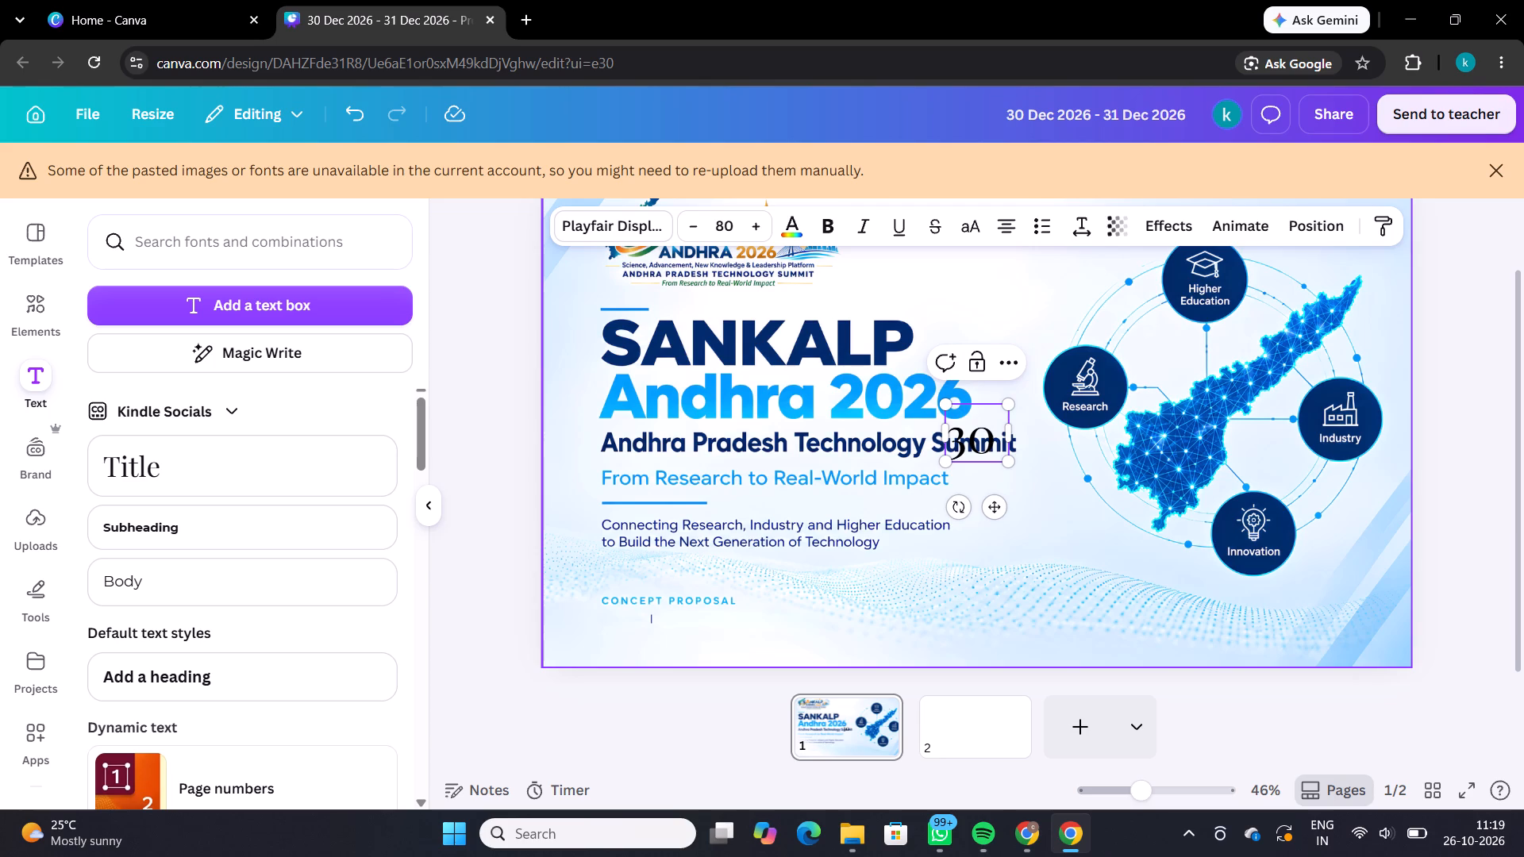
key("d")
key("d")
type("ec")
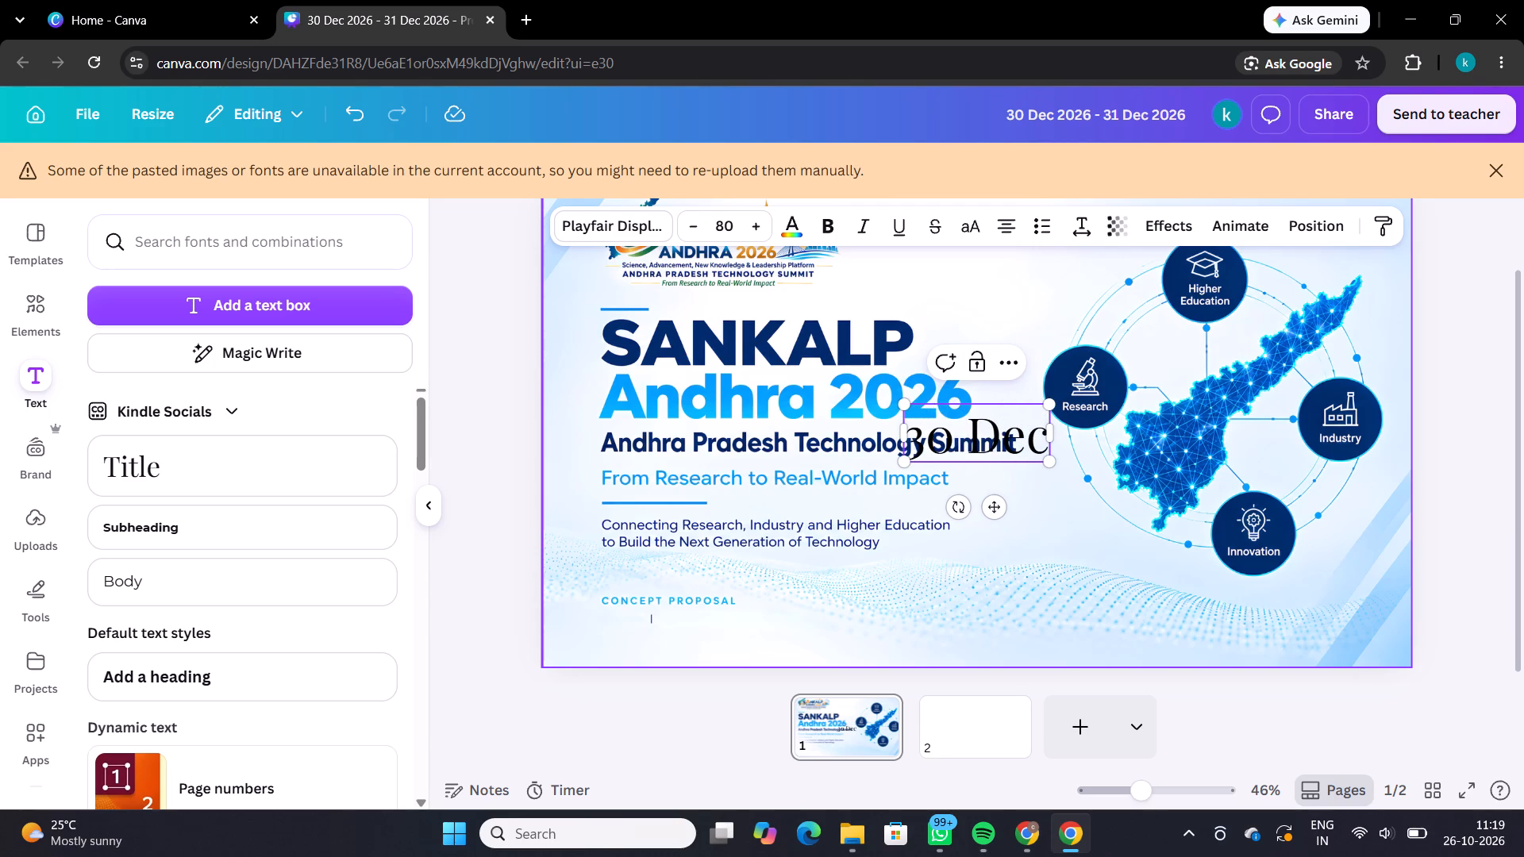
key("space")
type("to")
key("space")
type("31")
key("space")
key("d")
key("e")
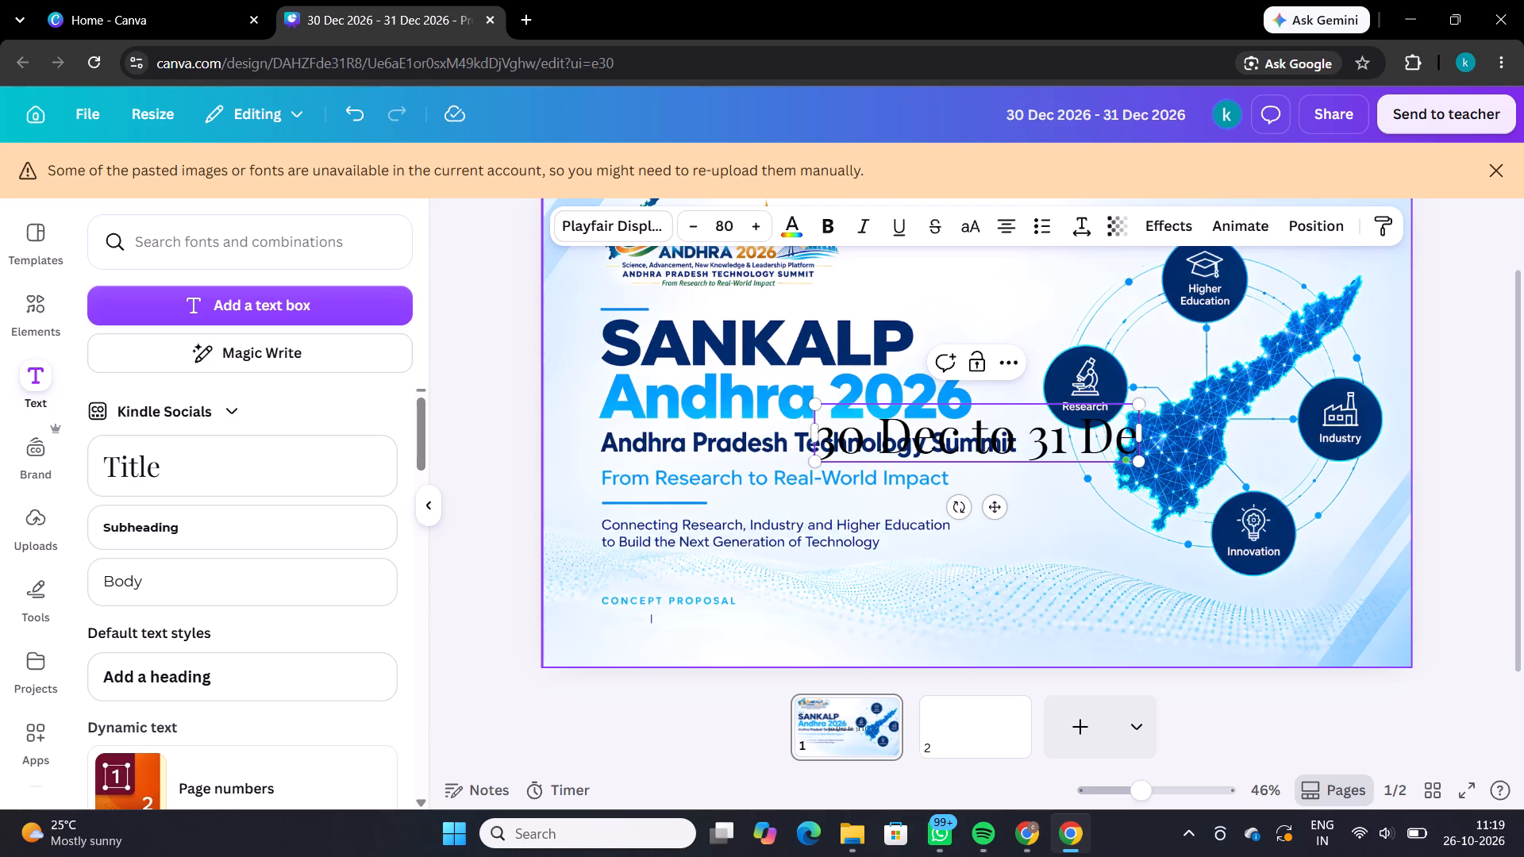
key("e")
key("BackSpace")
key("c")
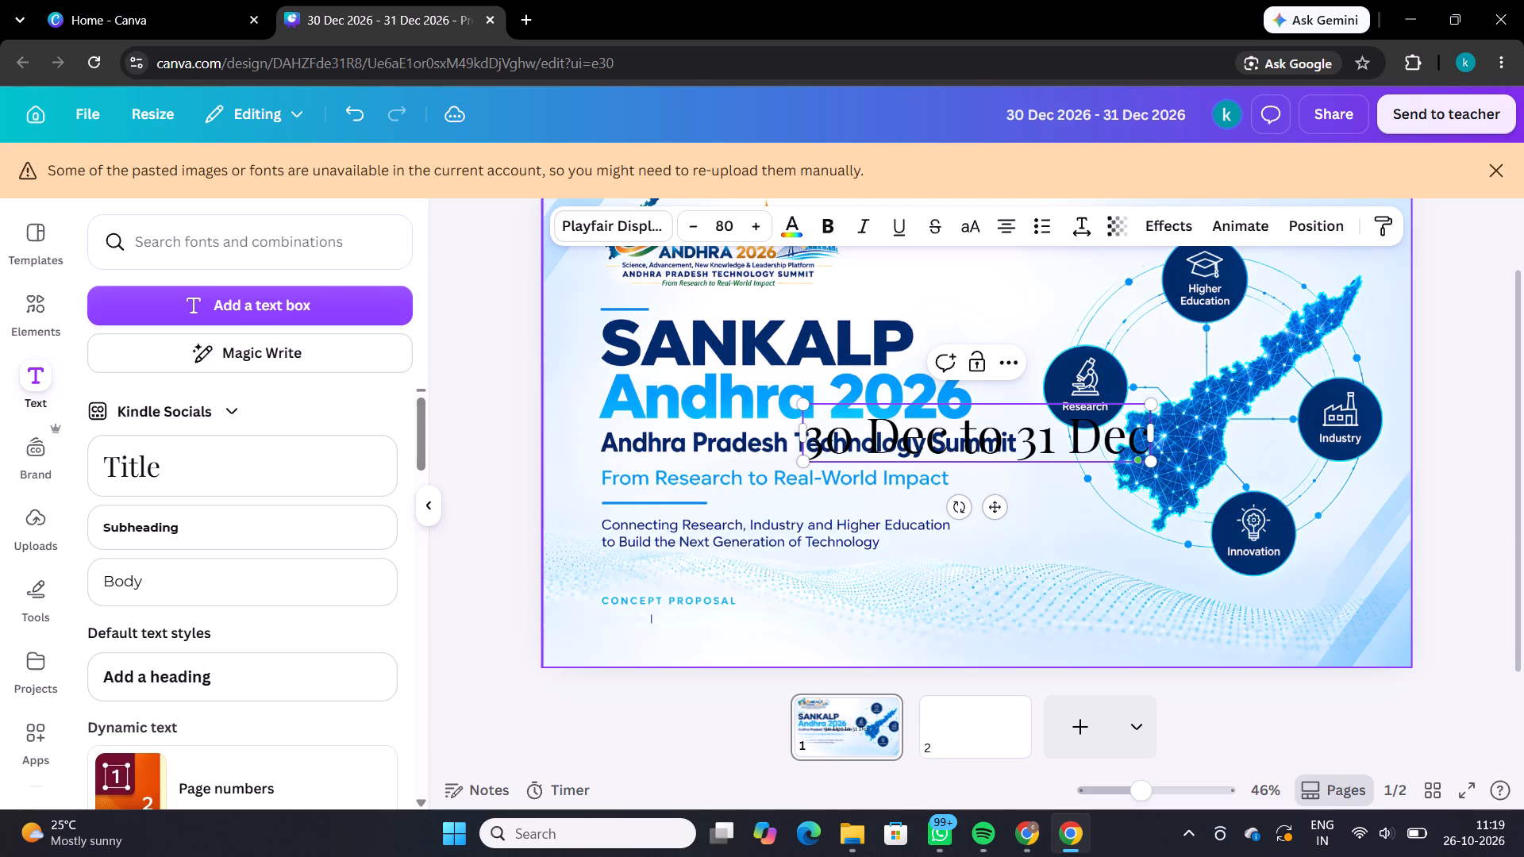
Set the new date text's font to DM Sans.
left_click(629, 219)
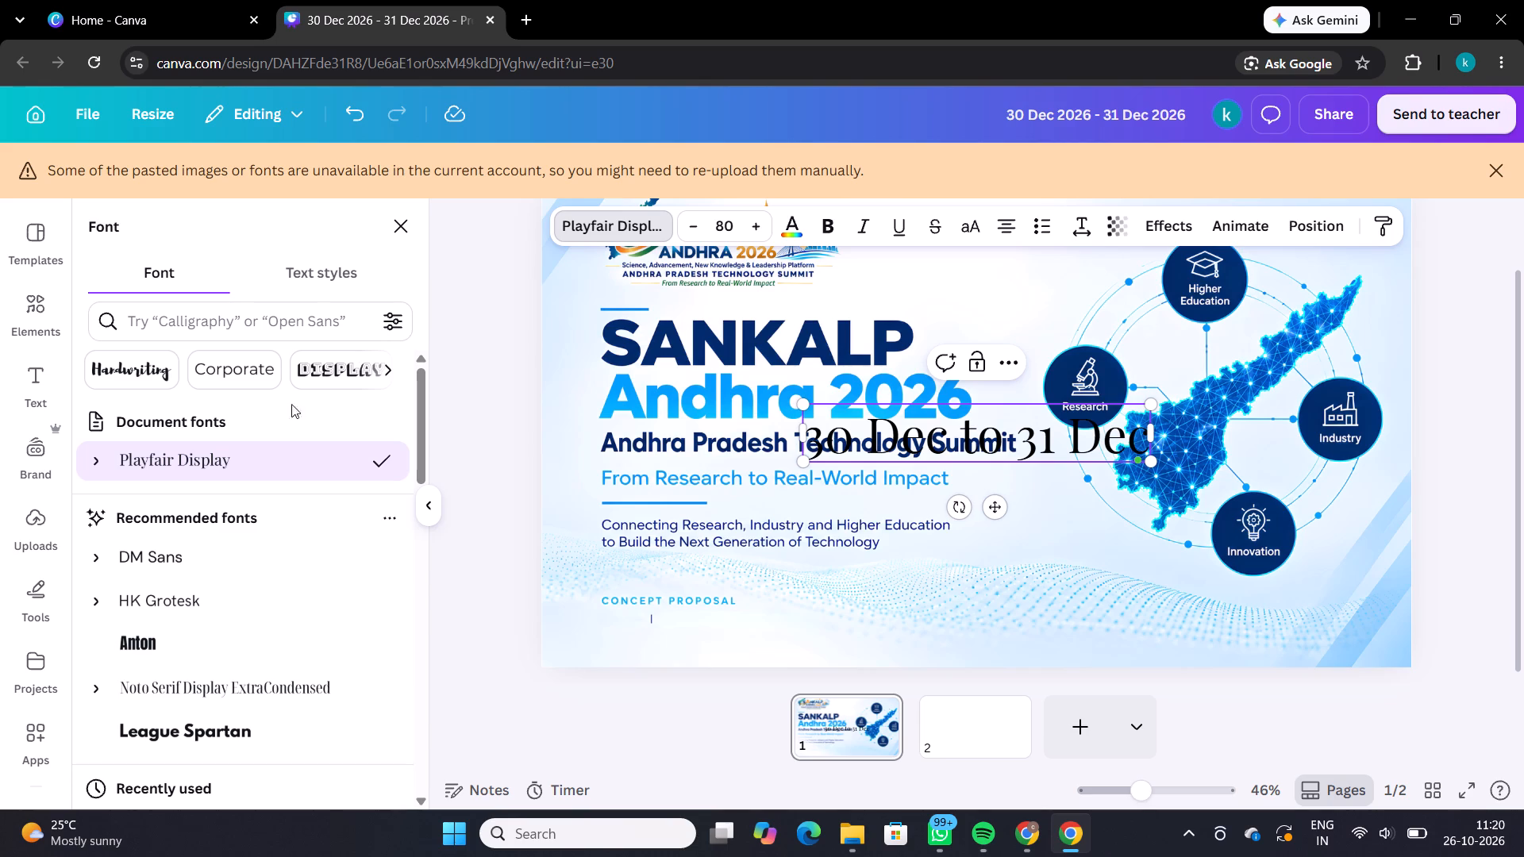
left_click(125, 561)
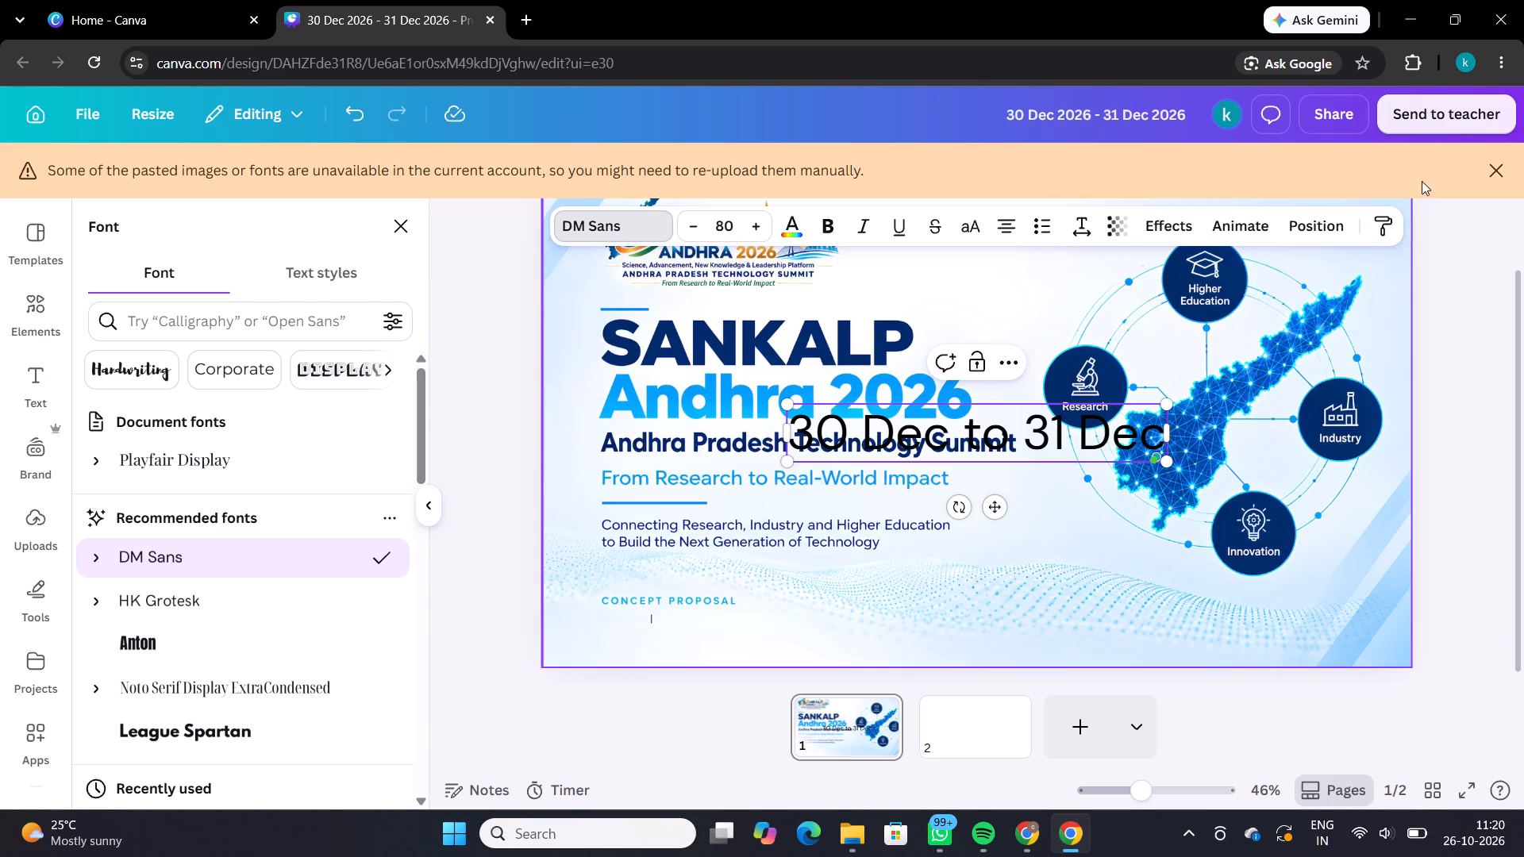
Dismiss the unavailable images and fonts notice and set the new date text's font to Inter.
left_click(1488, 176)
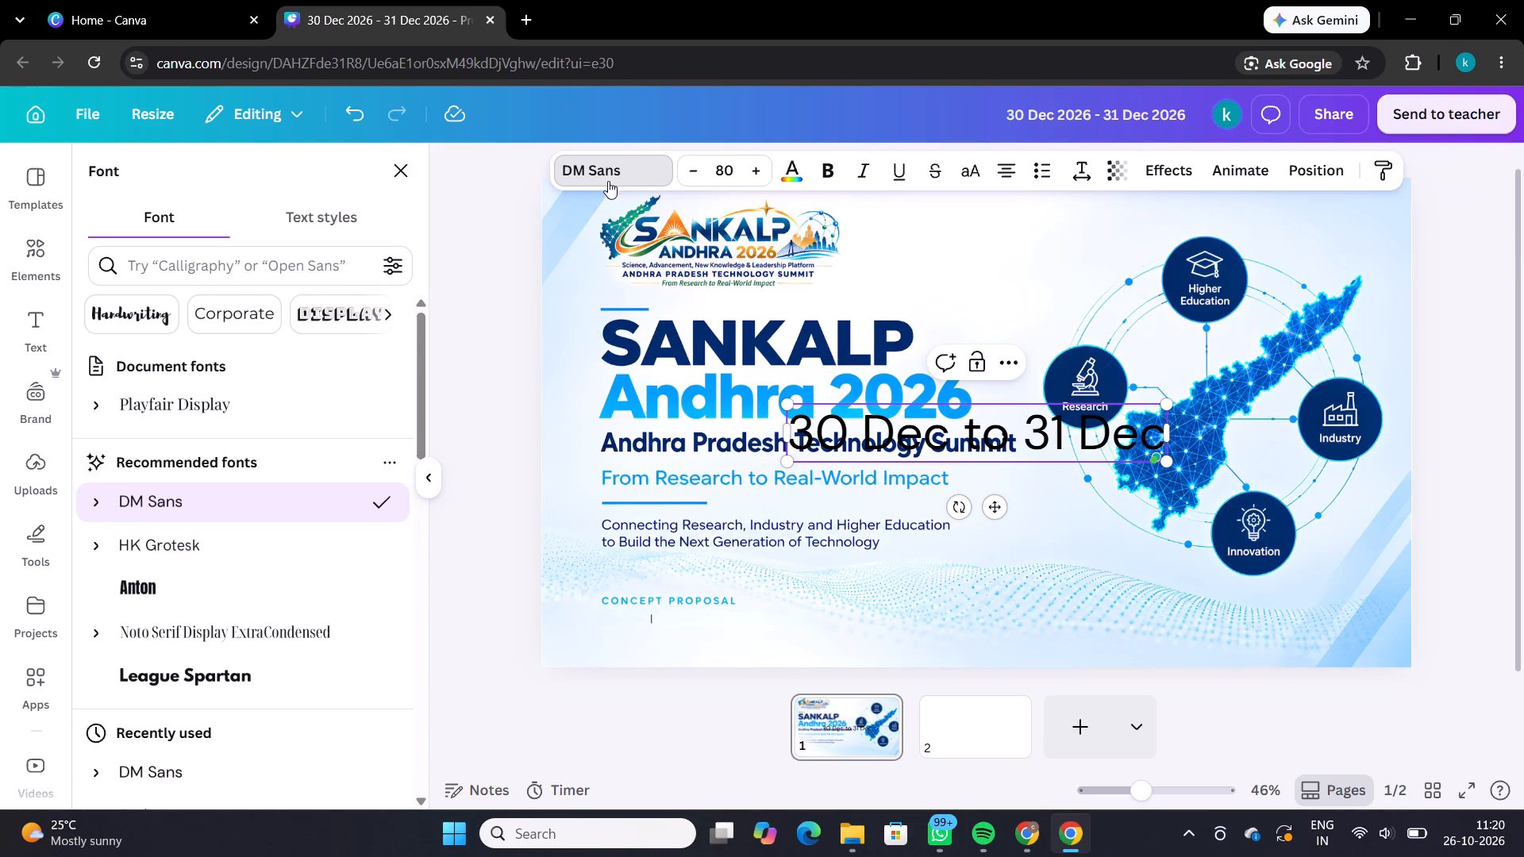
left_click(608, 181)
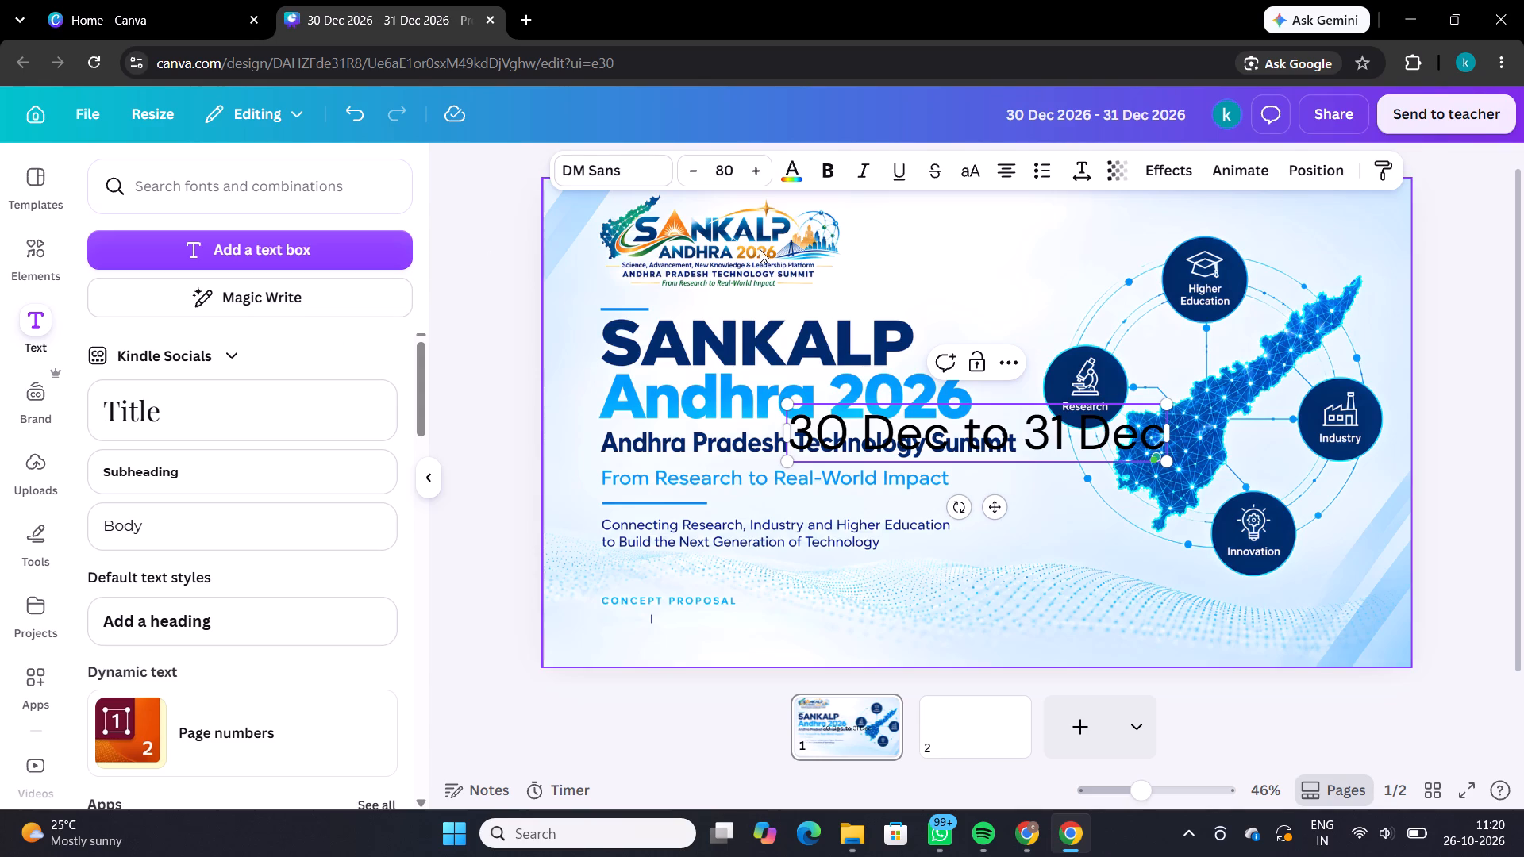
left_click(587, 156)
left_click(280, 267)
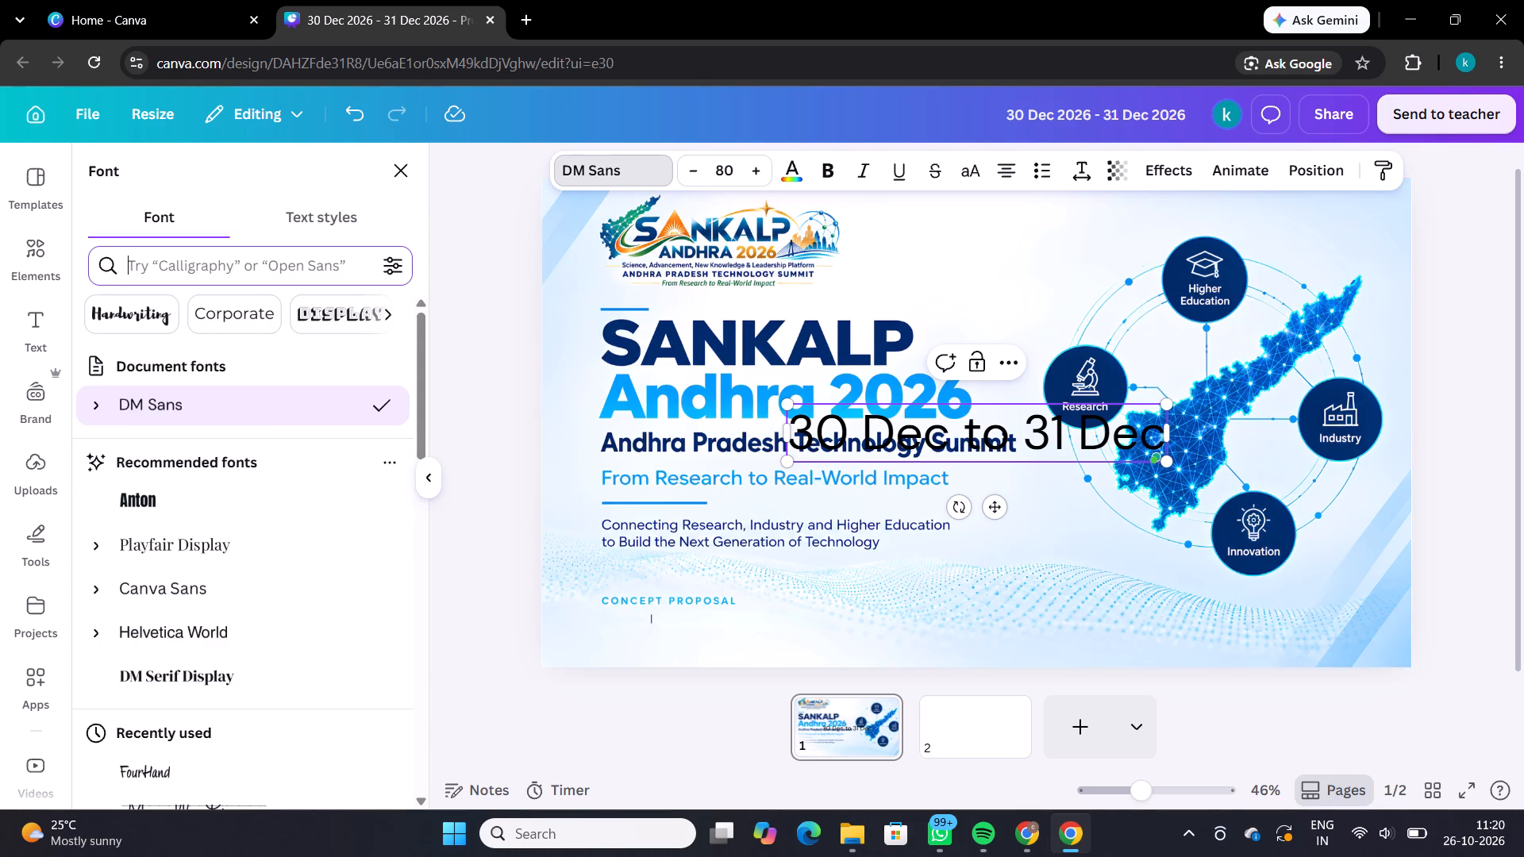
type("inter")
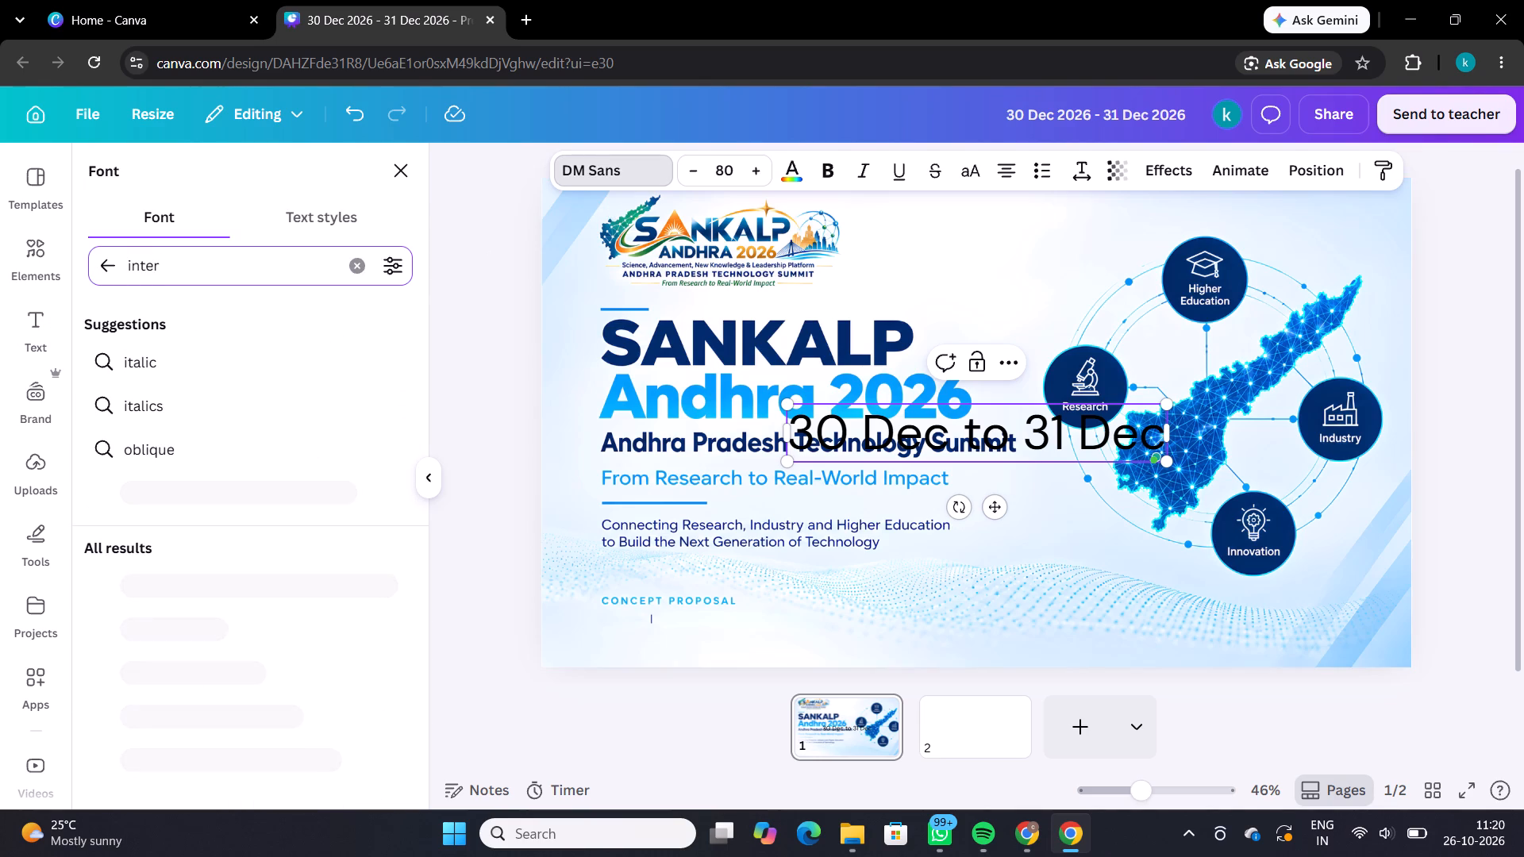
left_click(204, 355)
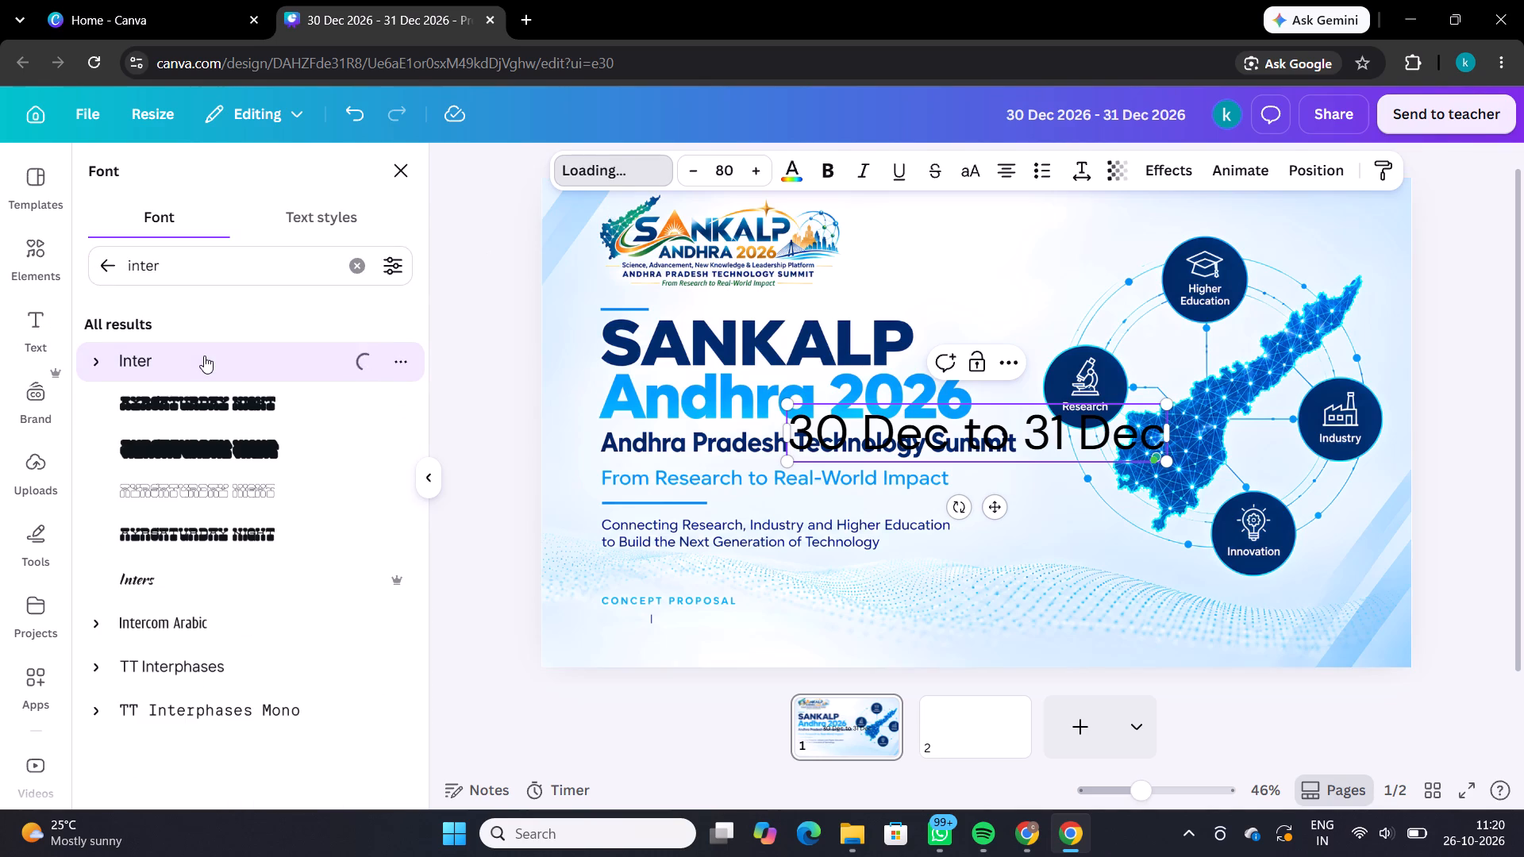
Set the new date text's colour to the dark navy blue from the photo colours.
left_click(795, 180)
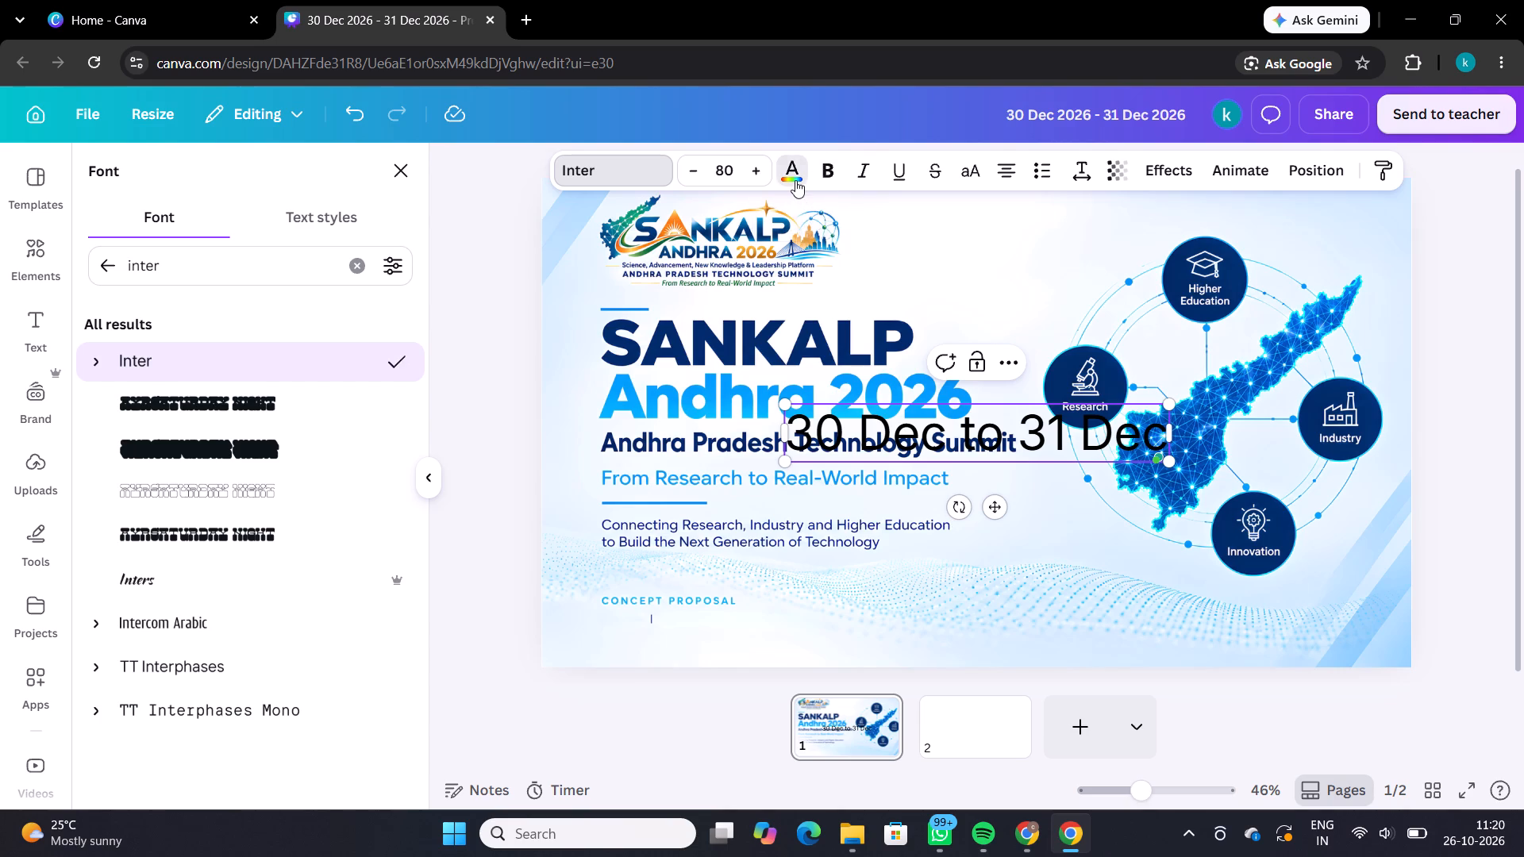
left_click(240, 619)
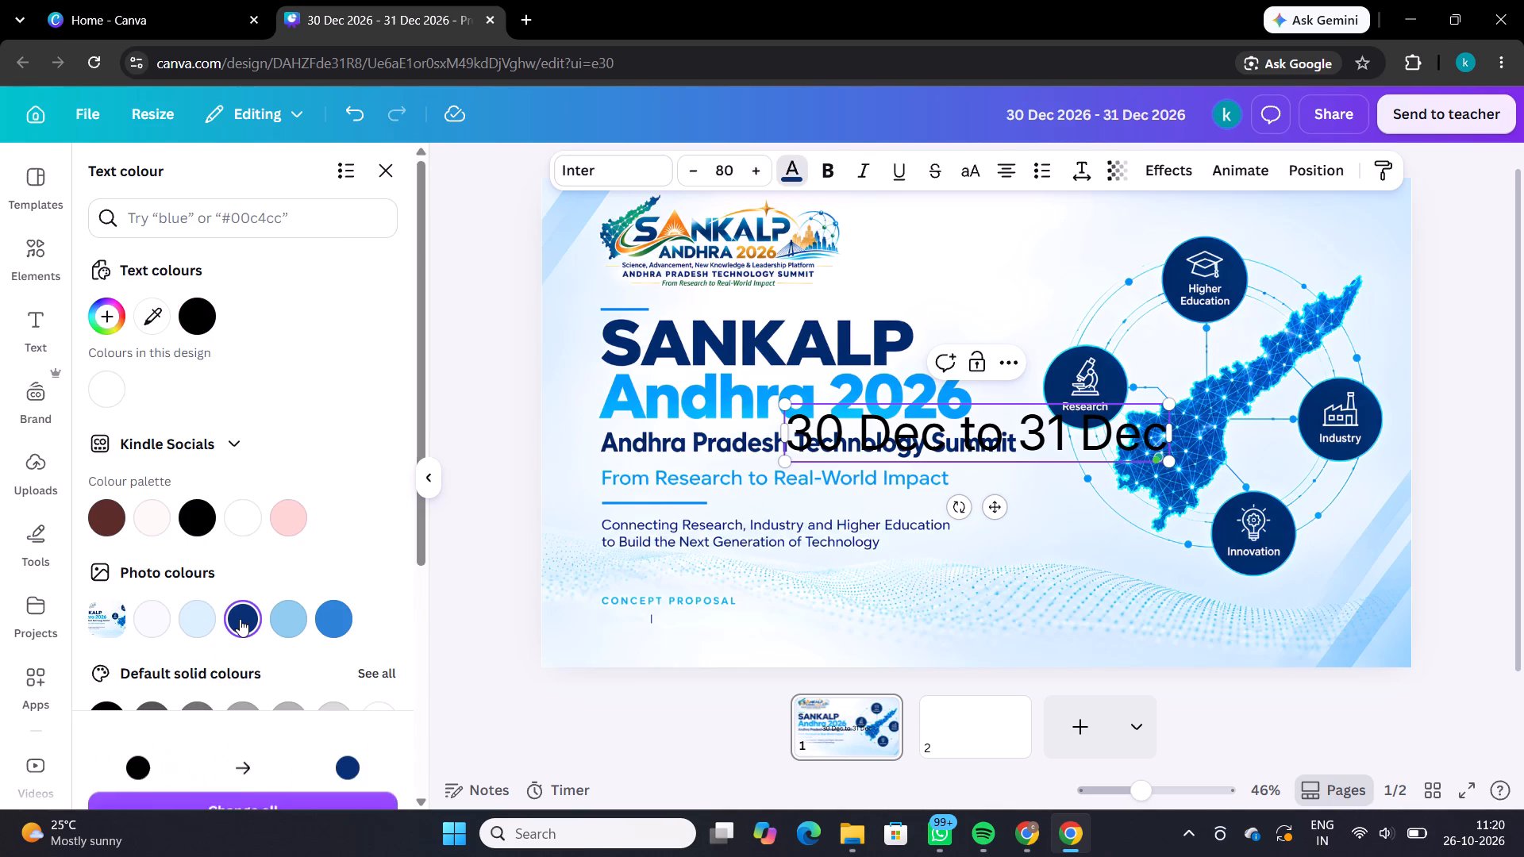
left_click(484, 481)
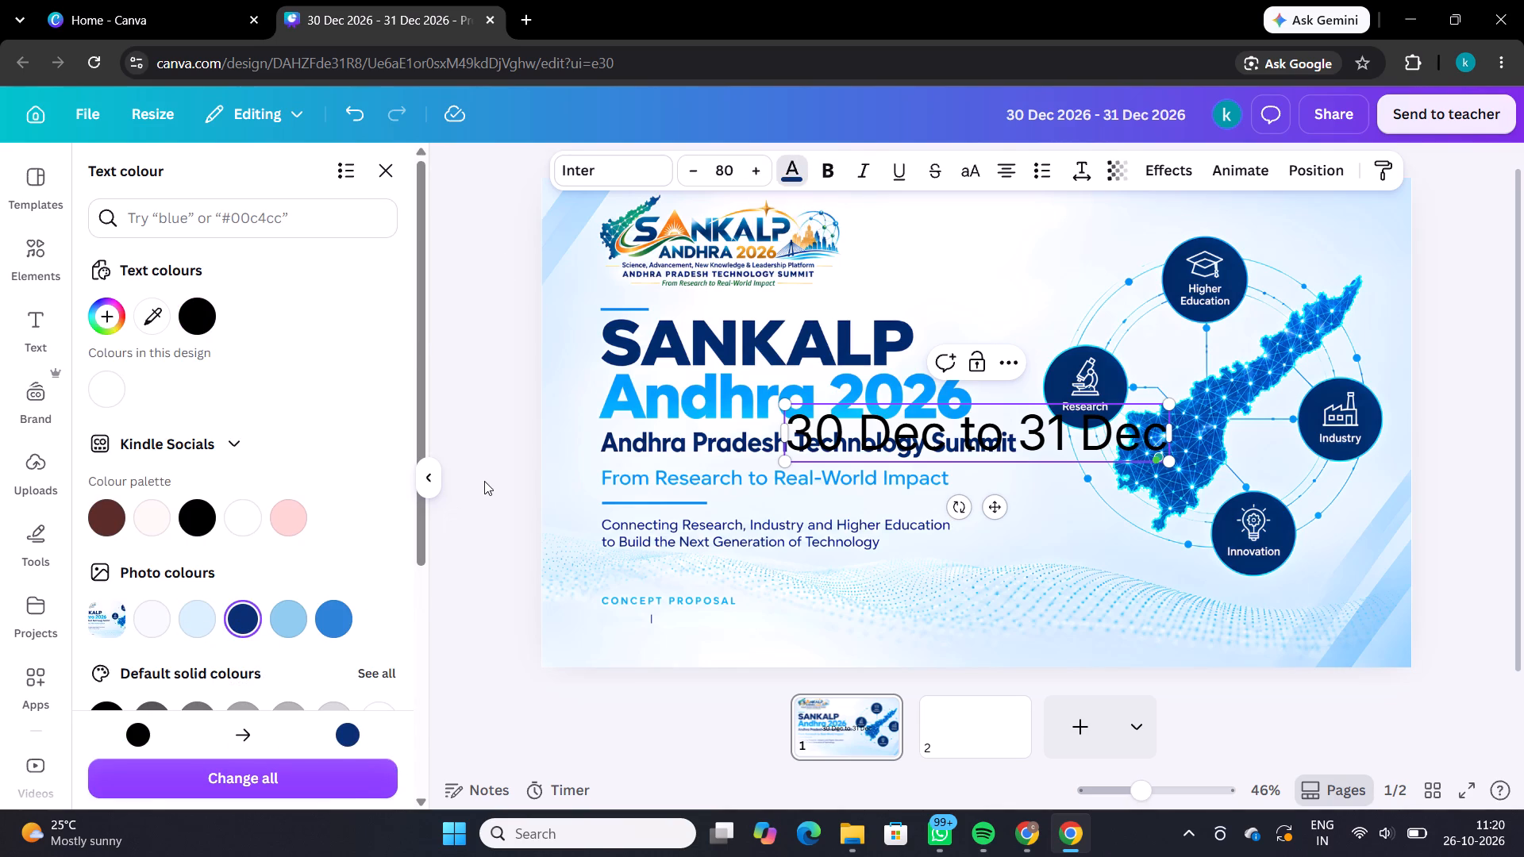
triple_click(841, 439)
left_click(841, 439)
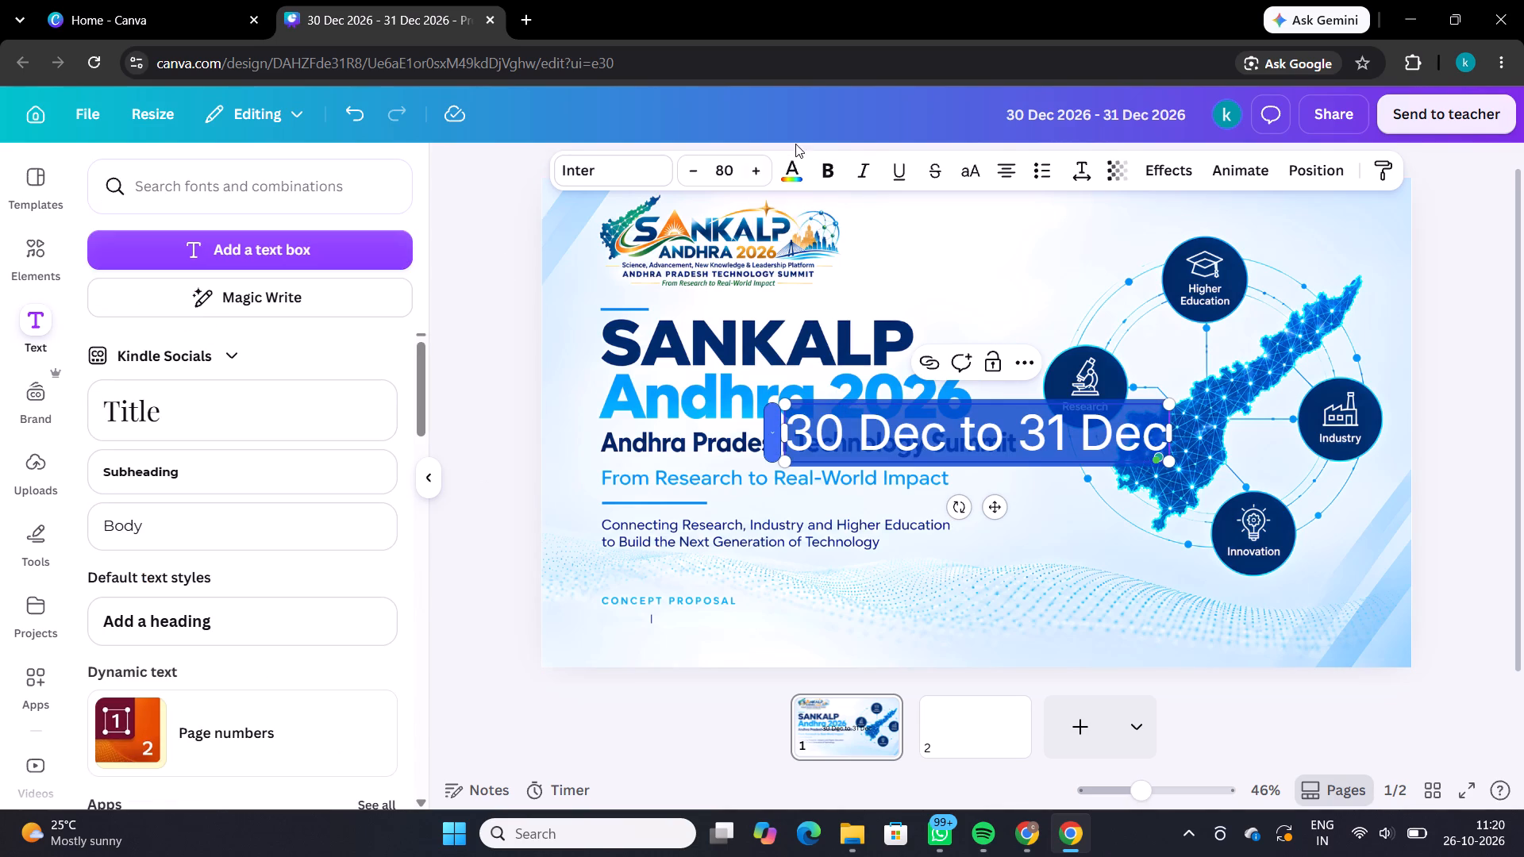
left_click(802, 165)
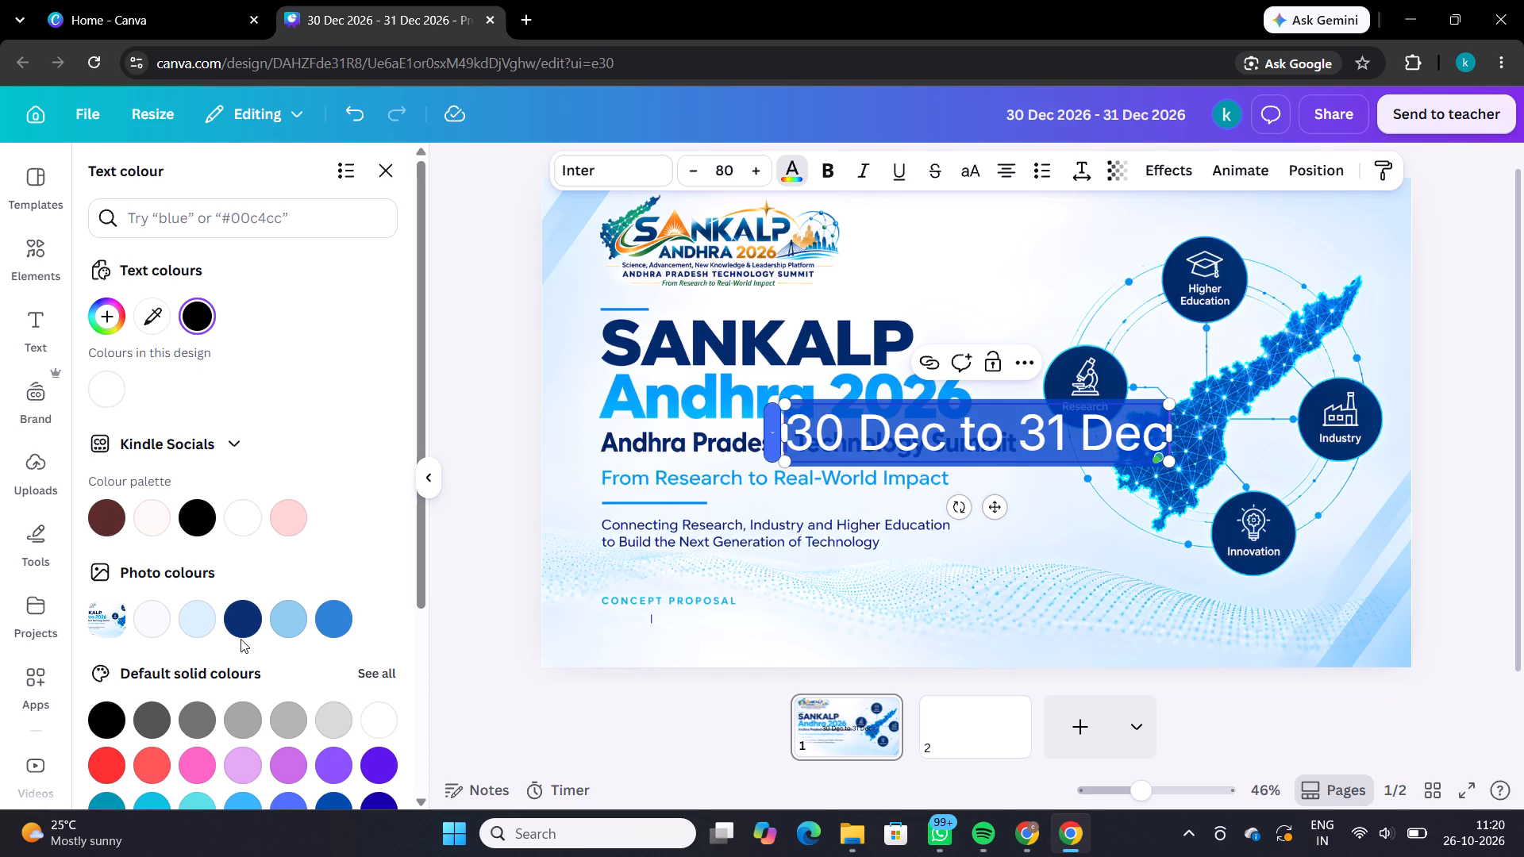
left_click(241, 633)
double_click(491, 487)
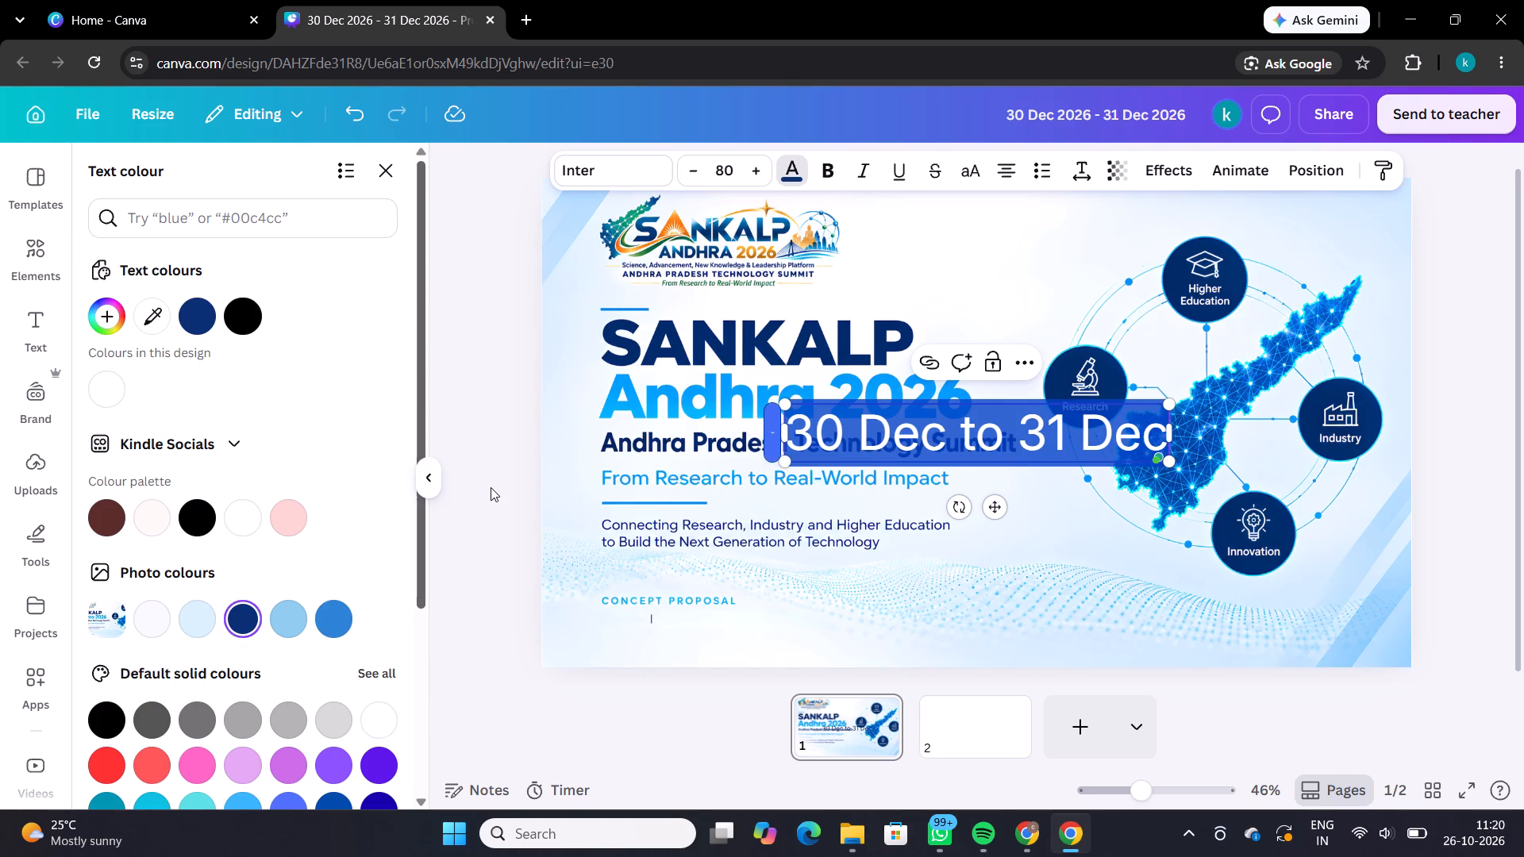
Move the date text down near the tagline and scale it down to about size 28.6.
left_click_drag(914, 415, 824, 475)
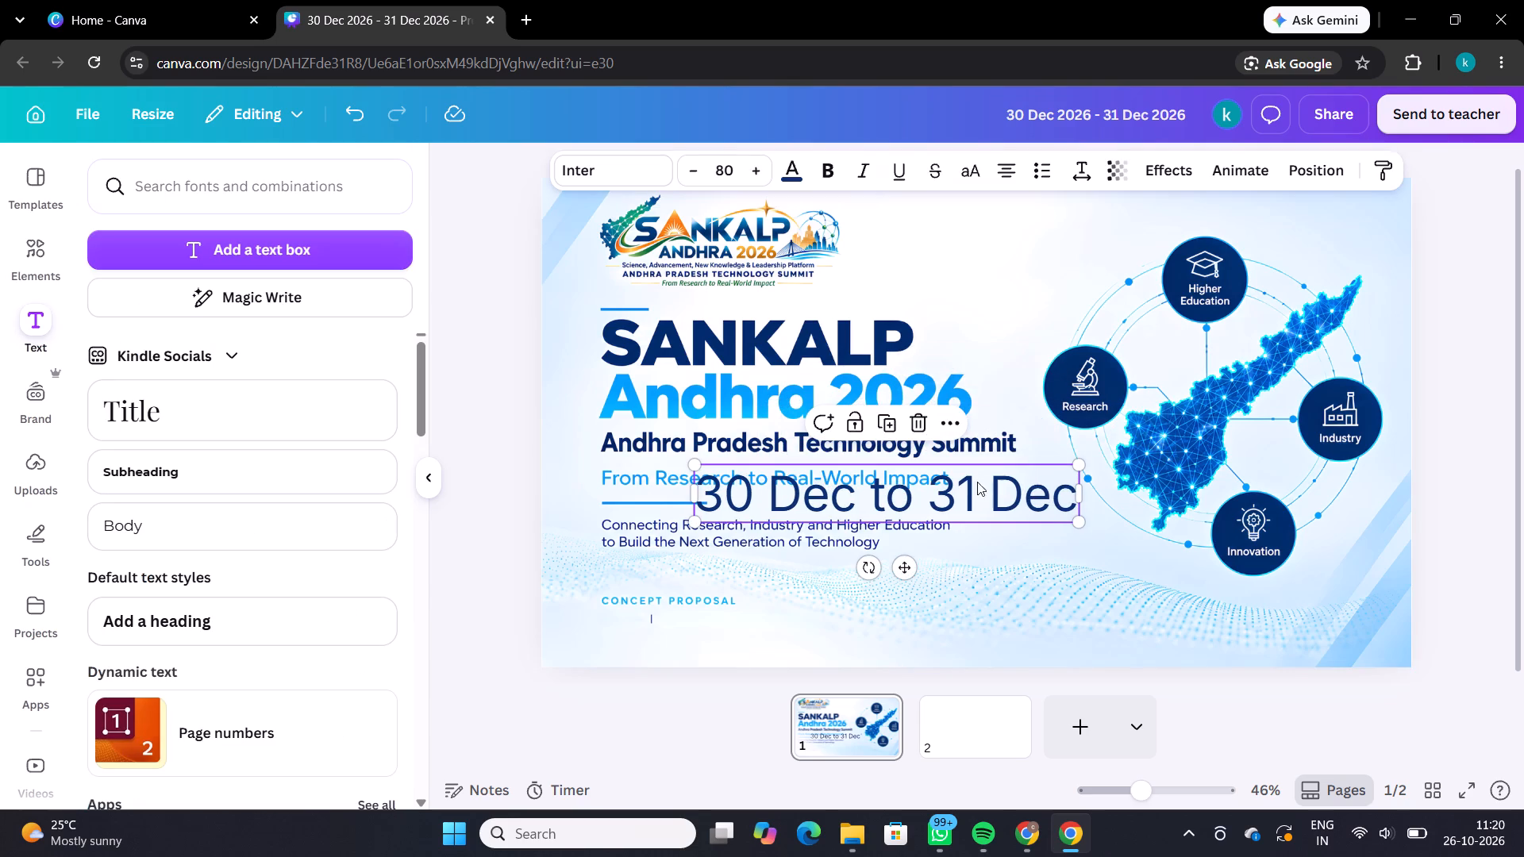
left_click_drag(1078, 463, 836, 533)
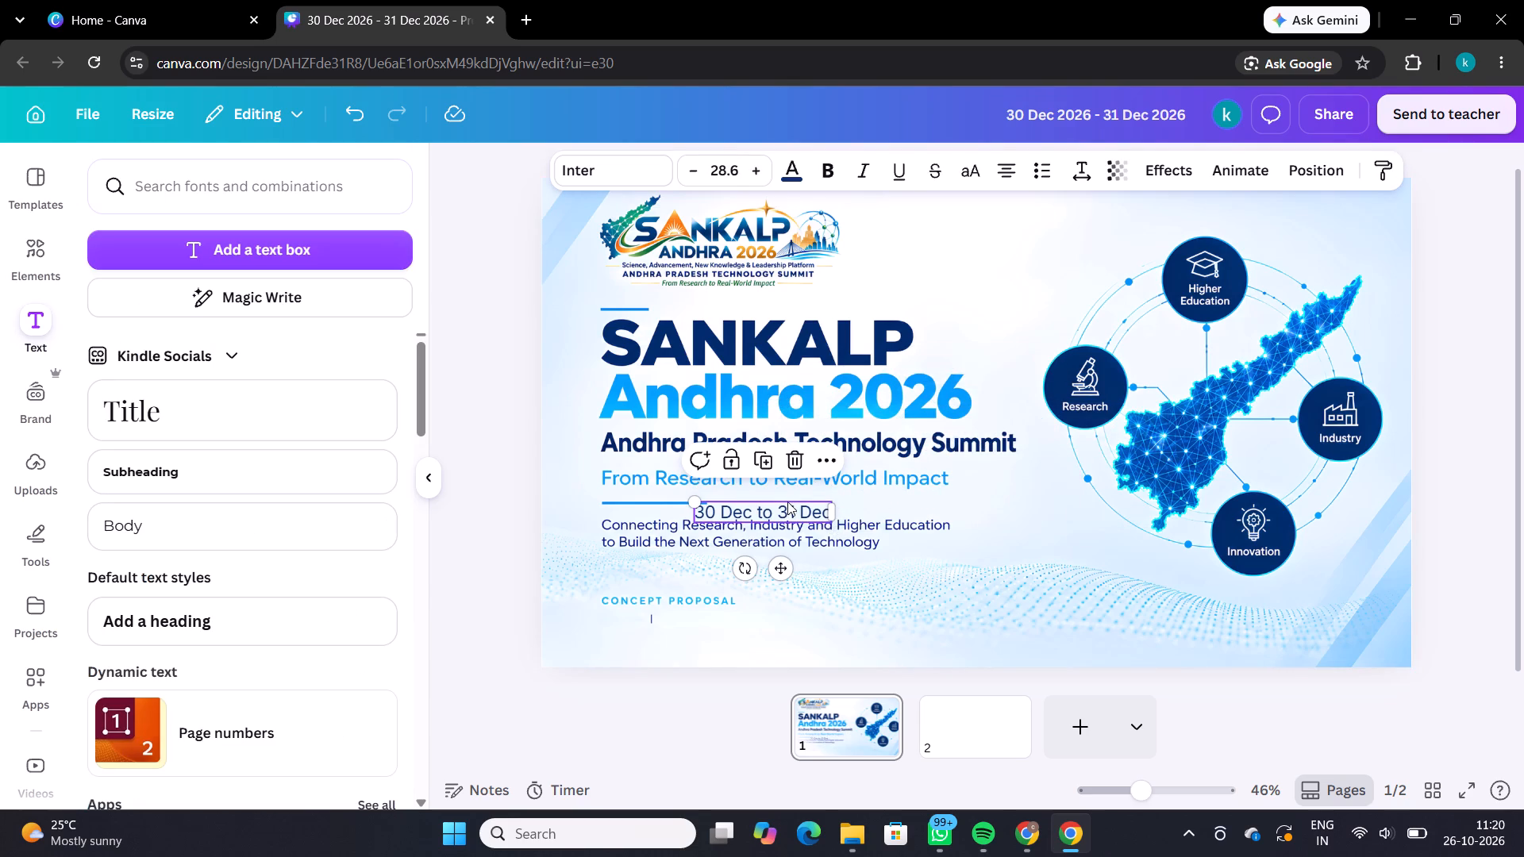
Replace the word "to" with a hyphen so the date reads "30 Dec - 31 Dec".
left_click(776, 509)
key("BackSpace")
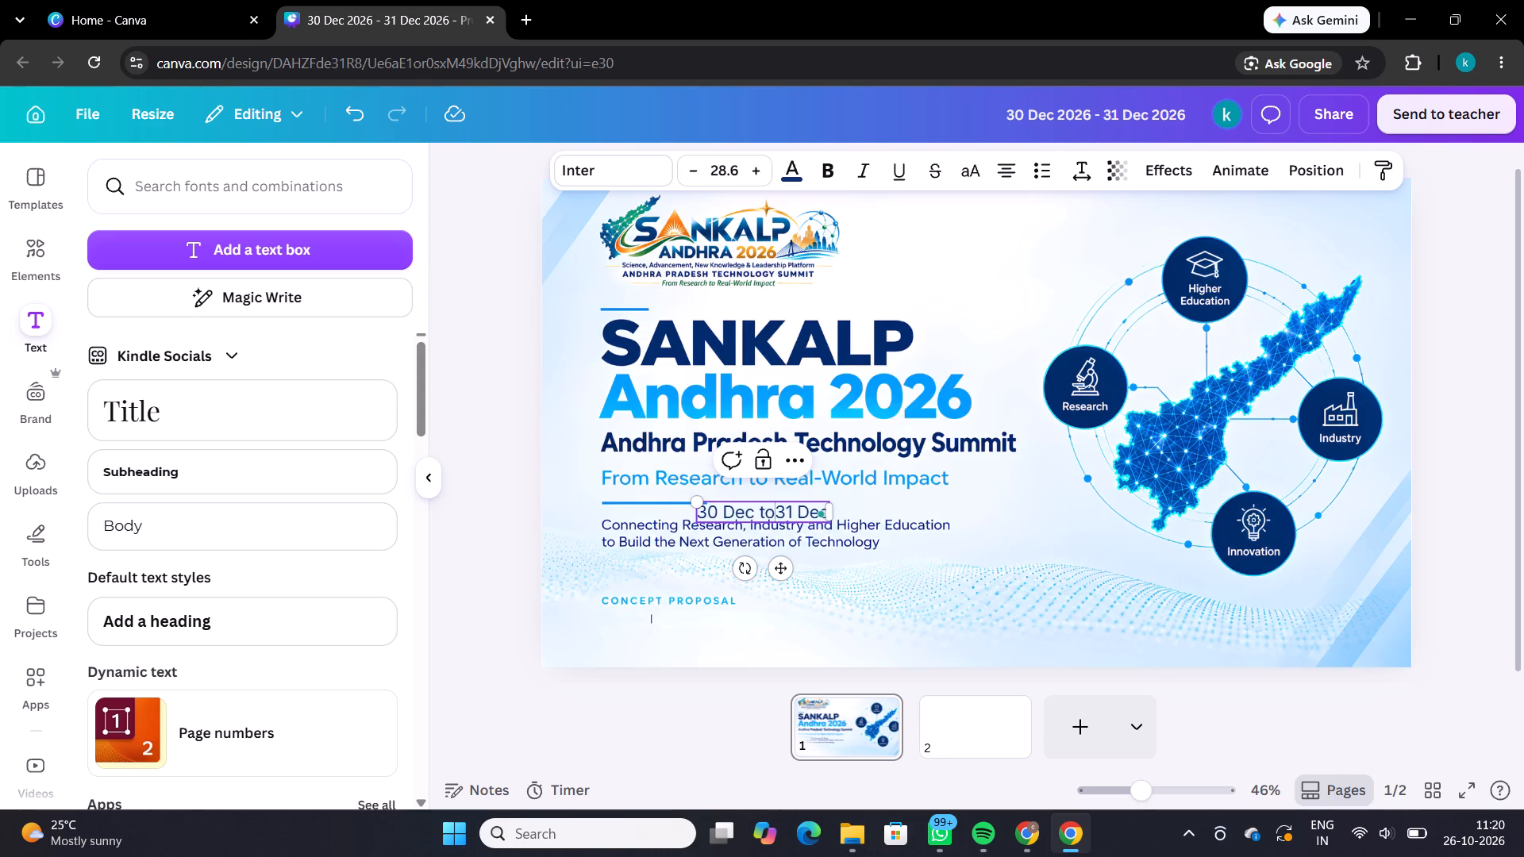
key("BackSpace")
key("BackSpace")
key("BackSpace")
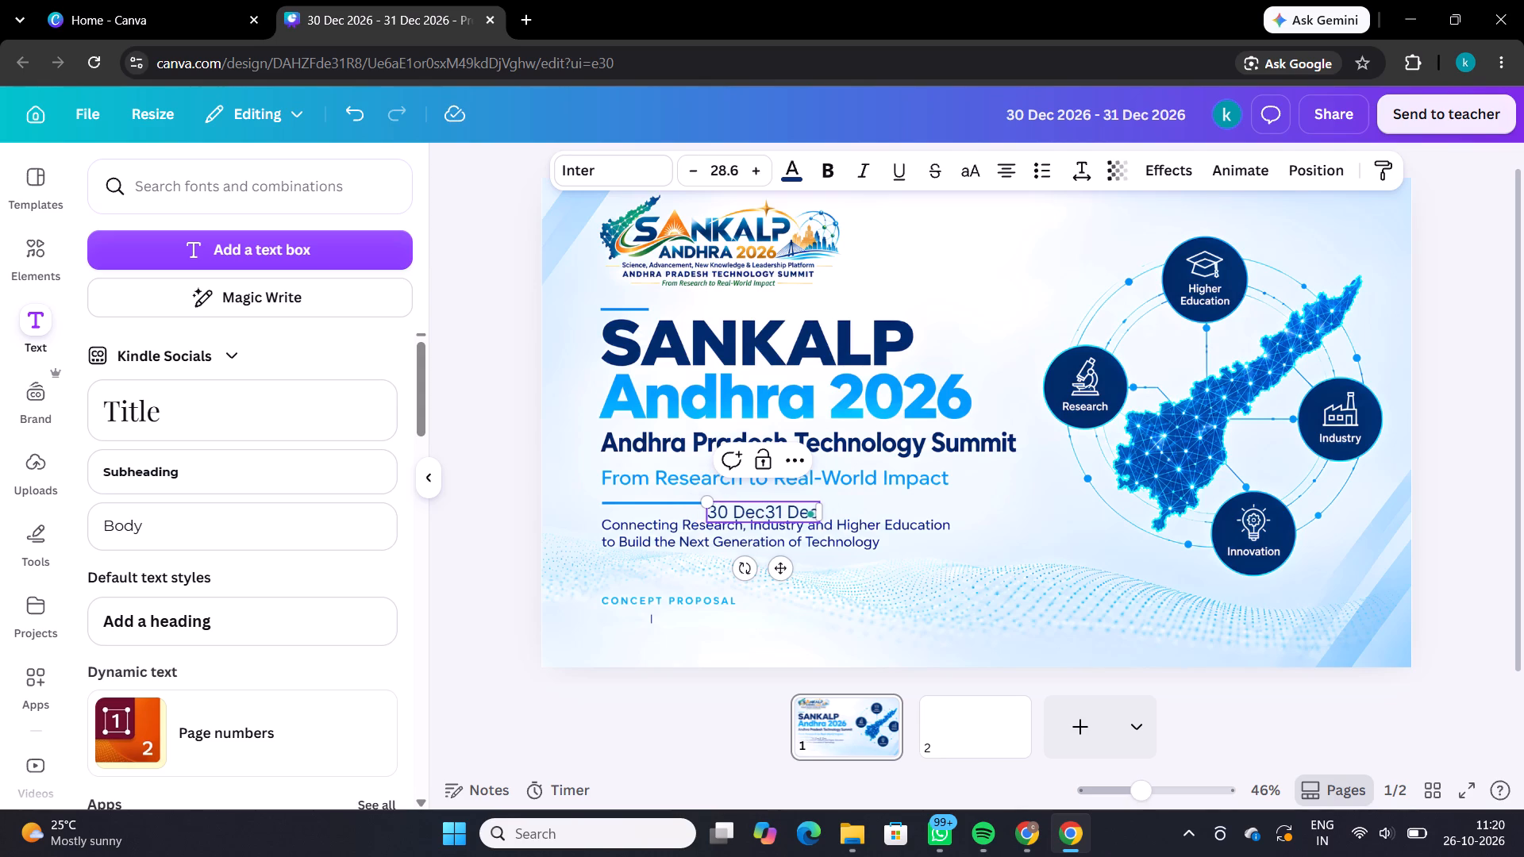
key("minus")
key("space")
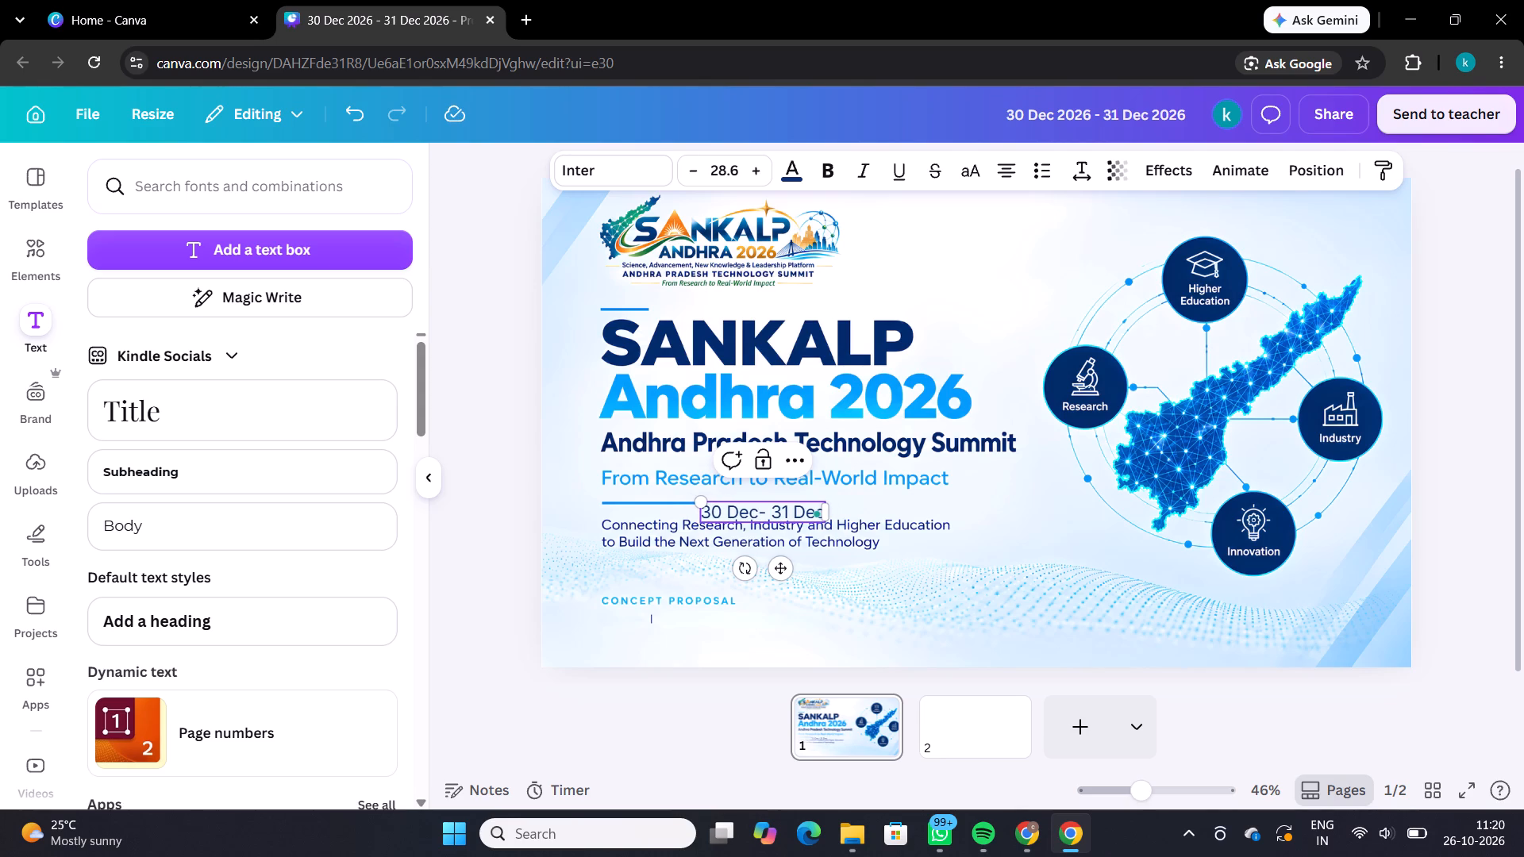
key("Left")
key("Left")
key("space")
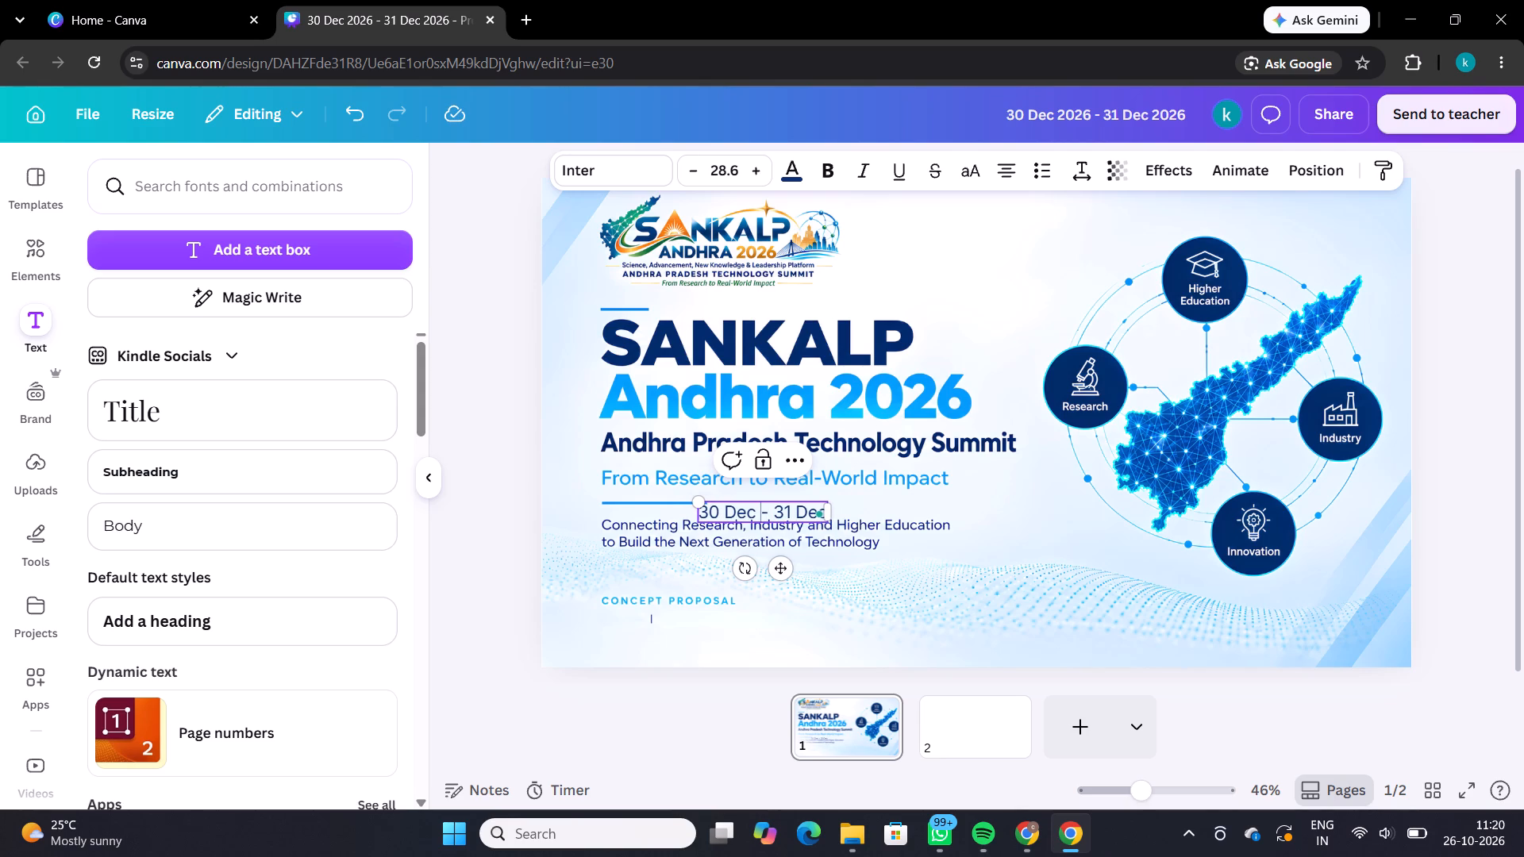
Make the whole "30 Dec - 31 Dec" text bold.
triple_click(766, 512)
left_click(766, 512)
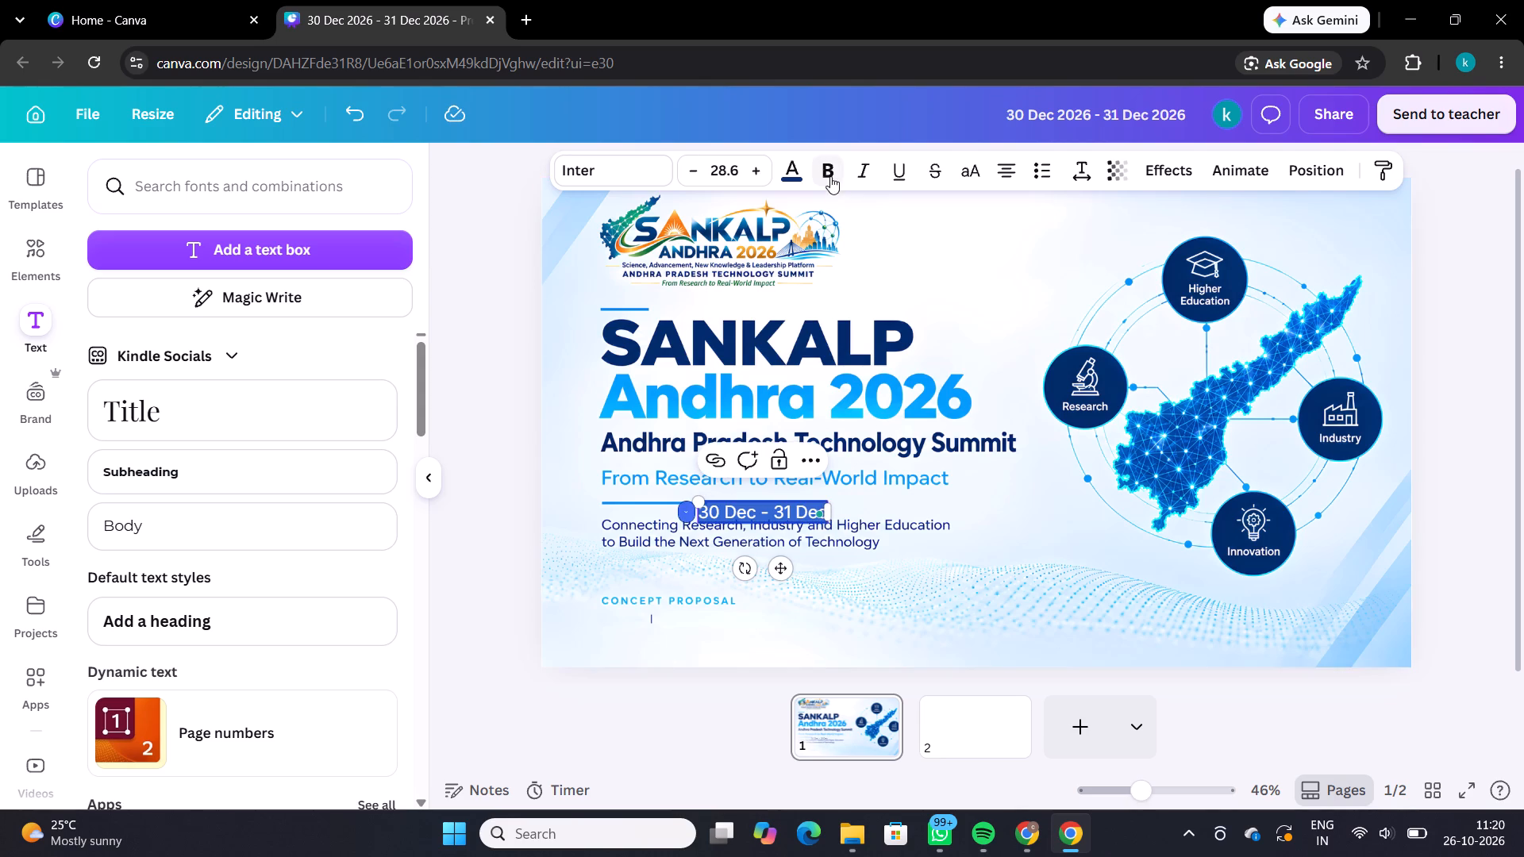
left_click(830, 176)
left_click(473, 332)
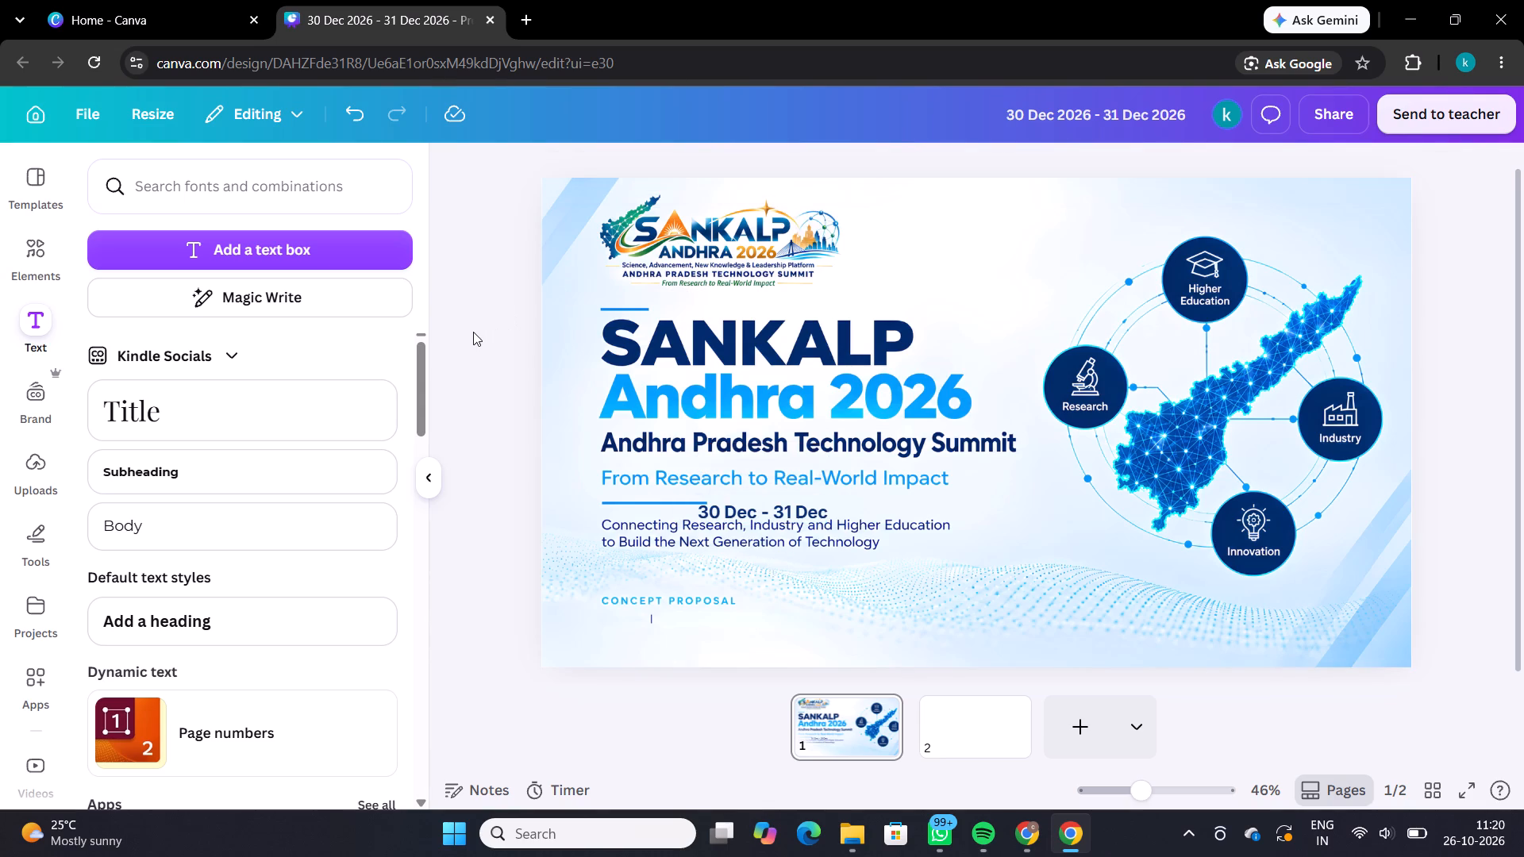
Move the date text beneath "CONCEPT PROPOSAL" and scale it down to about size 8.3.
left_click_drag(752, 514, 718, 536)
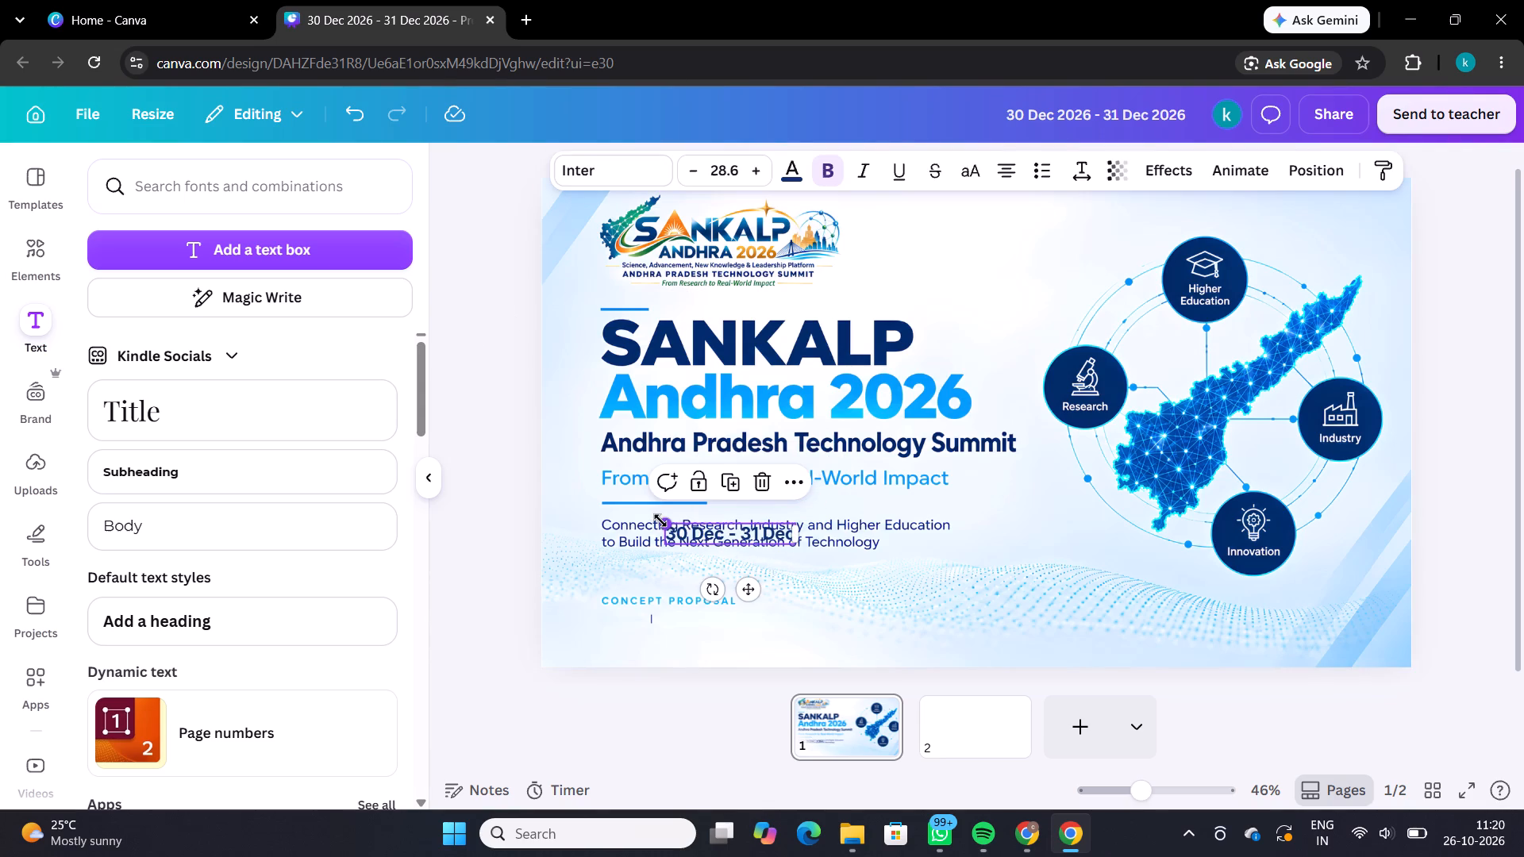
left_click_drag(660, 521, 721, 523)
left_click_drag(775, 589, 706, 636)
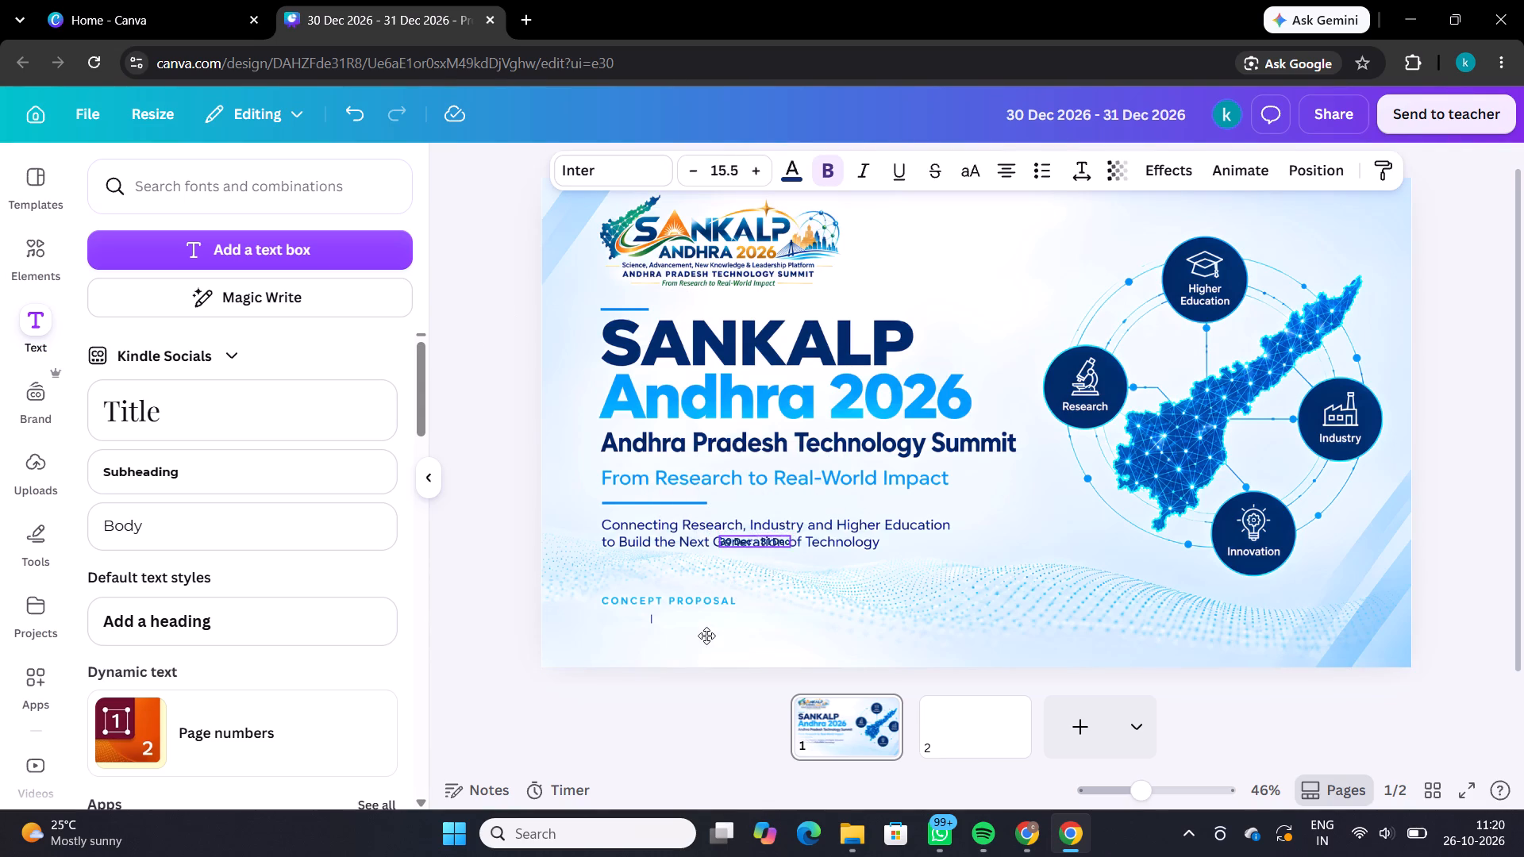
left_click_drag(706, 636, 623, 667)
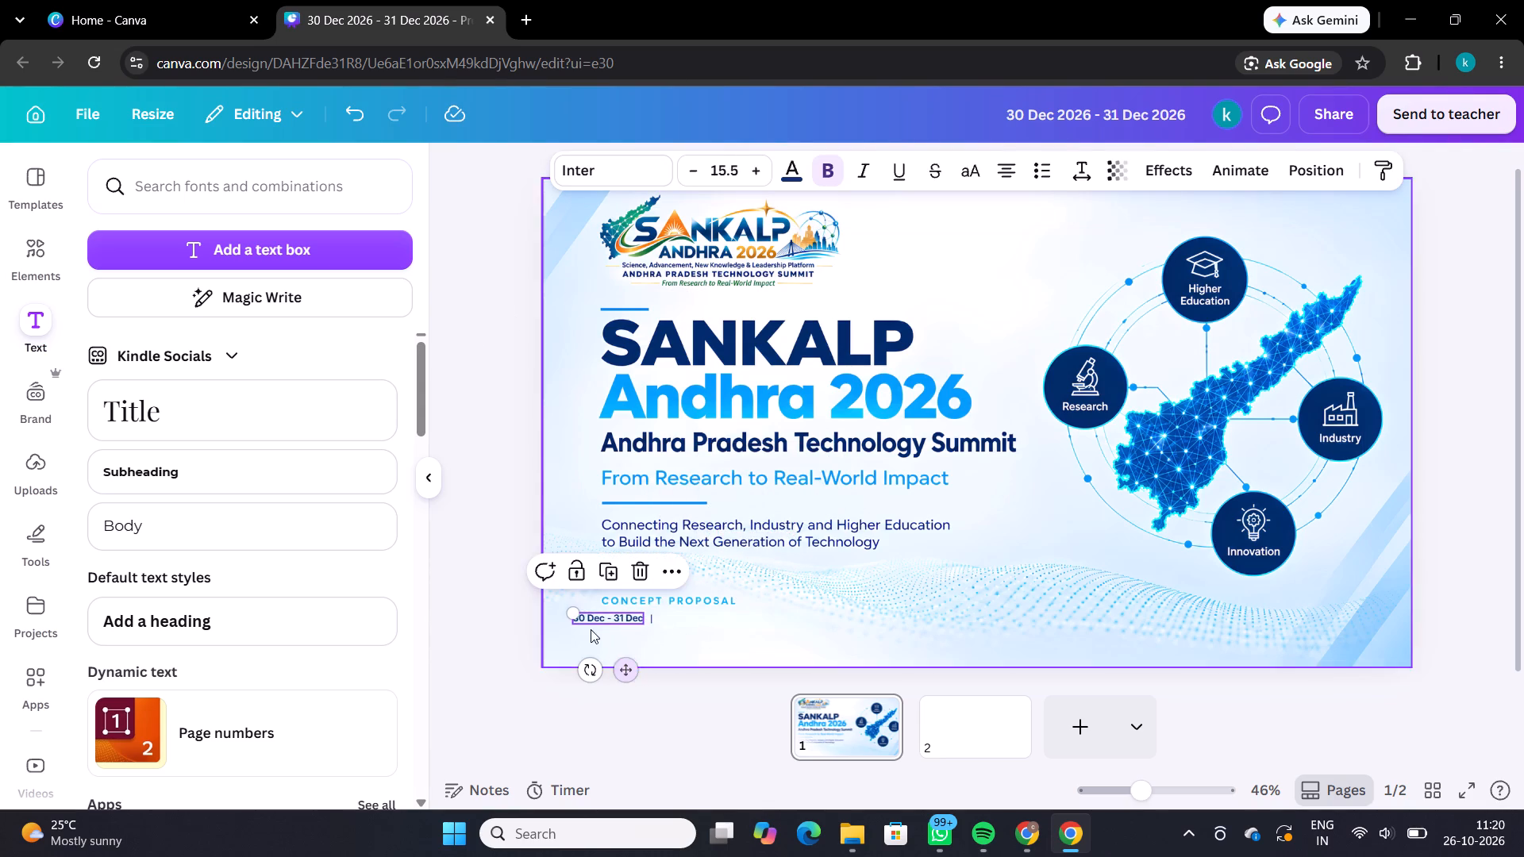
left_click_drag(572, 612, 595, 609)
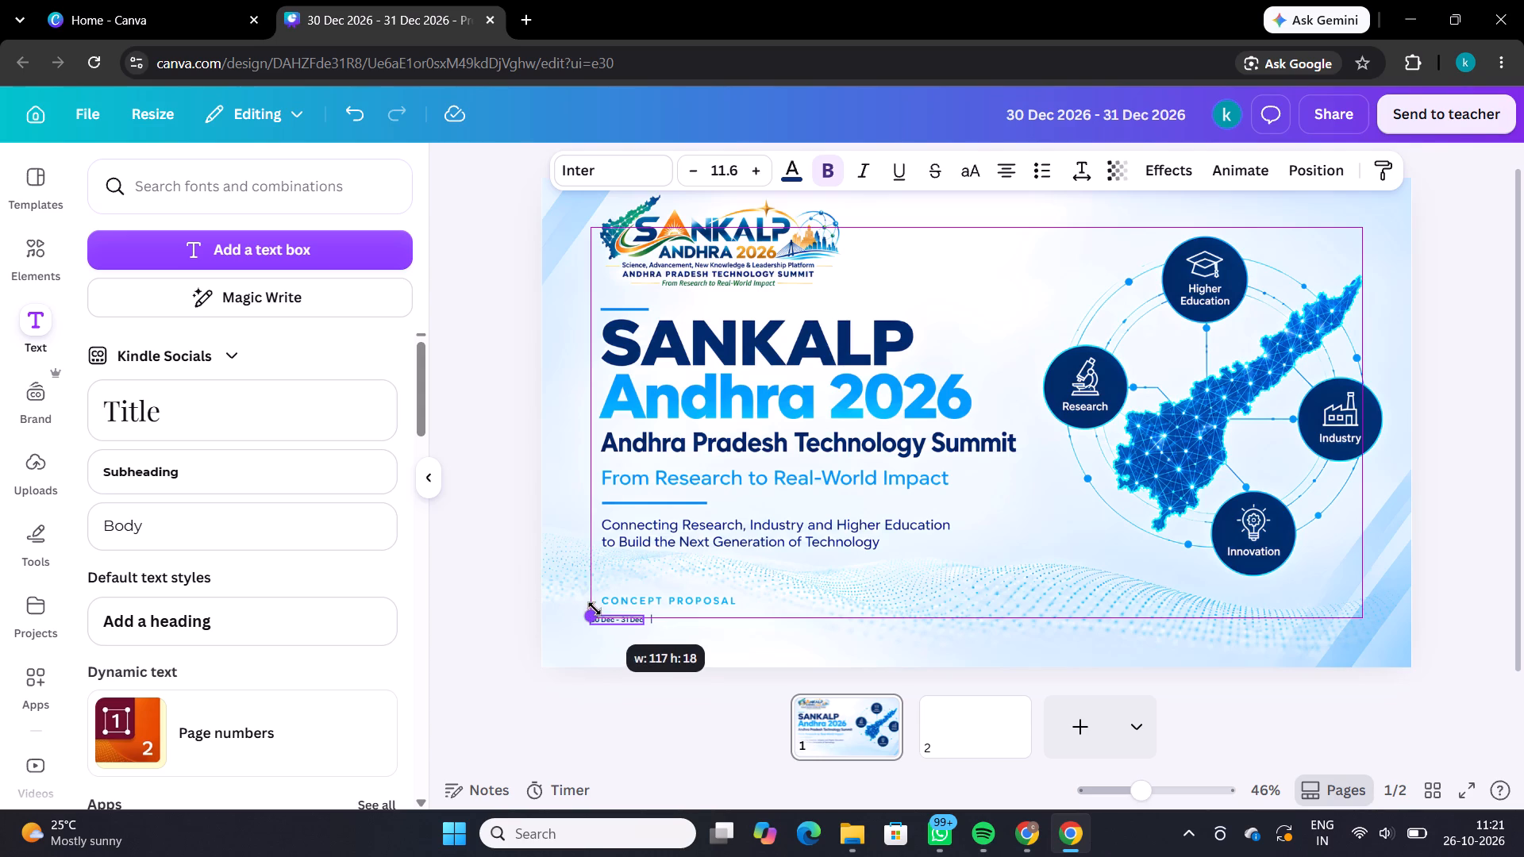
left_click_drag(595, 609, 602, 608)
left_click(509, 614)
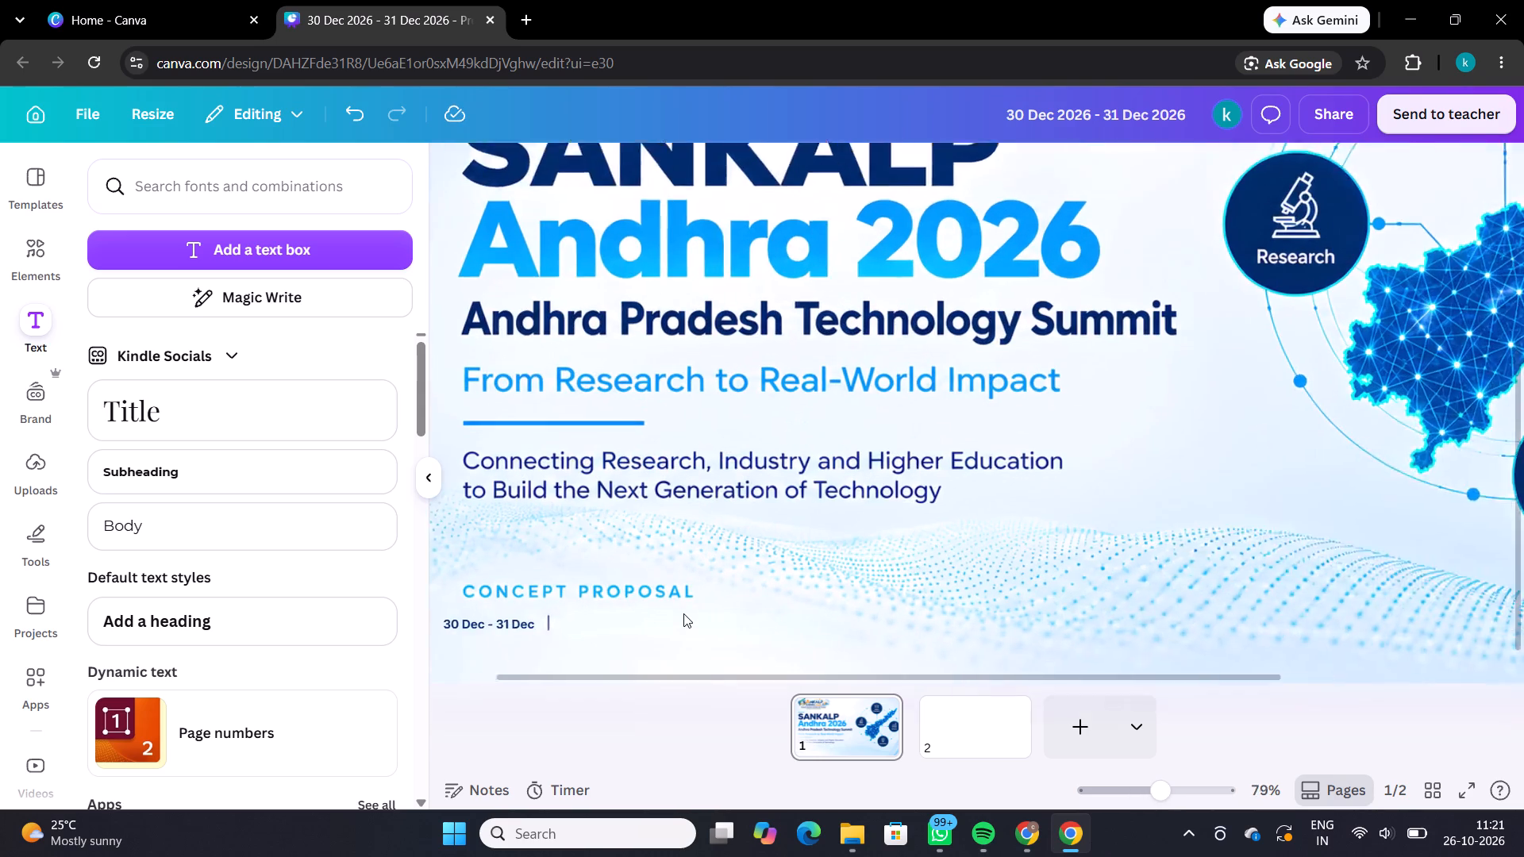
scroll(683, 613, "right", 3)
left_click(609, 579)
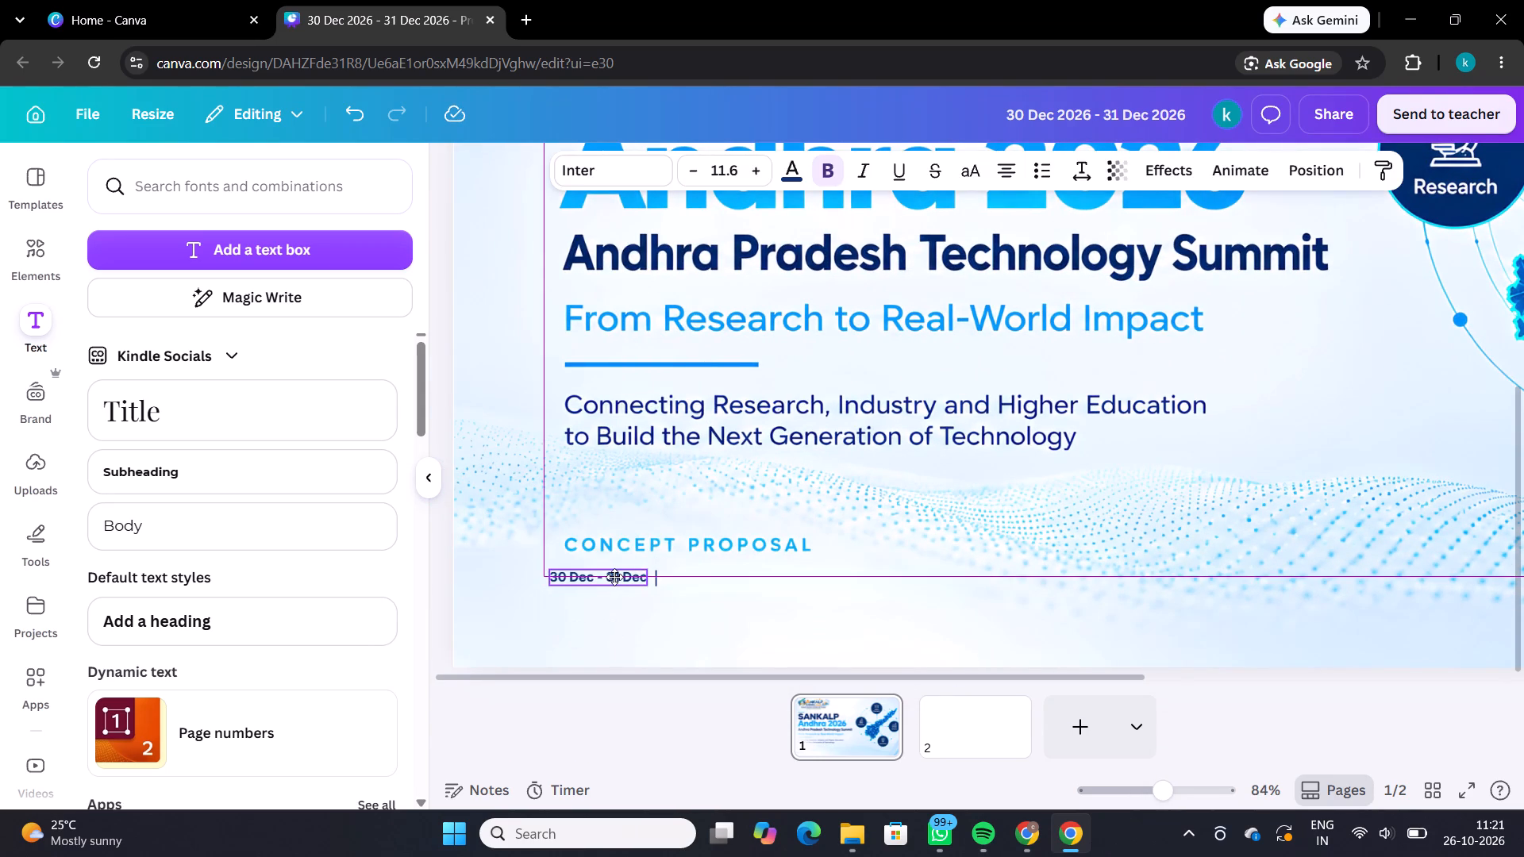
left_click_drag(544, 570, 571, 571)
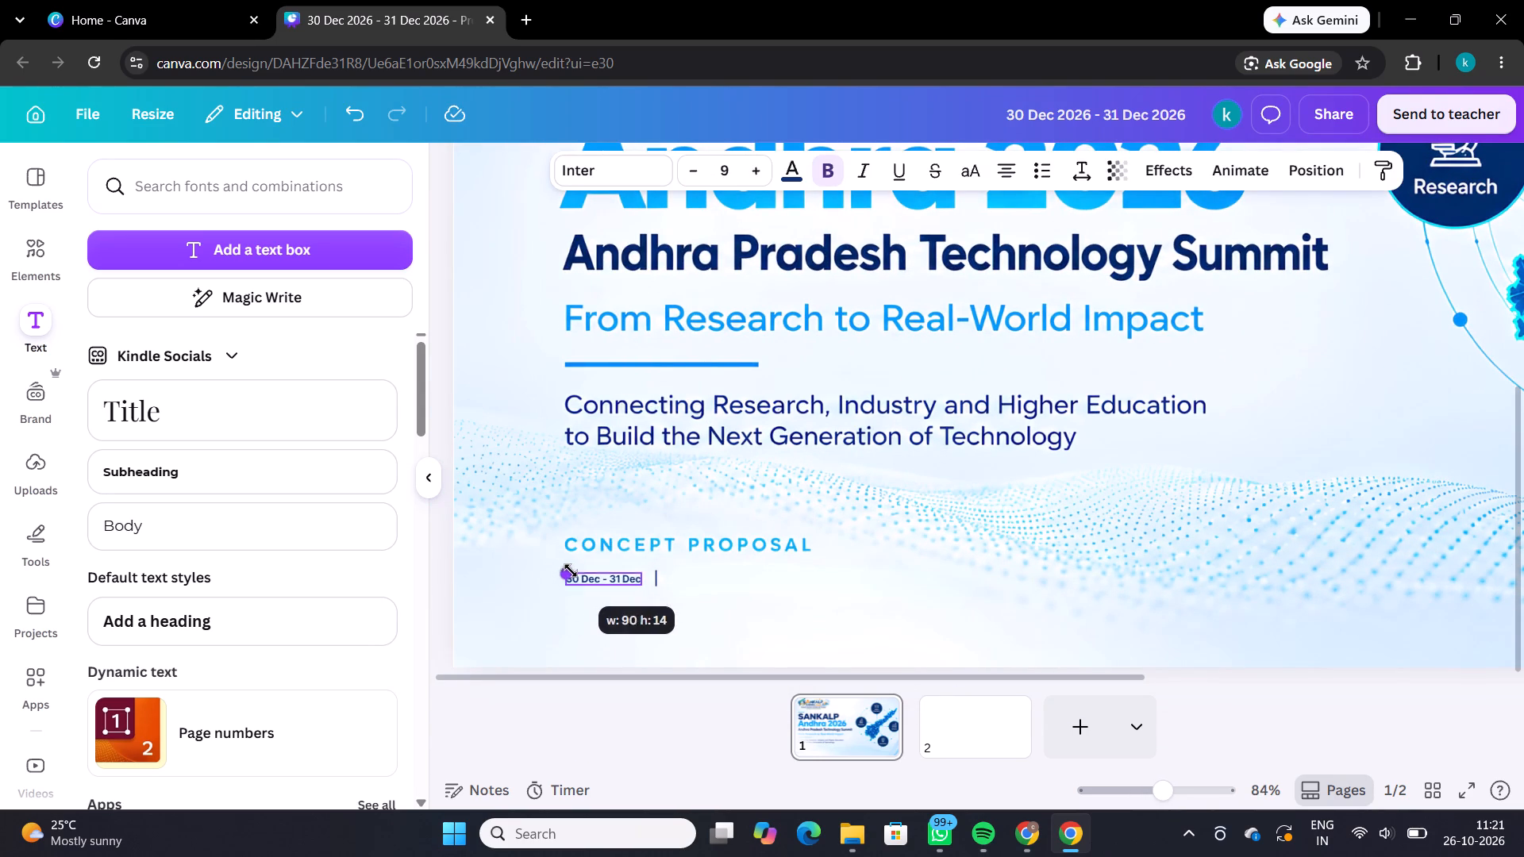
left_click_drag(571, 571, 573, 571)
left_click(573, 571)
left_click(570, 571)
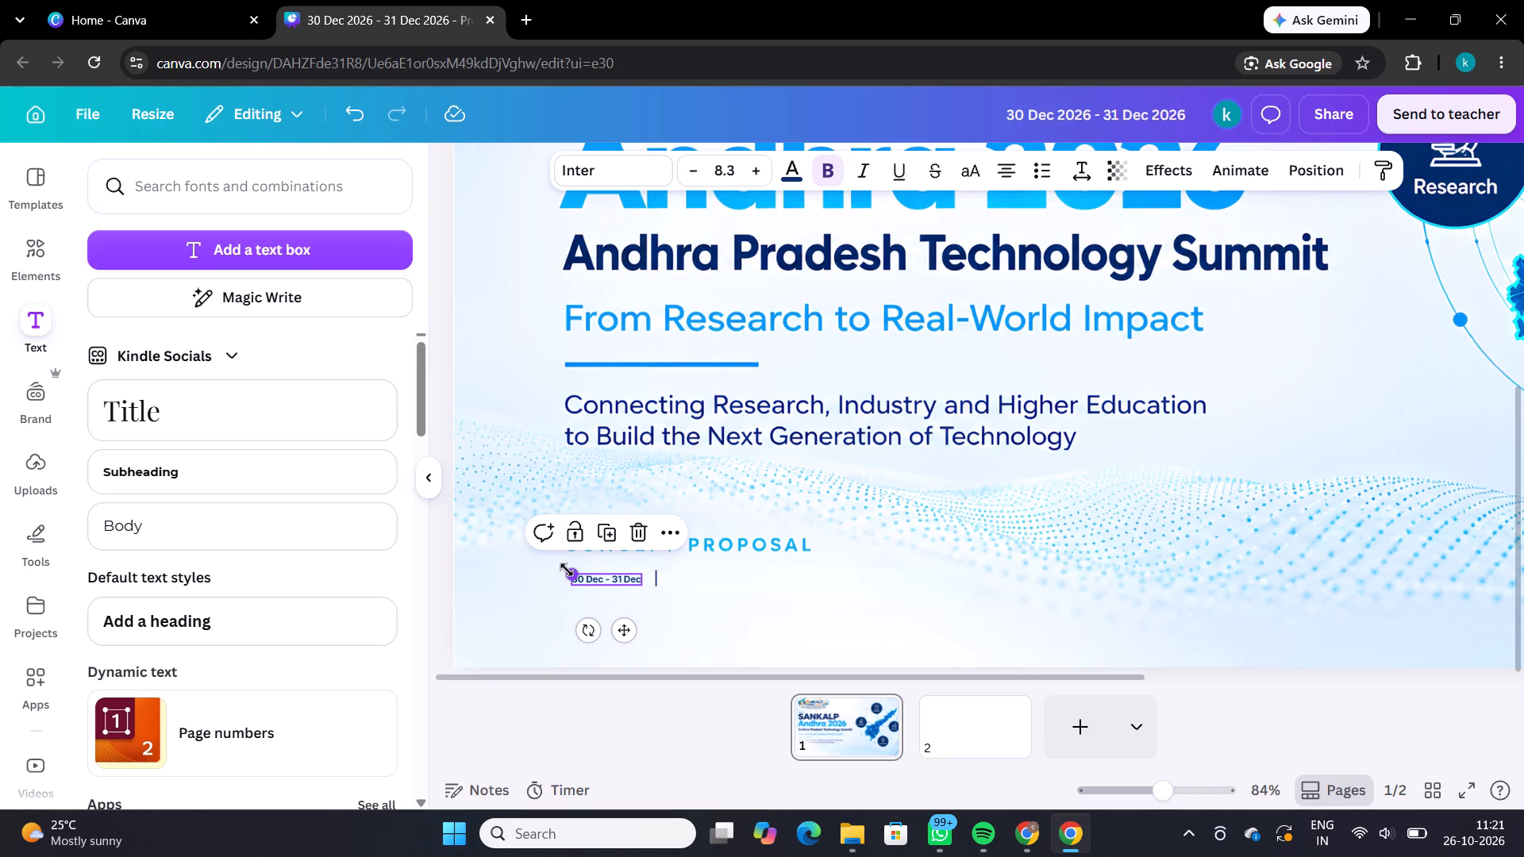
Erase the stray vertical mark beside the date from the background image with Magic Eraser, using brush size 40.
left_click(671, 570)
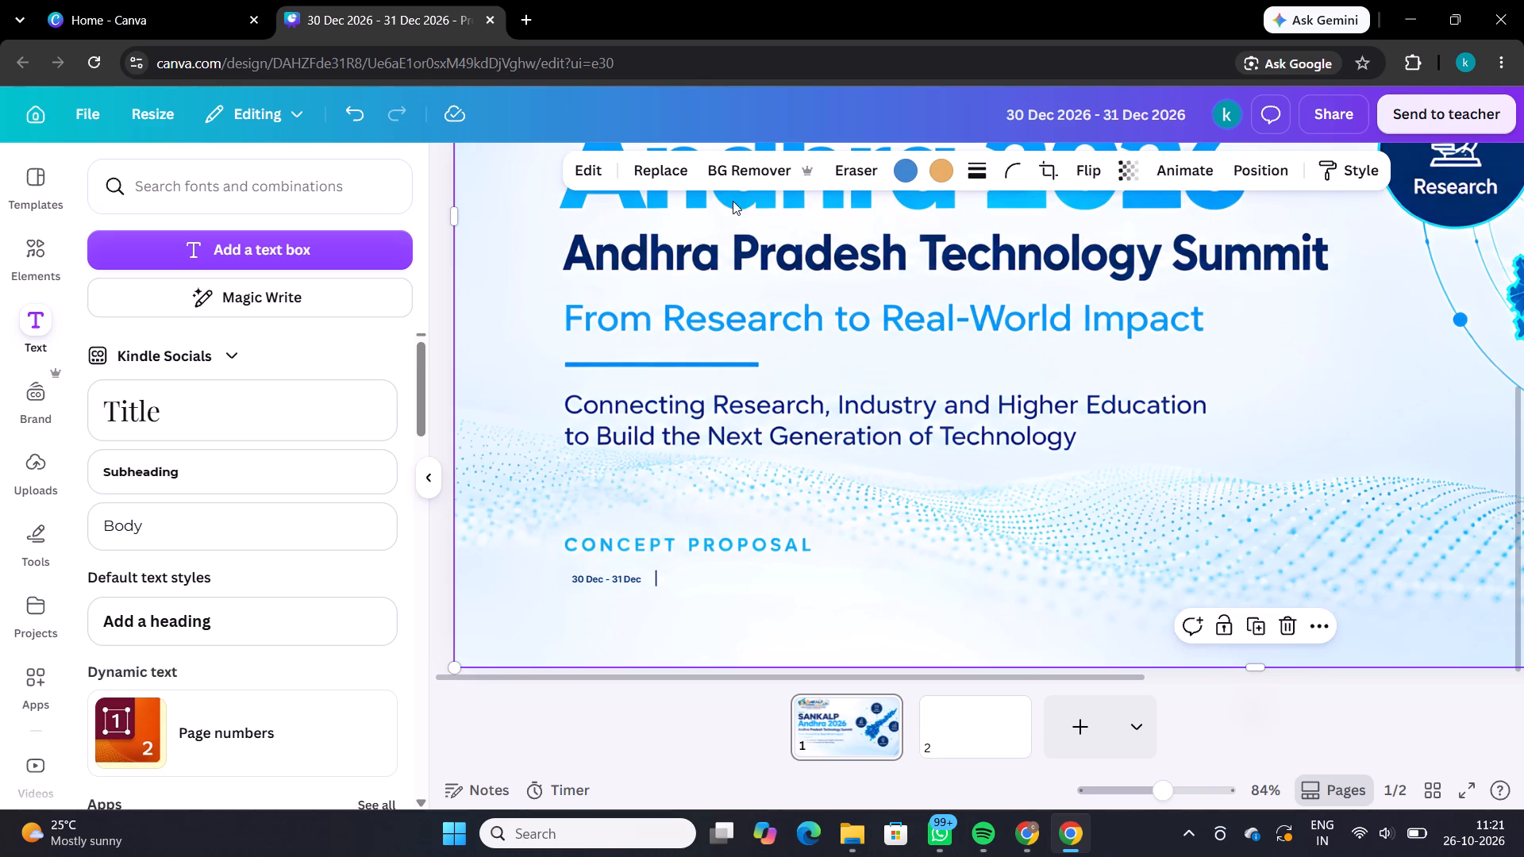
left_click(854, 159)
left_click(859, 203)
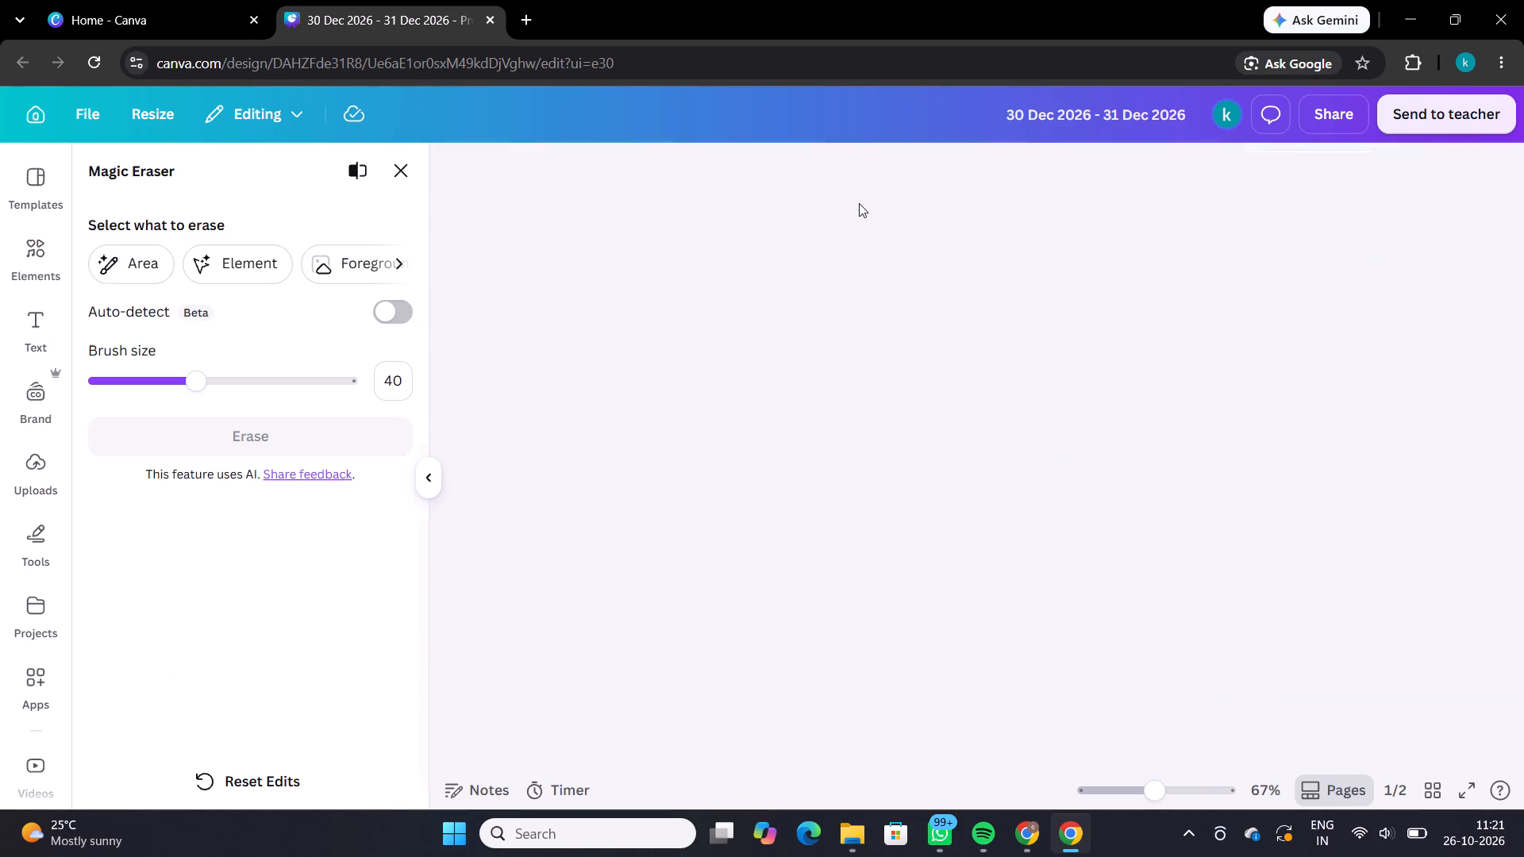
left_click(587, 716)
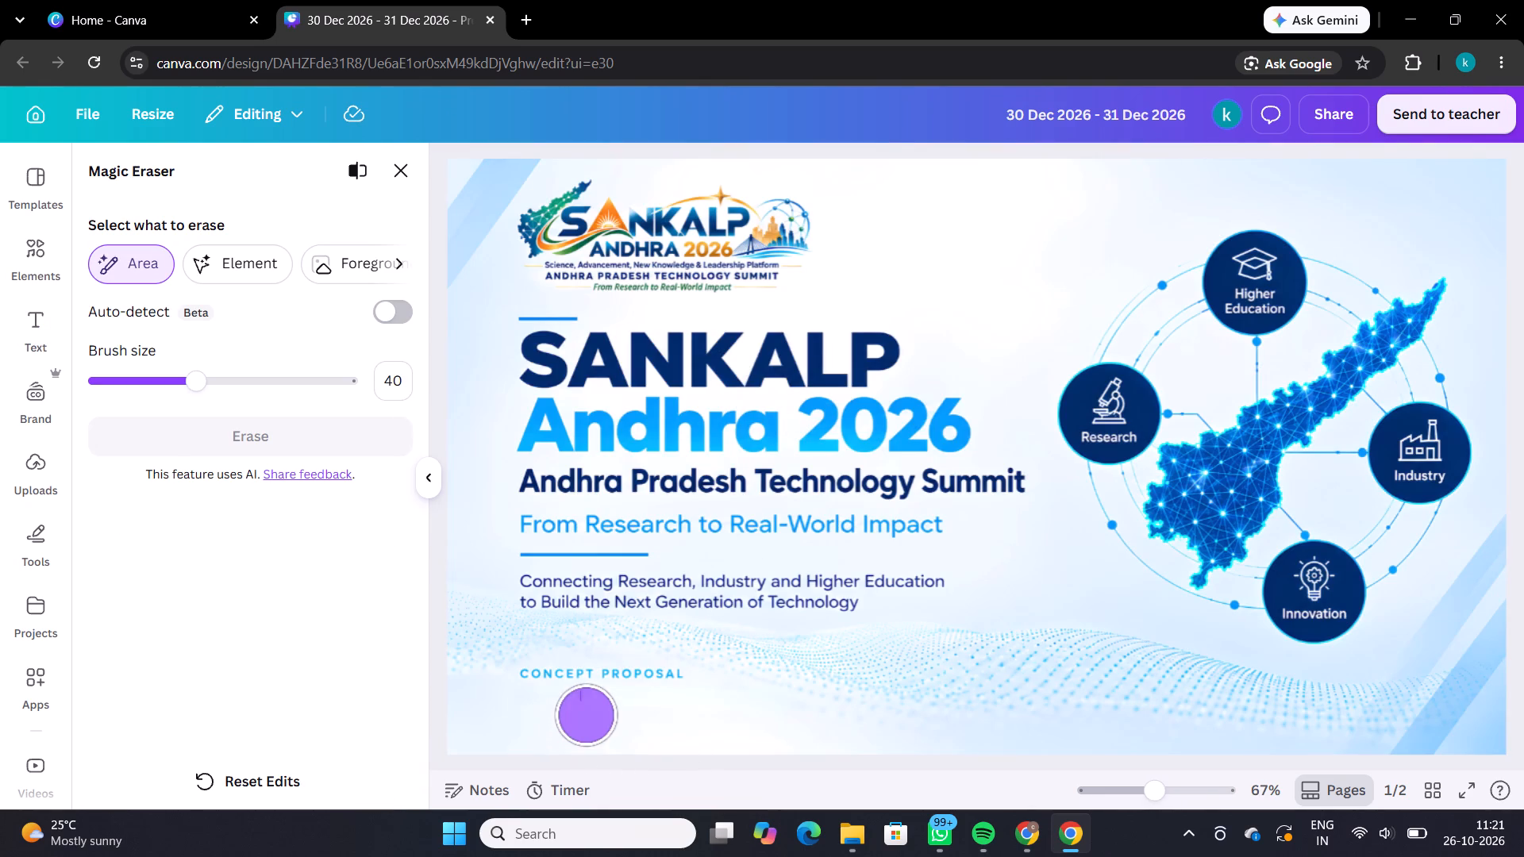
left_click(310, 444)
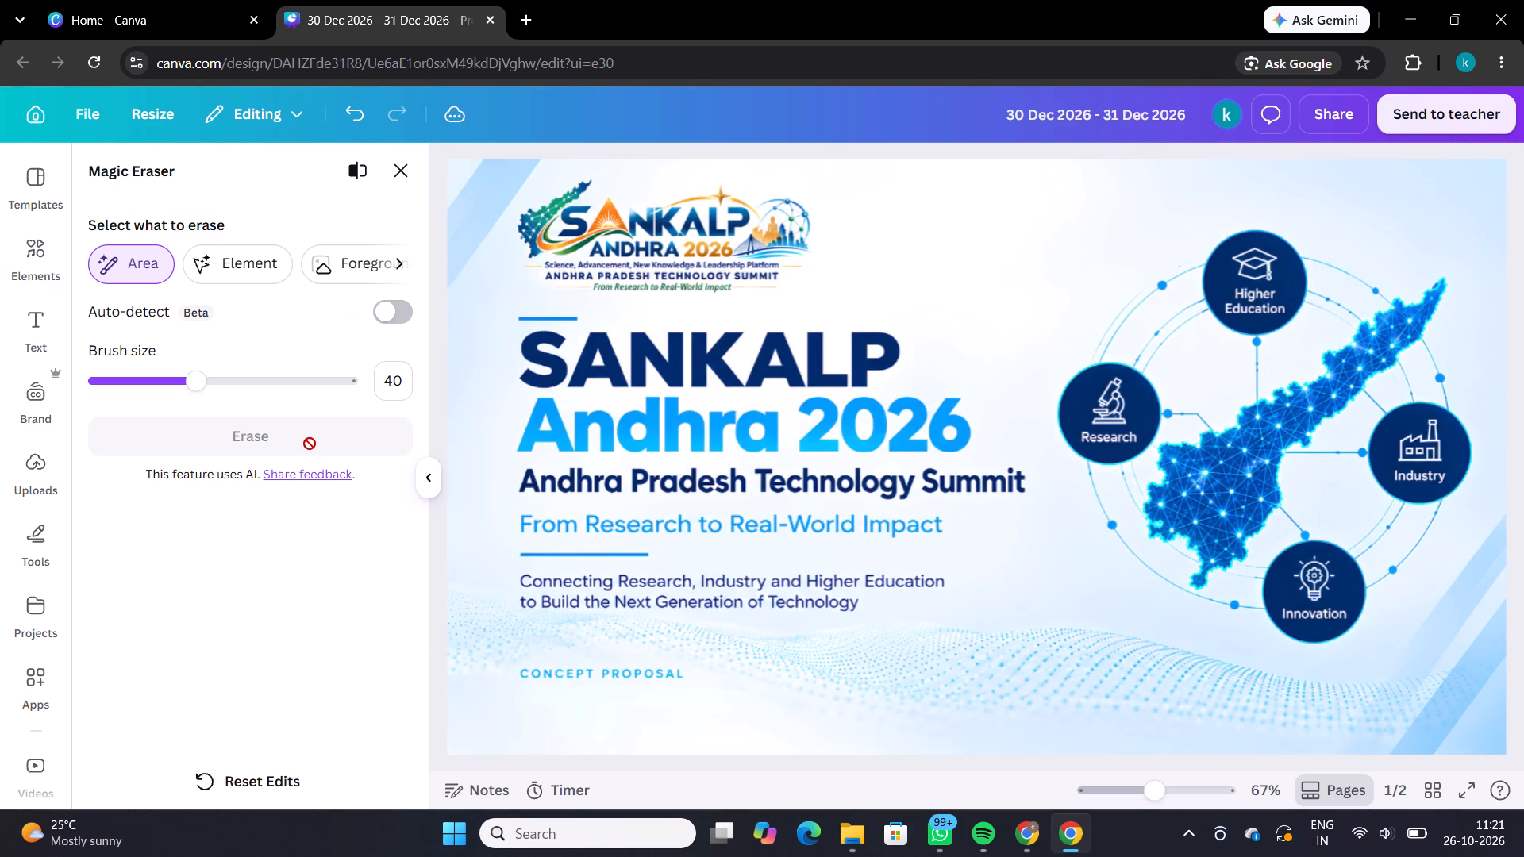
left_click(395, 155)
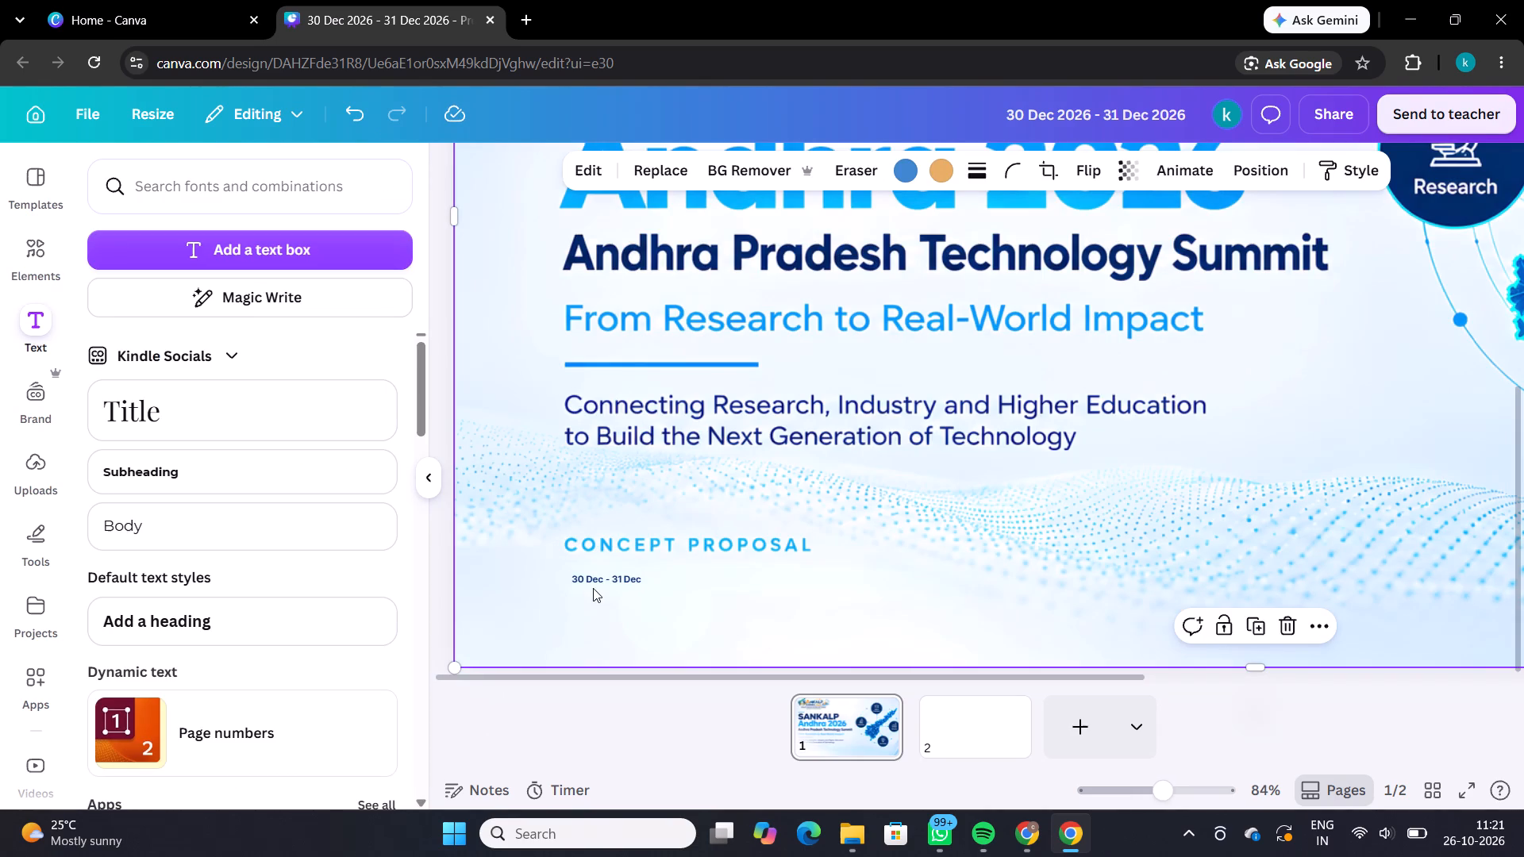
Enlarge the date text beneath "CONCEPT PROPOSAL" to font size 12.
left_click(593, 583)
left_click_drag(574, 576, 564, 572)
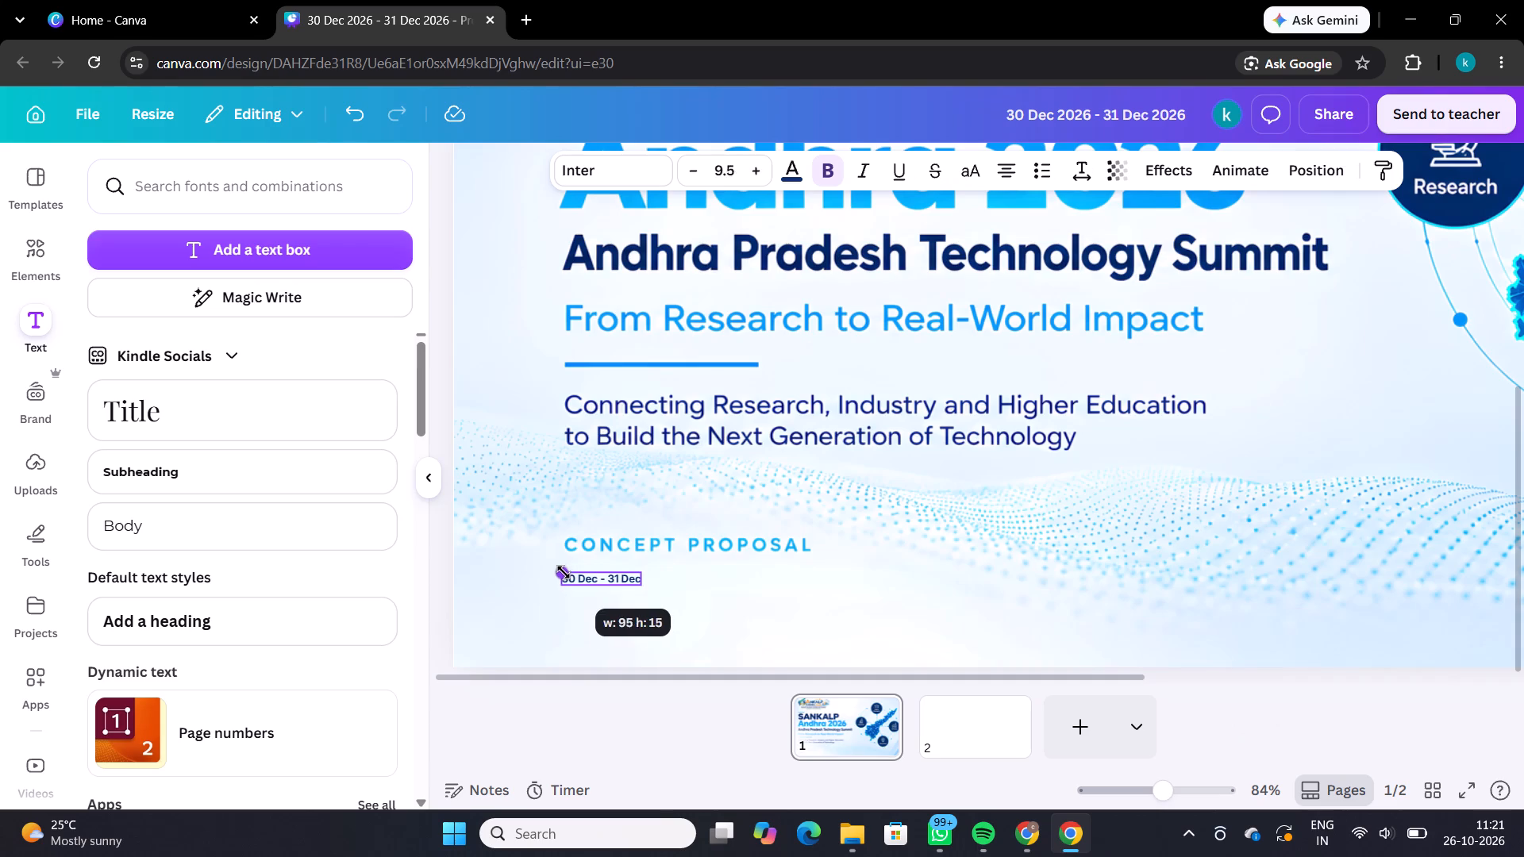
left_click_drag(564, 572, 560, 571)
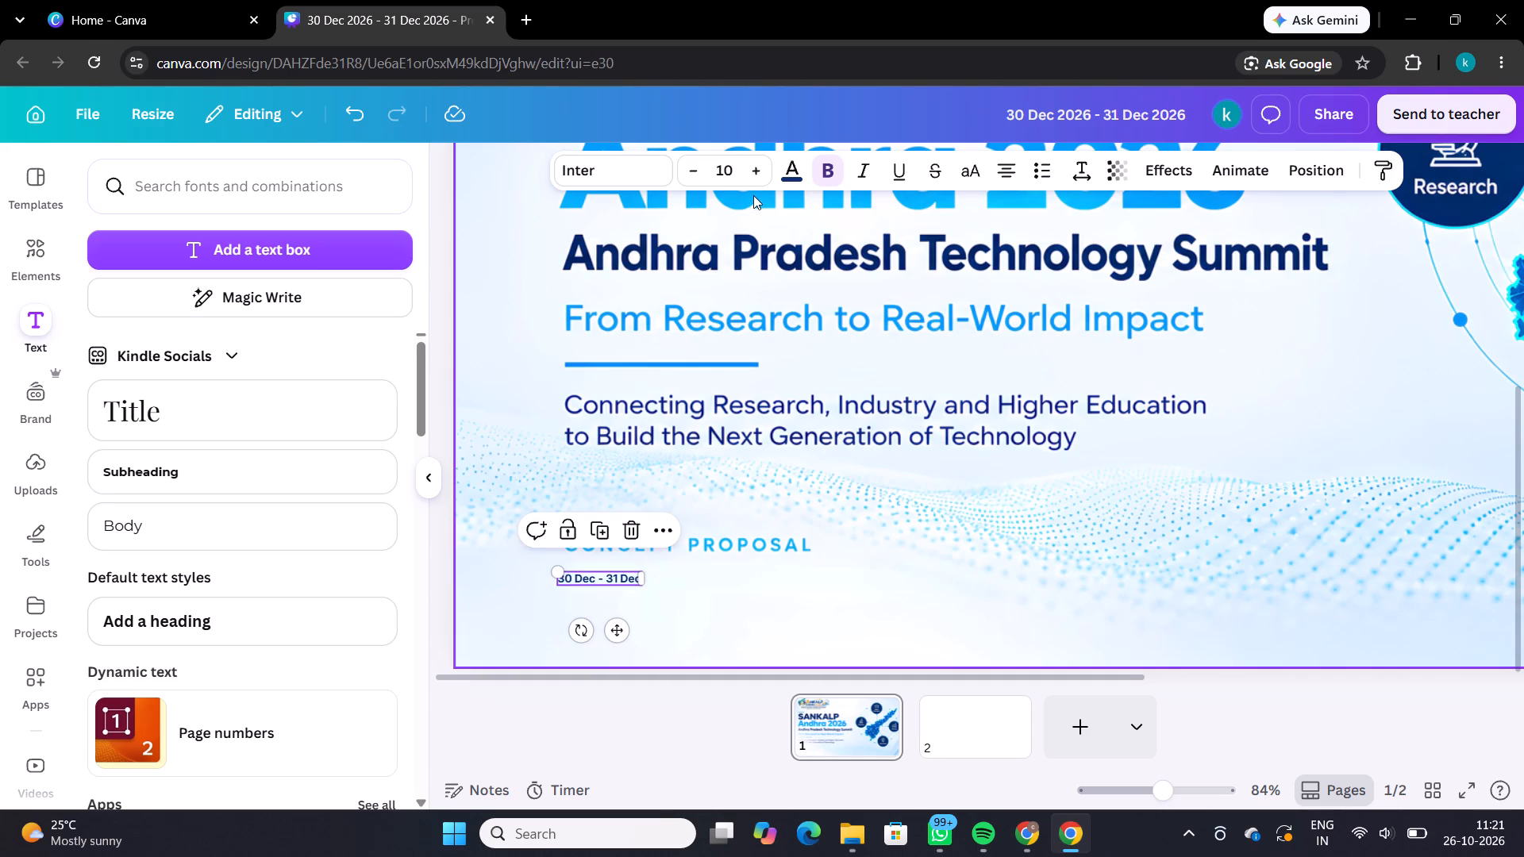
double_click(761, 156)
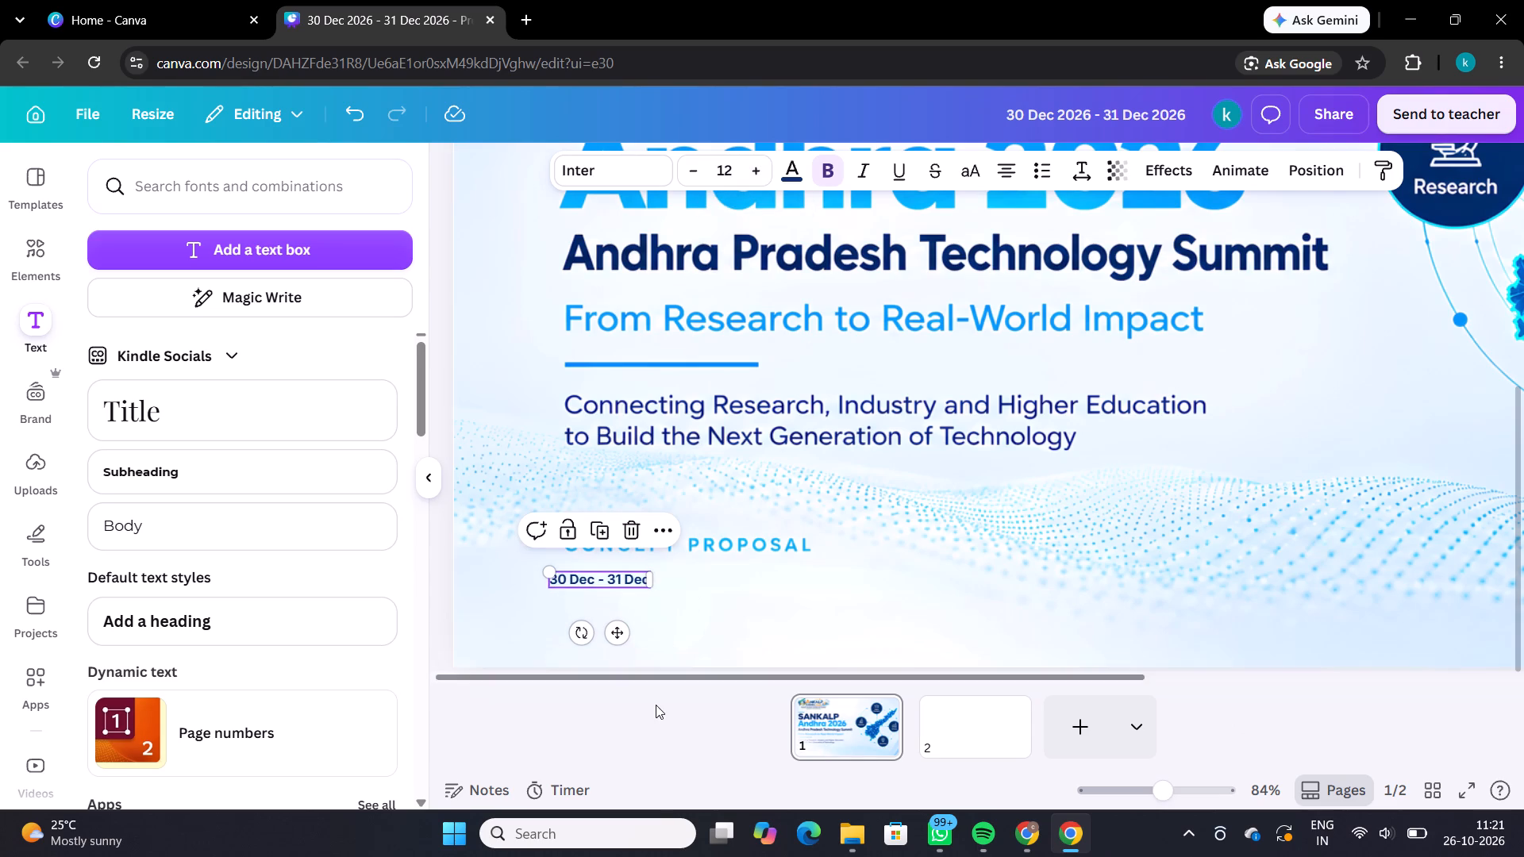
left_click(656, 705)
left_click(614, 710)
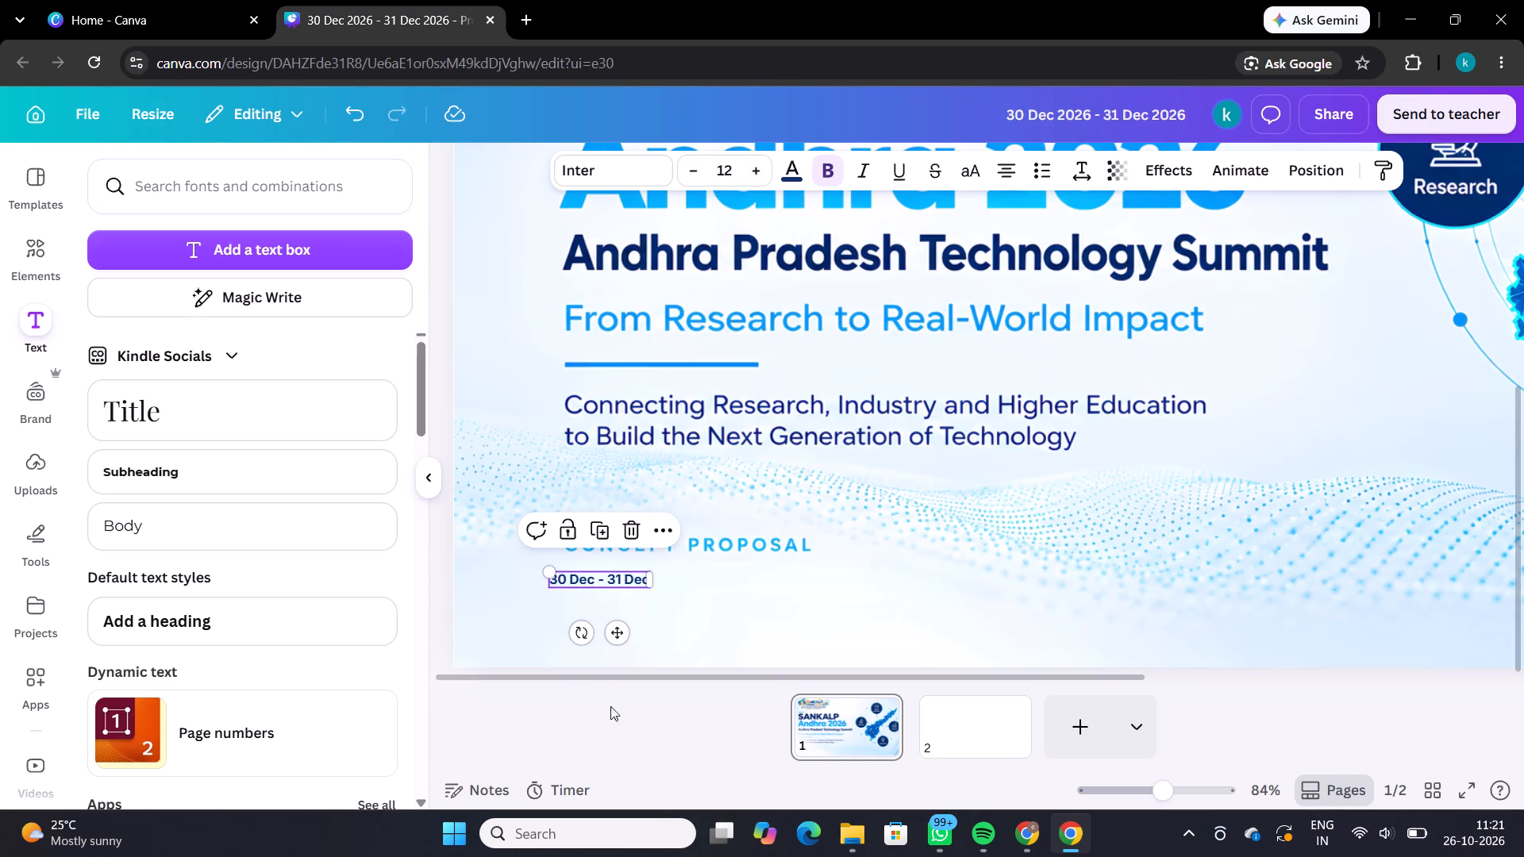
Move the date text to line up with the left edge of "CONCEPT PROPOSAL".
left_click_drag(614, 627, 628, 626)
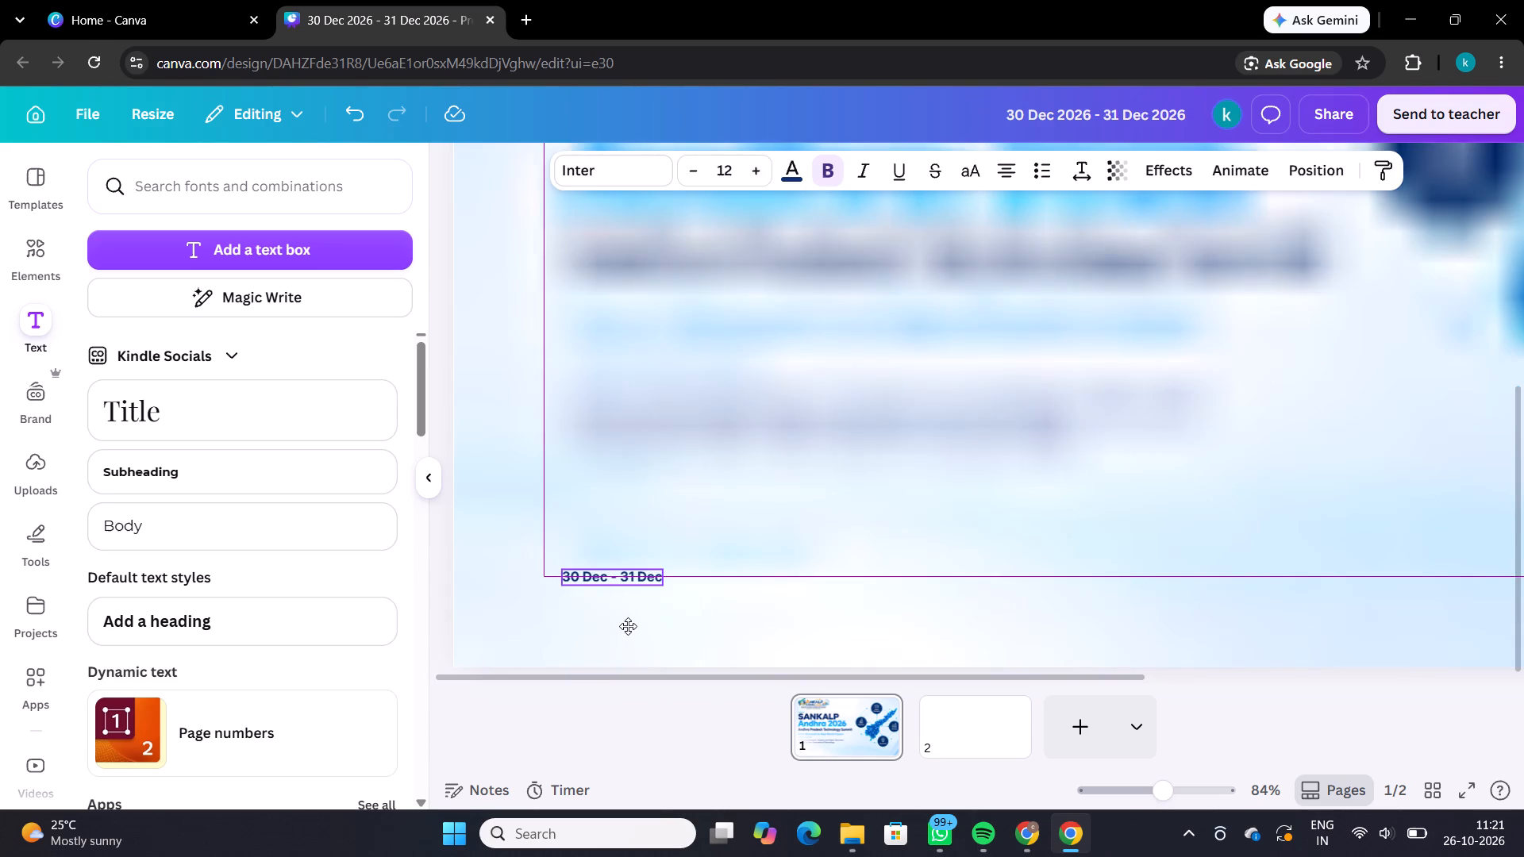
left_click_drag(628, 626, 631, 626)
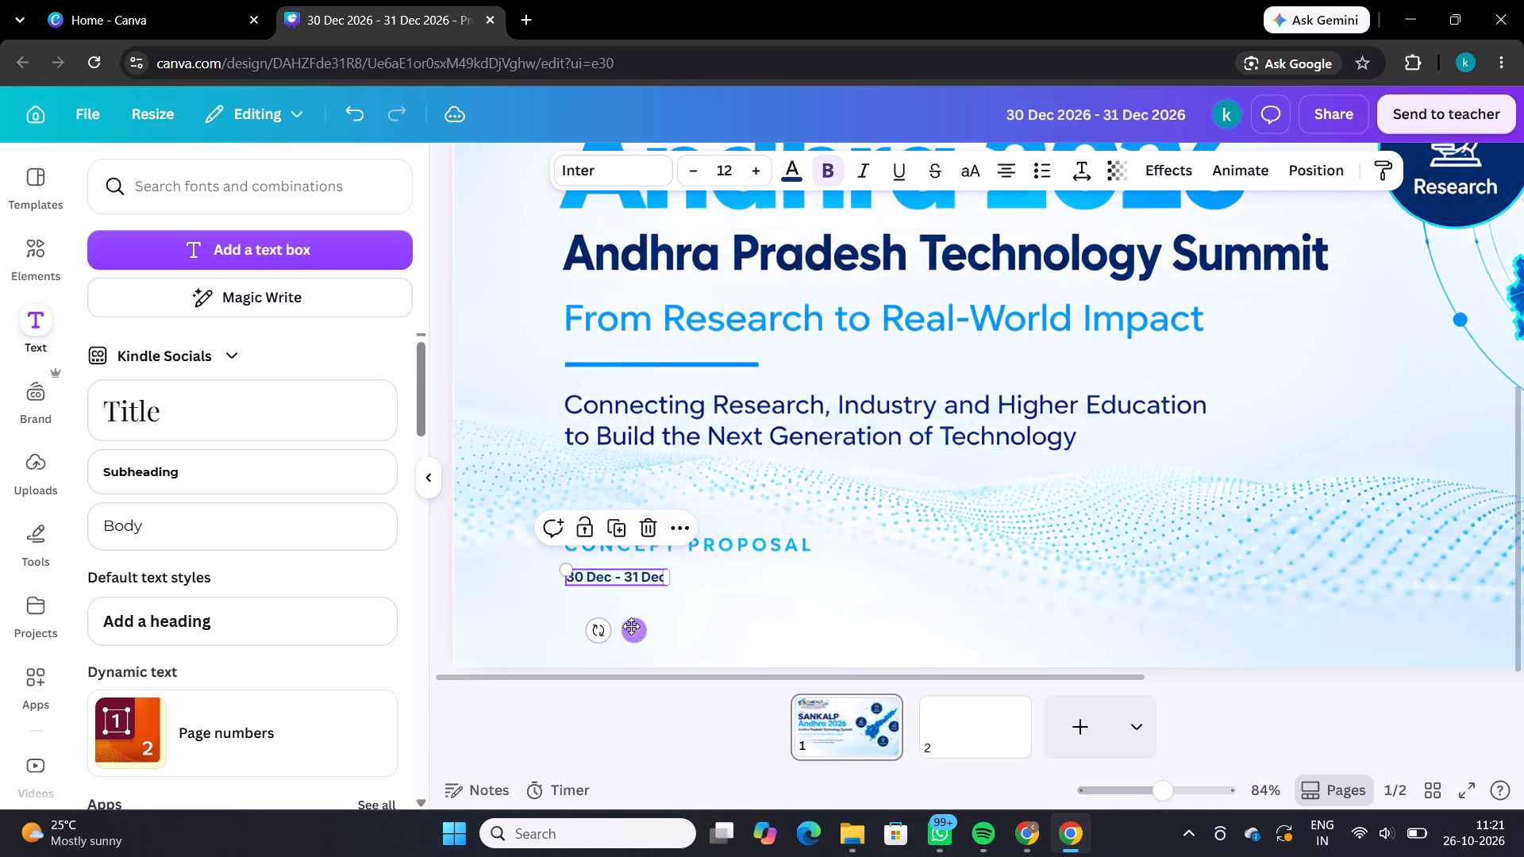
left_click(648, 717)
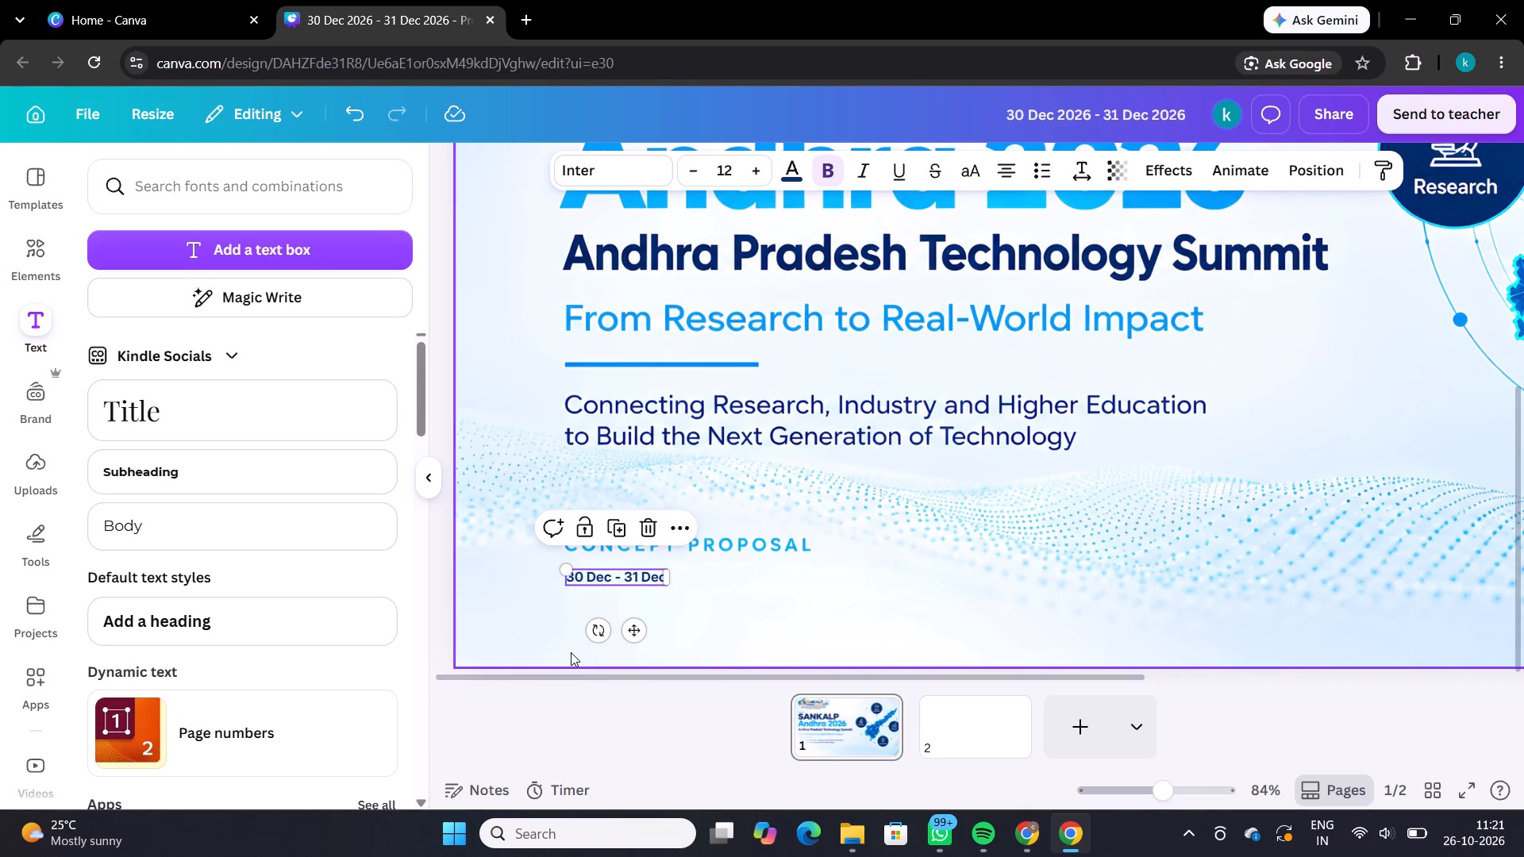
left_click(571, 652)
left_click(605, 581)
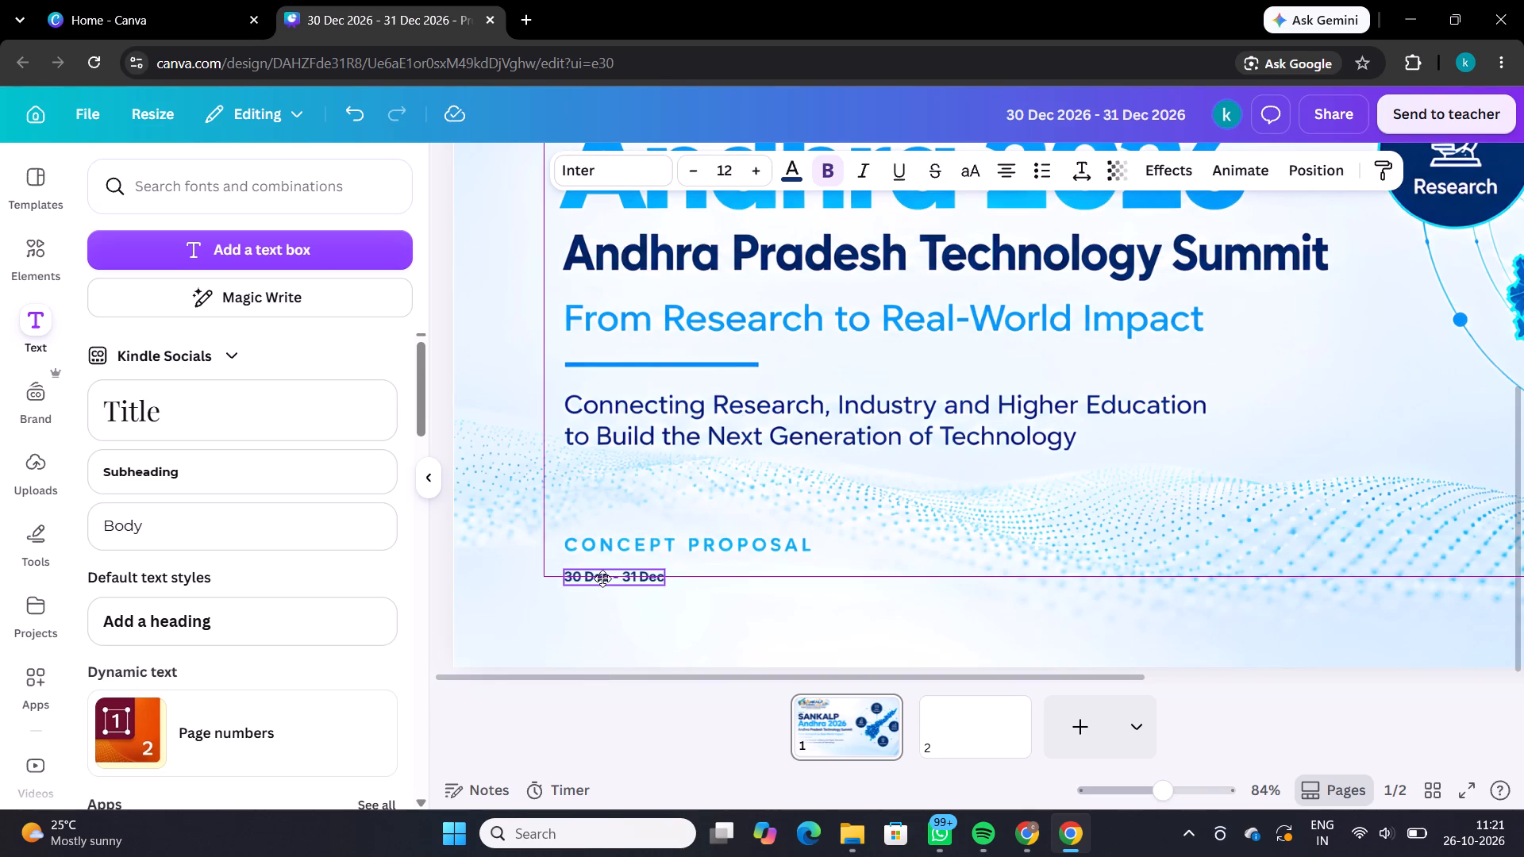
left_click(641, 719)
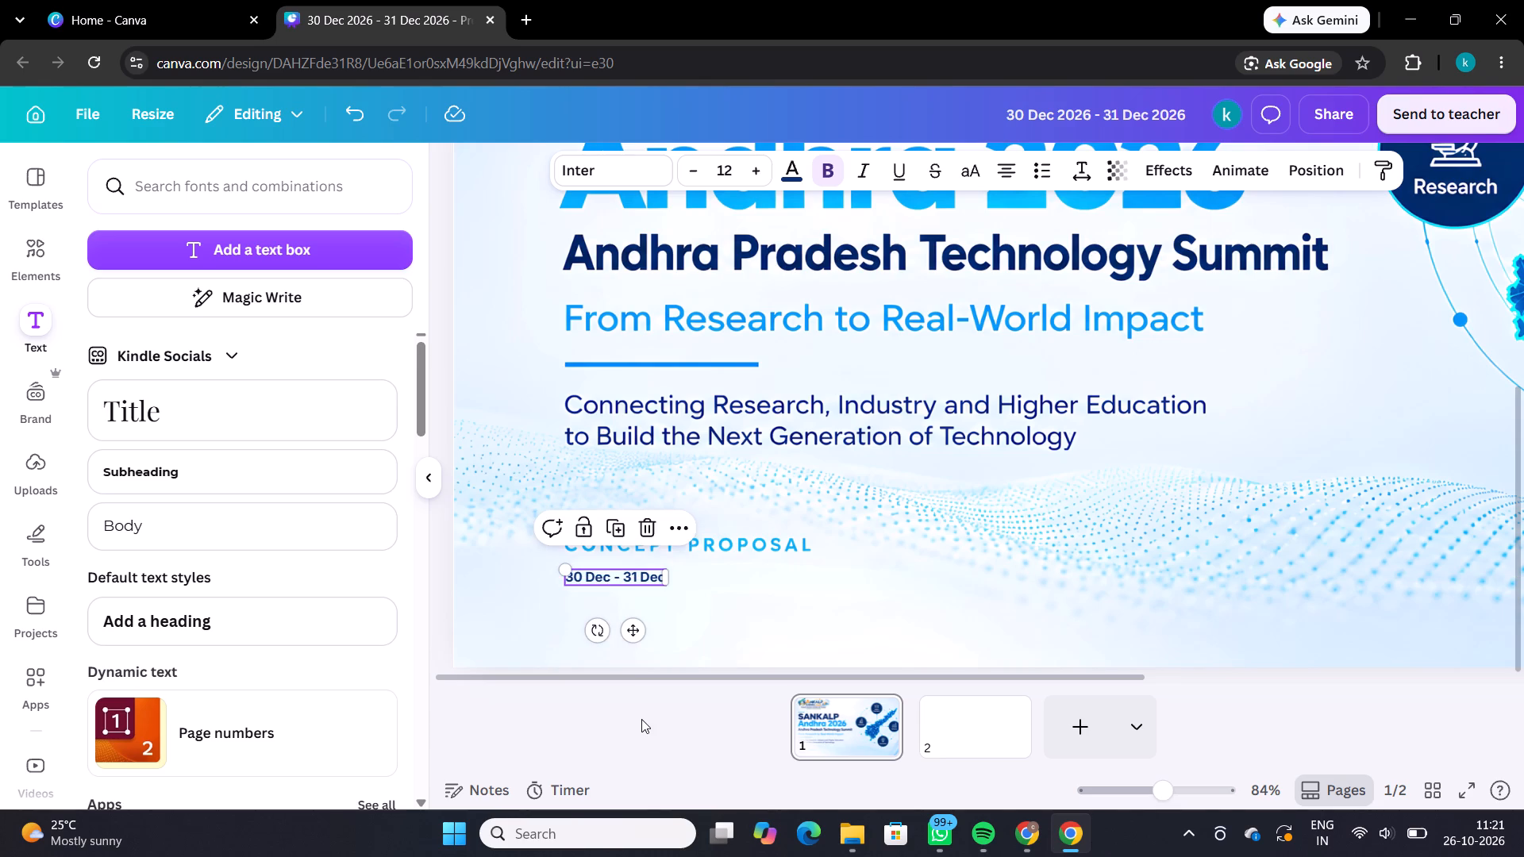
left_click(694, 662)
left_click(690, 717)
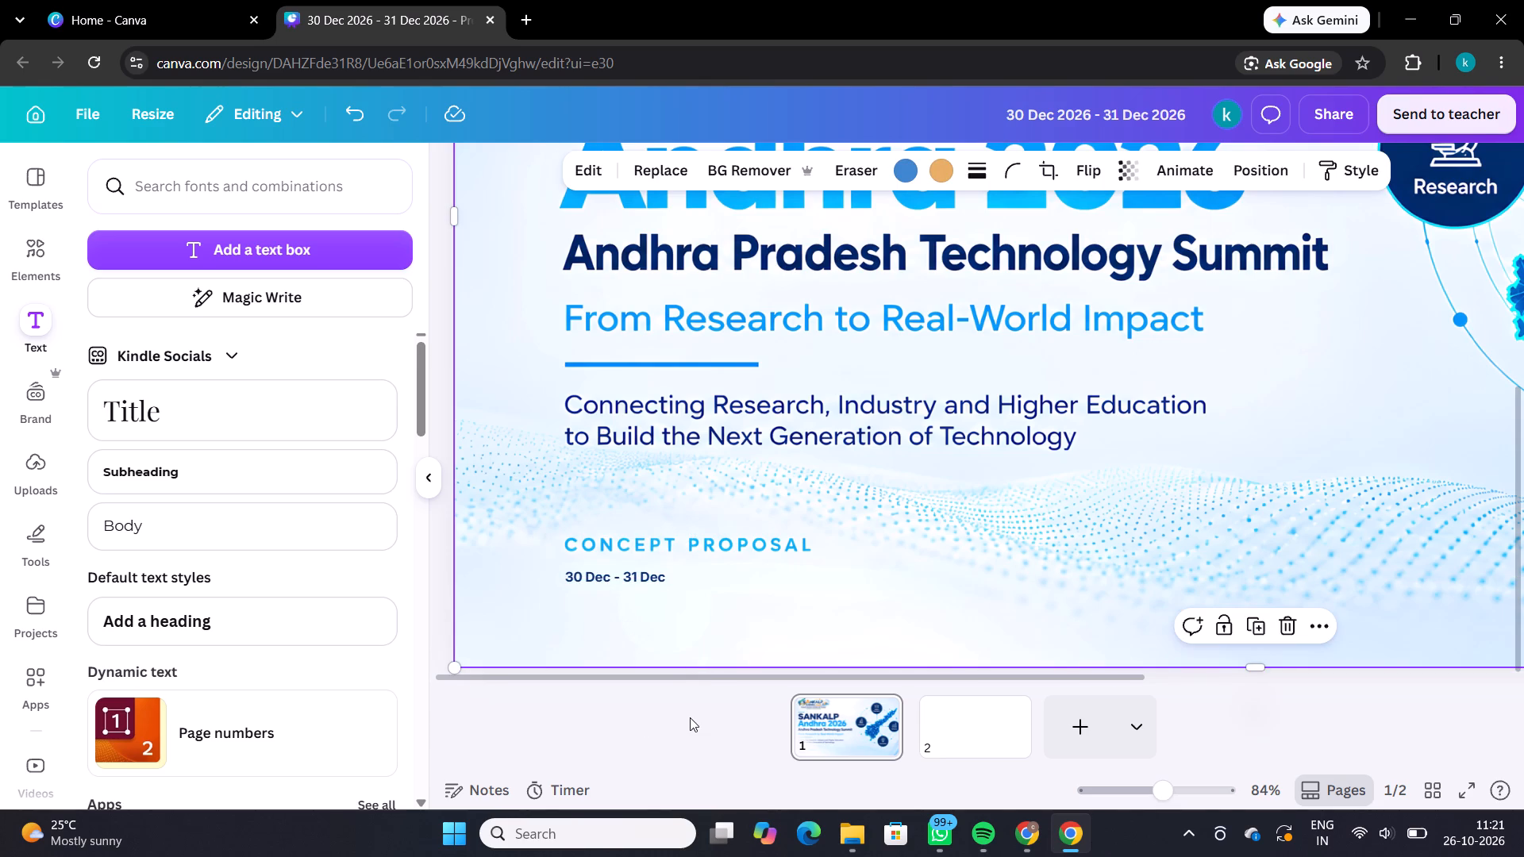
Find a "line" element, add a straight line to the cover and rotate it to vertical.
left_click(49, 253)
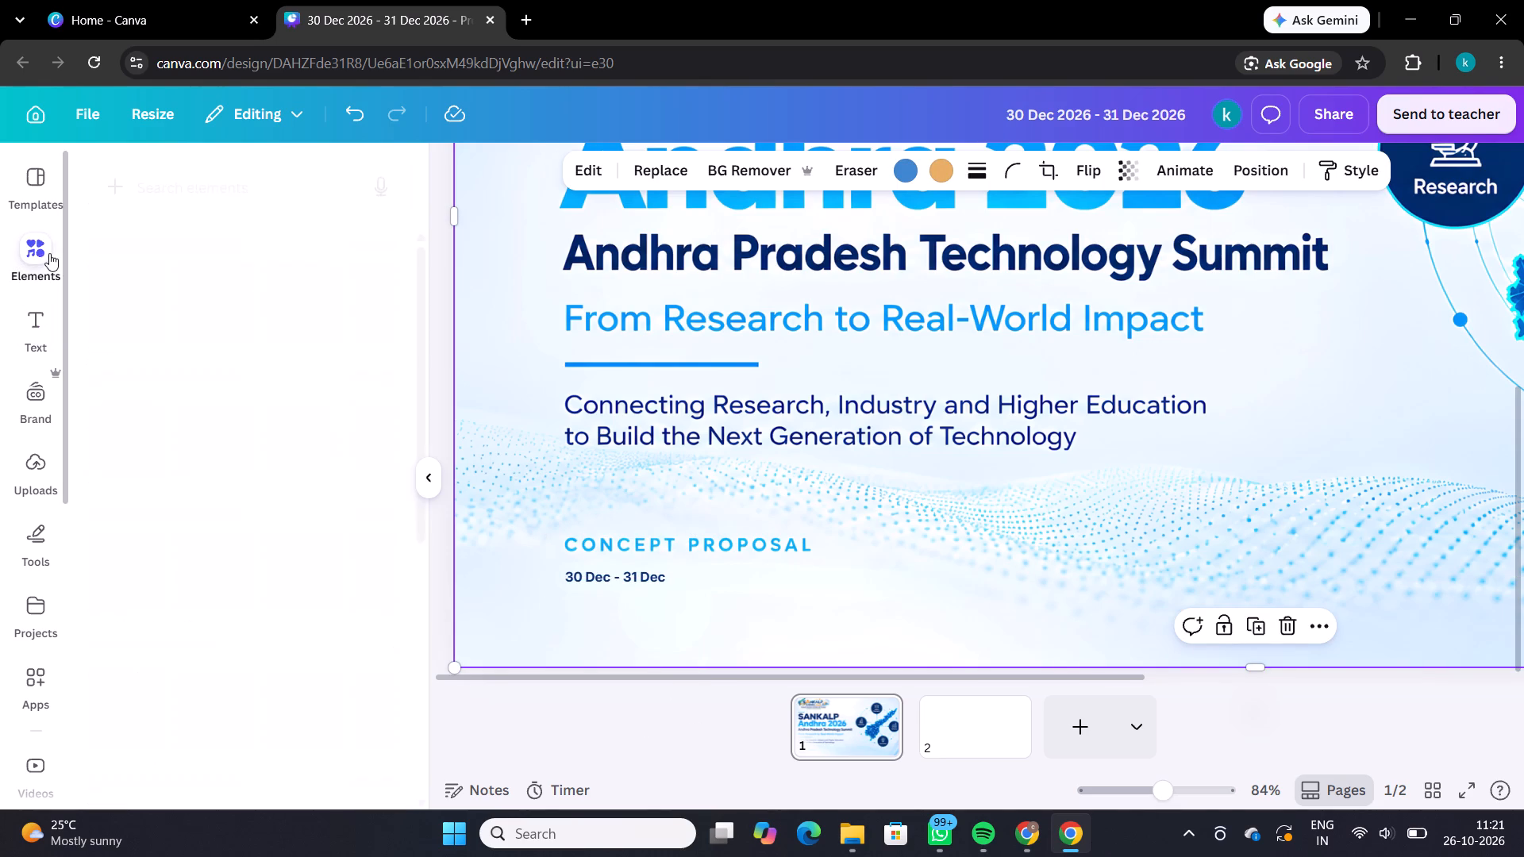
left_click(214, 178)
type("line")
left_click(183, 330)
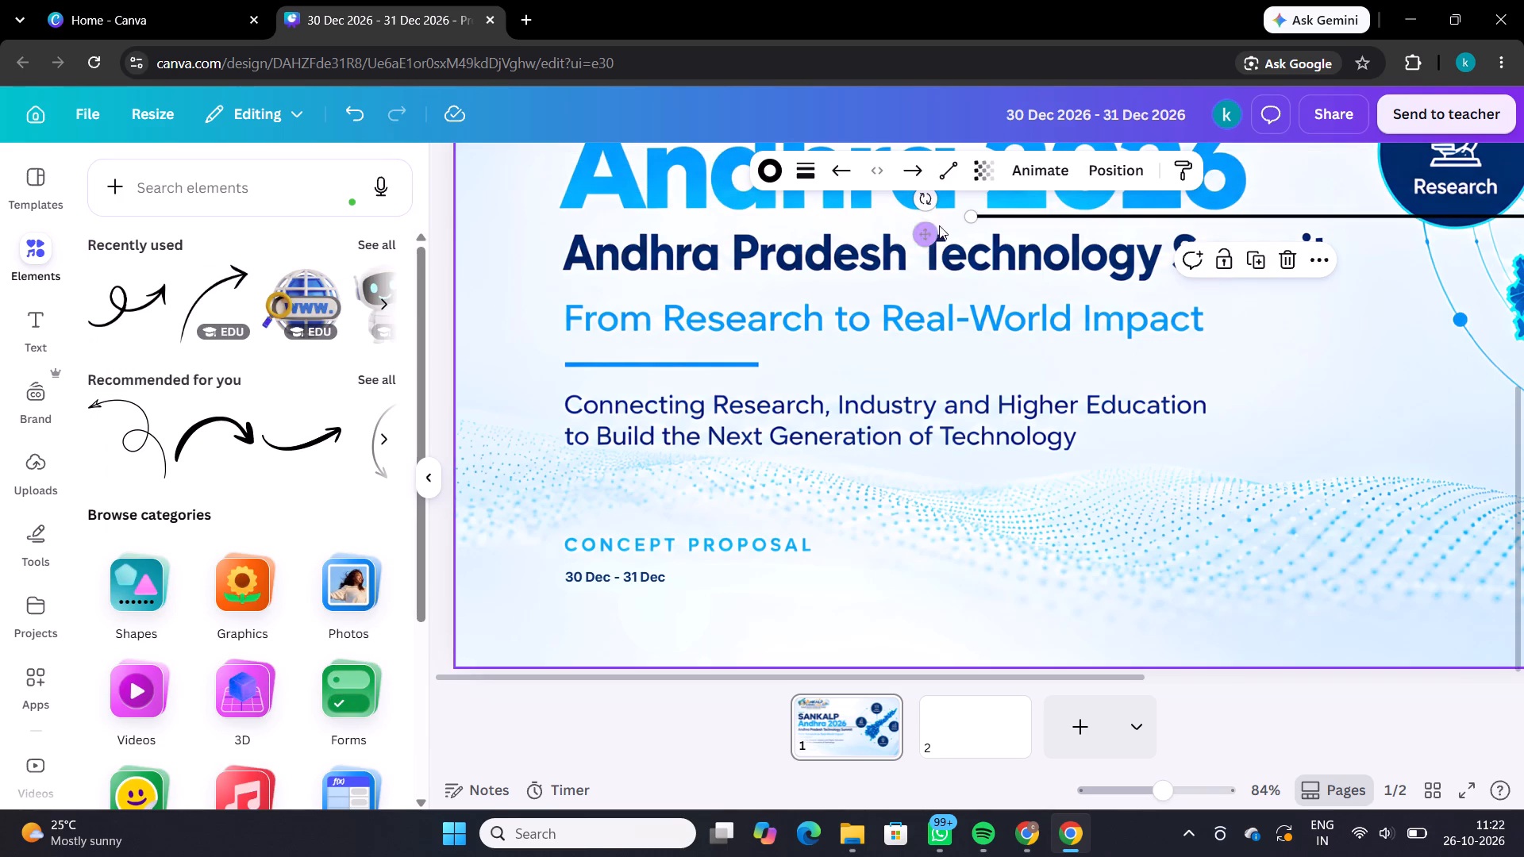
left_click_drag(927, 235, 652, 344)
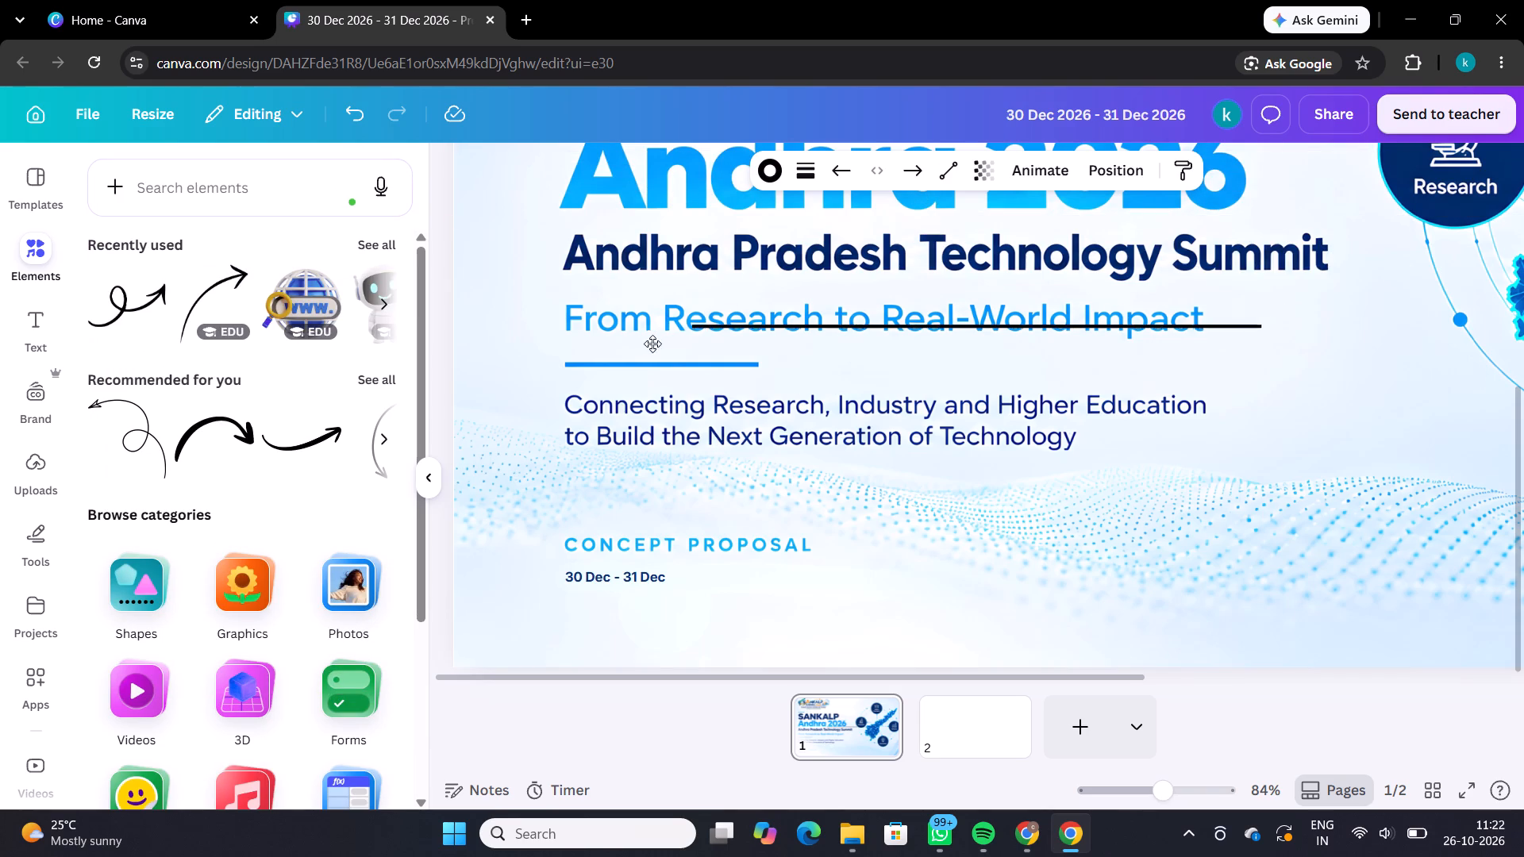
left_click_drag(652, 344, 656, 344)
left_click_drag(962, 371, 1191, 345)
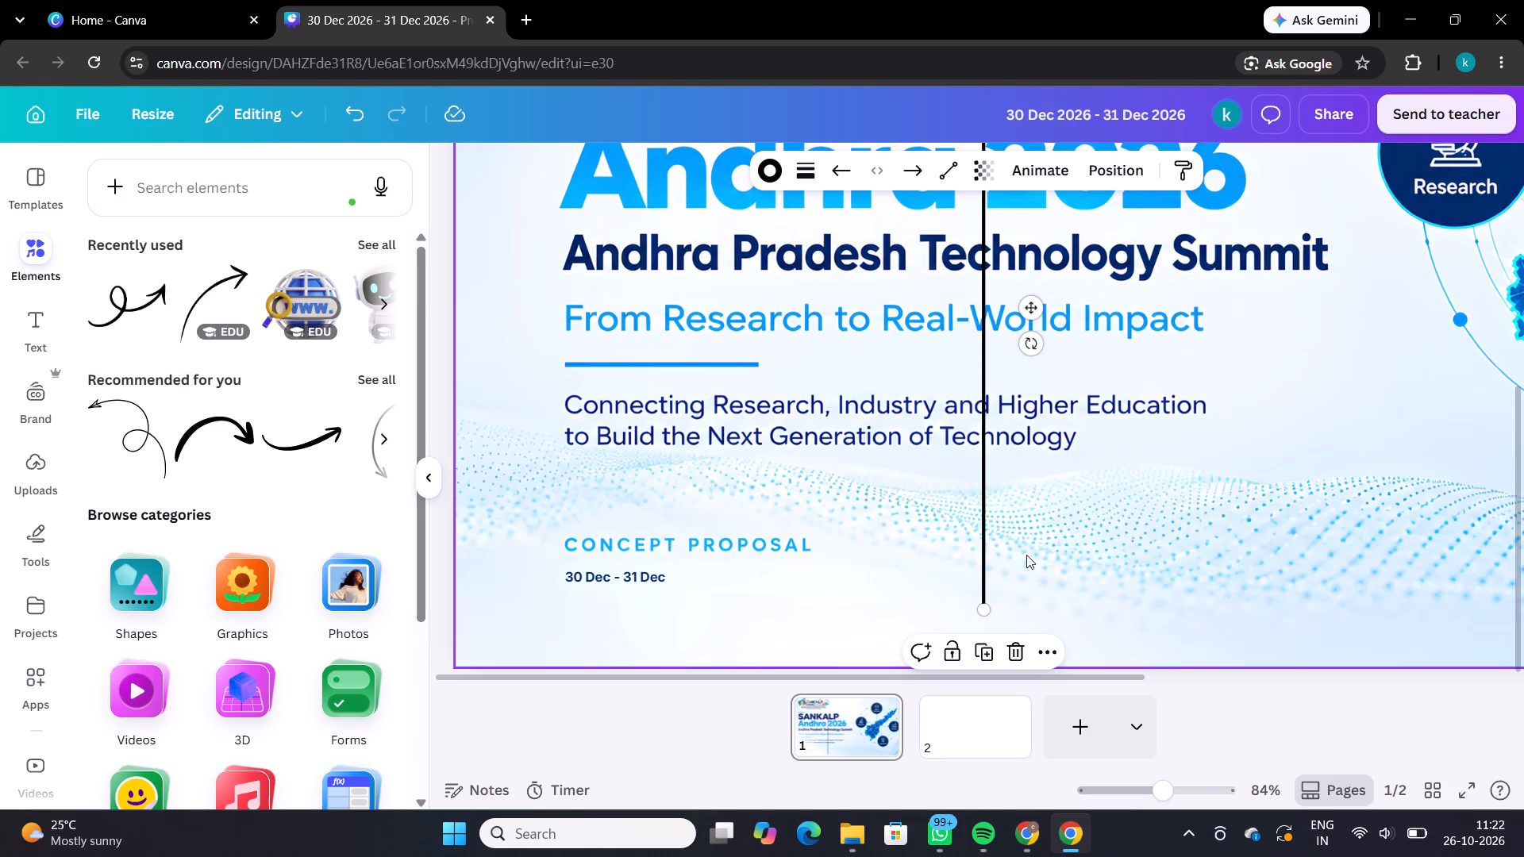
Shorten the vertical line from both ends to a length of about 34.
left_click_drag(988, 609, 971, 430)
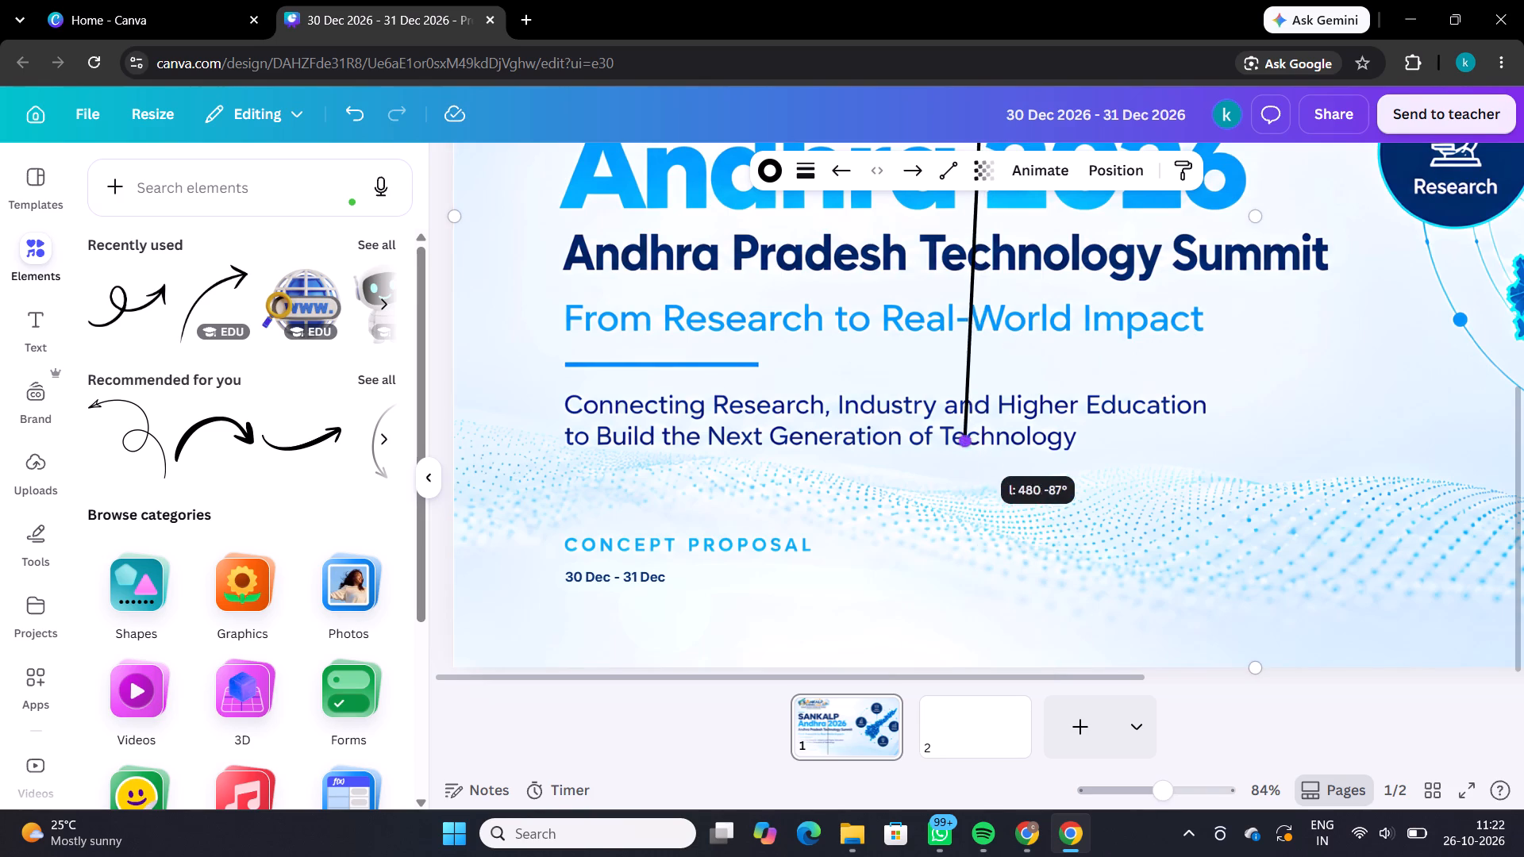
left_click_drag(971, 430, 981, 313)
scroll(981, 313, "up", 2)
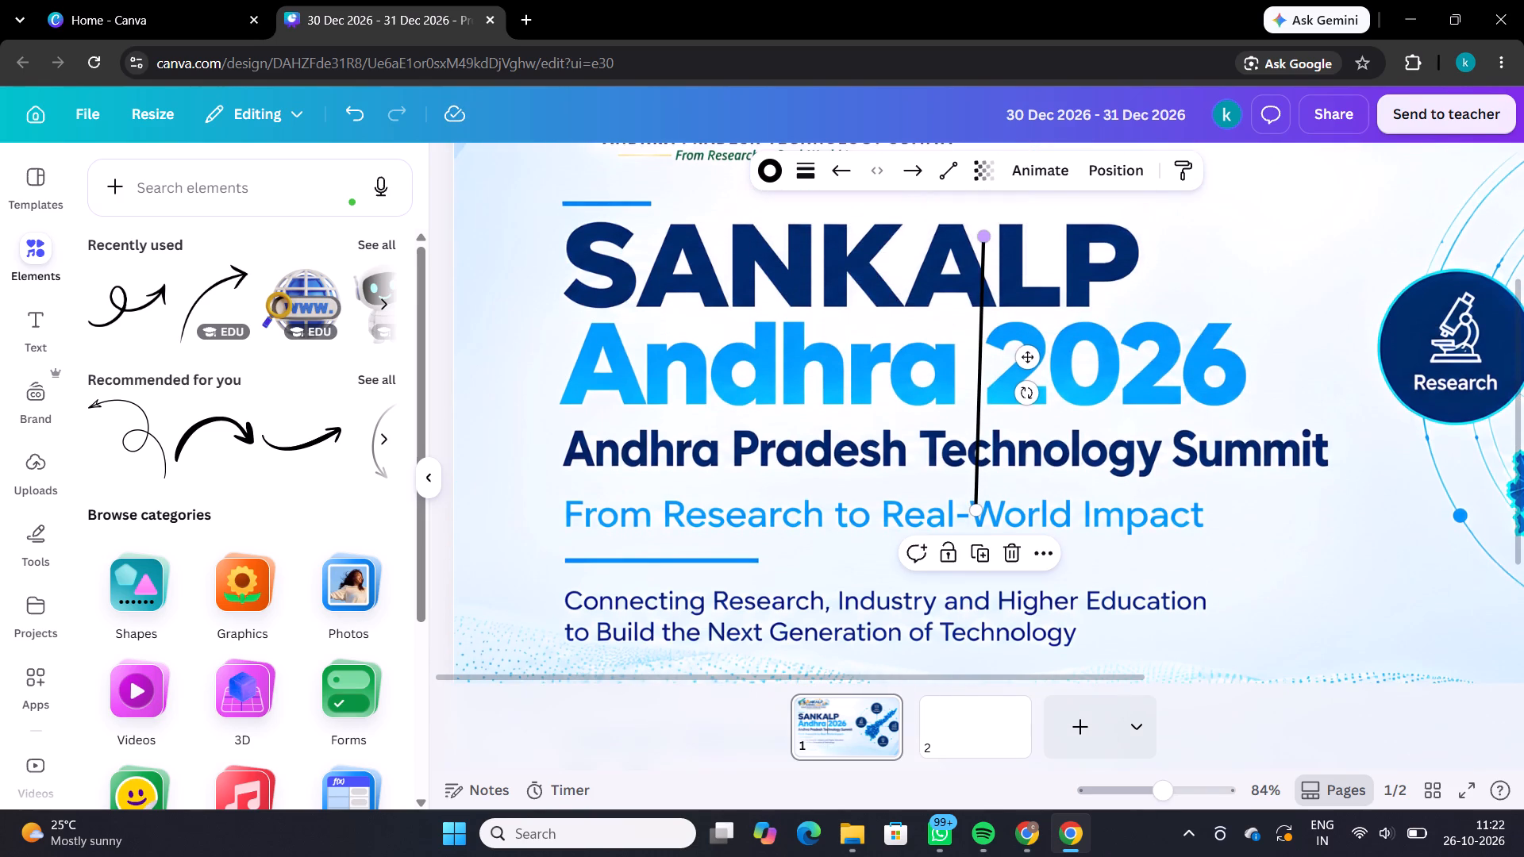
left_click_drag(985, 233, 978, 488)
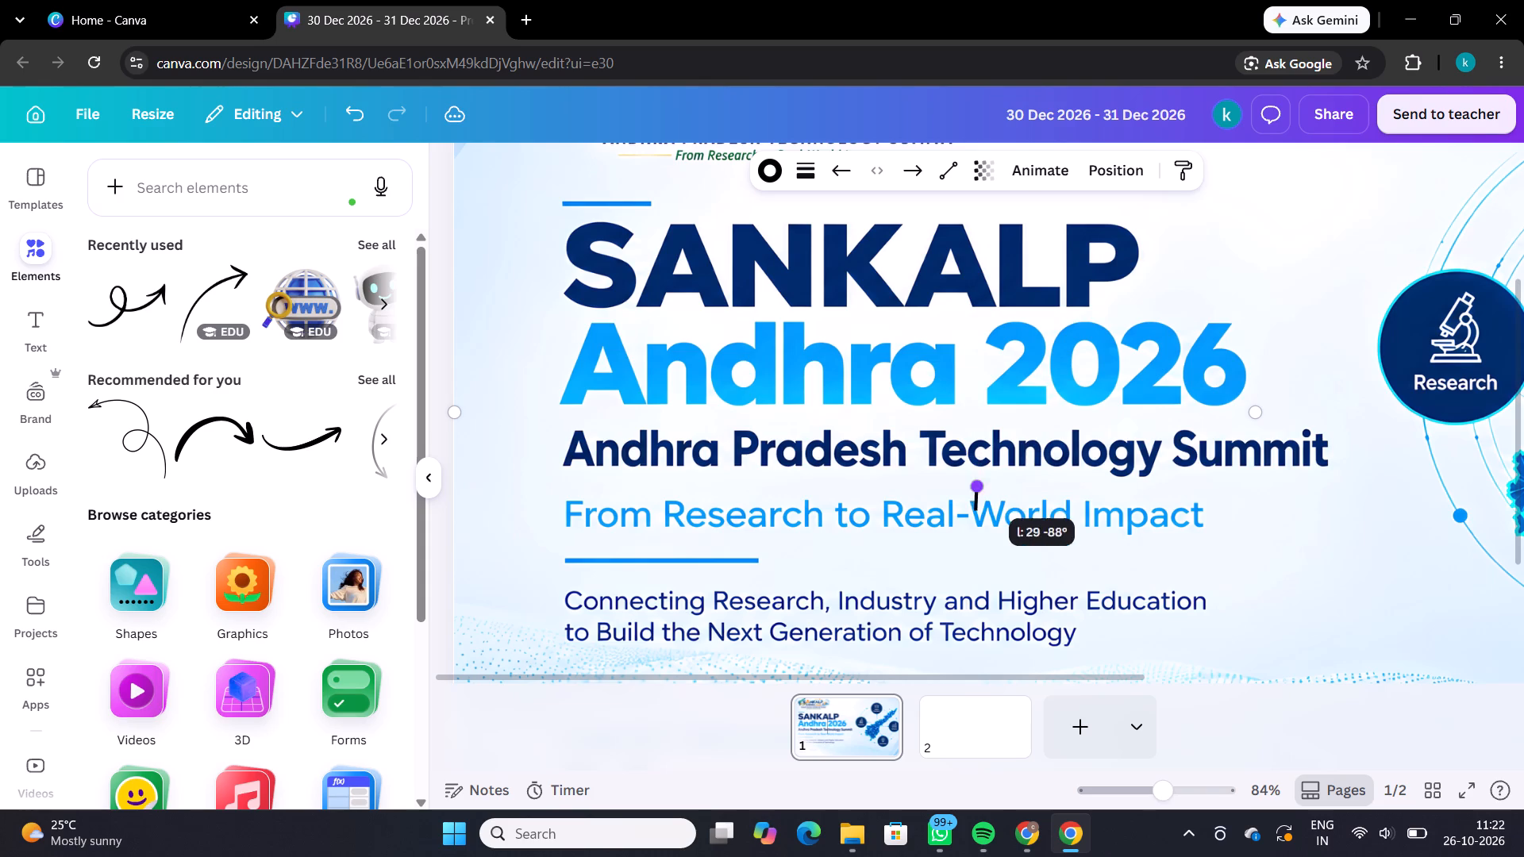
left_click_drag(978, 488, 978, 562)
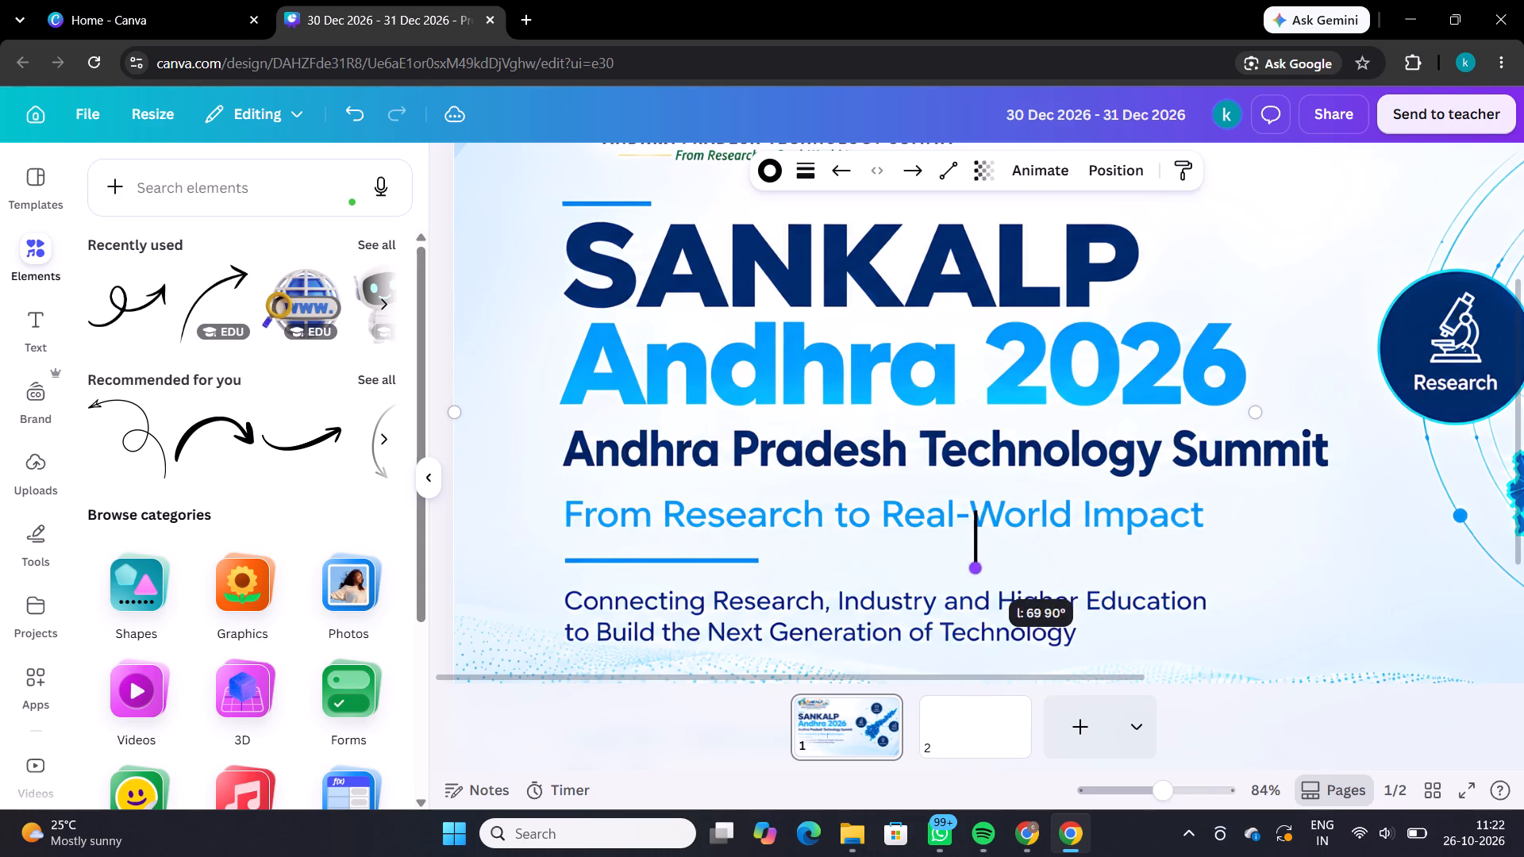
left_click_drag(978, 562, 978, 535)
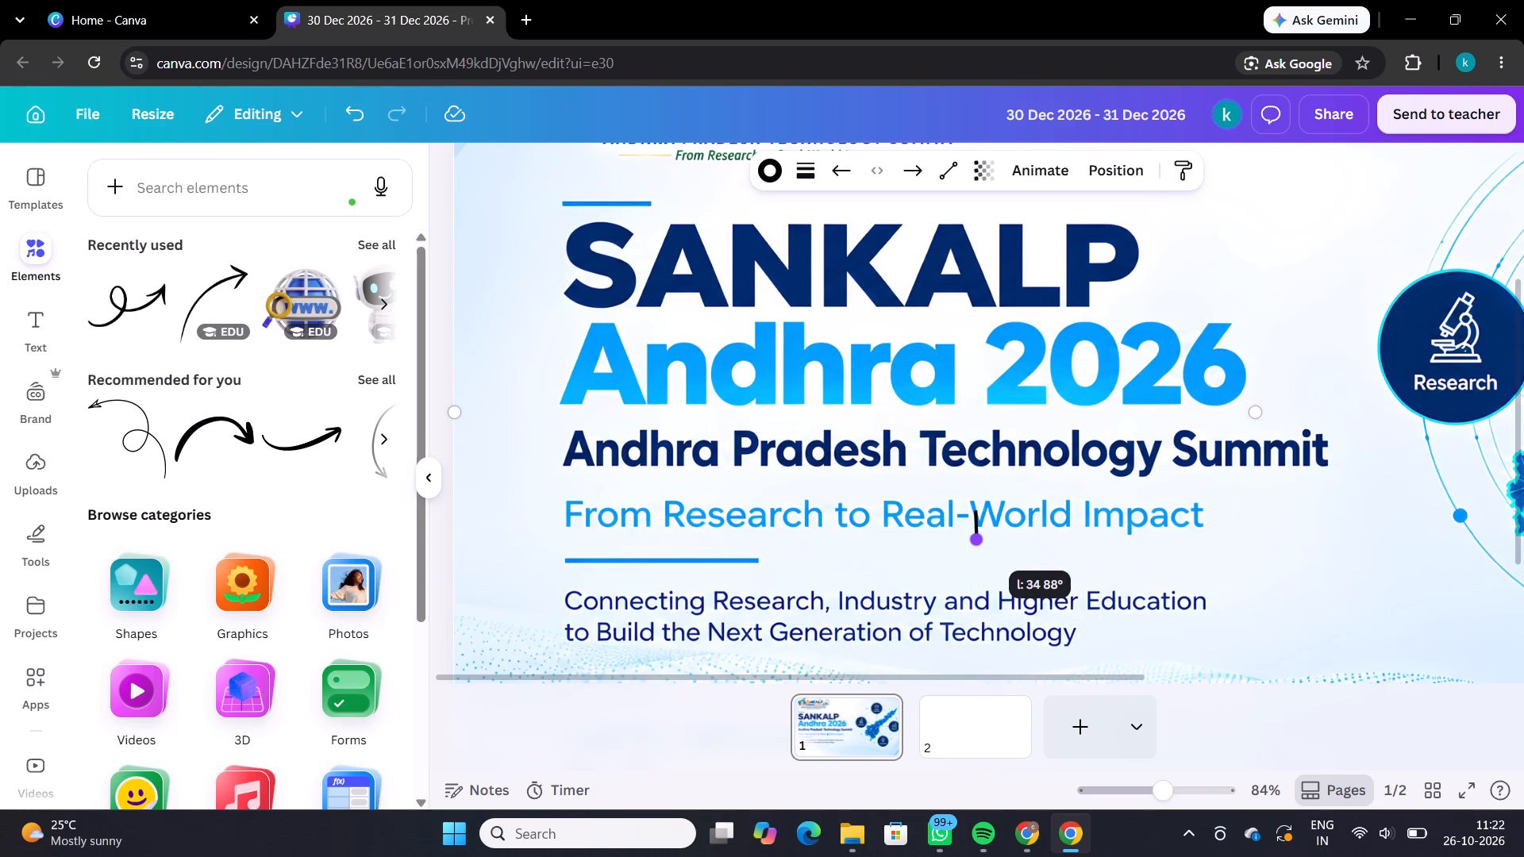
left_click_drag(978, 535, 977, 535)
Move the short vertical line just after "31 Dec" and trim it to about the height of the date text.
scroll(977, 535, "down", 1)
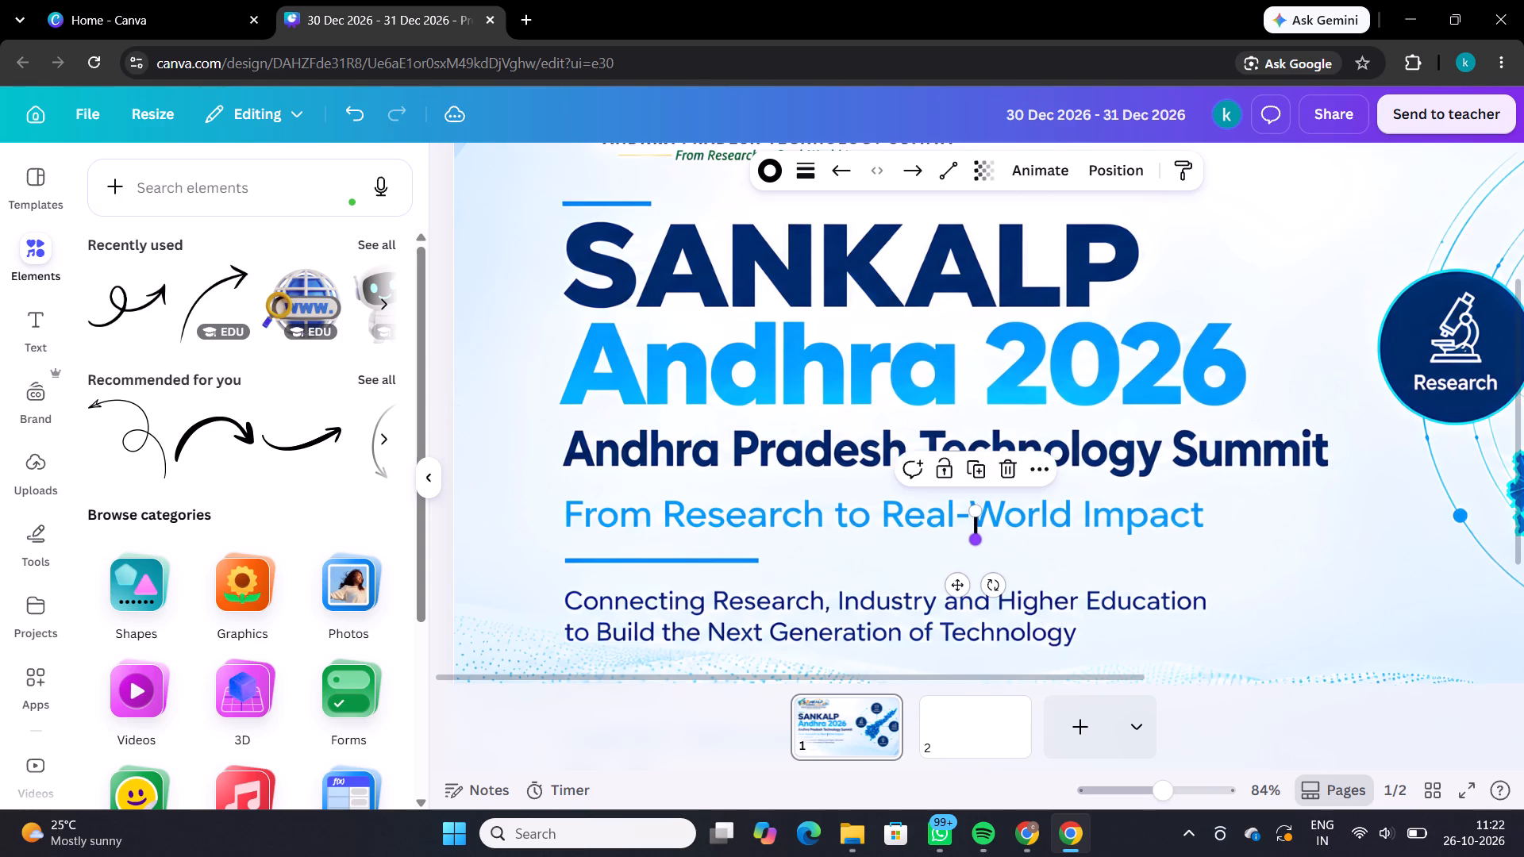
scroll(977, 535, "down", 2)
left_click_drag(950, 398, 654, 645)
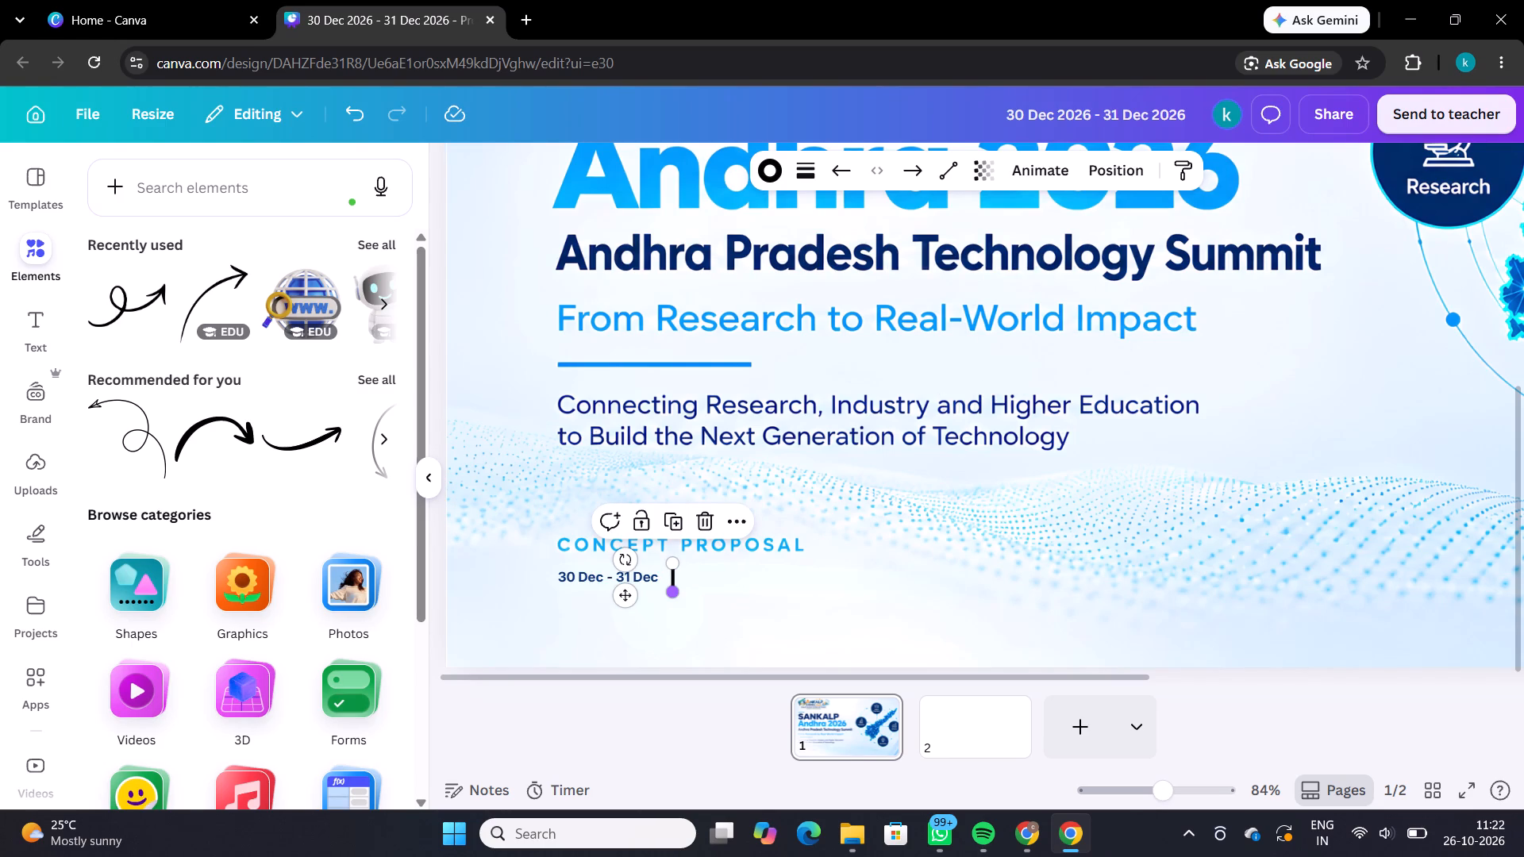
left_click_drag(672, 591, 672, 579)
left_click_drag(622, 587, 615, 594)
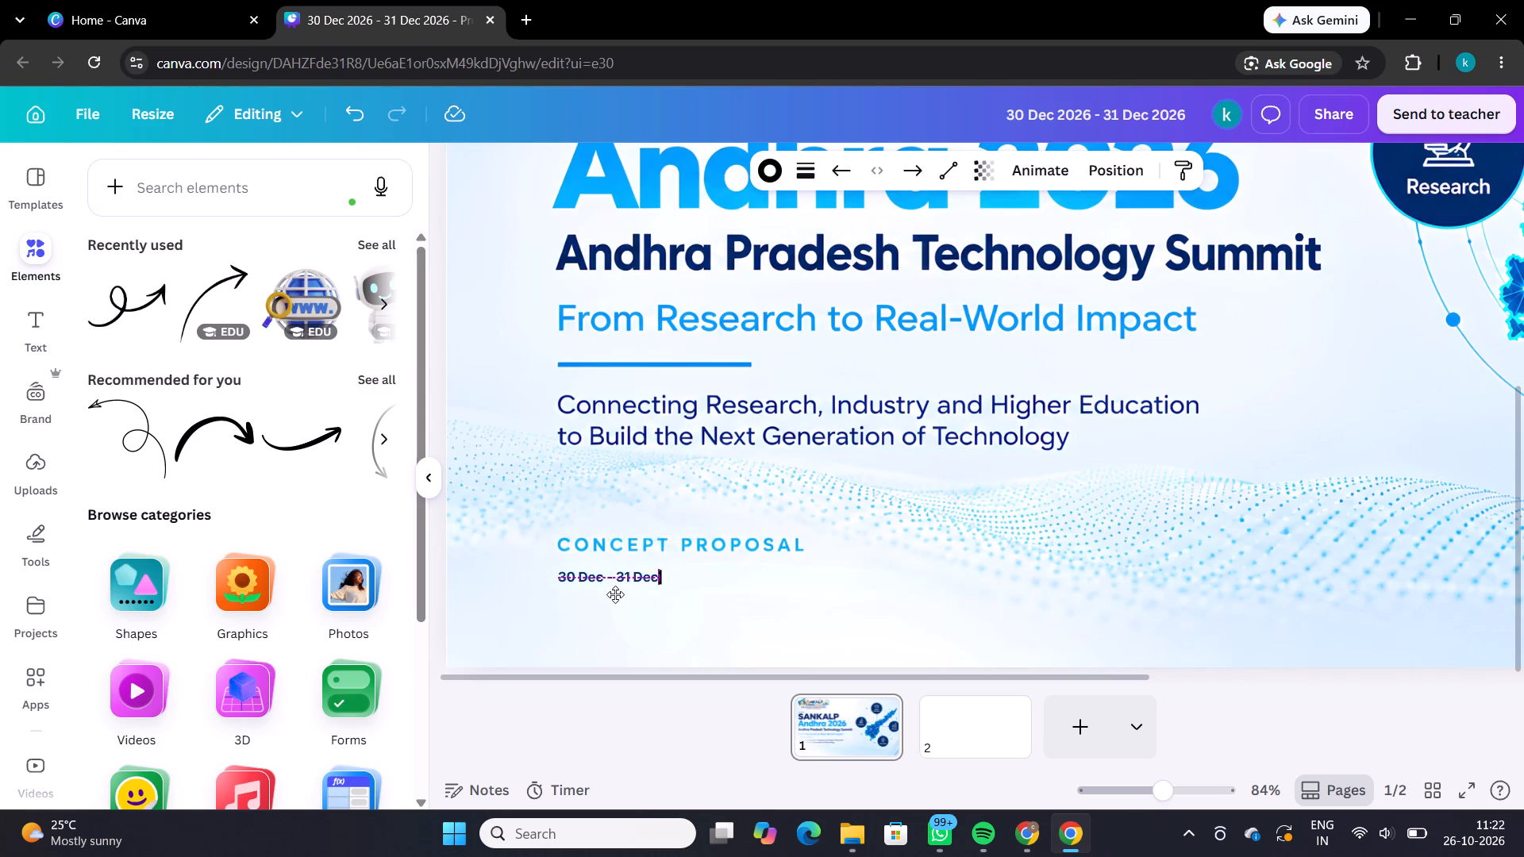
left_click_drag(615, 594, 617, 596)
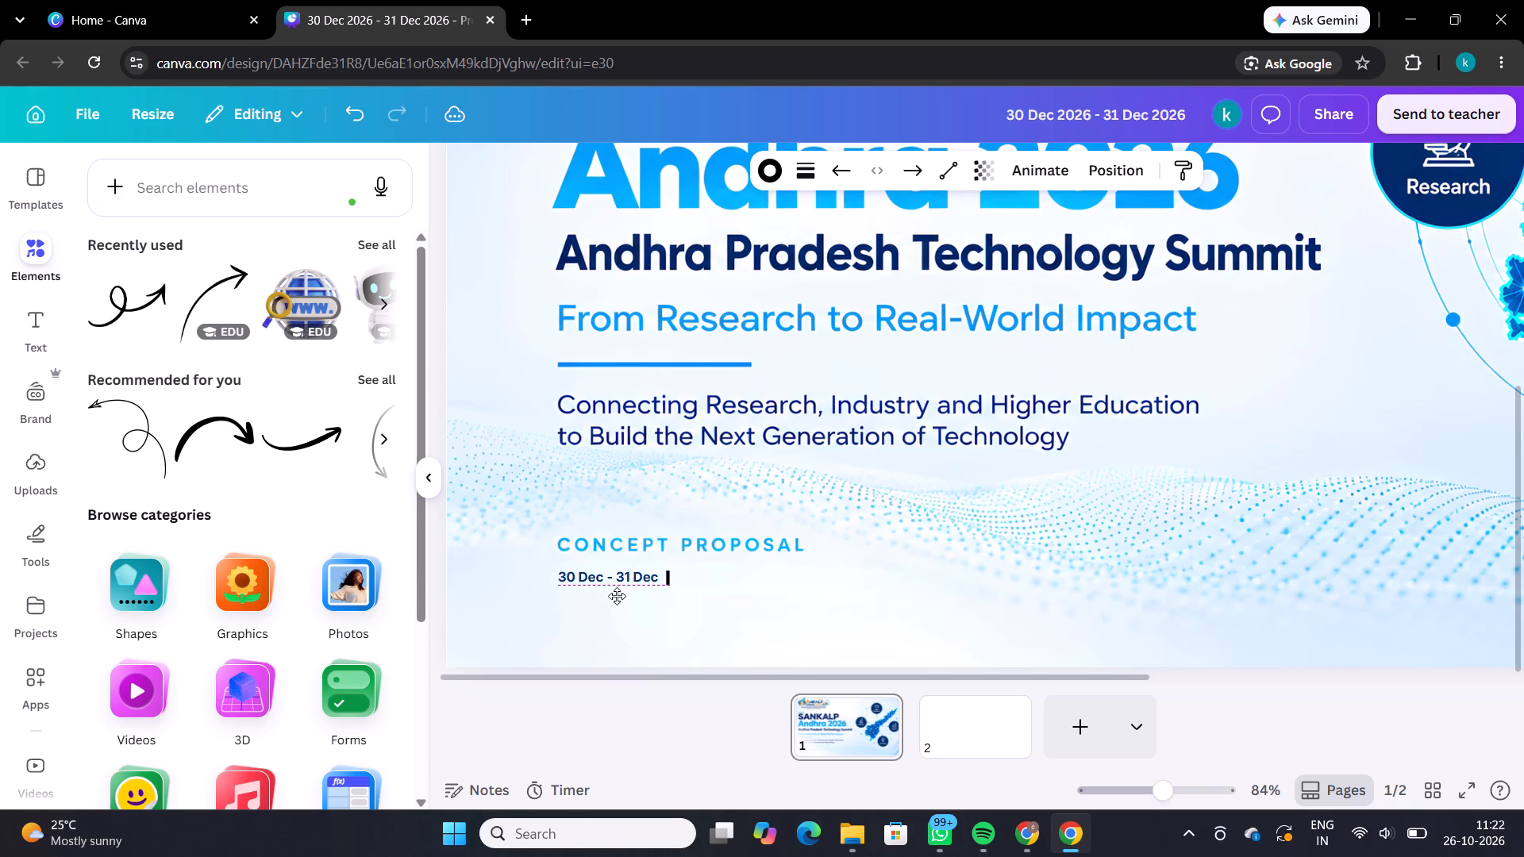
left_click_drag(617, 596, 617, 595)
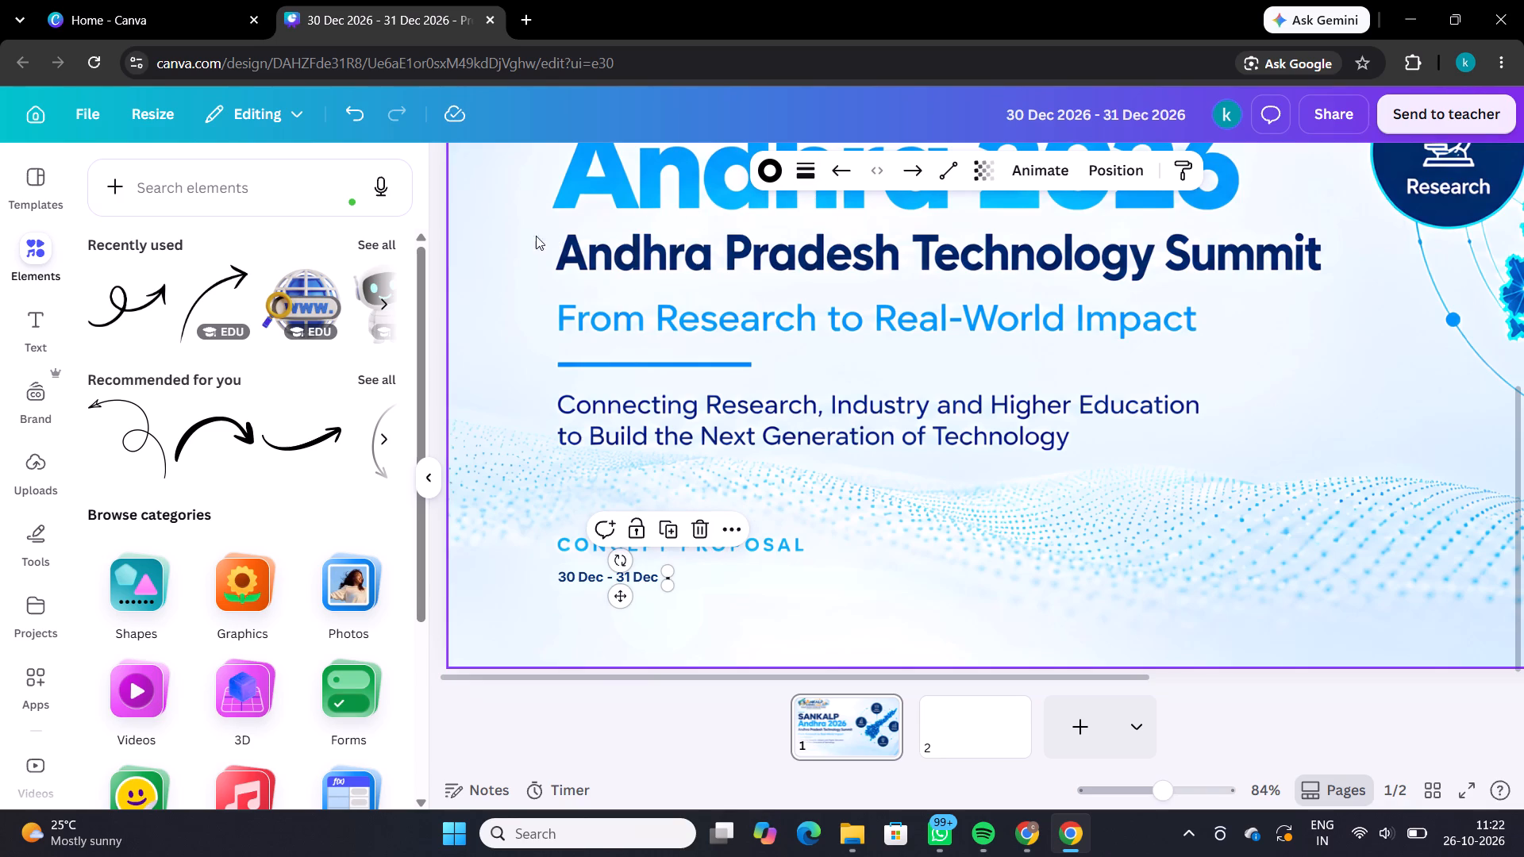
Recolour the short vertical line with the dark blue already used in the design.
left_click(779, 170)
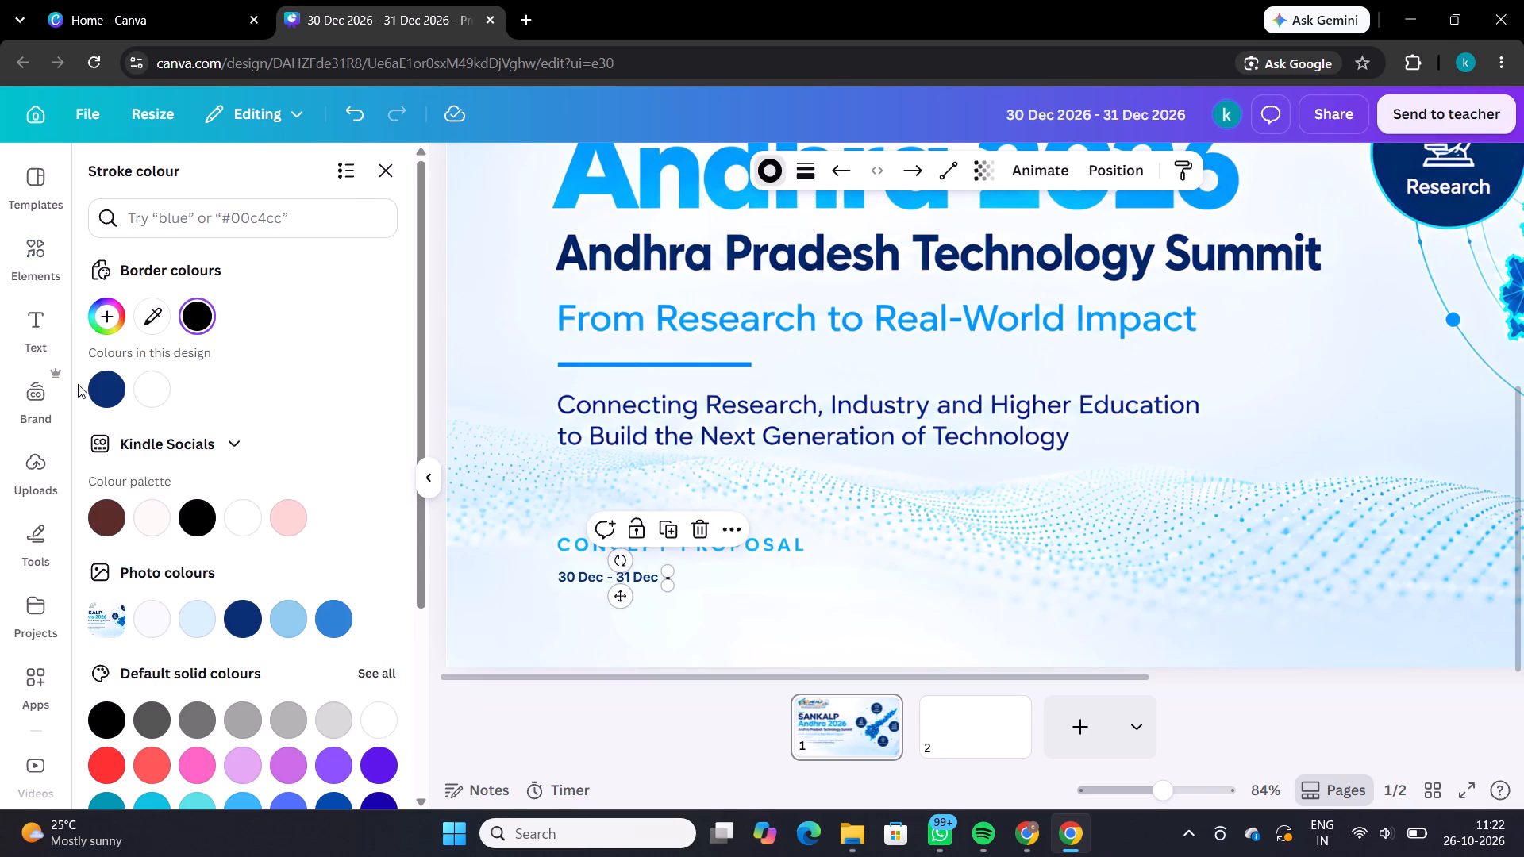
left_click(98, 386)
double_click(506, 712)
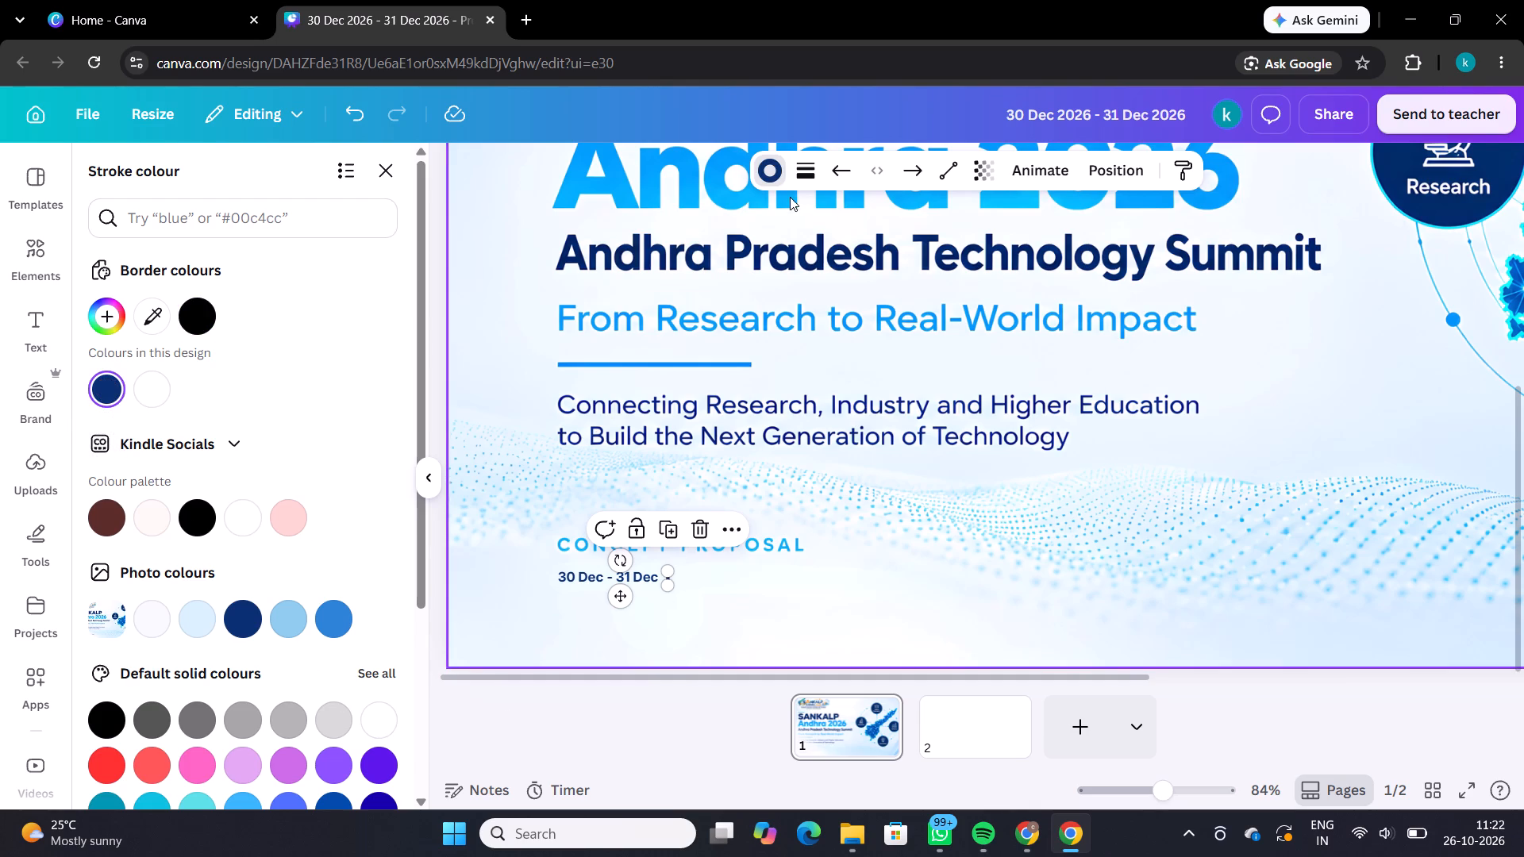
Give the short vertical line a solid stroke with a stroke weight of 2.
left_click(800, 159)
left_click(765, 239)
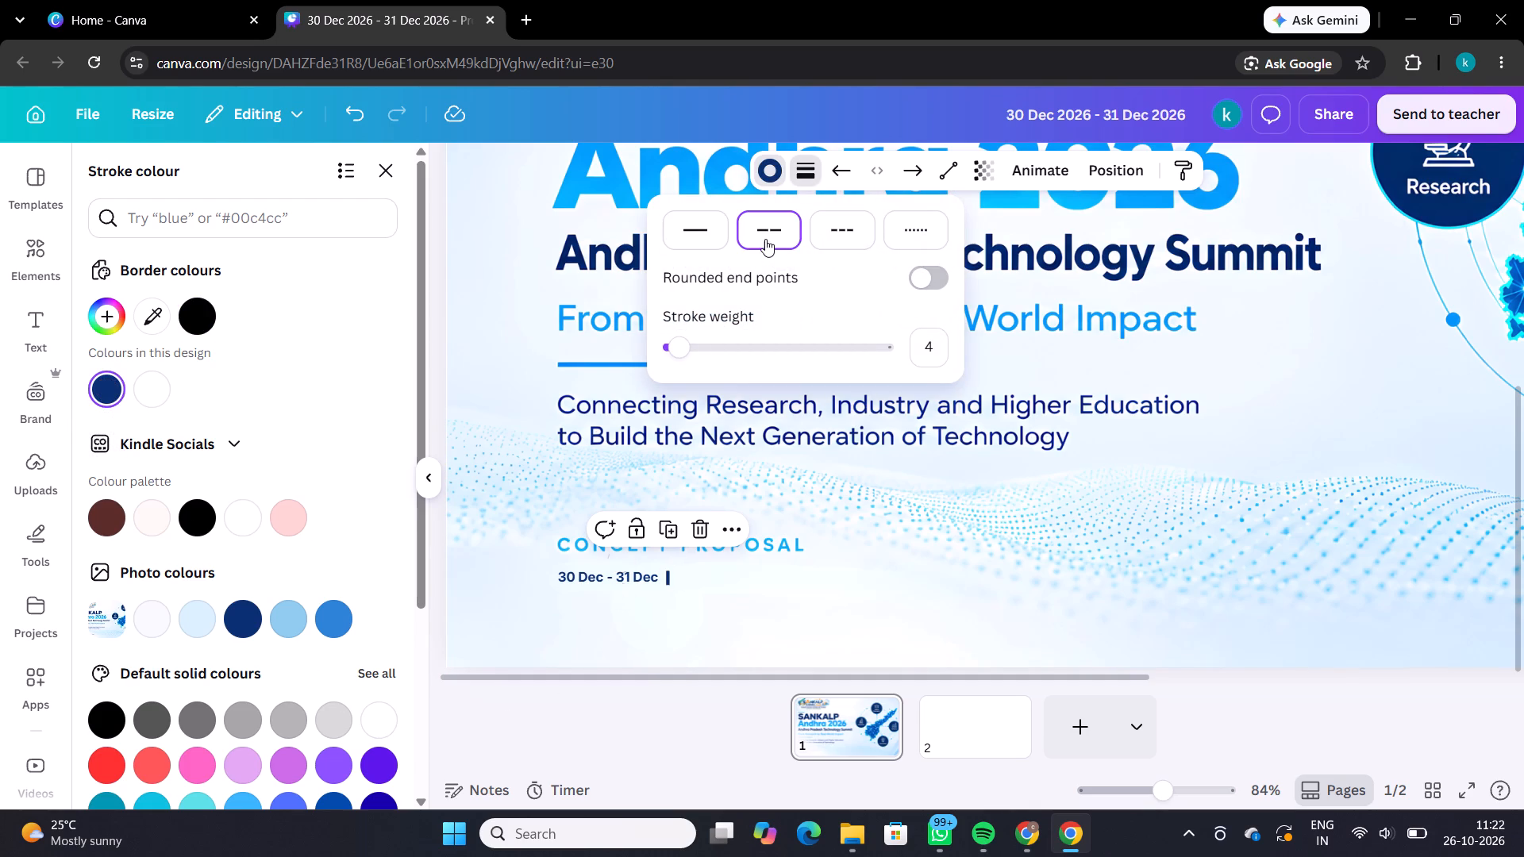
left_click(696, 238)
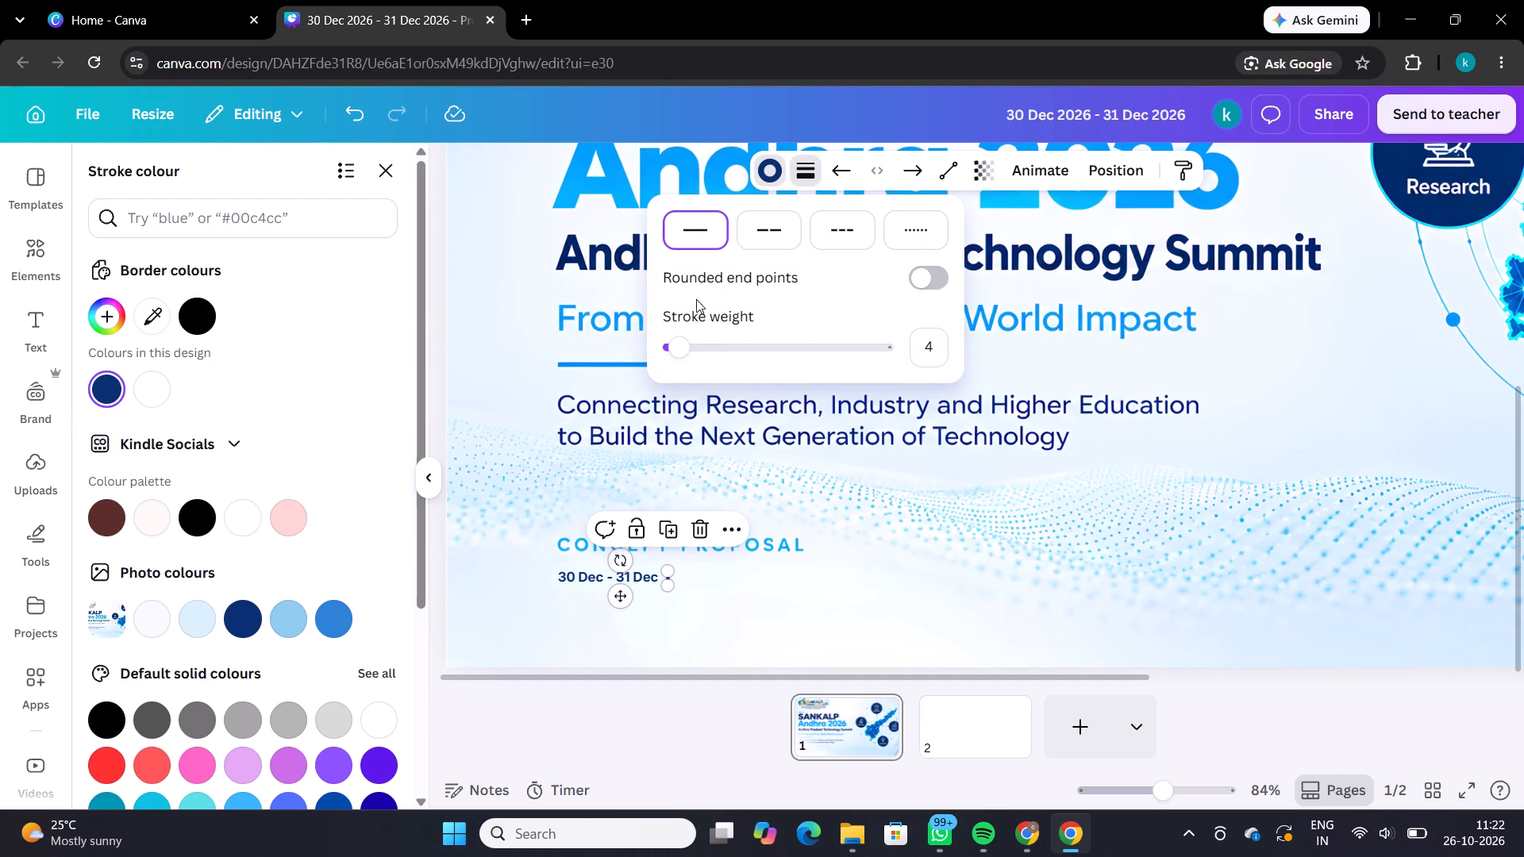
left_click(941, 341)
key("2")
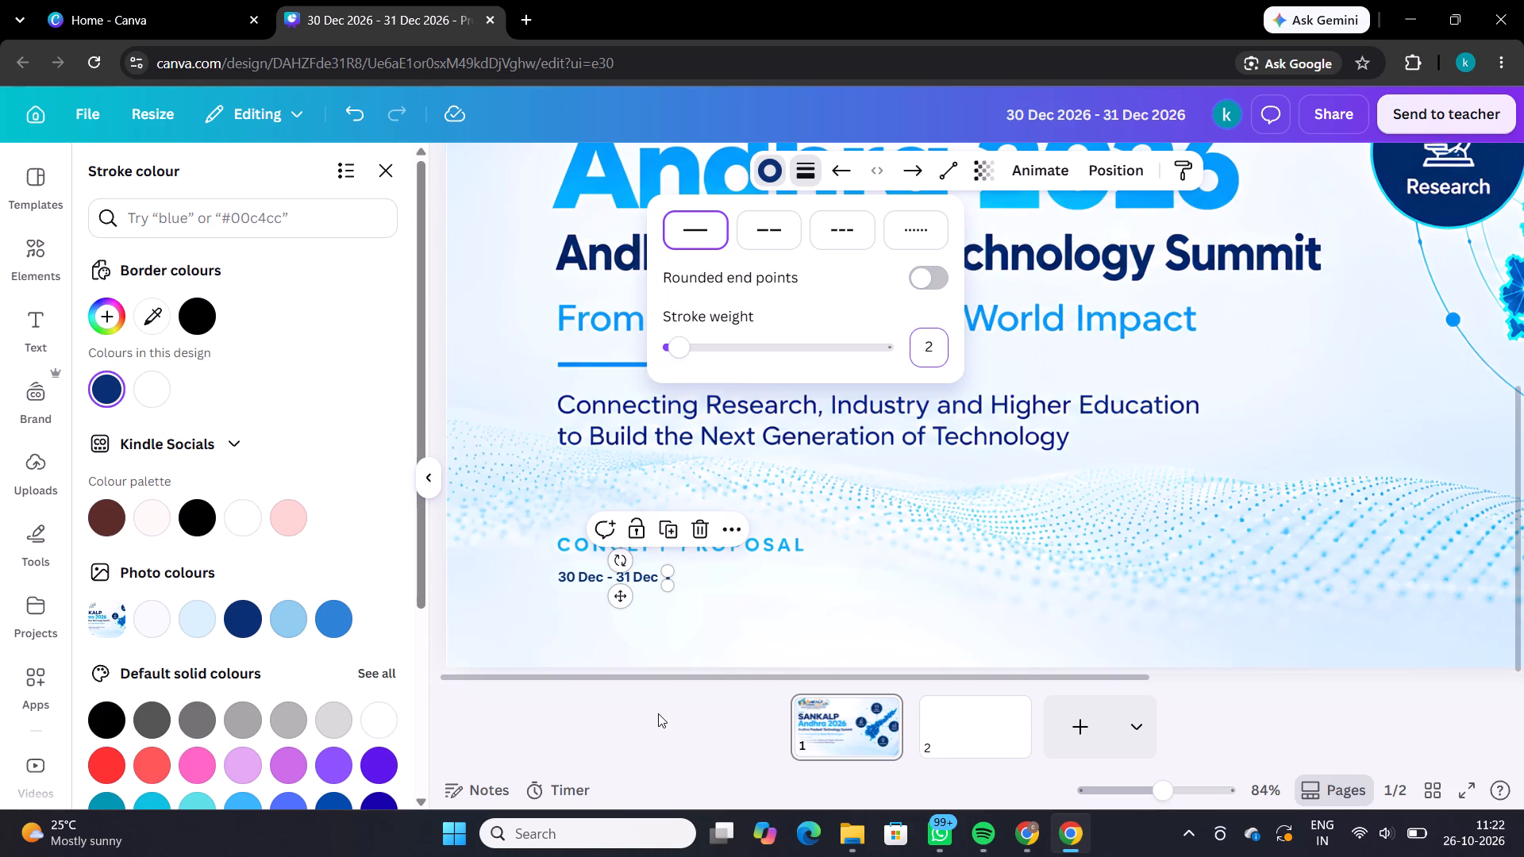
left_click(658, 713)
left_click(658, 713)
left_click(658, 713)
left_click(714, 642)
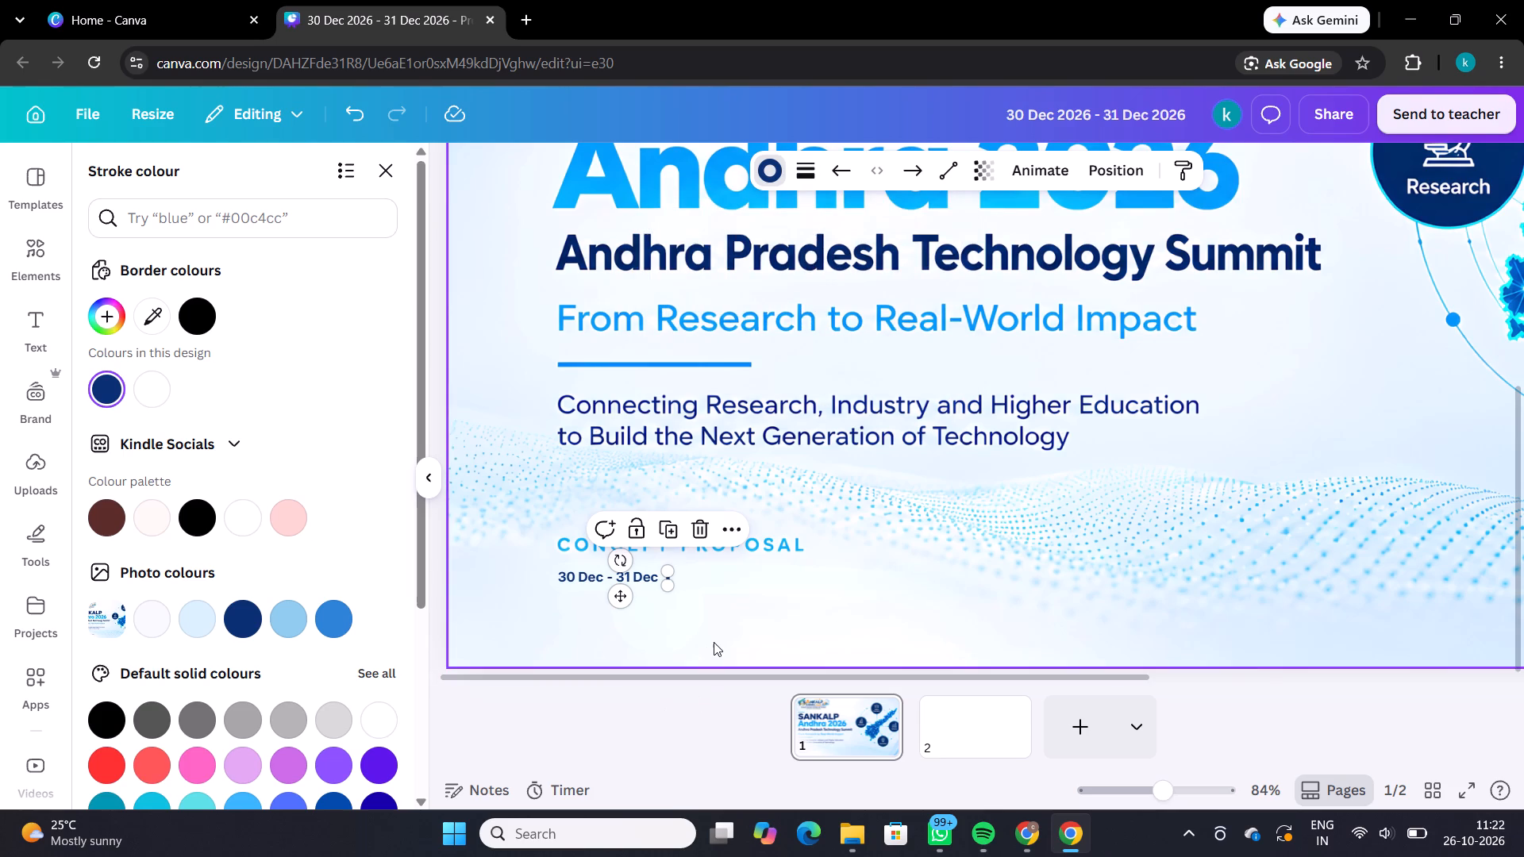
Shift the vertical line away from the date and realign the date text with the left edge of "CONCEPT PROPOSAL".
scroll(678, 624, "up", 1)
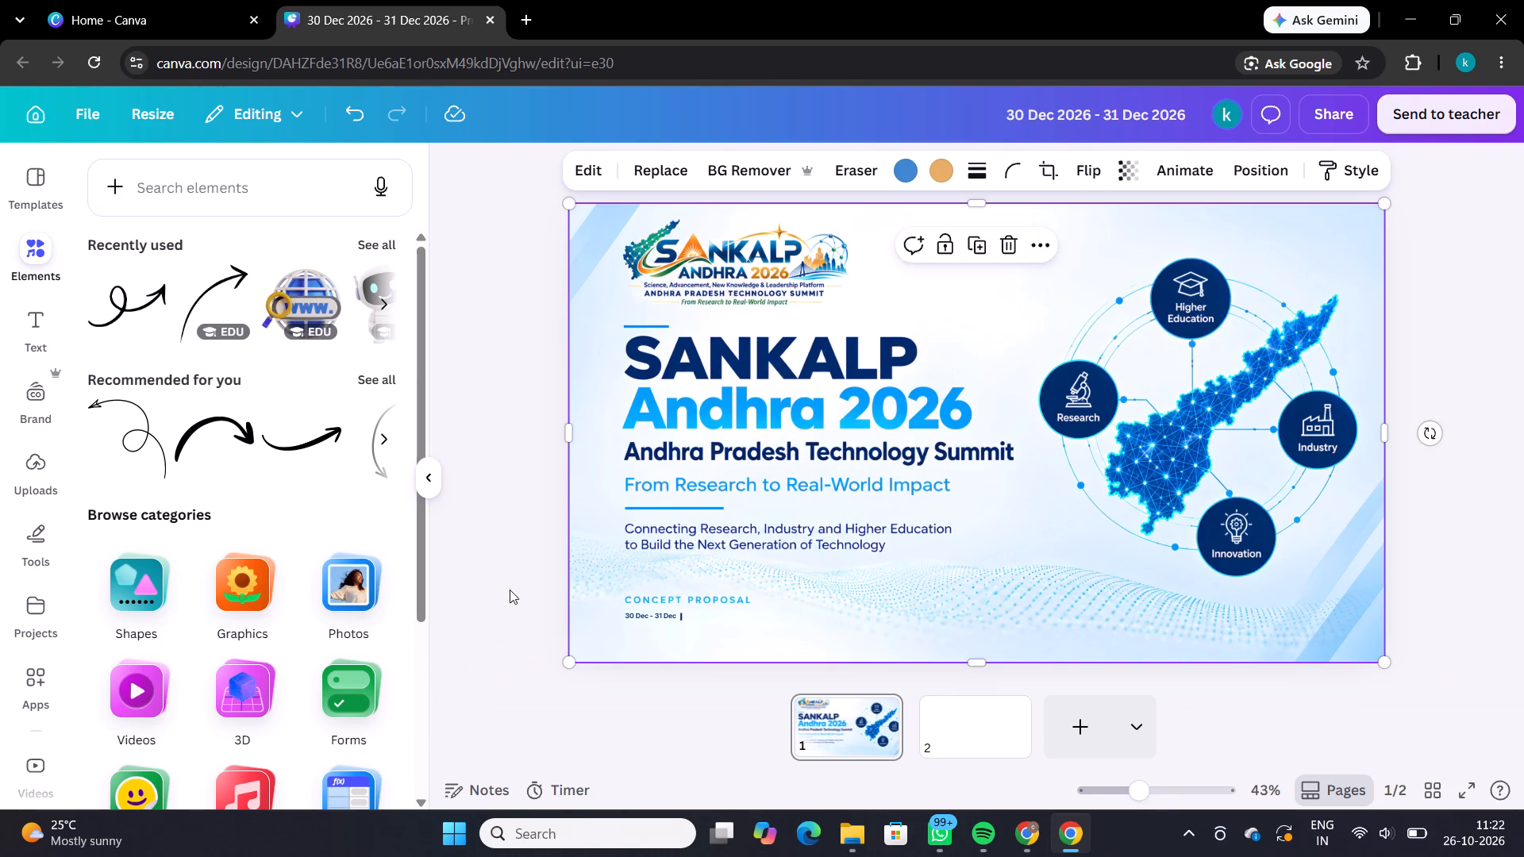
left_click(510, 590)
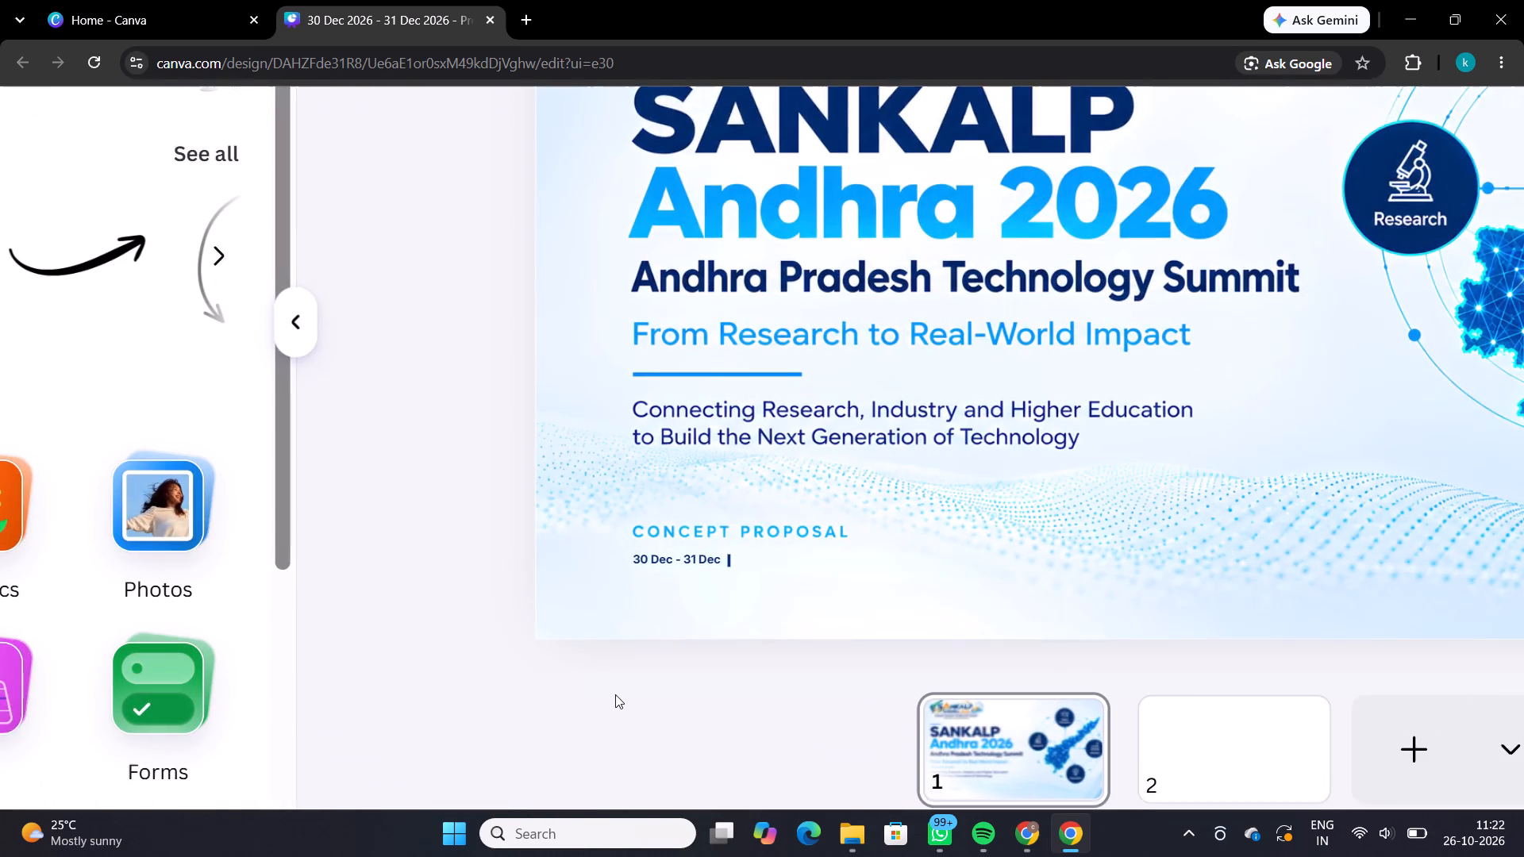
left_click(660, 550)
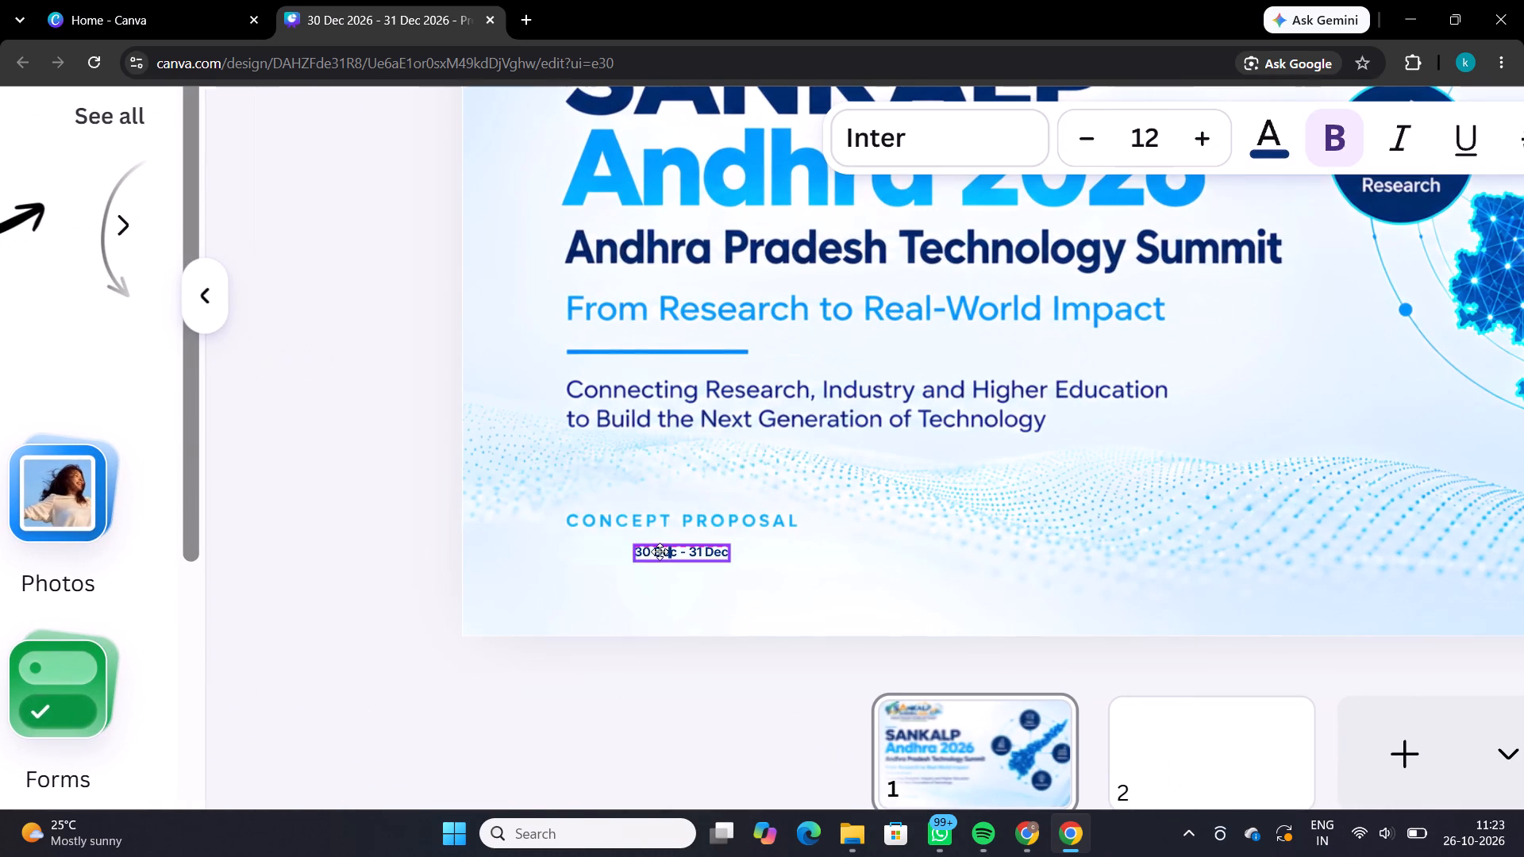
left_click_drag(660, 551, 746, 548)
left_click_drag(684, 557, 614, 552)
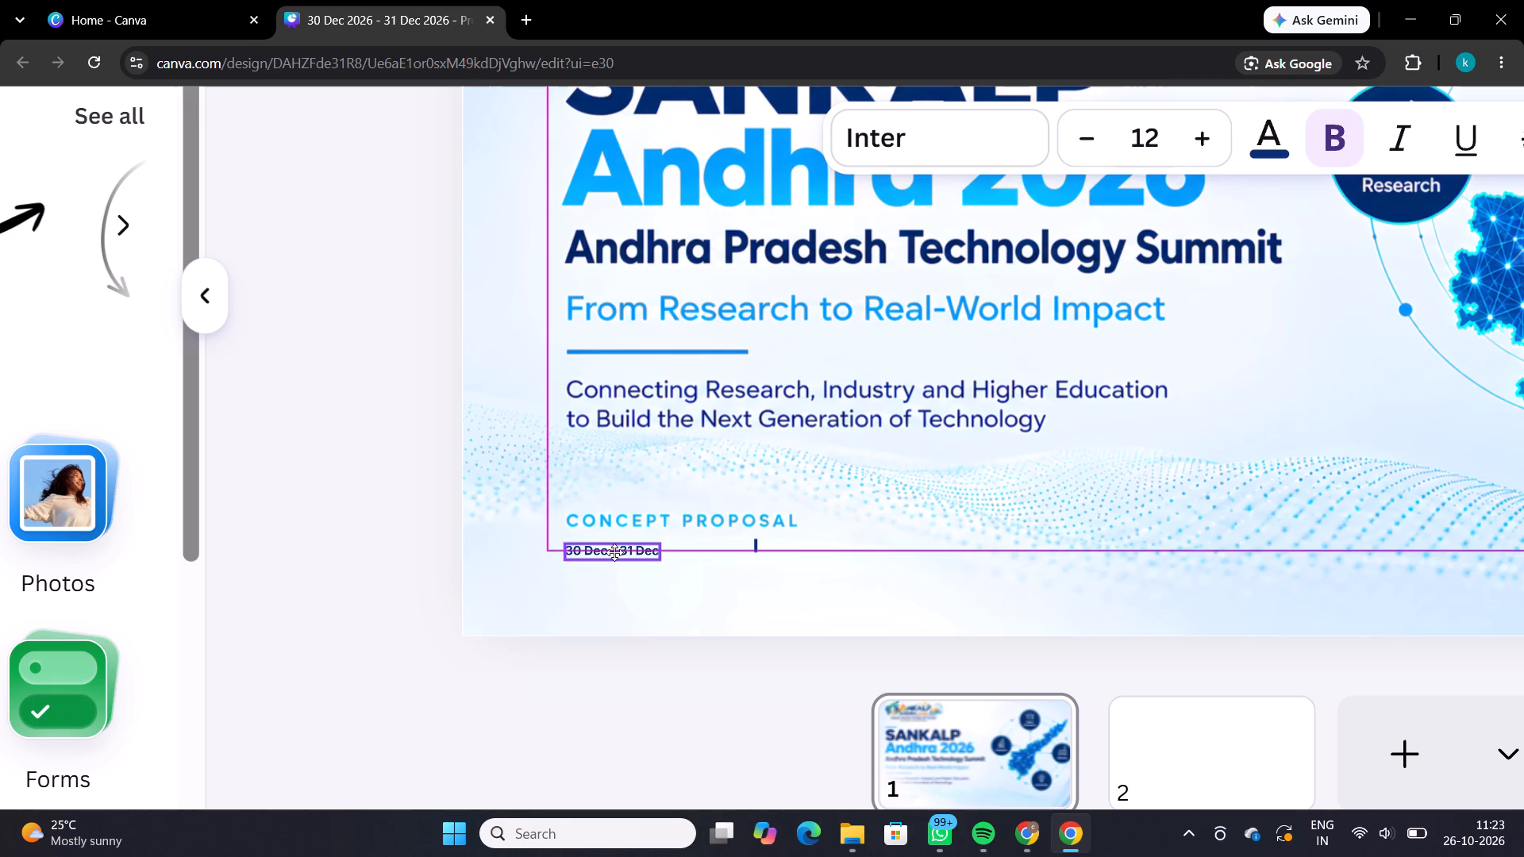
left_click_drag(614, 552, 618, 552)
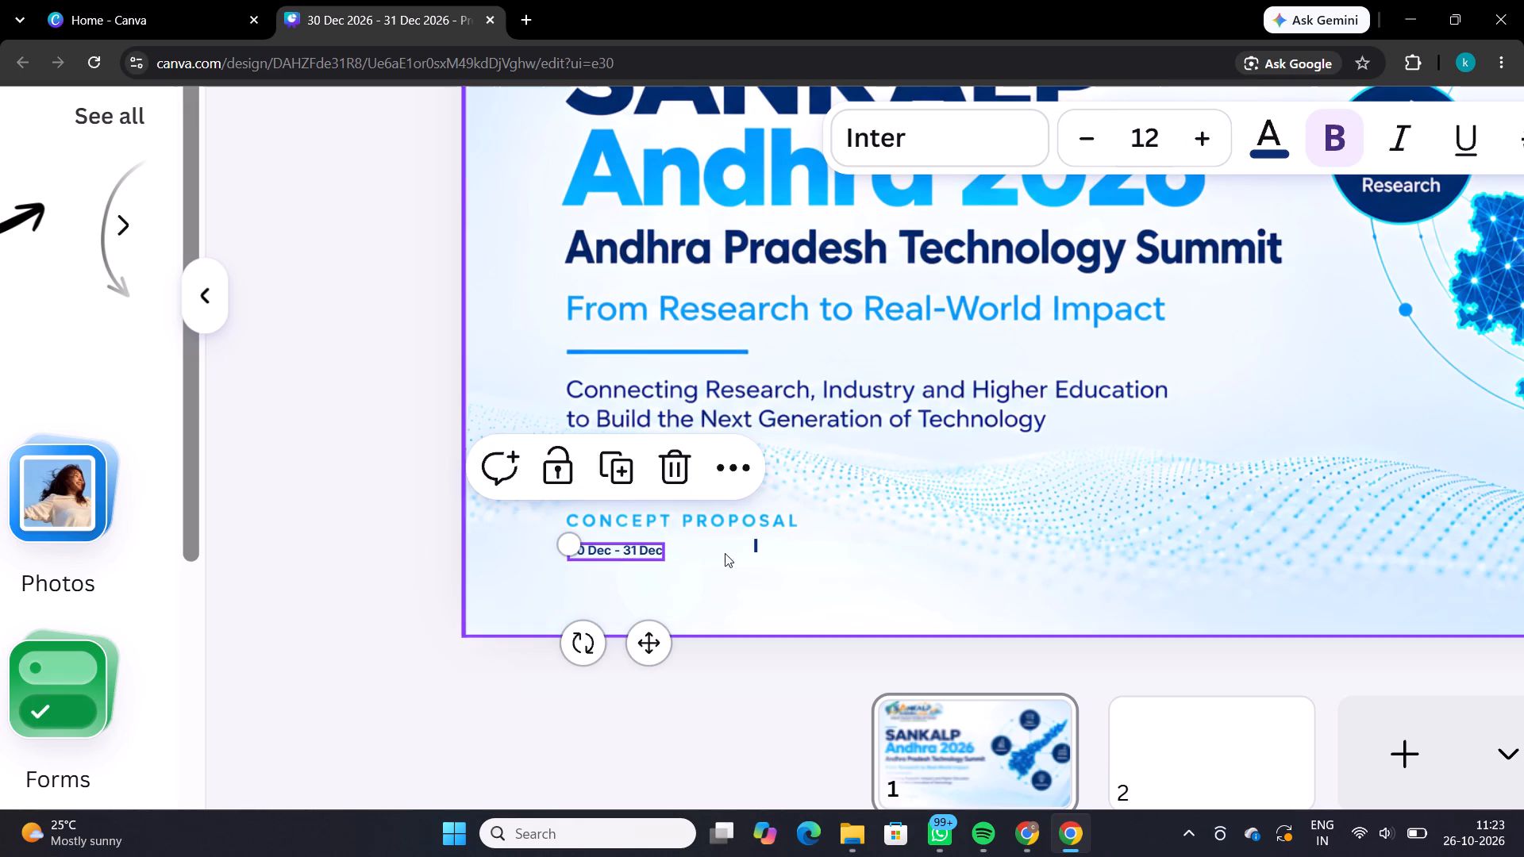
Move the vertical line back beside "31 Dec", level with the date and with a small gap after it.
left_click_drag(756, 549, 681, 555)
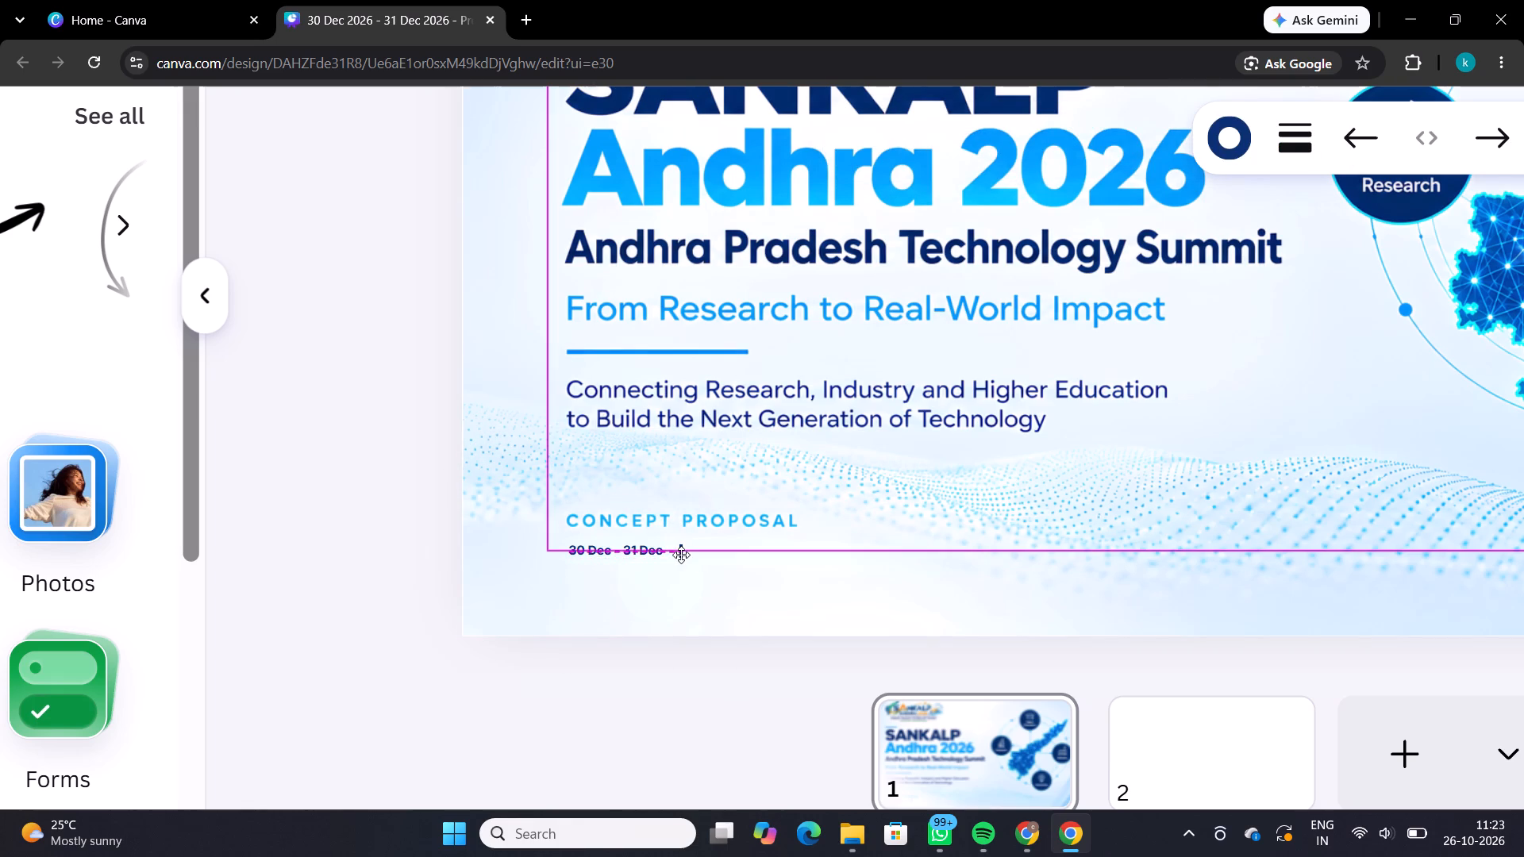
left_click_drag(681, 555, 682, 555)
left_click(684, 725)
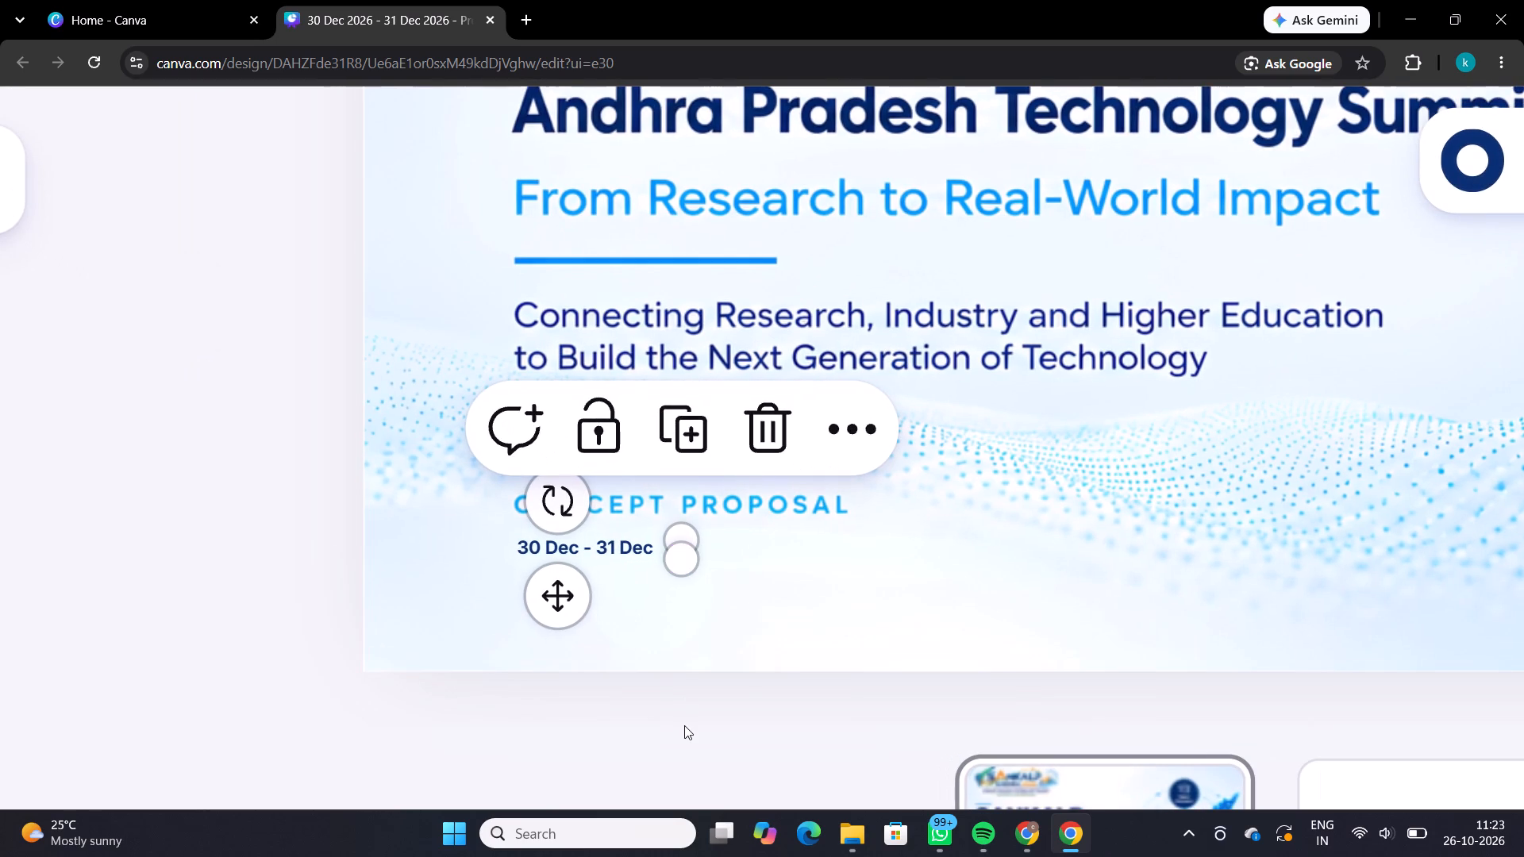
left_click_drag(675, 704, 736, 644)
left_click(736, 644)
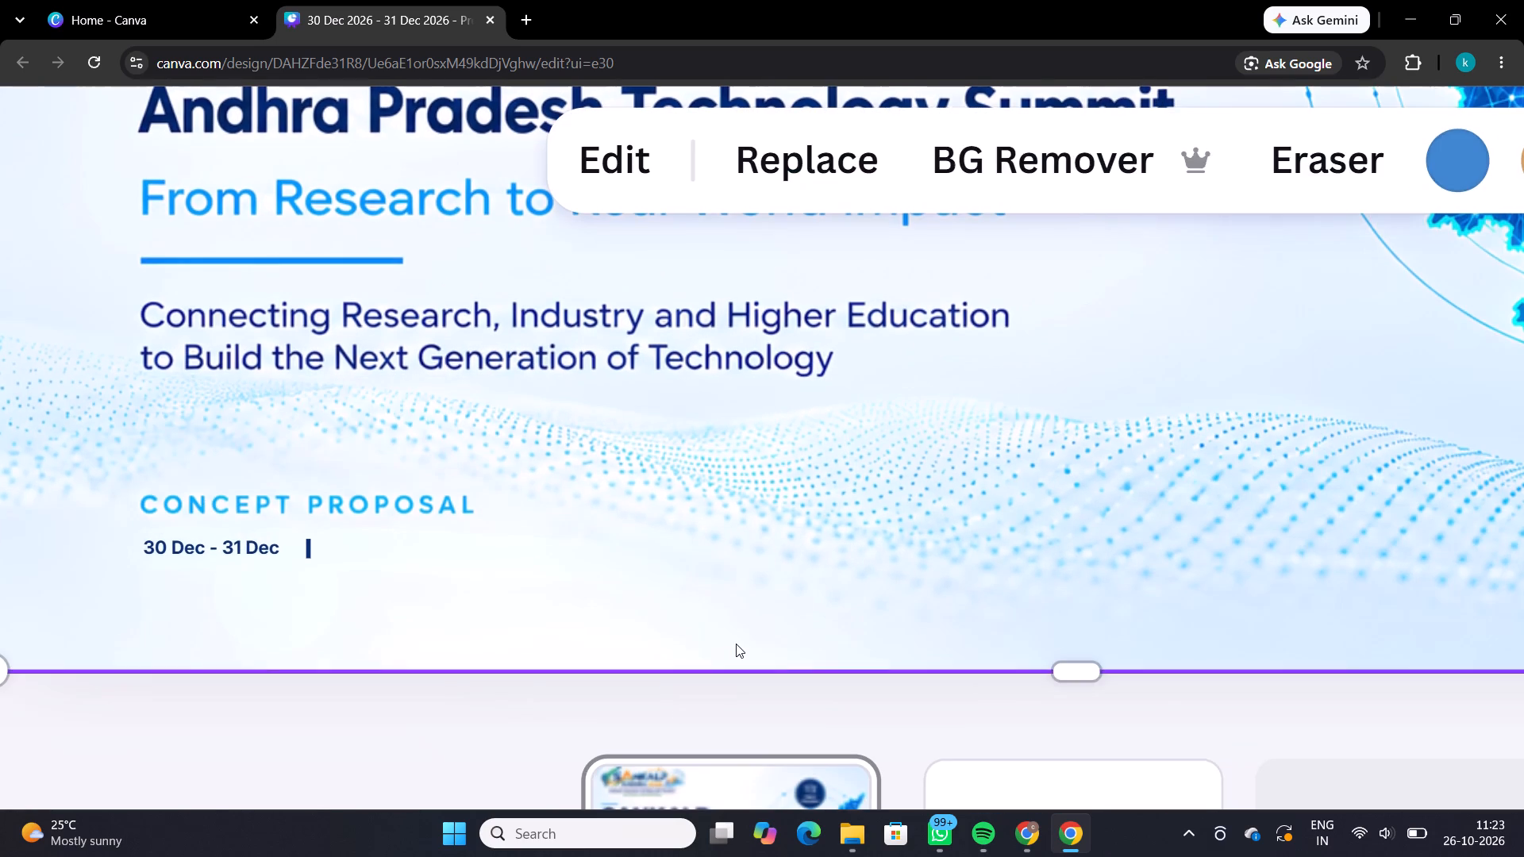
left_click(508, 604)
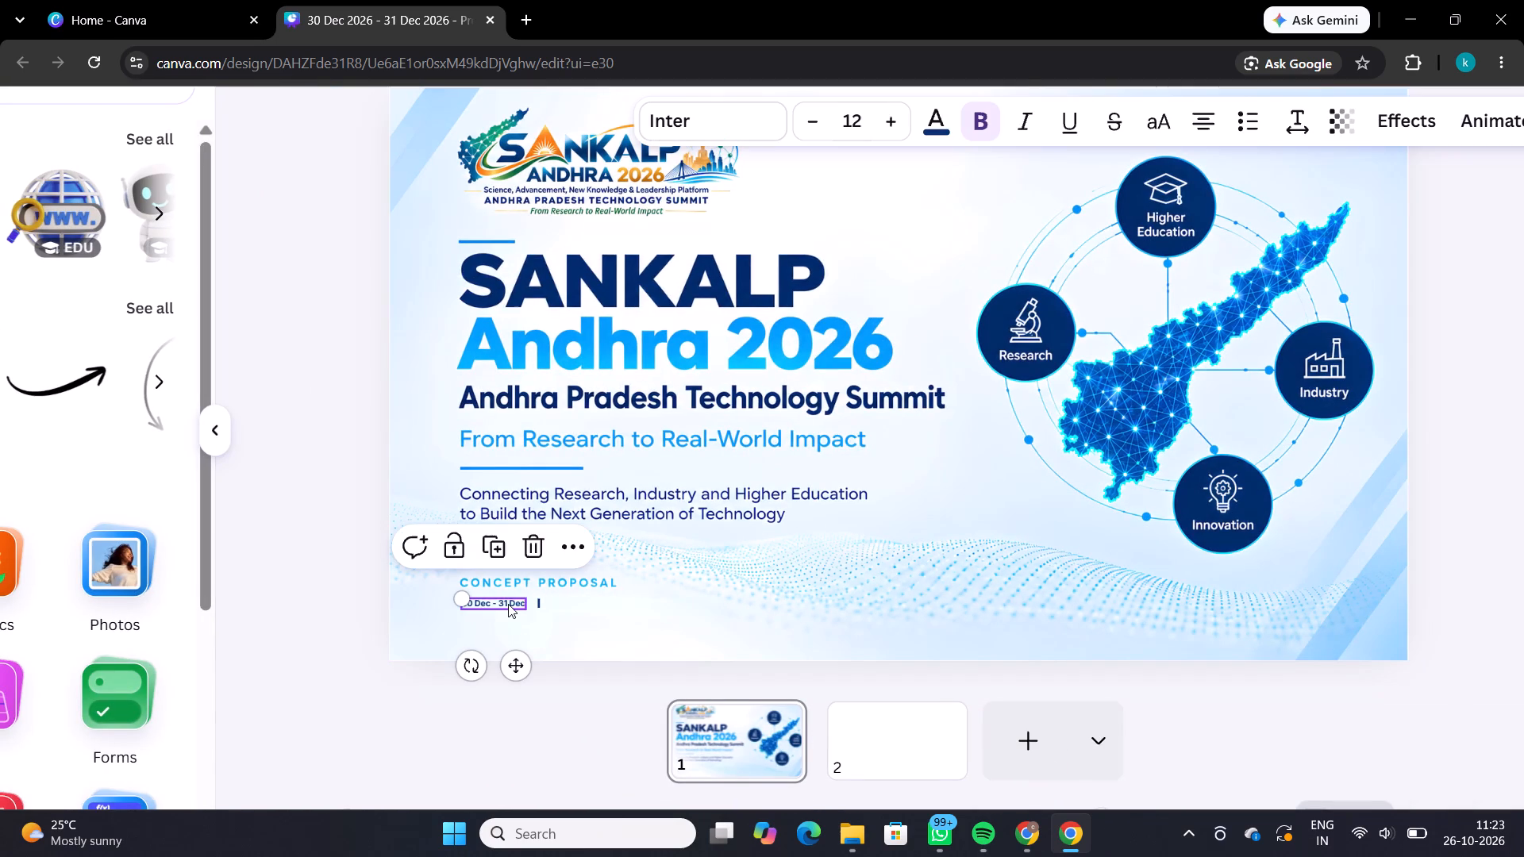
left_click(568, 677)
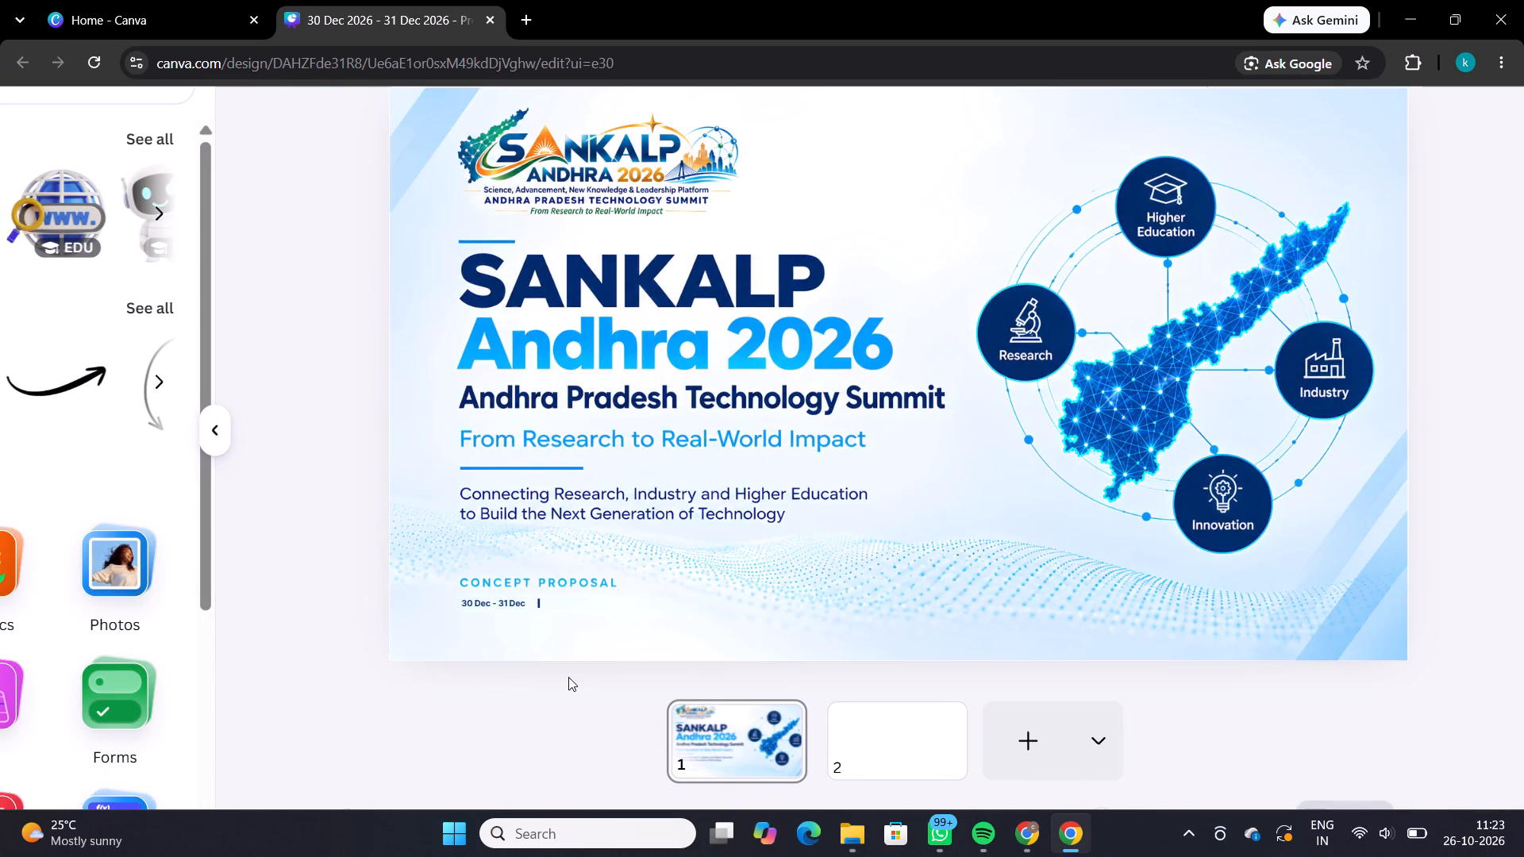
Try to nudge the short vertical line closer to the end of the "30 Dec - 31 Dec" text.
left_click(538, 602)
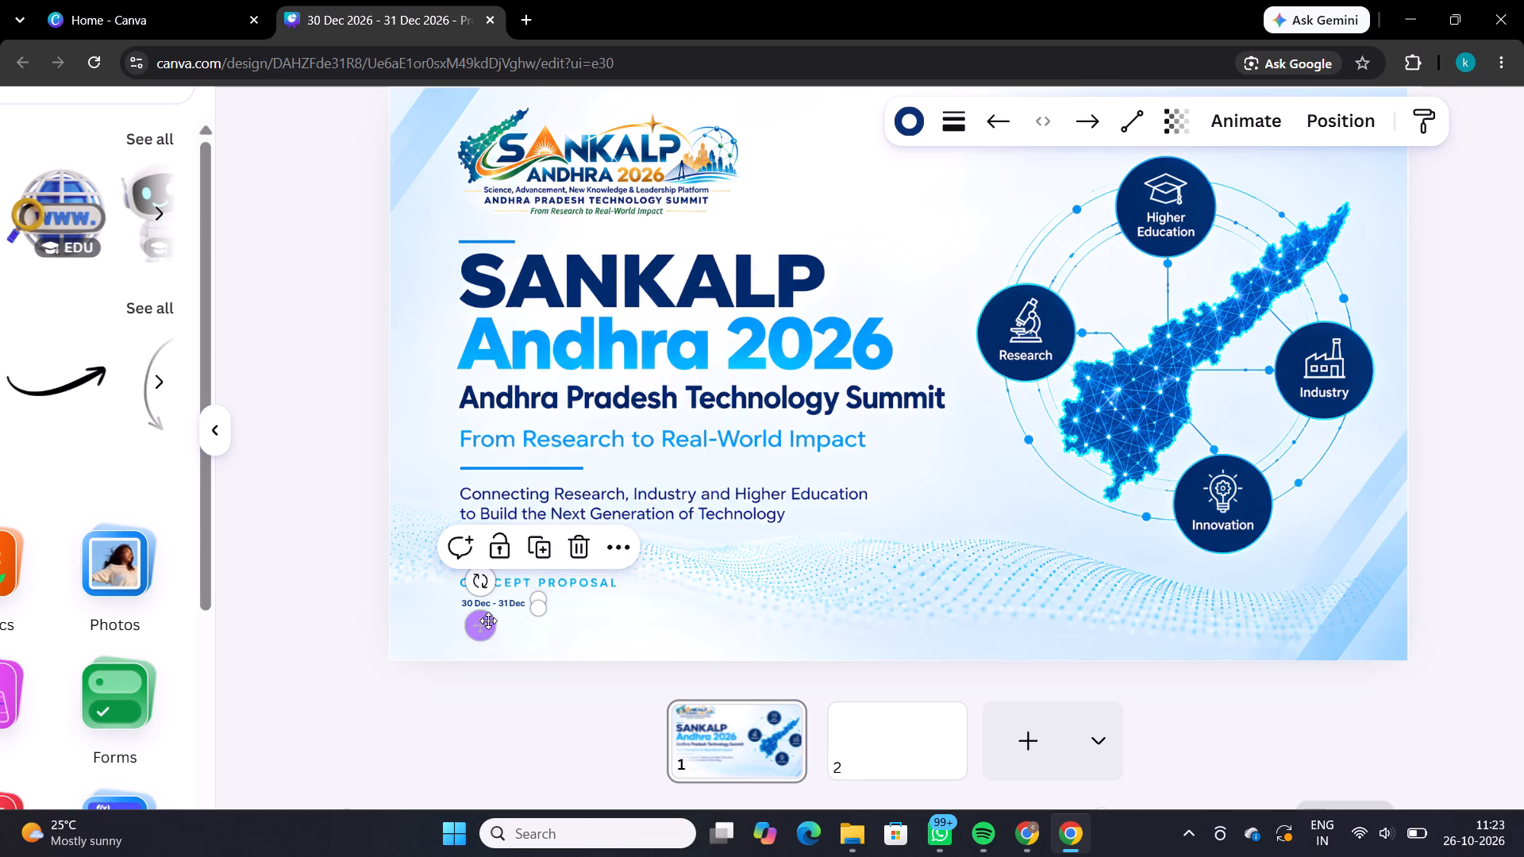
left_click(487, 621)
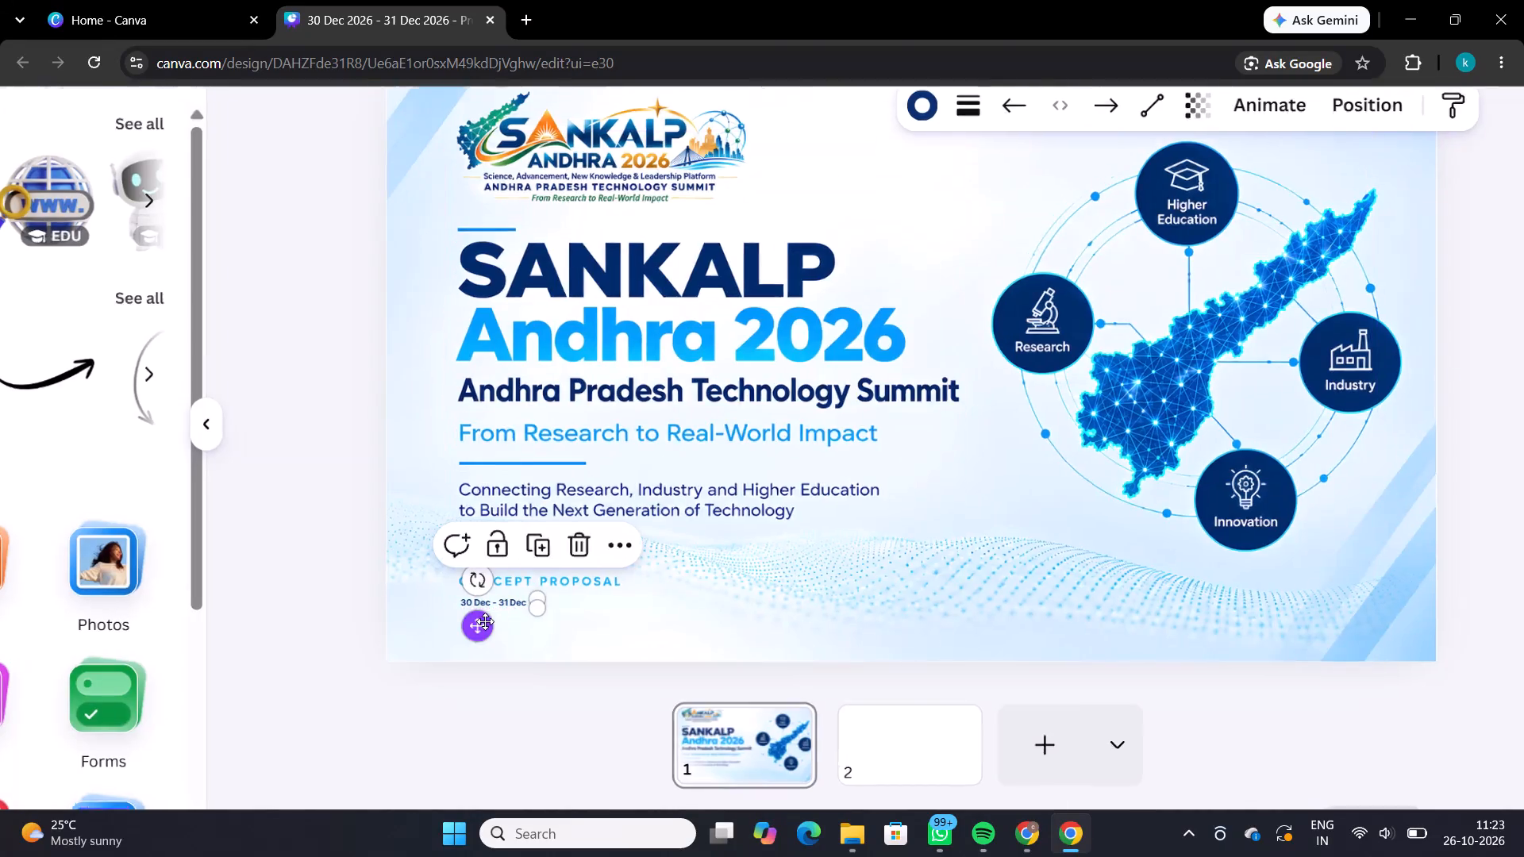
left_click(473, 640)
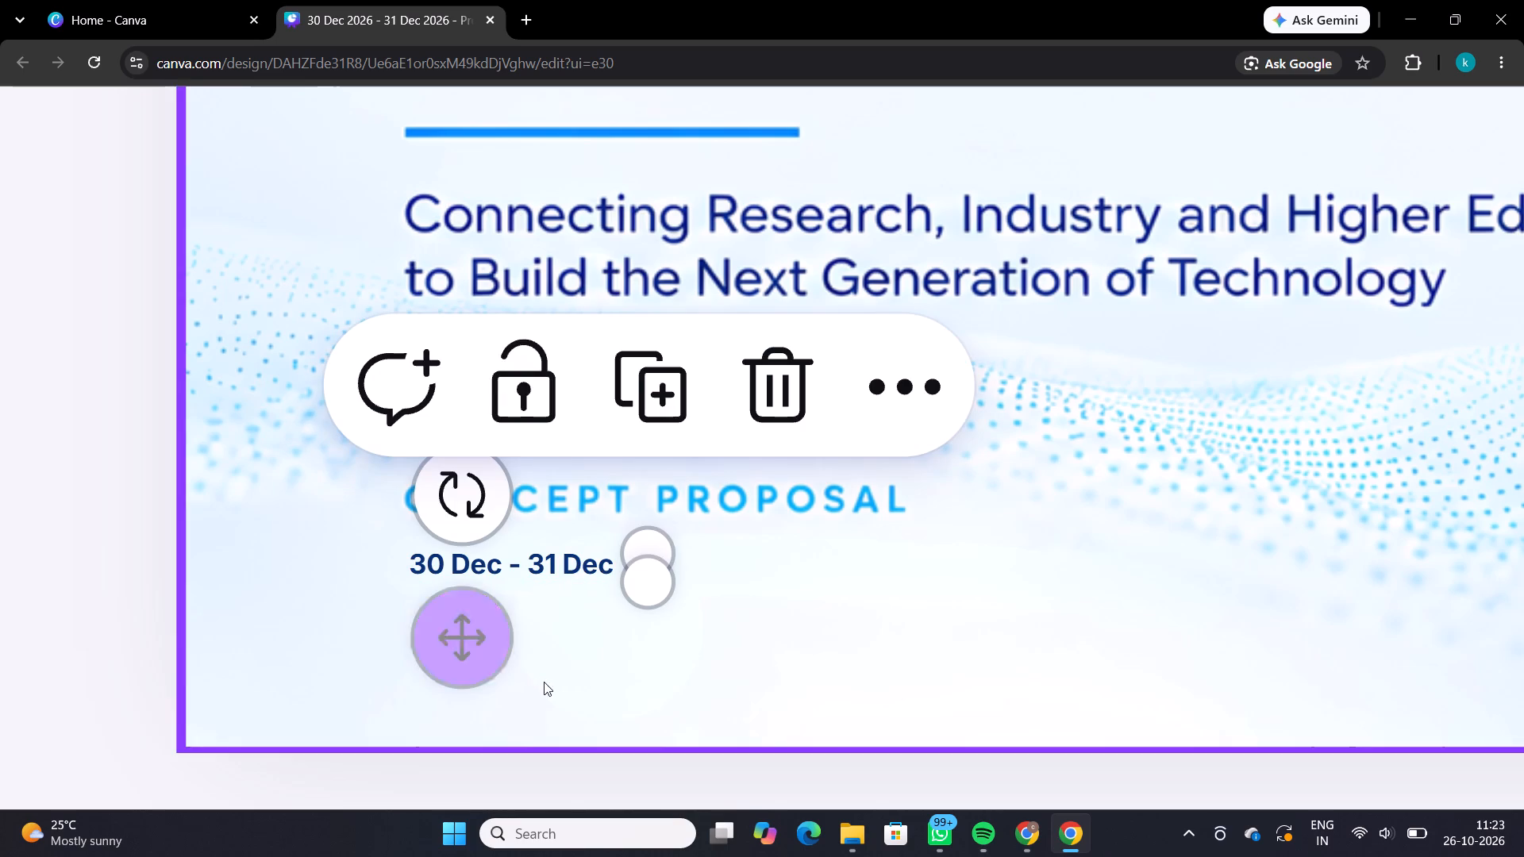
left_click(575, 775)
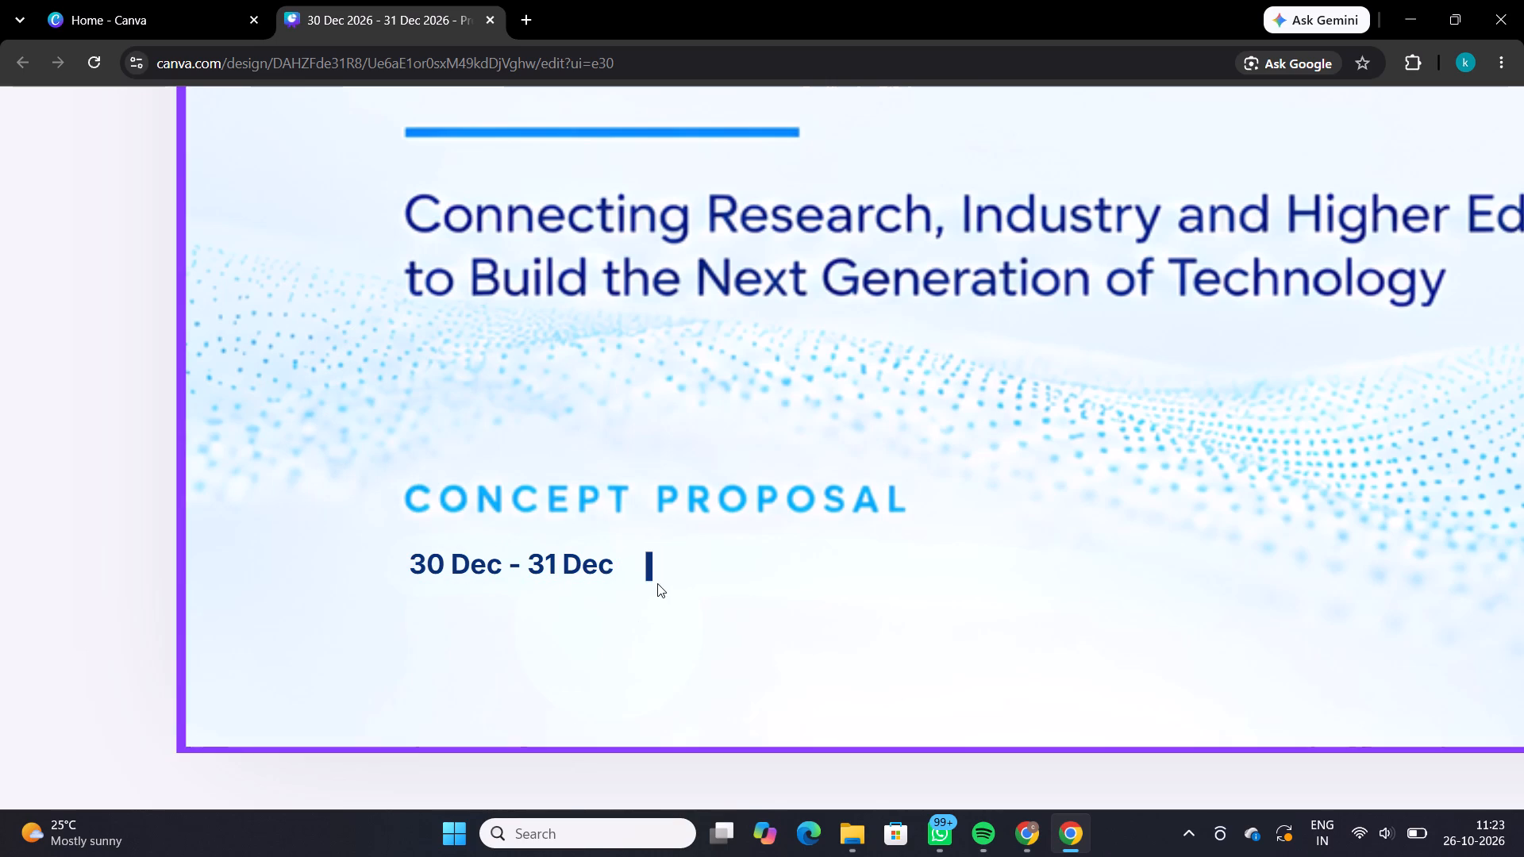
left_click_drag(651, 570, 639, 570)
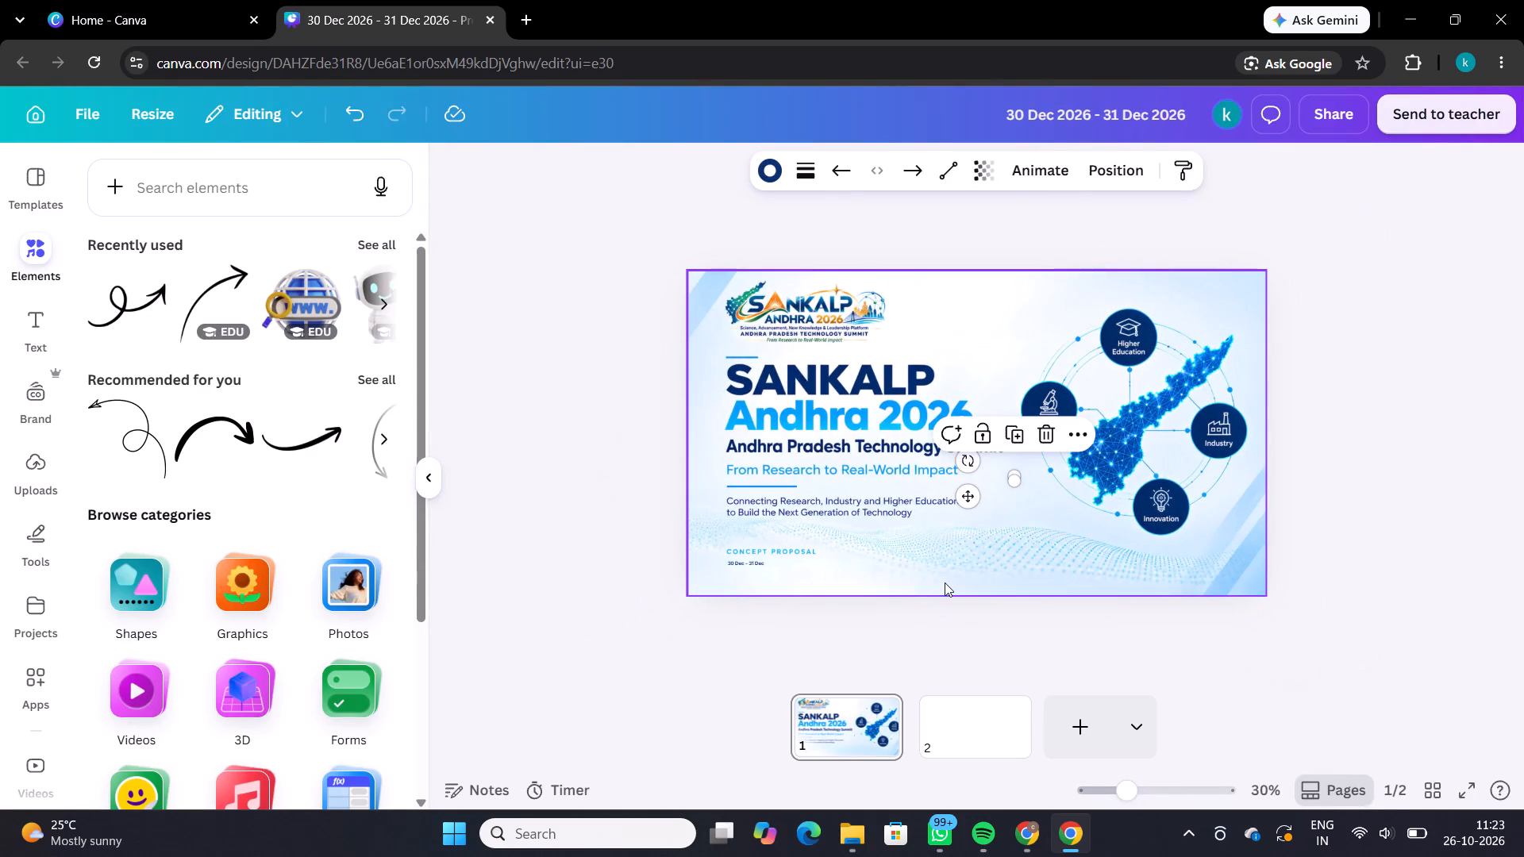
Bring the stray vertical line from the middle of the cover back down beside the "30 Dec - 31 Dec" text.
left_click(962, 507)
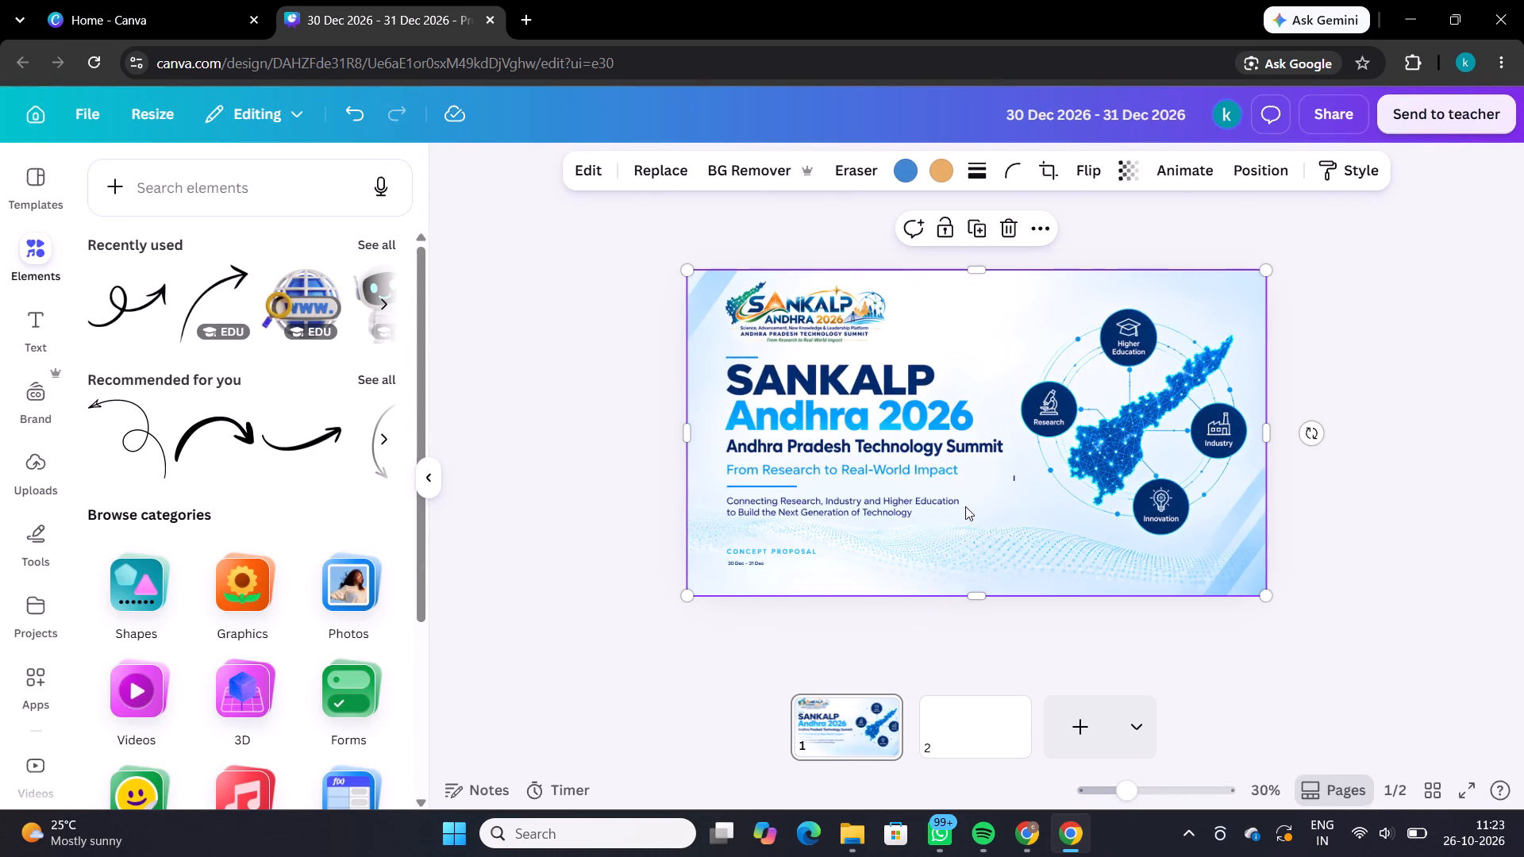
left_click(1014, 478)
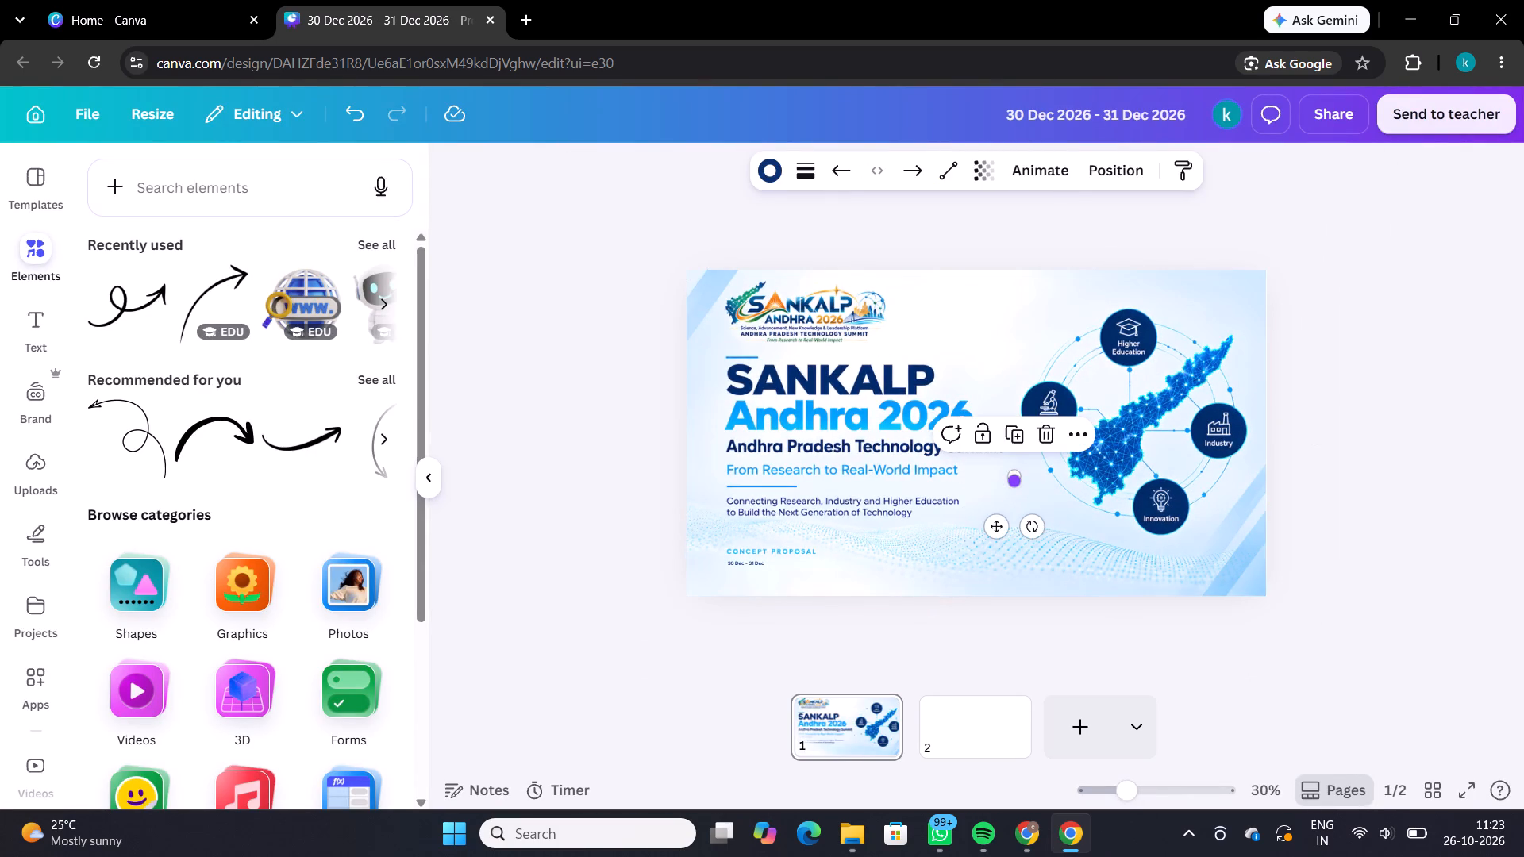
left_click_drag(996, 527, 752, 617)
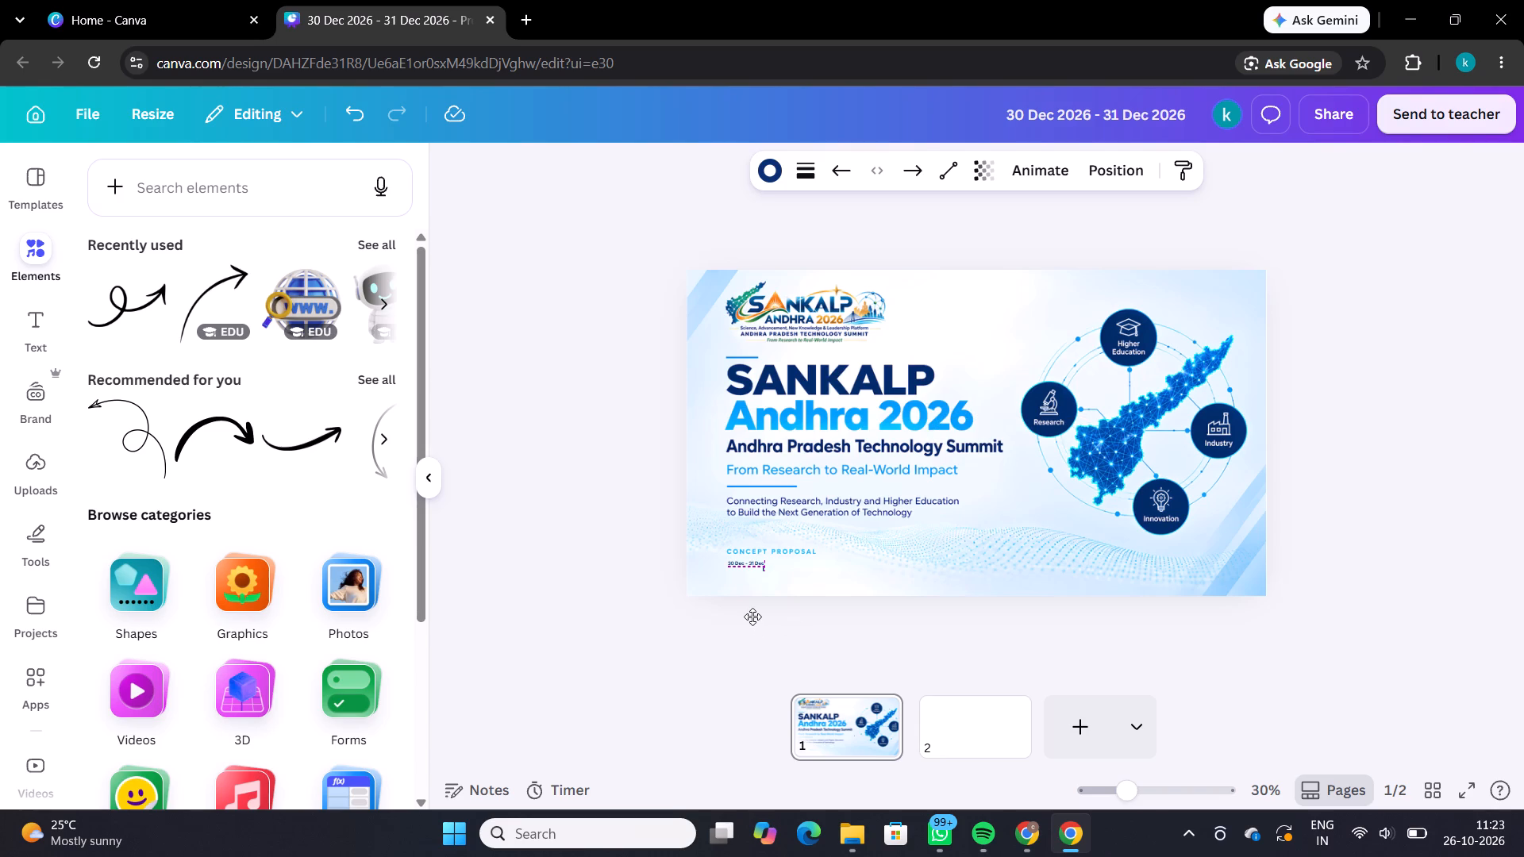
left_click_drag(752, 617, 752, 614)
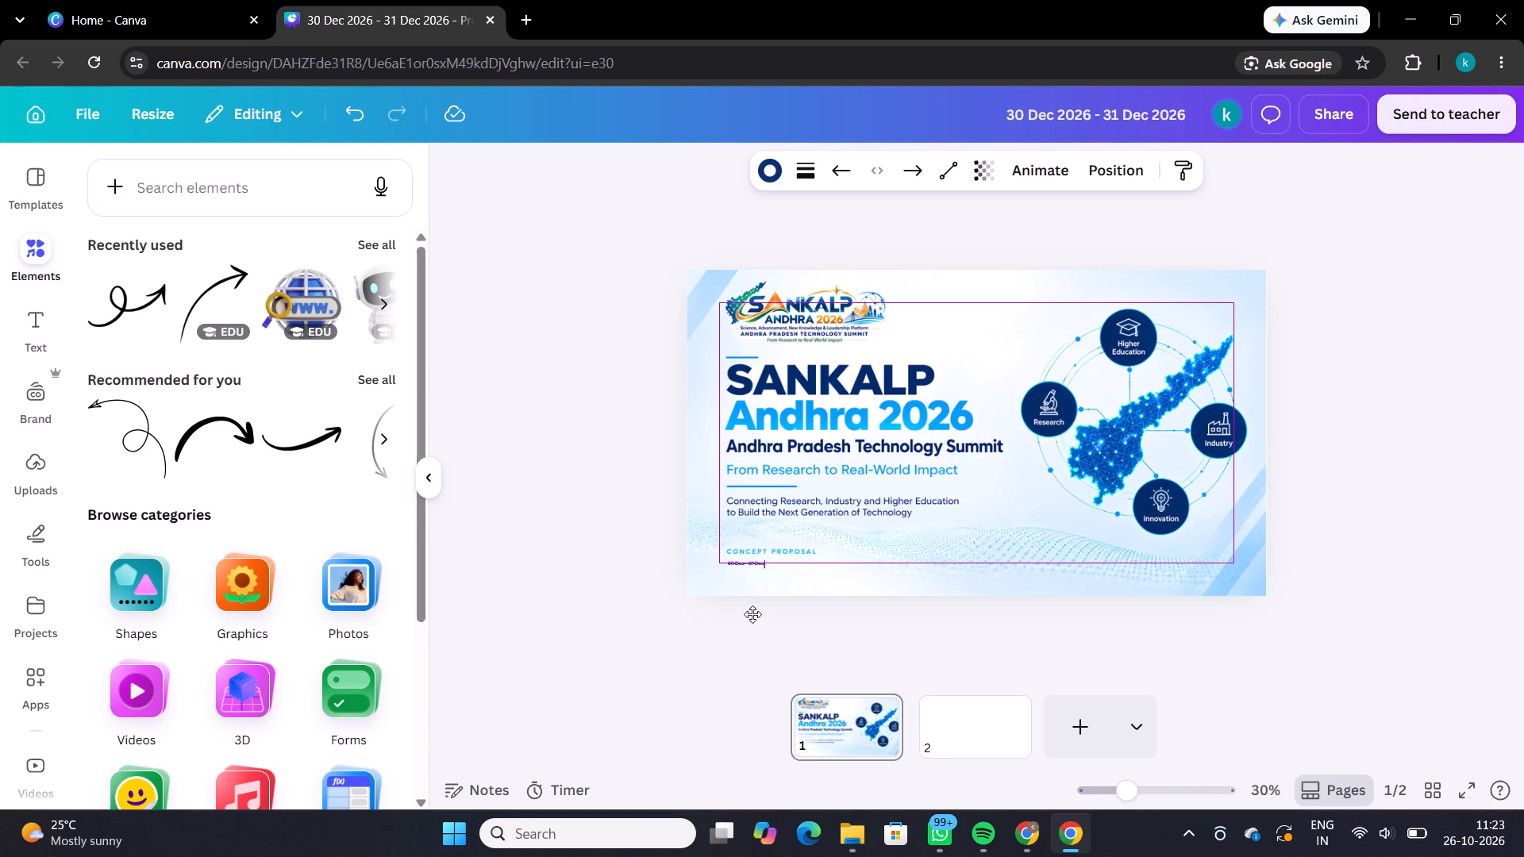
left_click_drag(752, 614, 760, 617)
Place the vertical line just after "31 Dec" with a small gap, adjusting its length to match the date text's height.
scroll(760, 617, "down", 4)
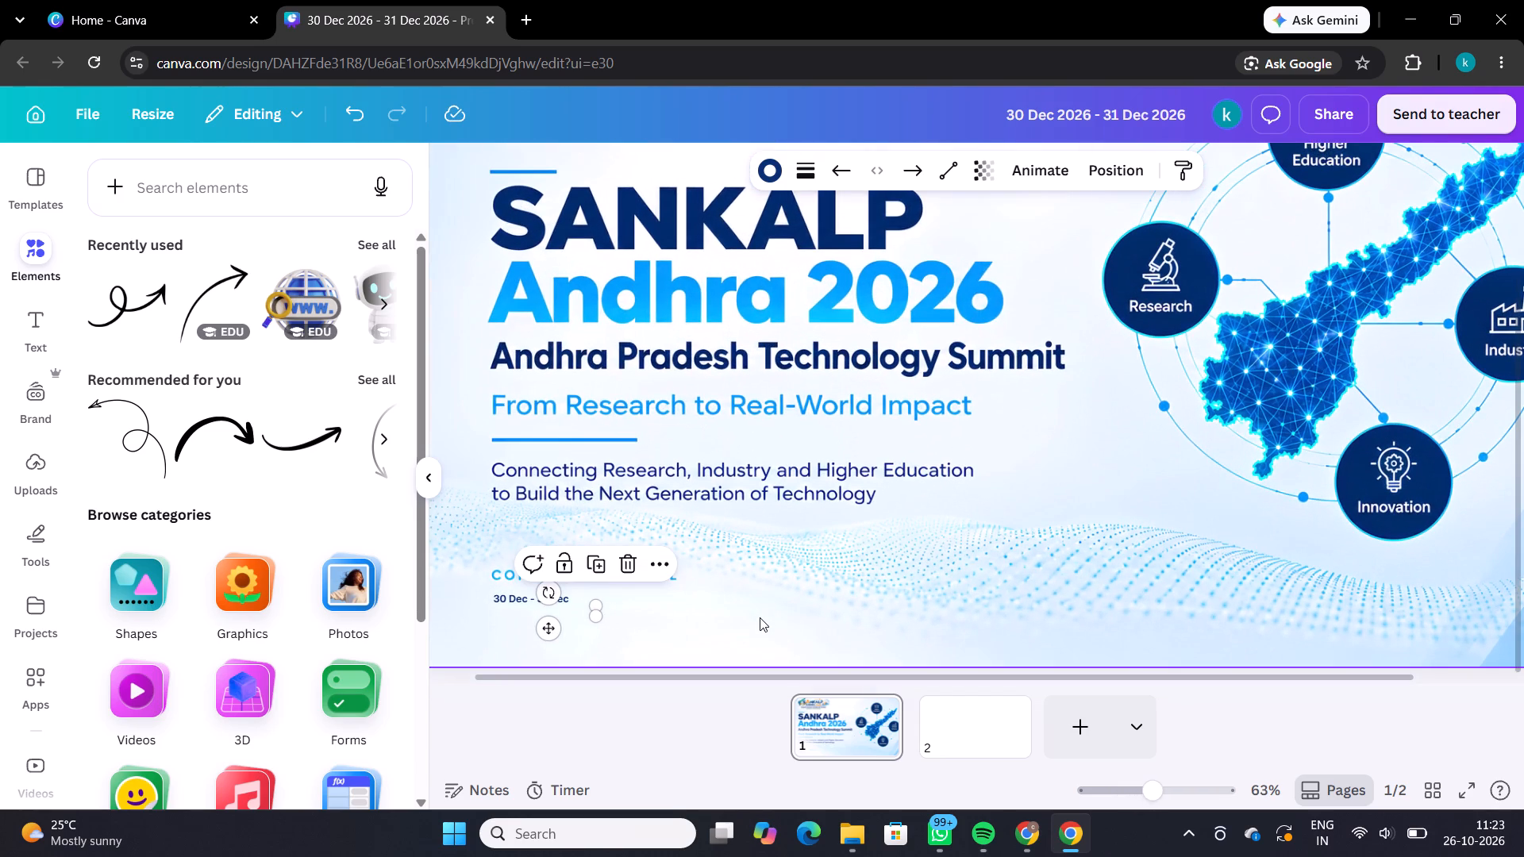
left_click_drag(594, 614, 594, 629)
left_click_drag(552, 633, 545, 625)
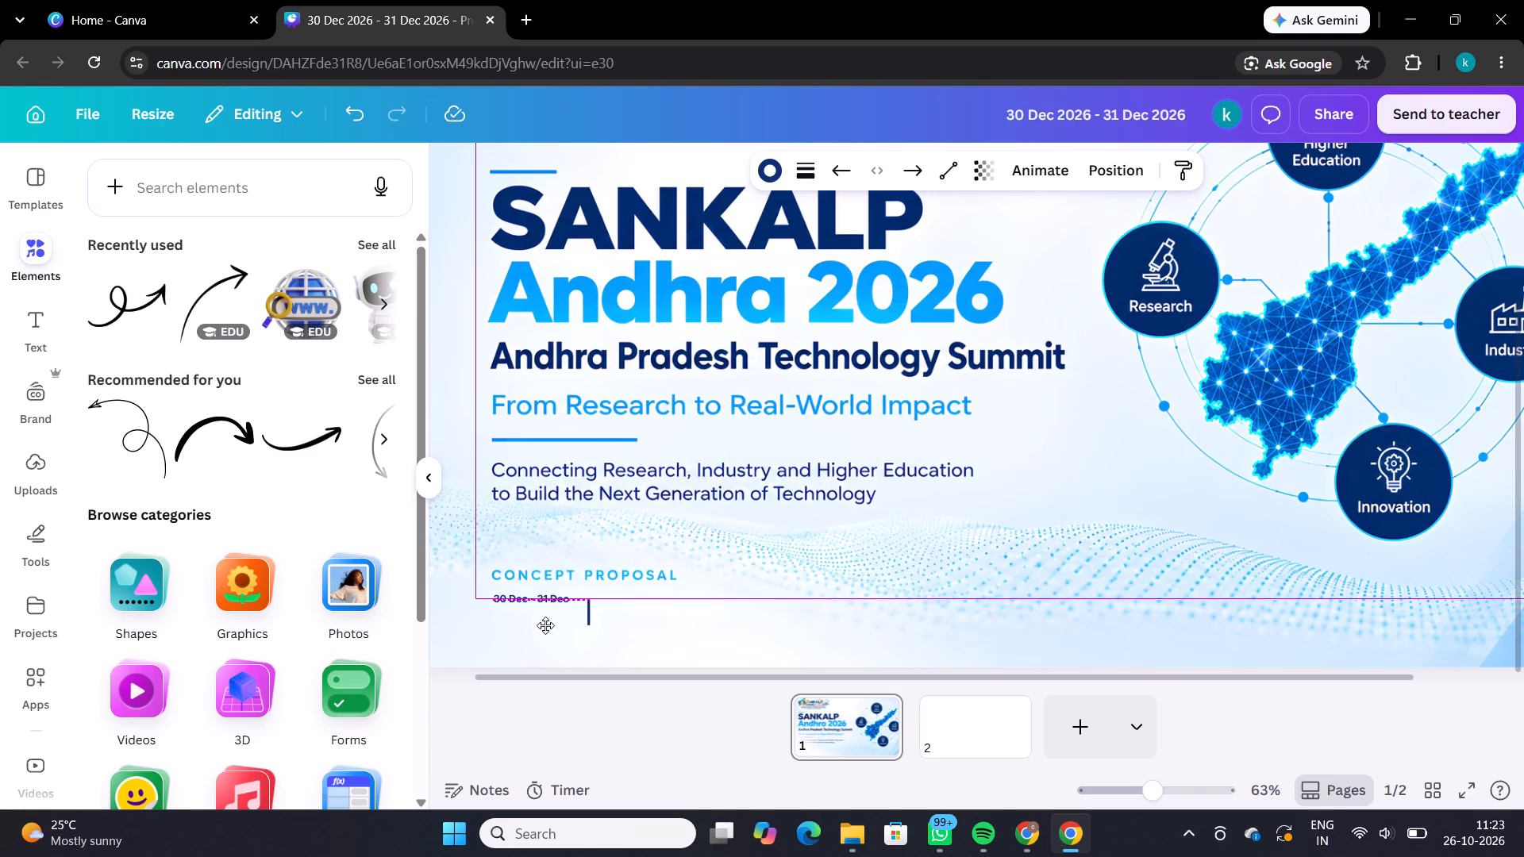
left_click_drag(545, 625, 534, 620)
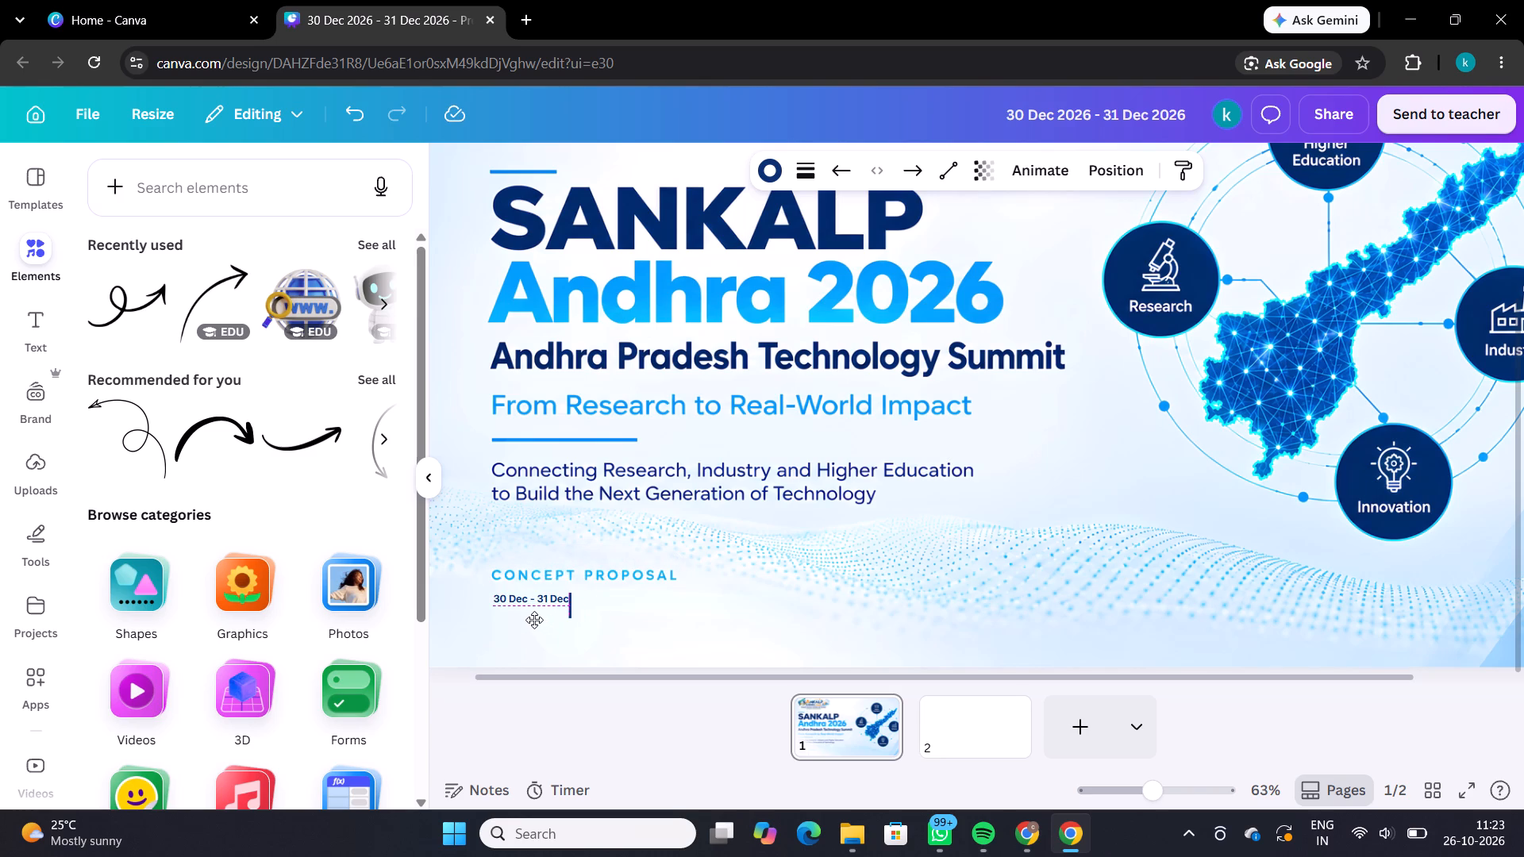
left_click_drag(534, 620, 537, 620)
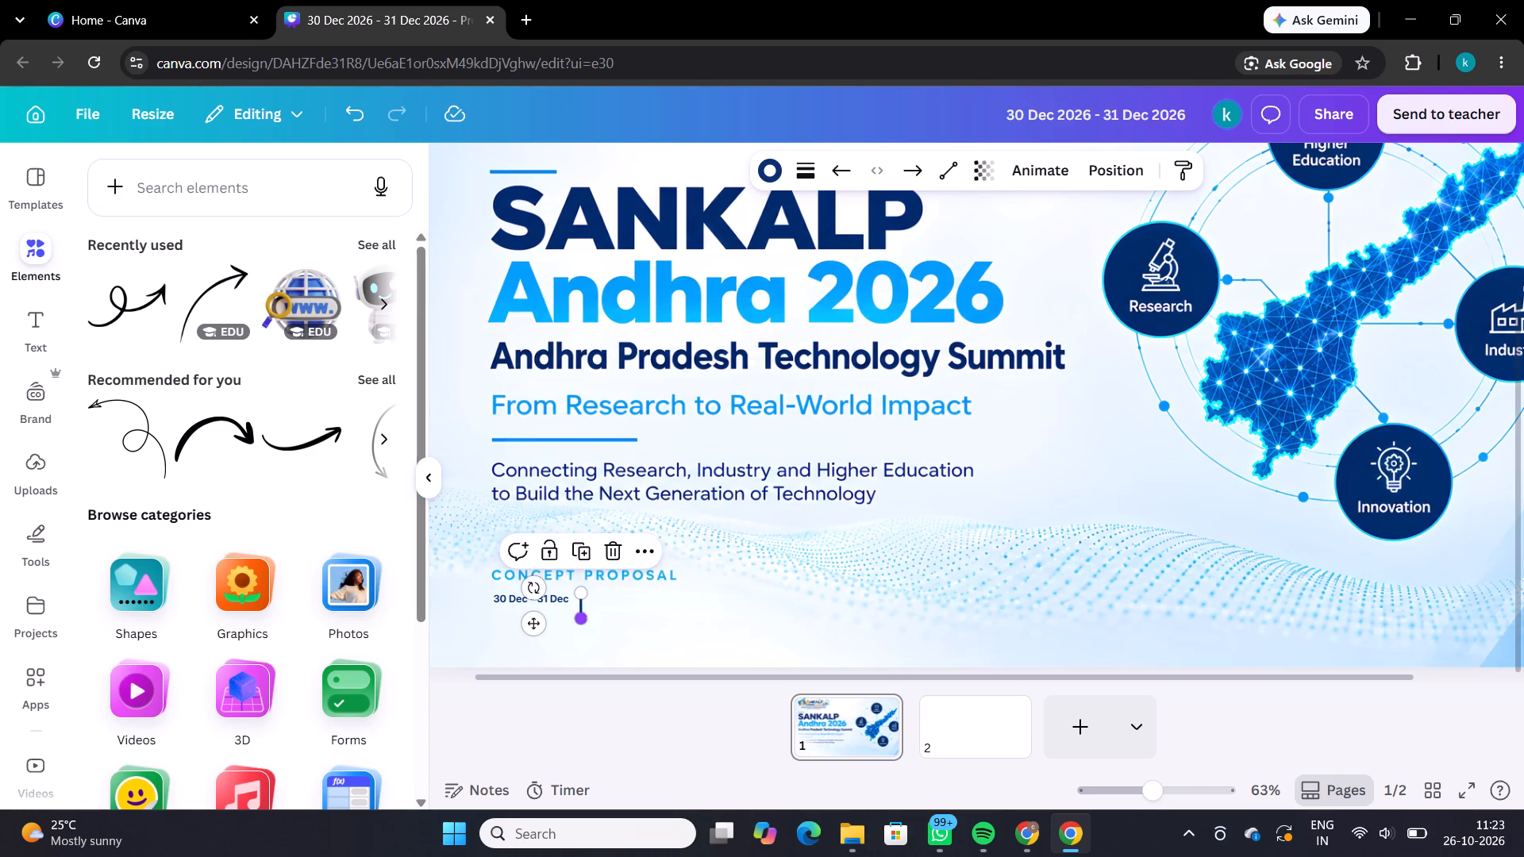
left_click_drag(580, 619, 580, 610)
left_click(594, 709)
left_click(594, 709)
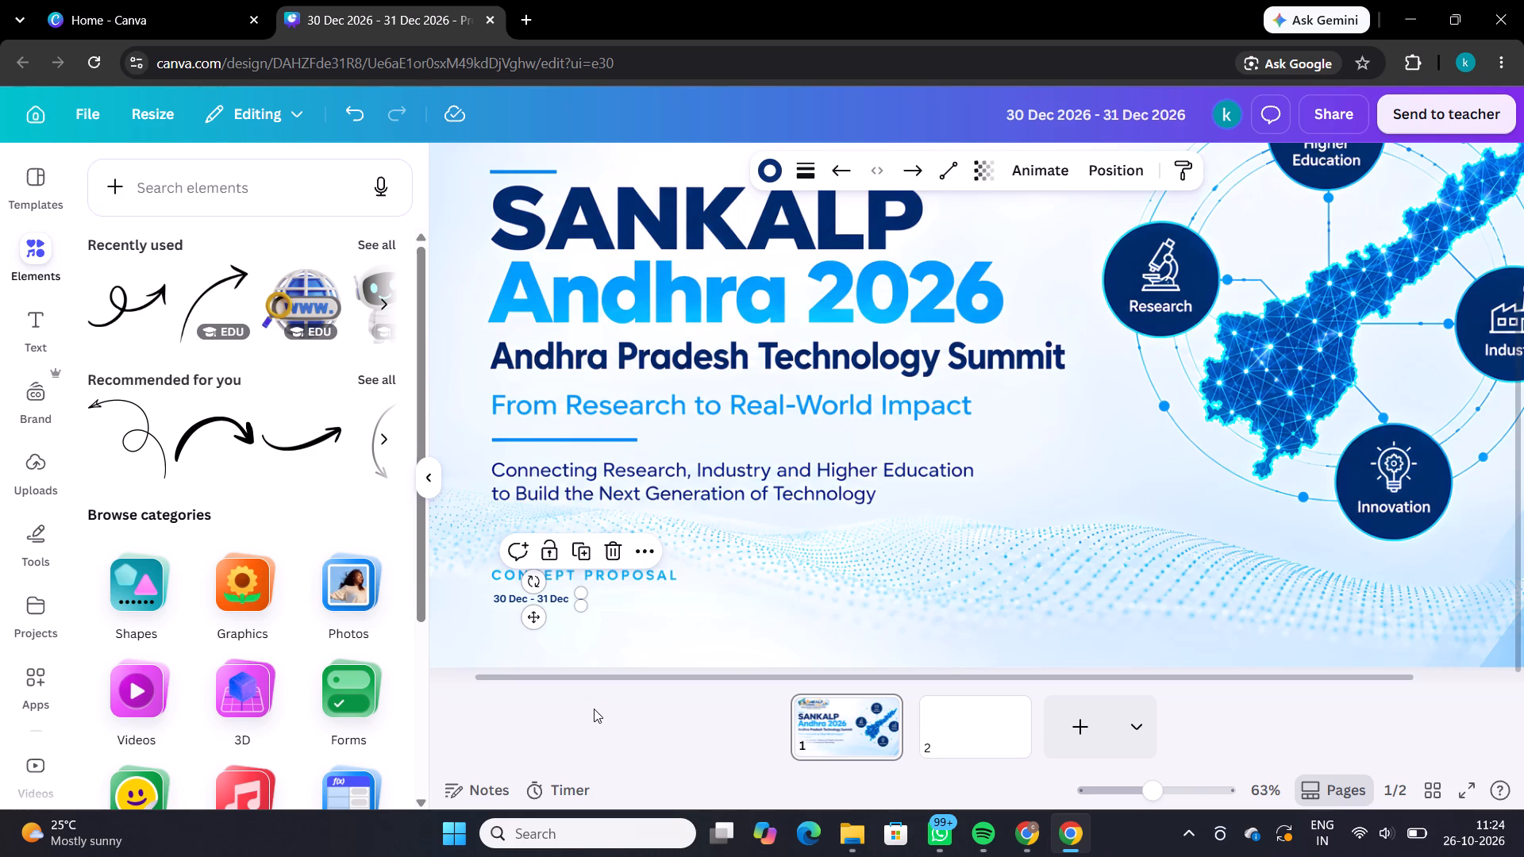
left_click(645, 644)
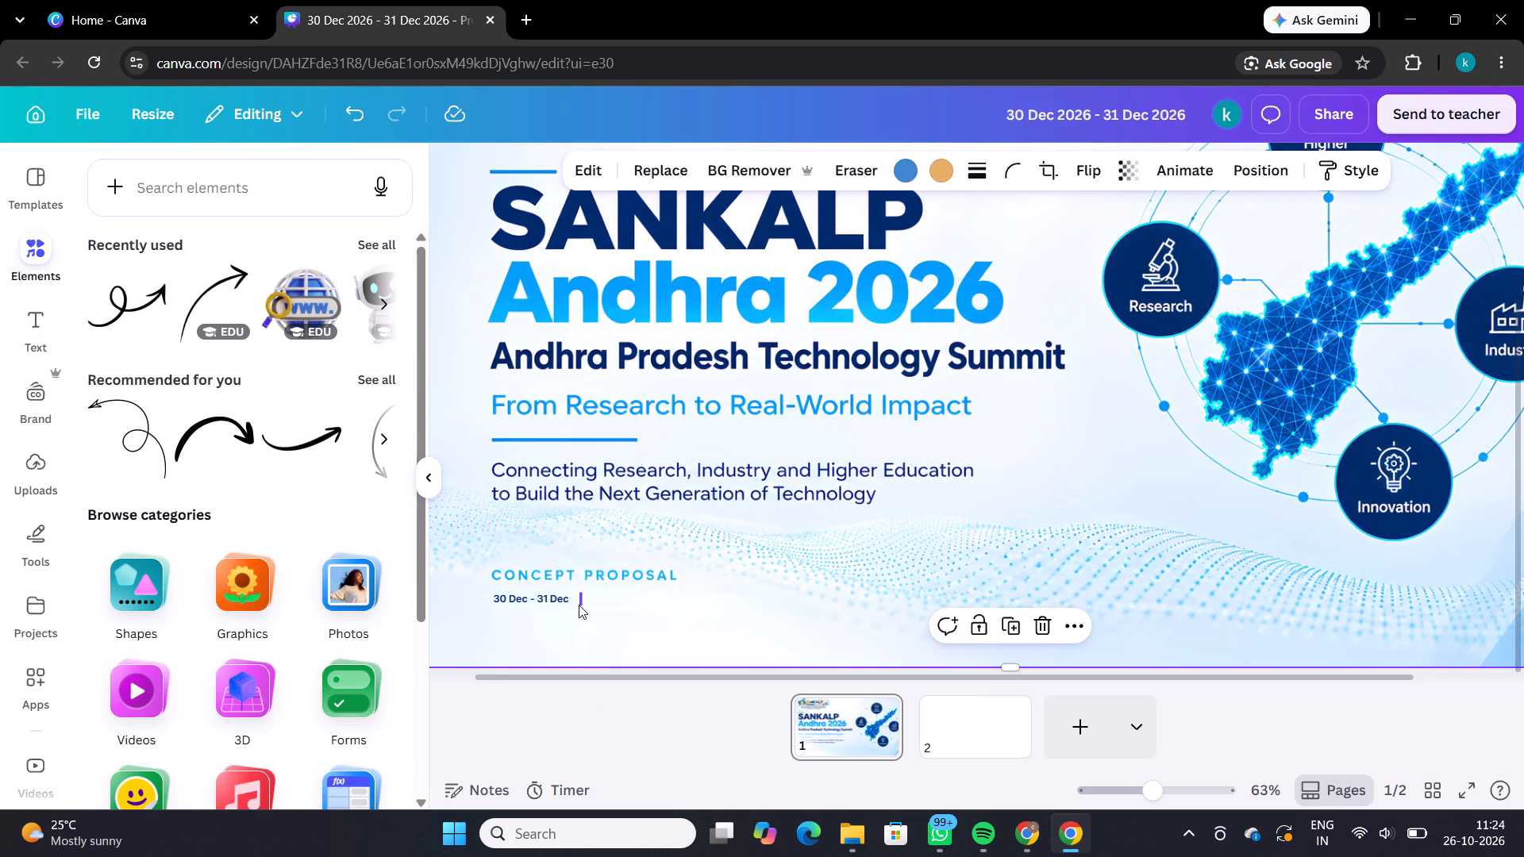
left_click(579, 605)
left_click(545, 620)
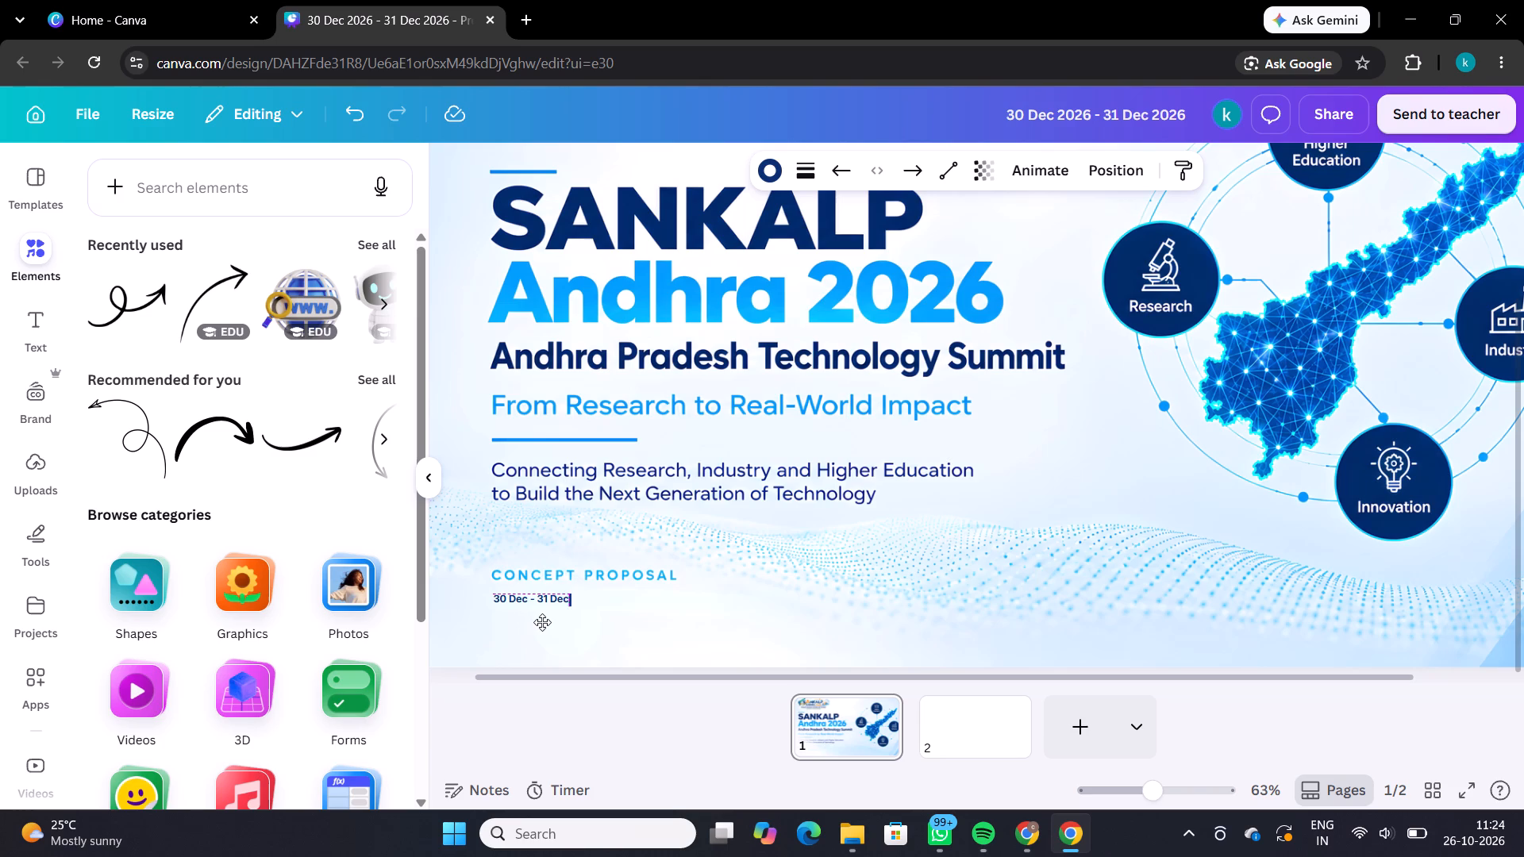
left_click(608, 642)
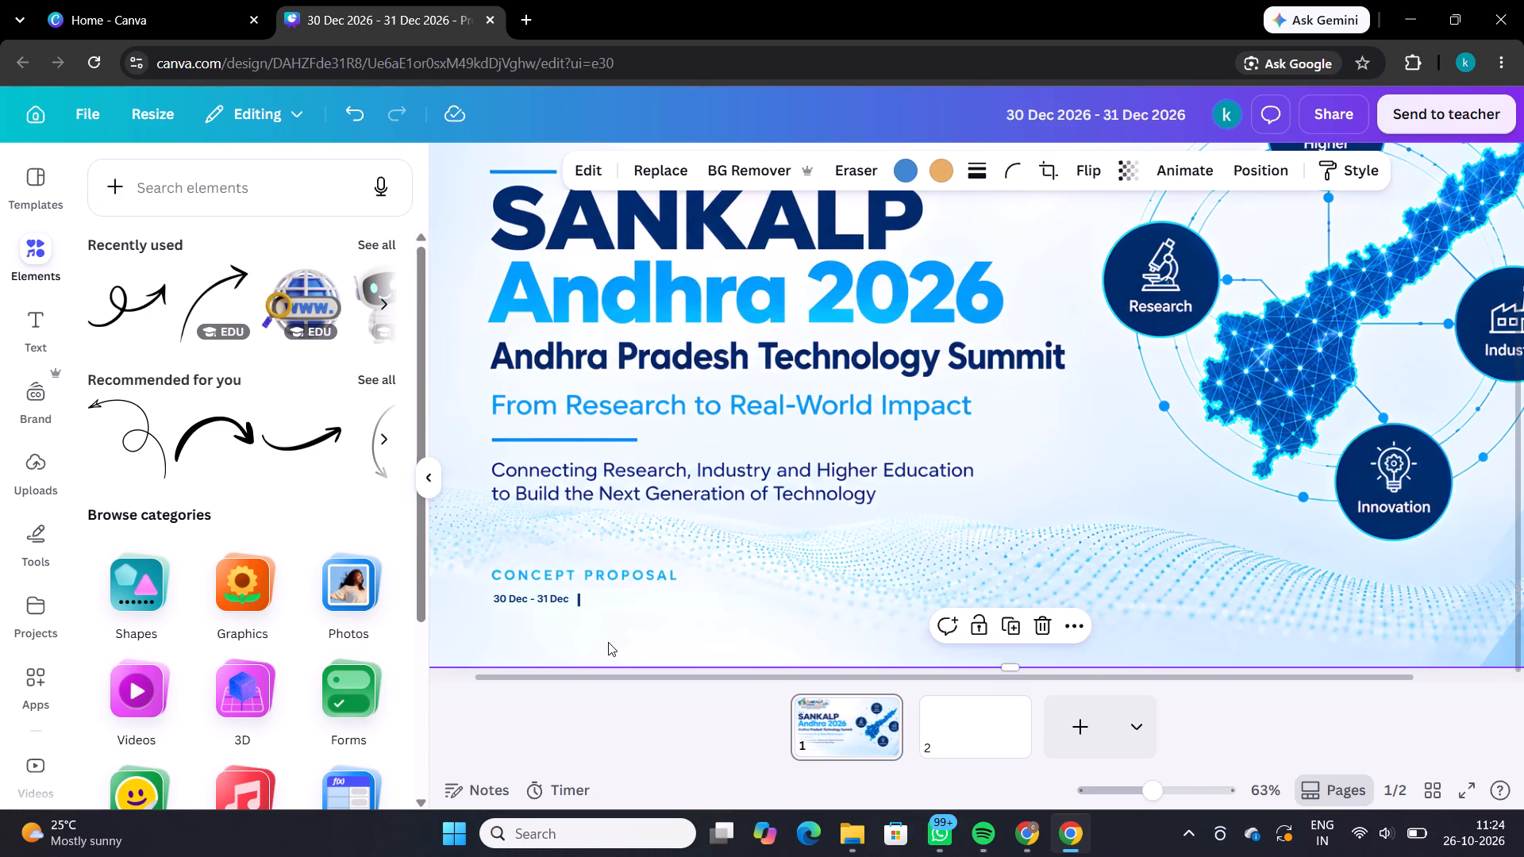
Set the "30 Dec - 31 Dec" text size to 13 and shift it slightly left, away from the vertical line.
scroll(608, 642, "right", 1)
left_click(618, 575)
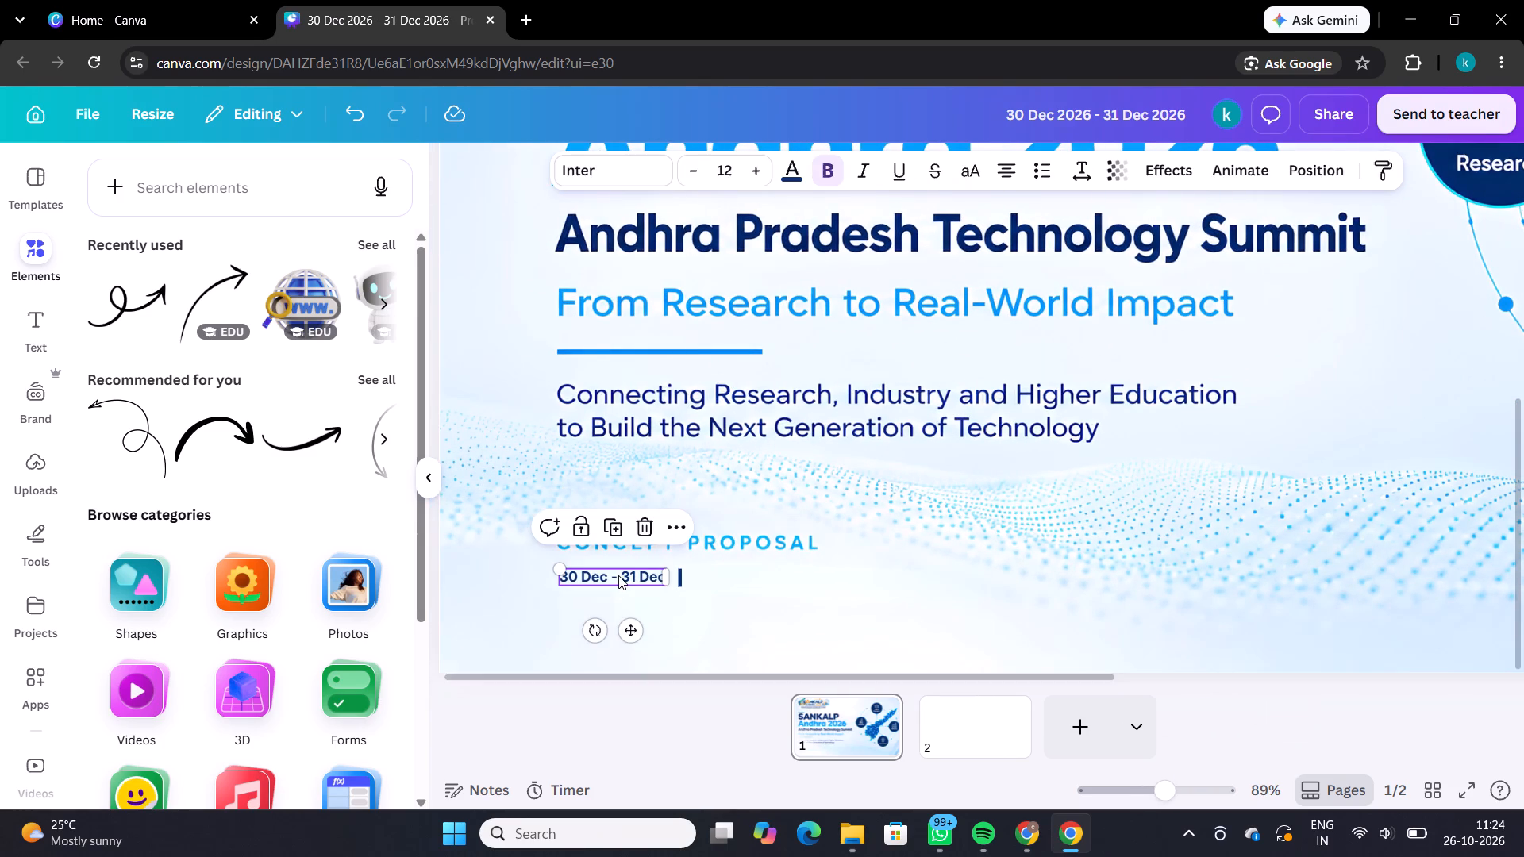
left_click(766, 172)
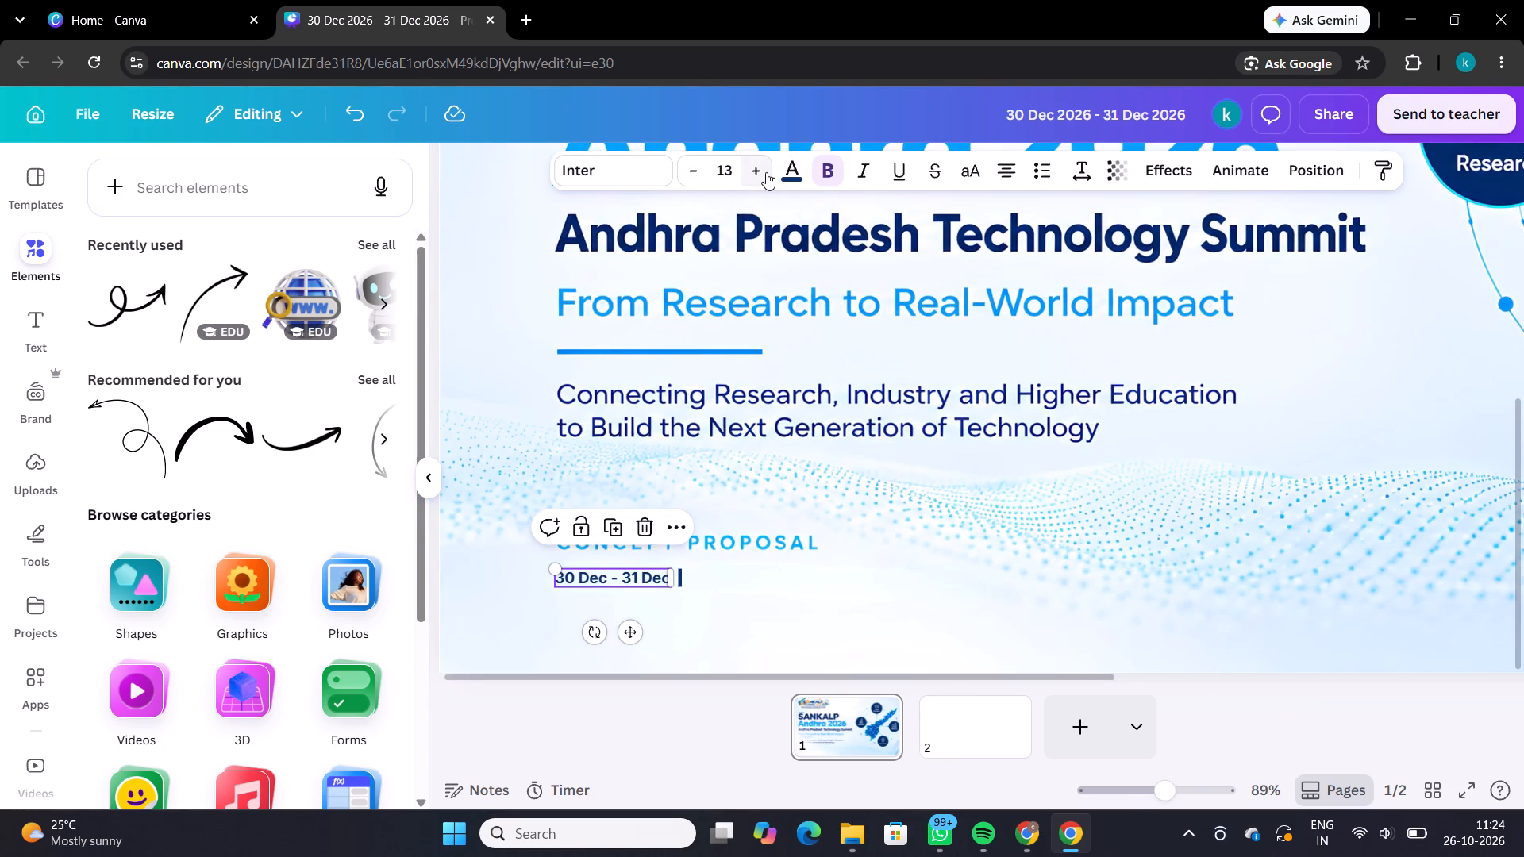
left_click(658, 725)
left_click(658, 725)
left_click(711, 649)
left_click(618, 586)
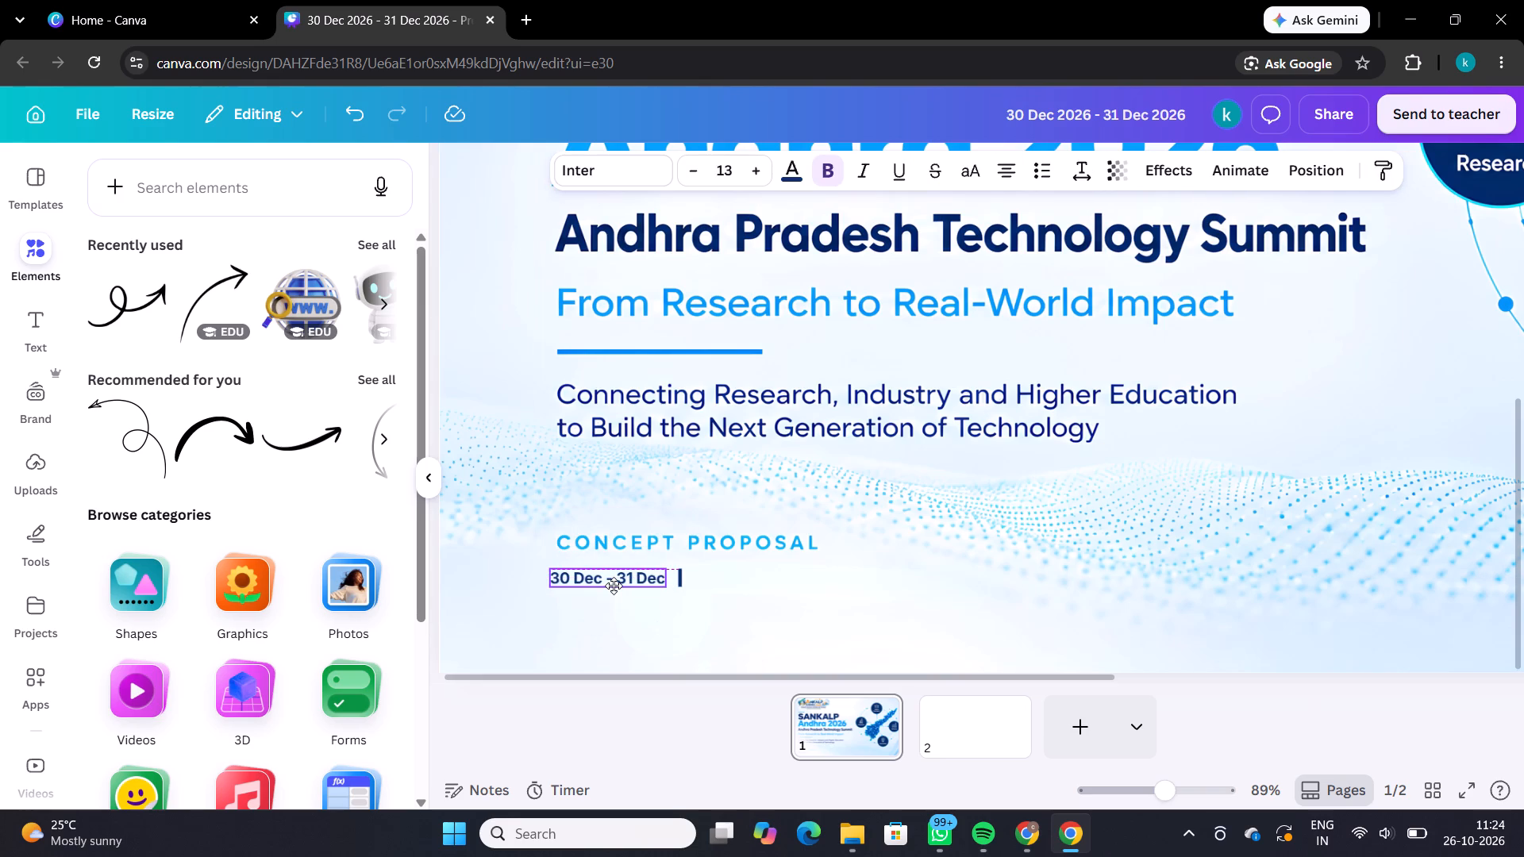
left_click(677, 696)
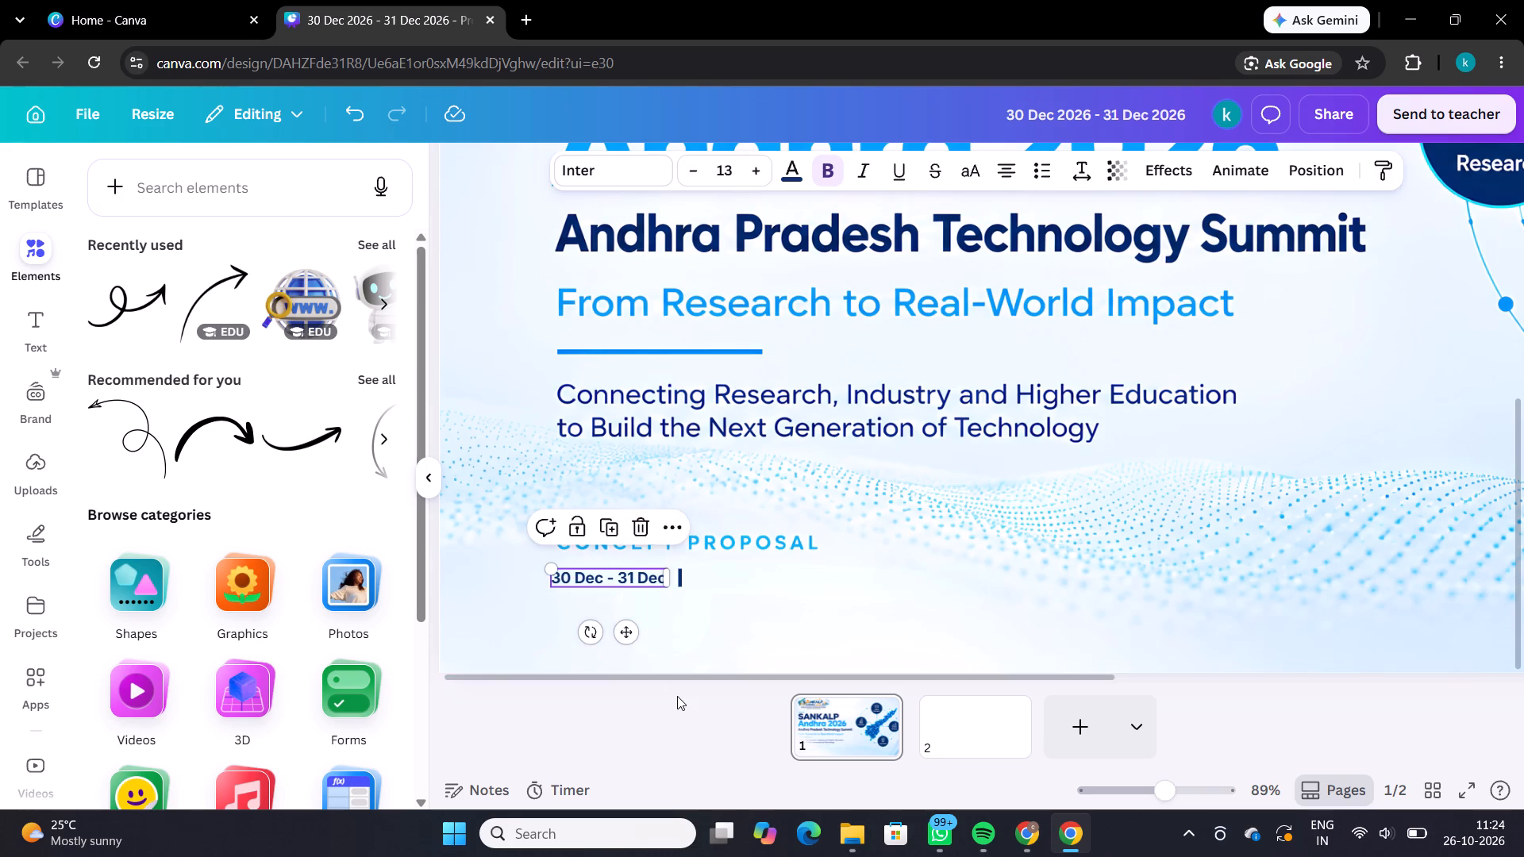
Duplicate the date text and place the copy after the vertical line, level with the original and with a gap of 14.
left_click(608, 534)
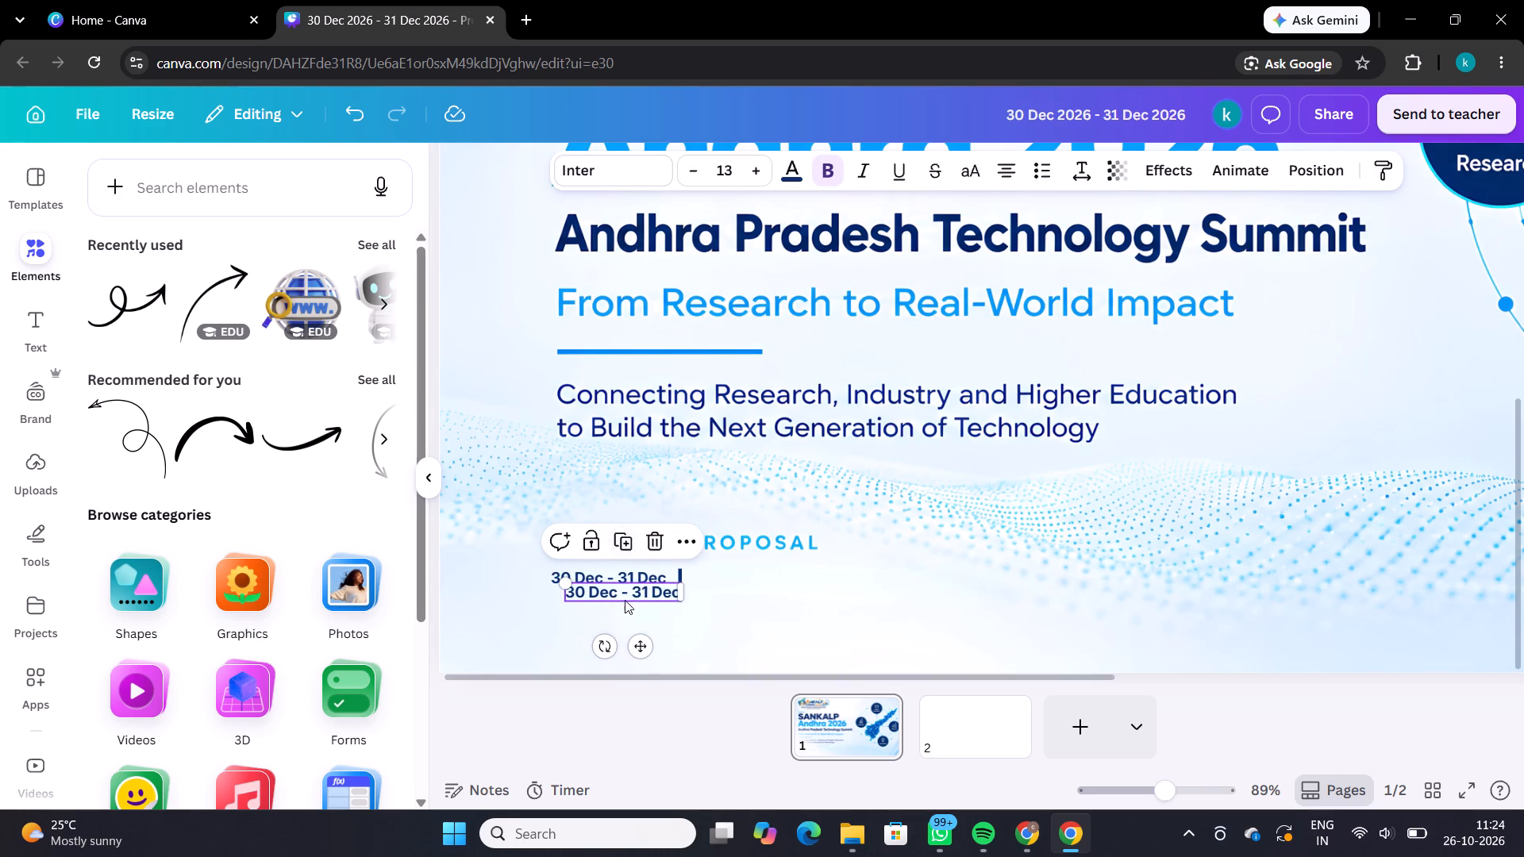
left_click_drag(628, 594, 754, 578)
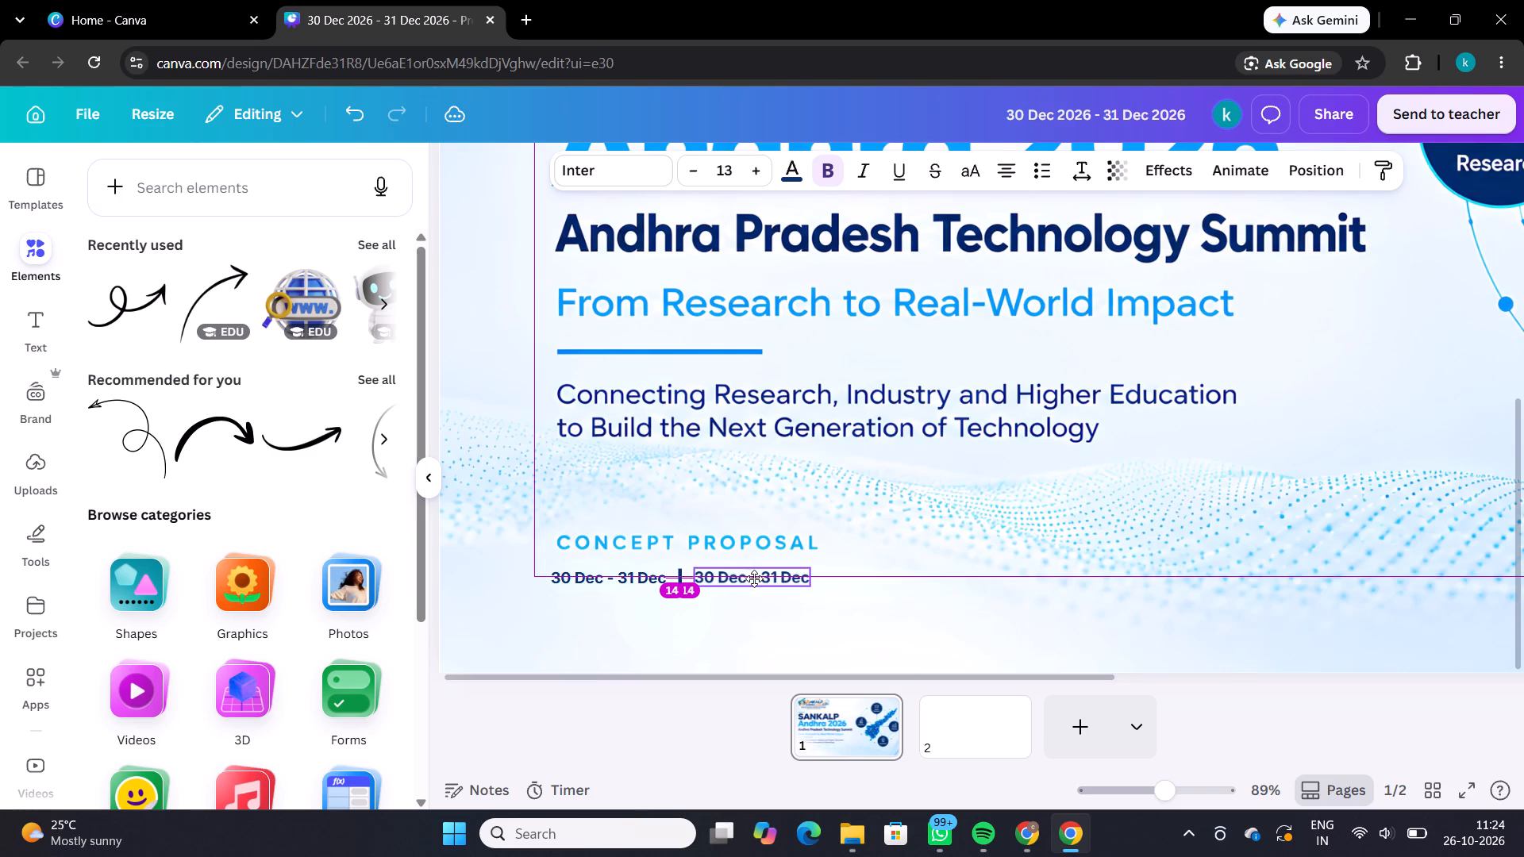
left_click_drag(754, 578, 752, 579)
Replace the text of the duplicated date with "Venue - Kaki".
double_click(752, 579)
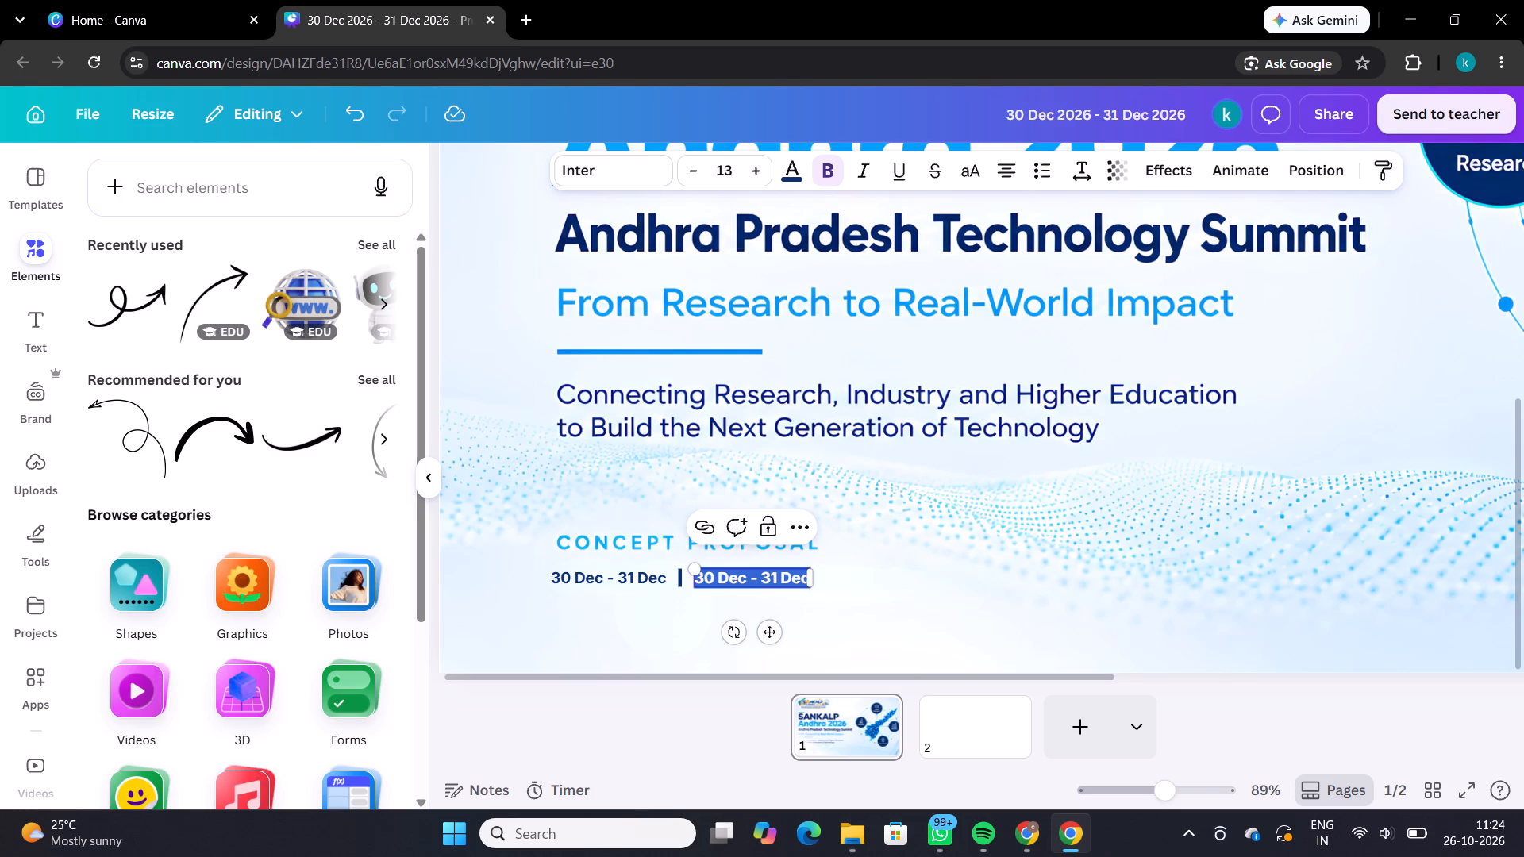
type("enu")
type("e")
key("space")
type("-")
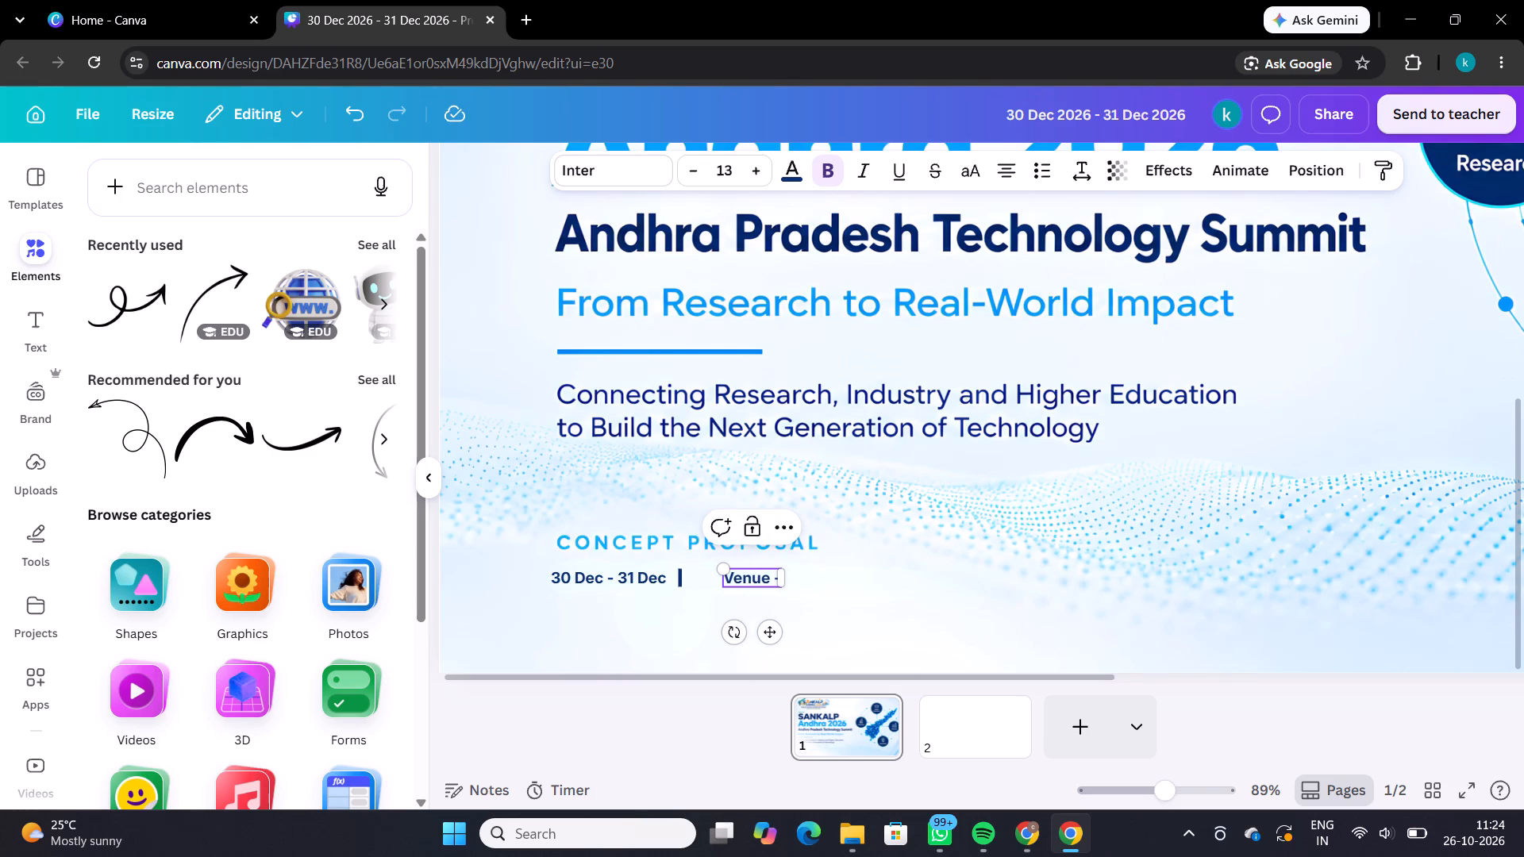
key("space")
type("aki")
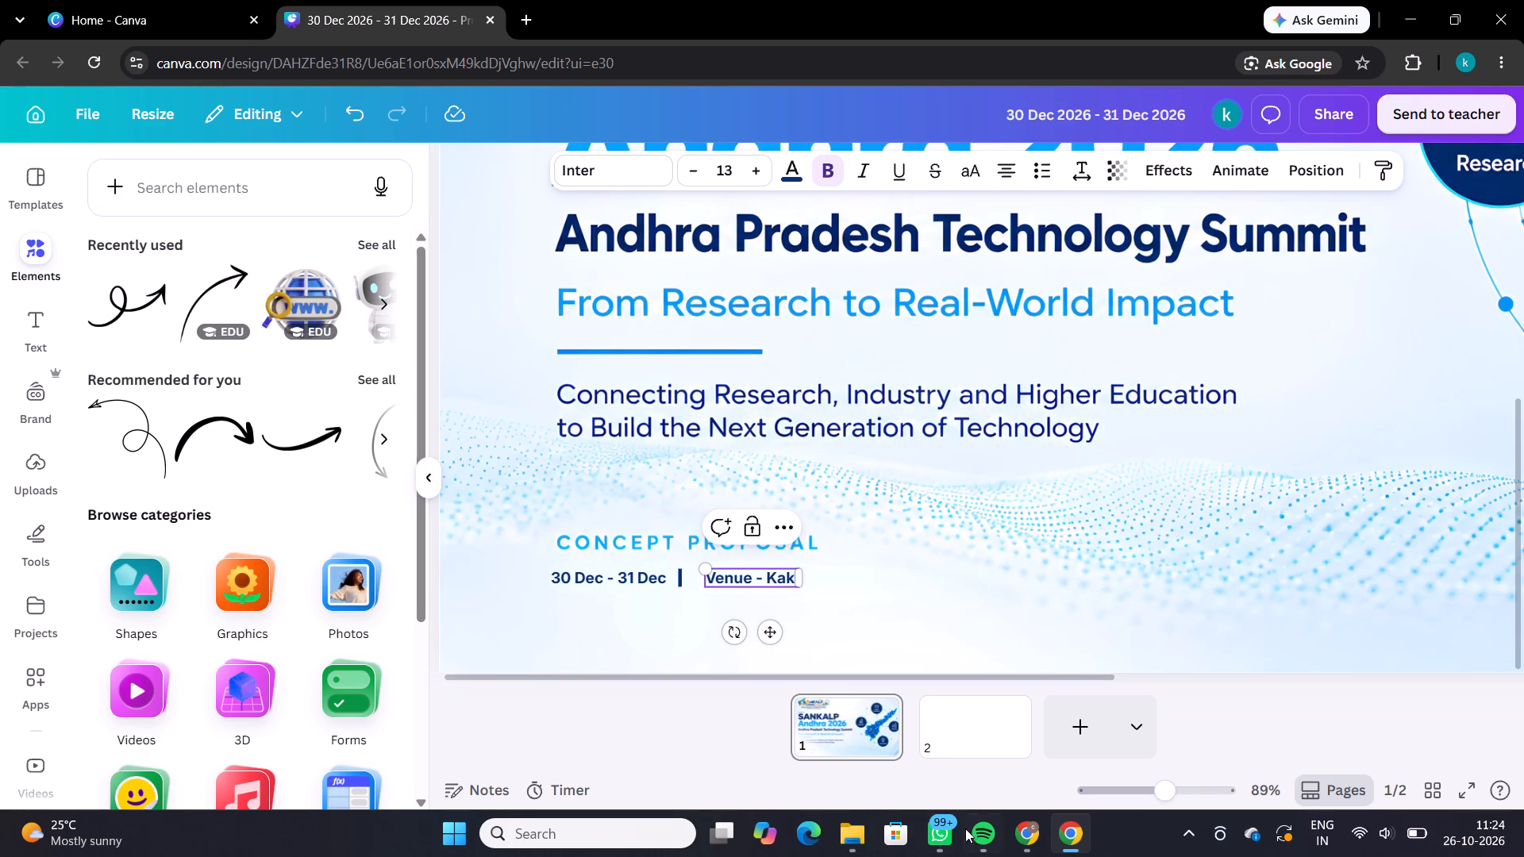
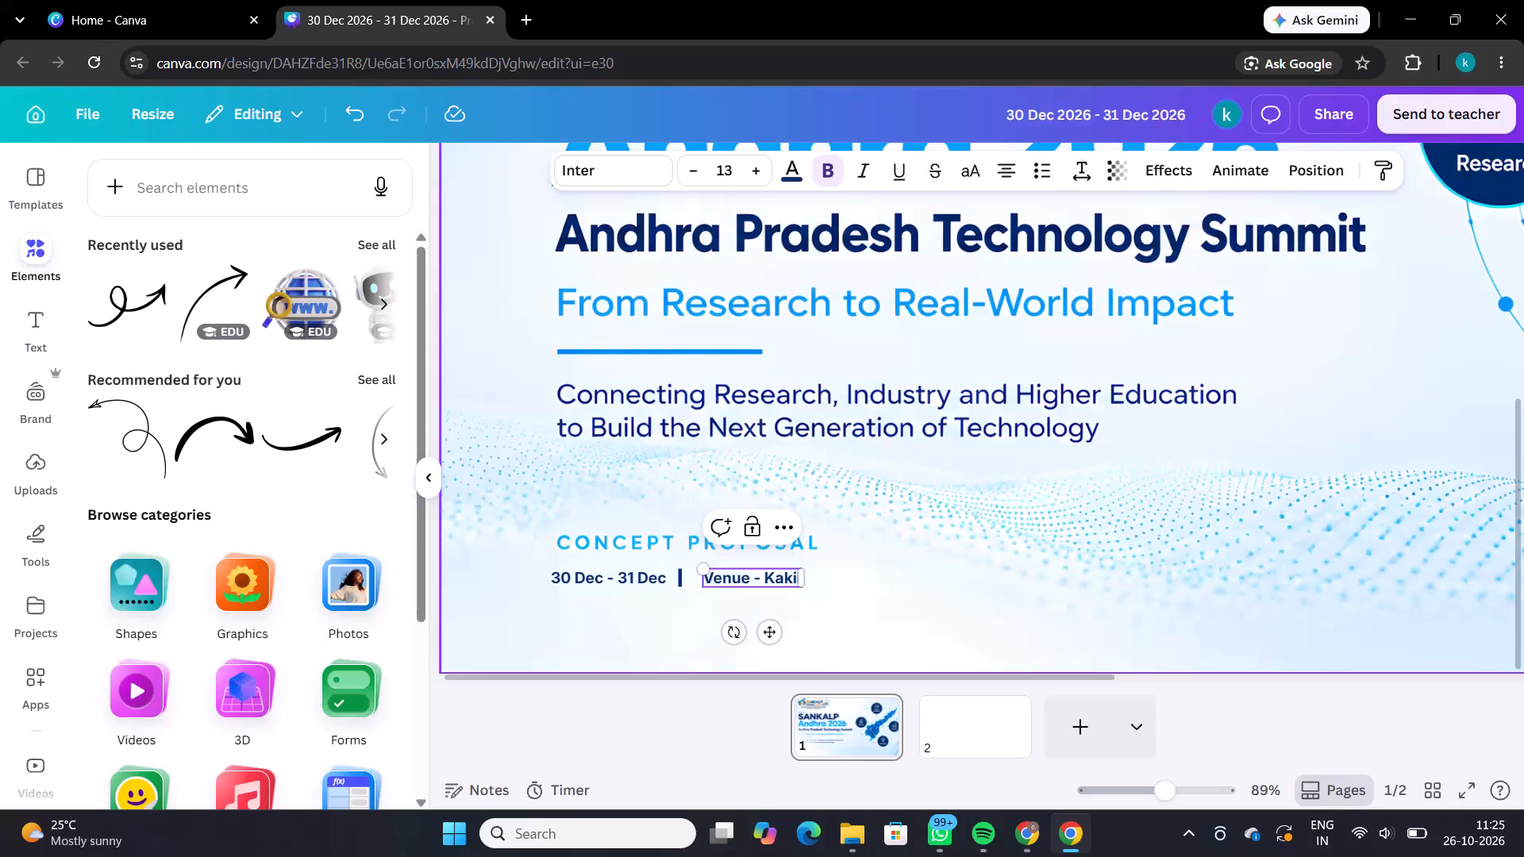
Complete the venue text so it reads "Venue - Kakinada".
type("nada")
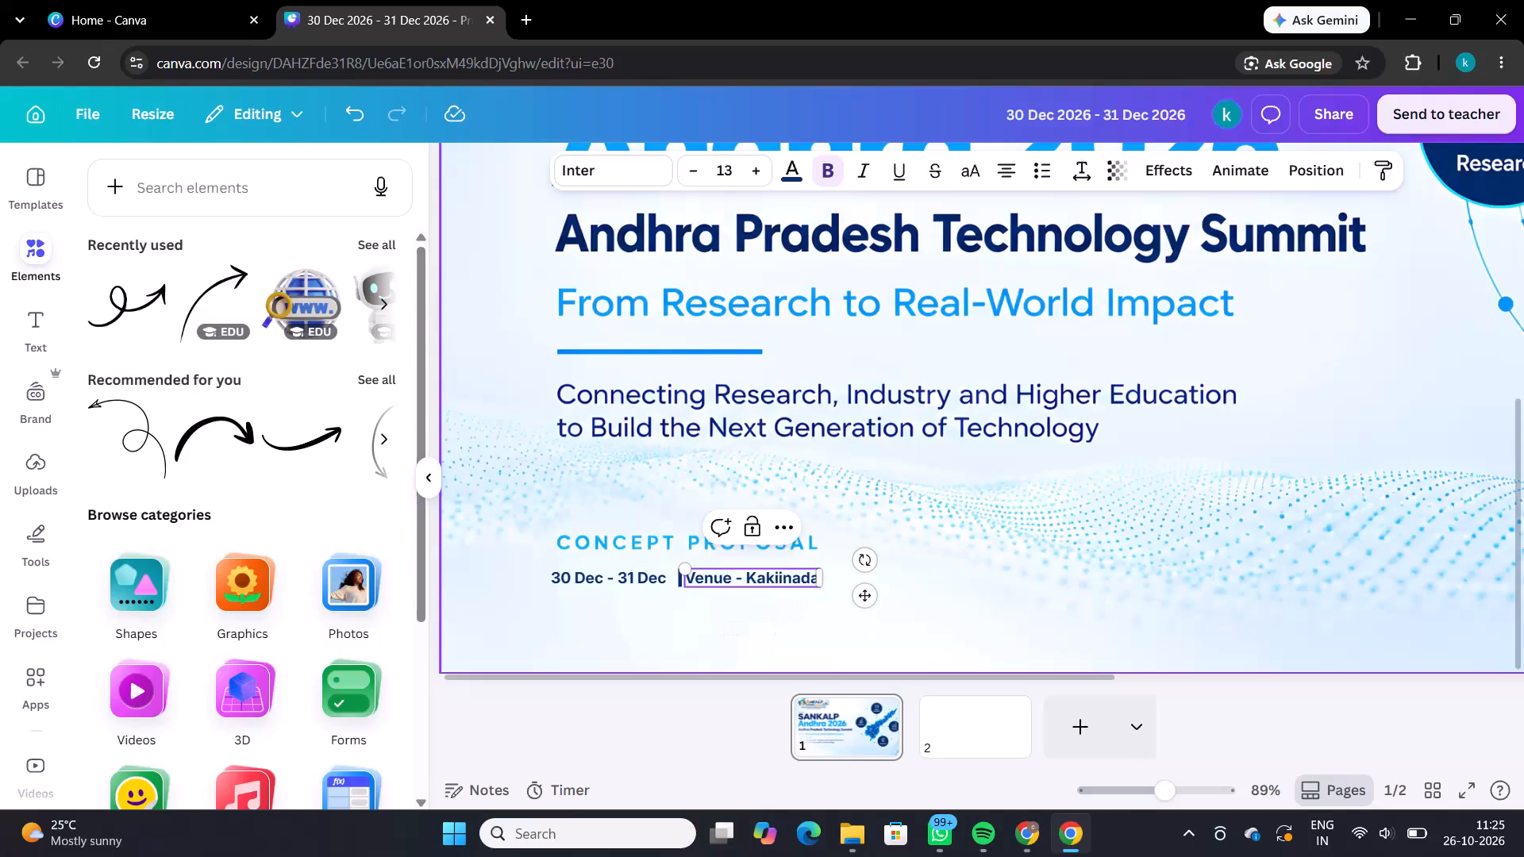
left_click(782, 578)
key("BackSpace")
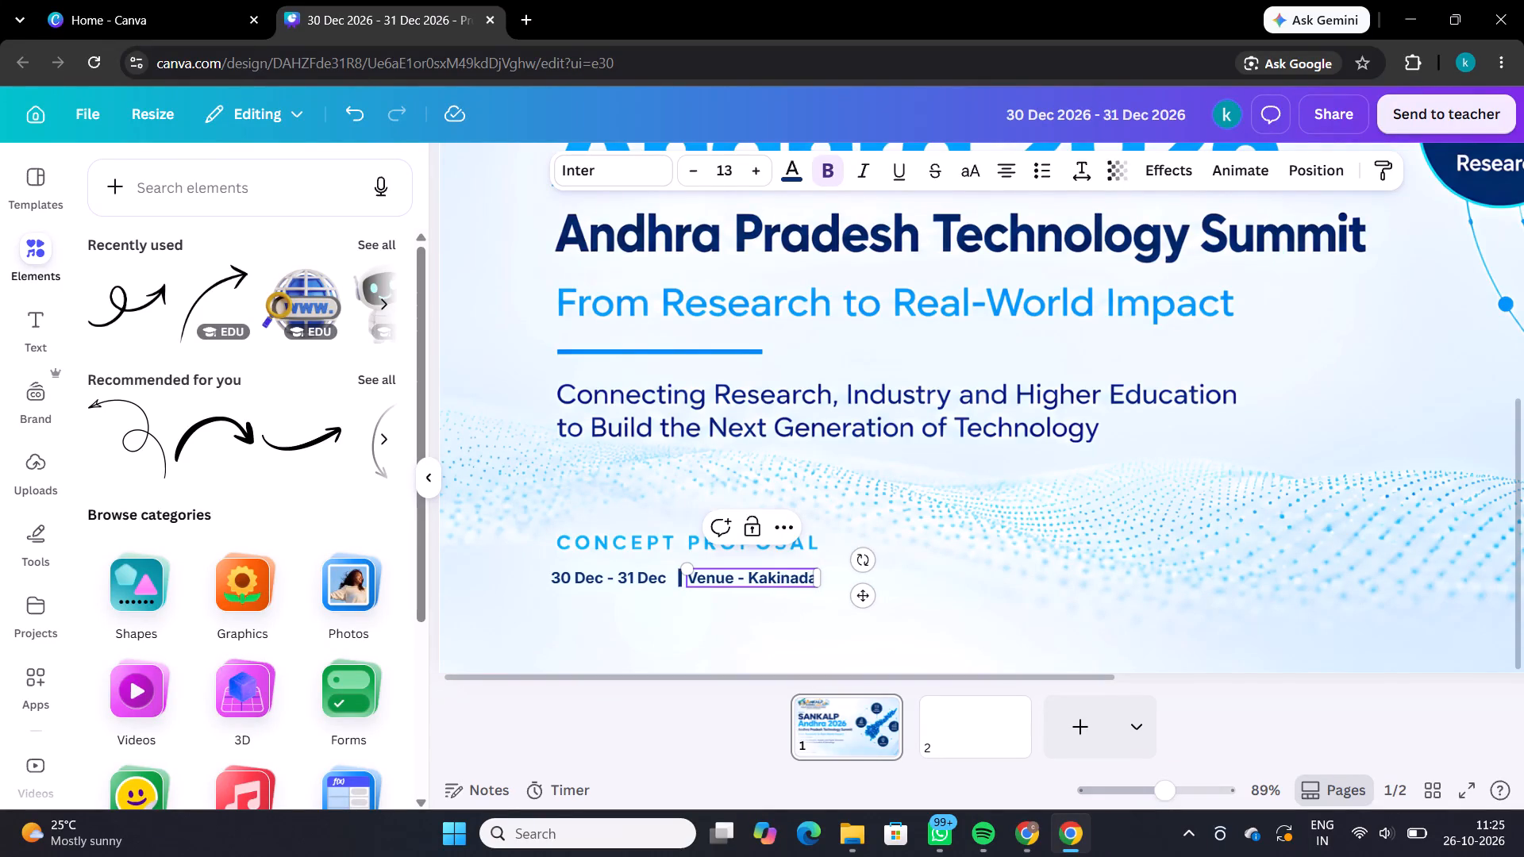
Shift the "Venue - Kakinada" text slightly away from the vertical line to leave a small gap.
left_click(727, 747)
left_click(759, 670)
left_click(771, 579)
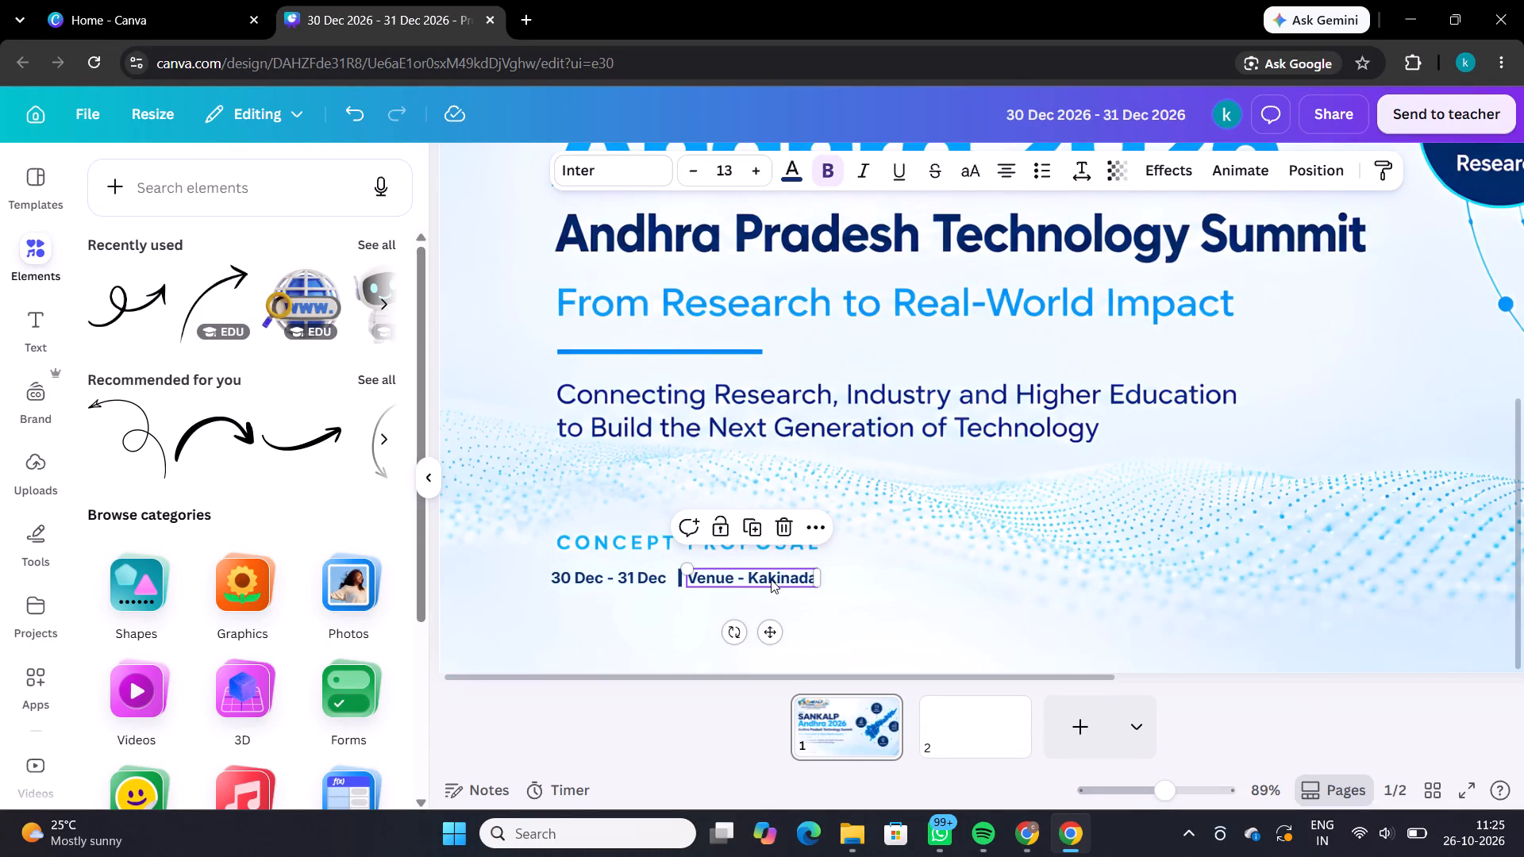
left_click(698, 644)
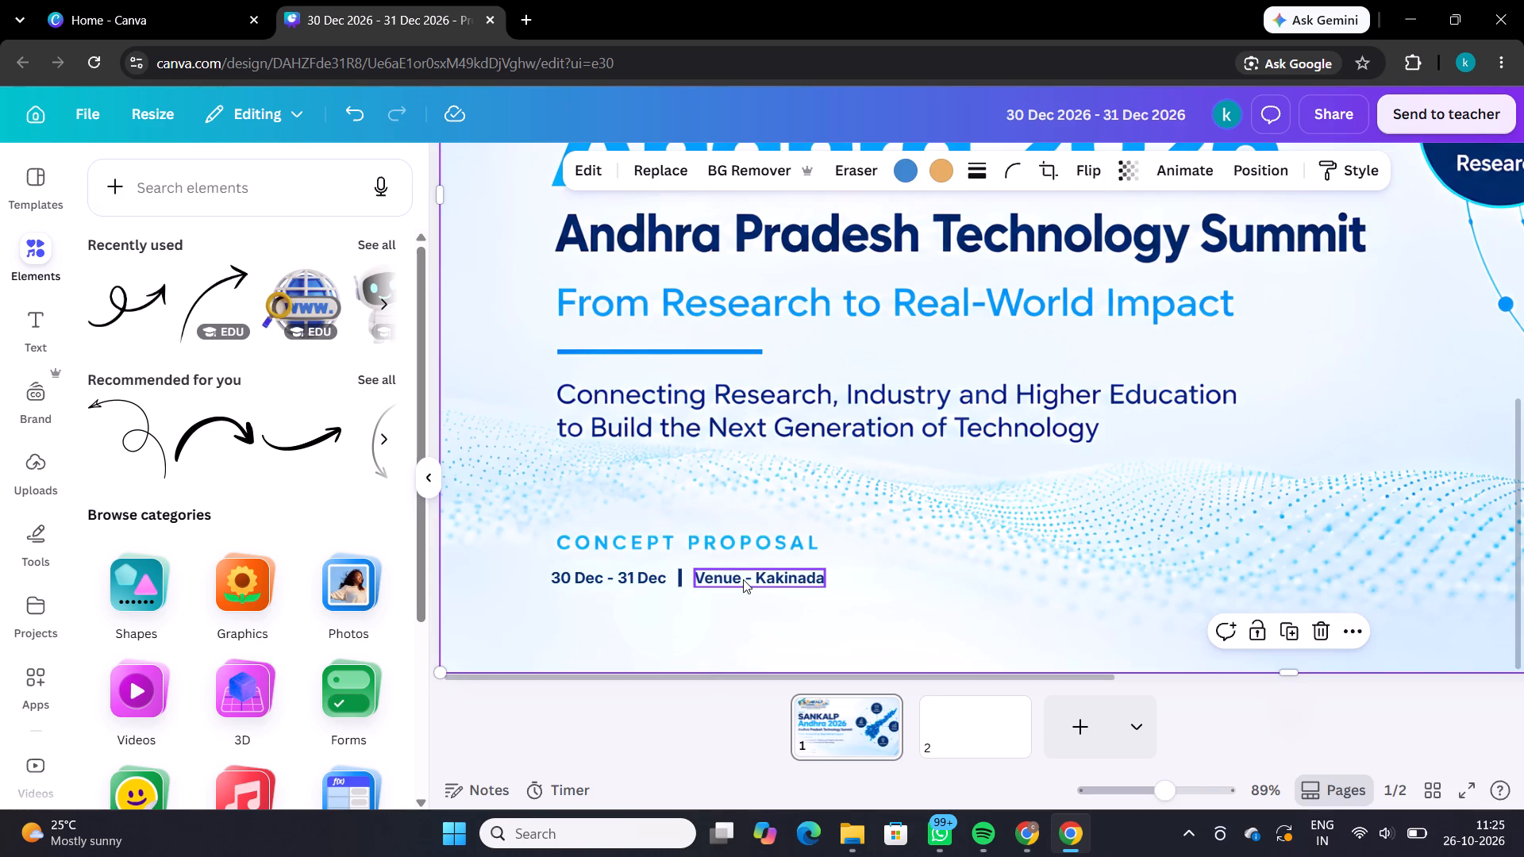
left_click(718, 631)
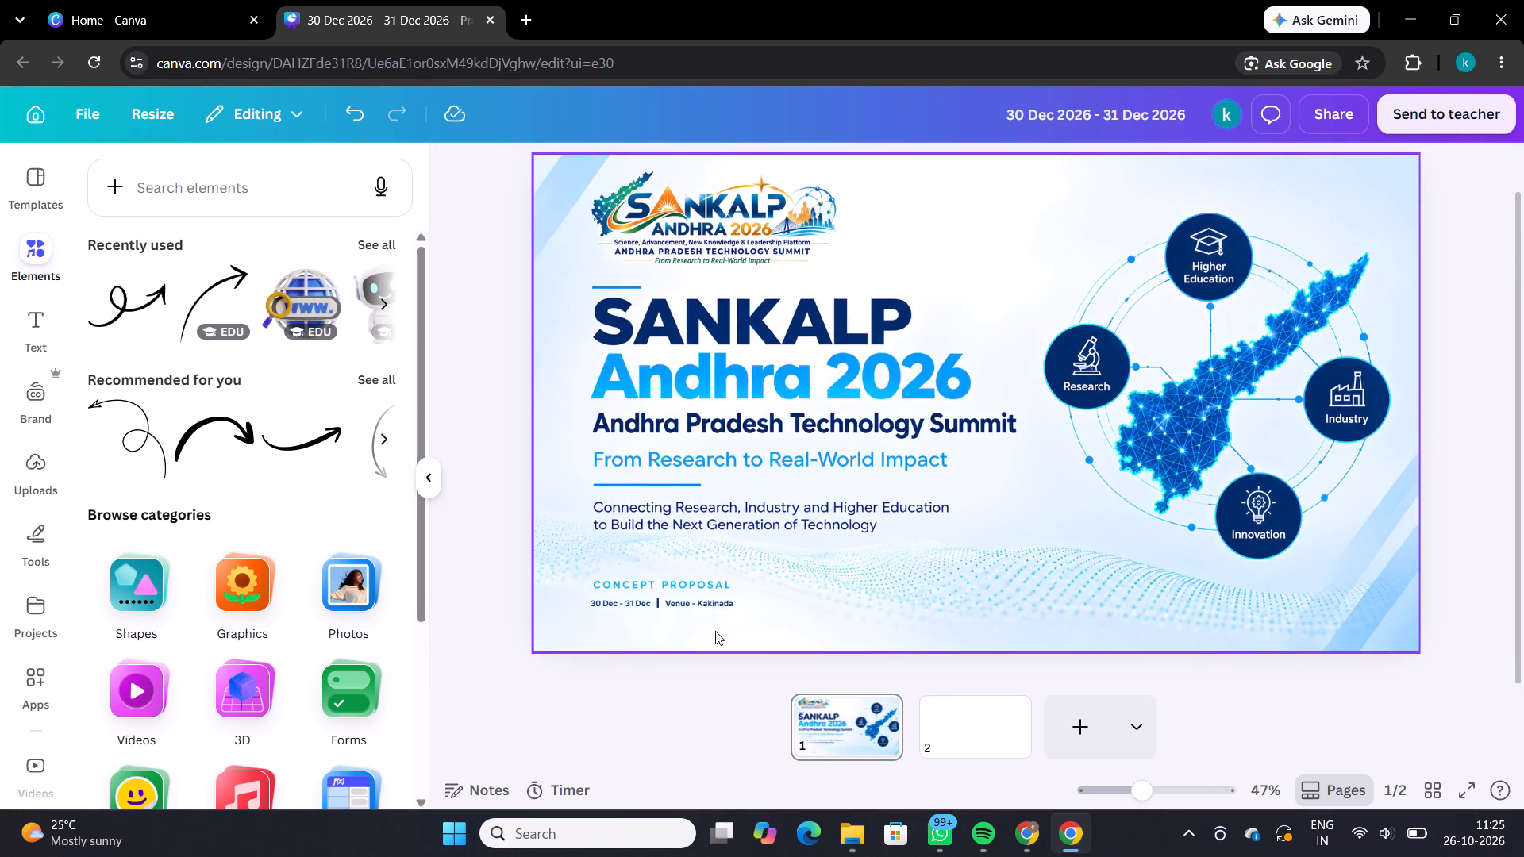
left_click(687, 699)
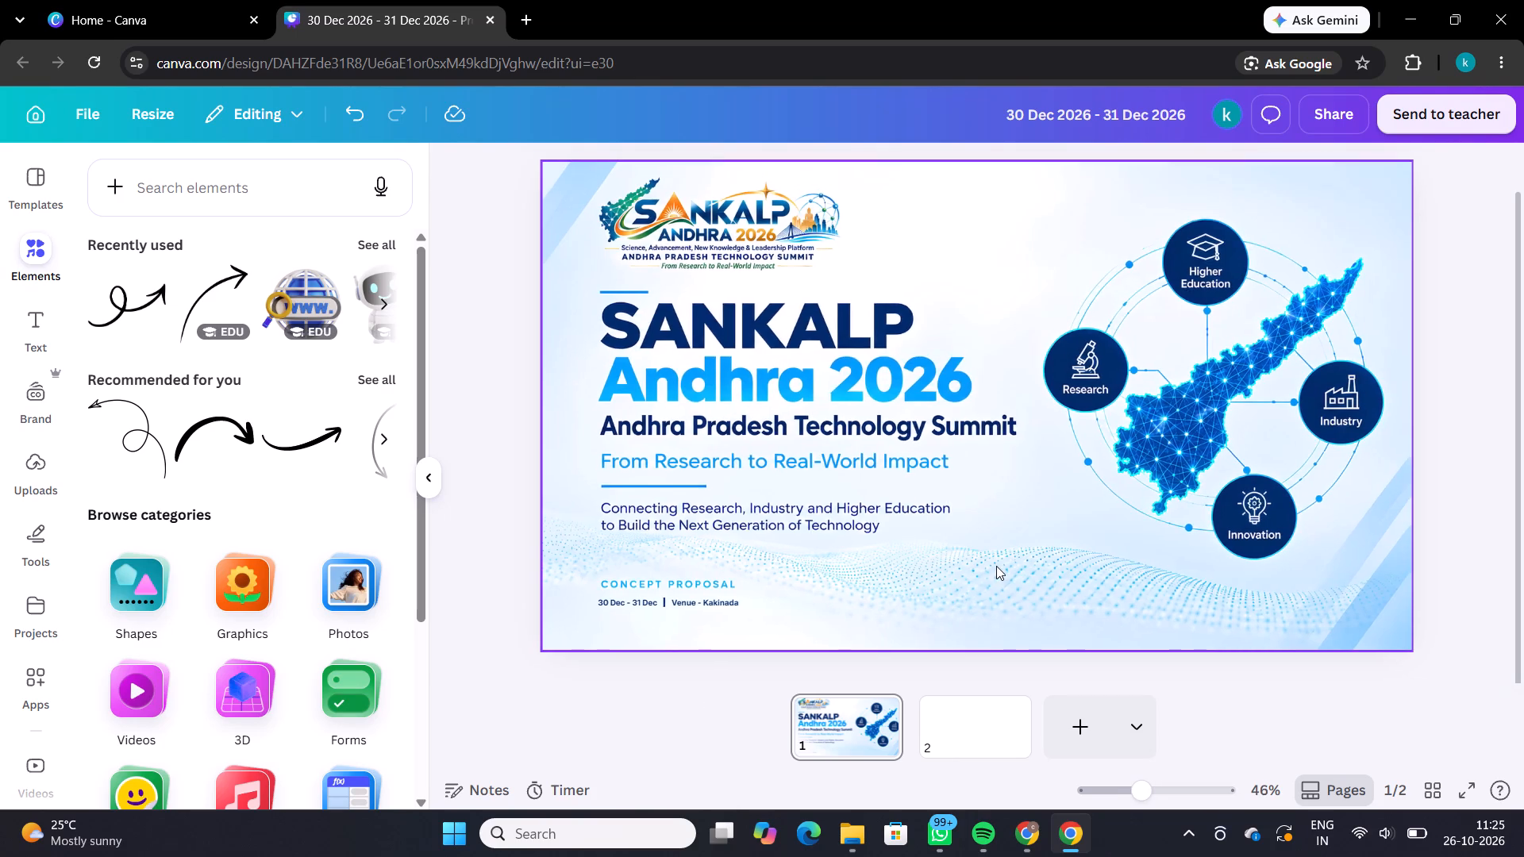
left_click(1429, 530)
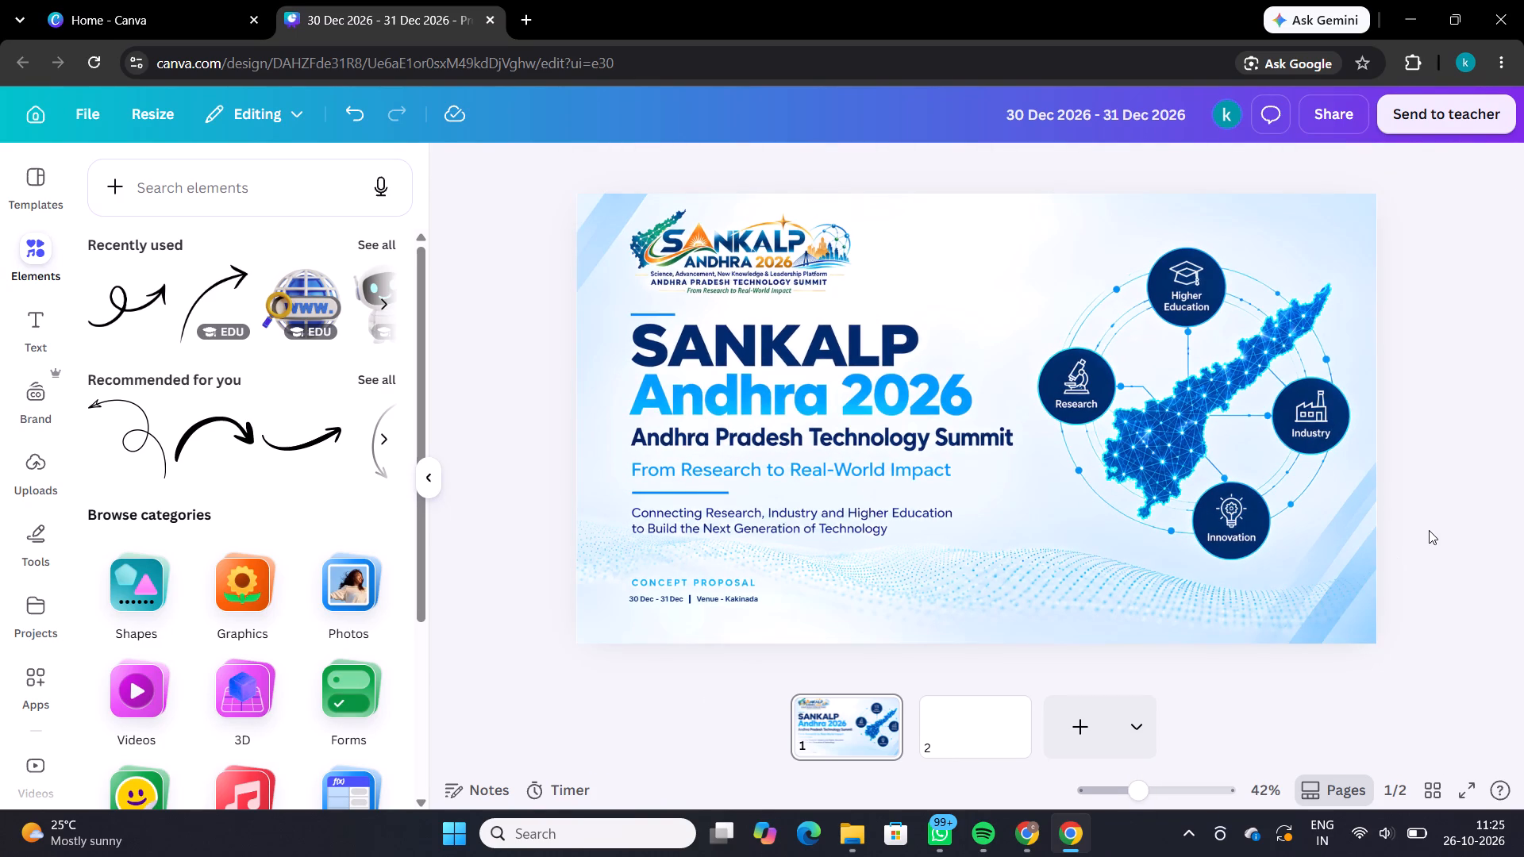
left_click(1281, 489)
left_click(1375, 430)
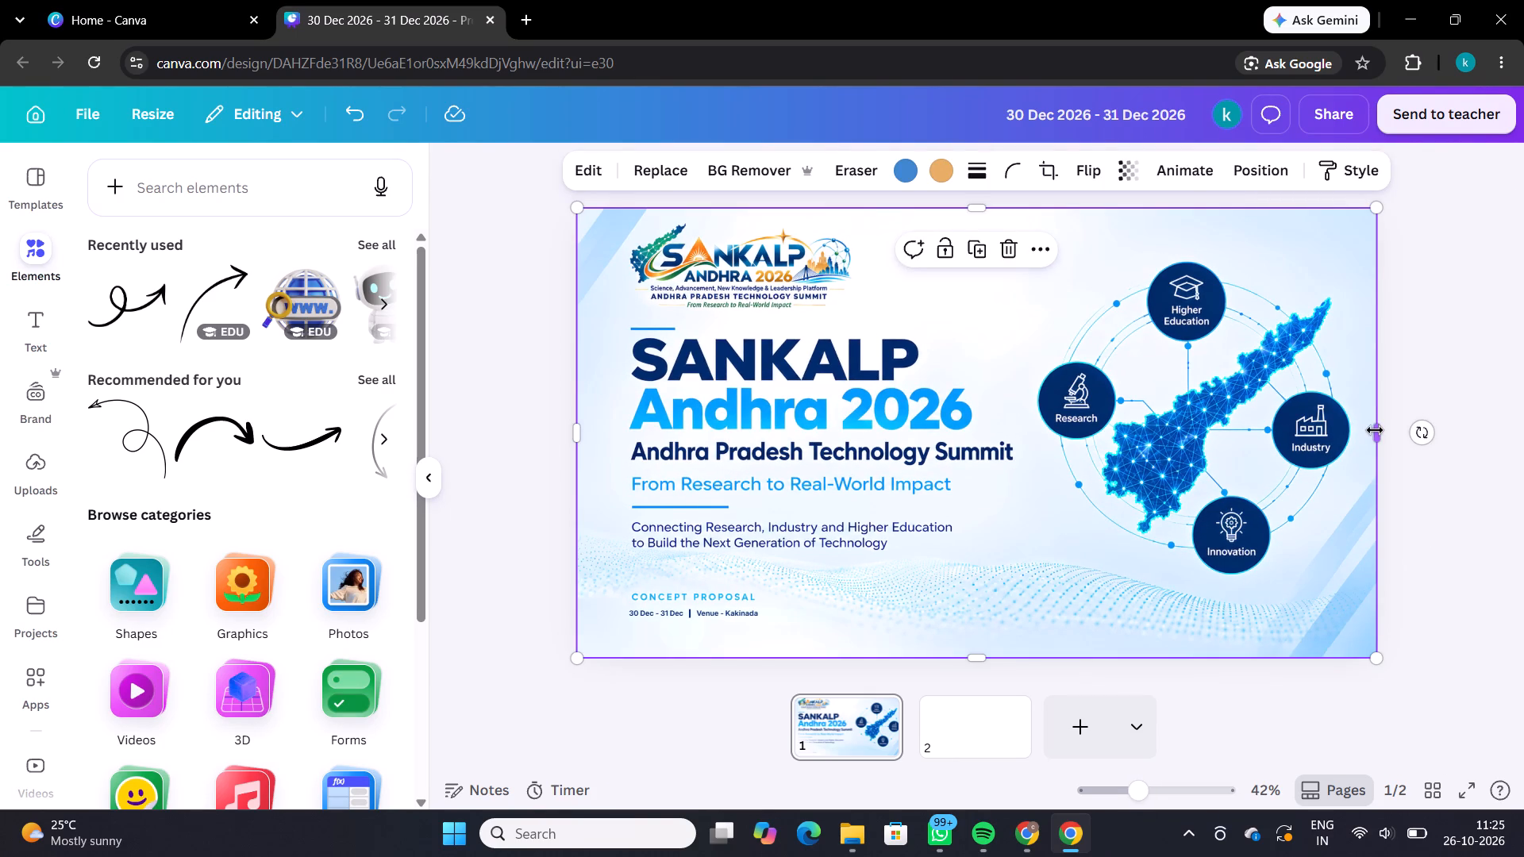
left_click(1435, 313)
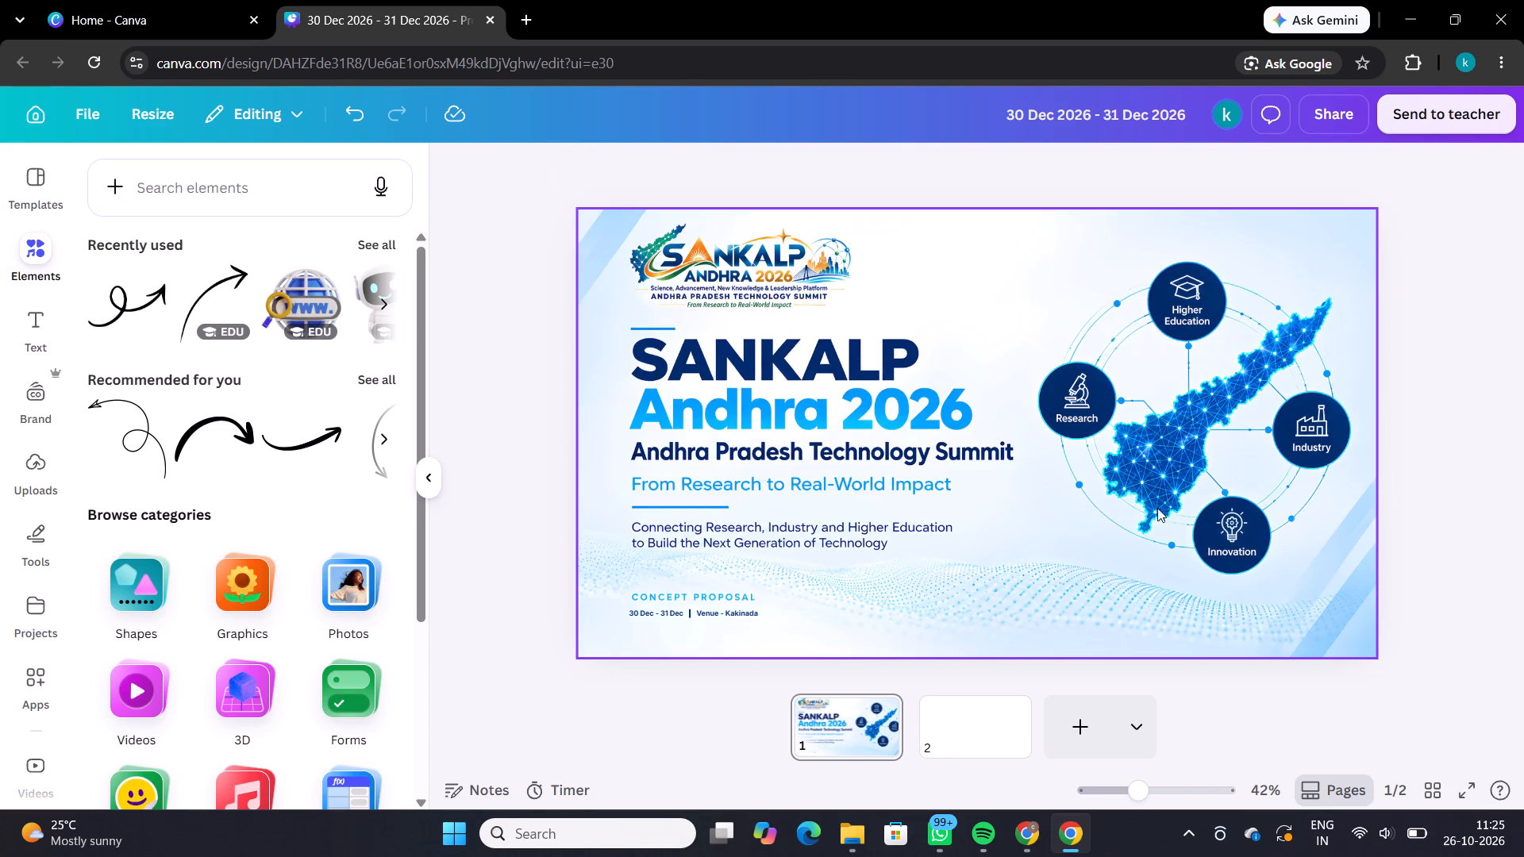
Go to the blank second page of the design.
left_click(970, 726)
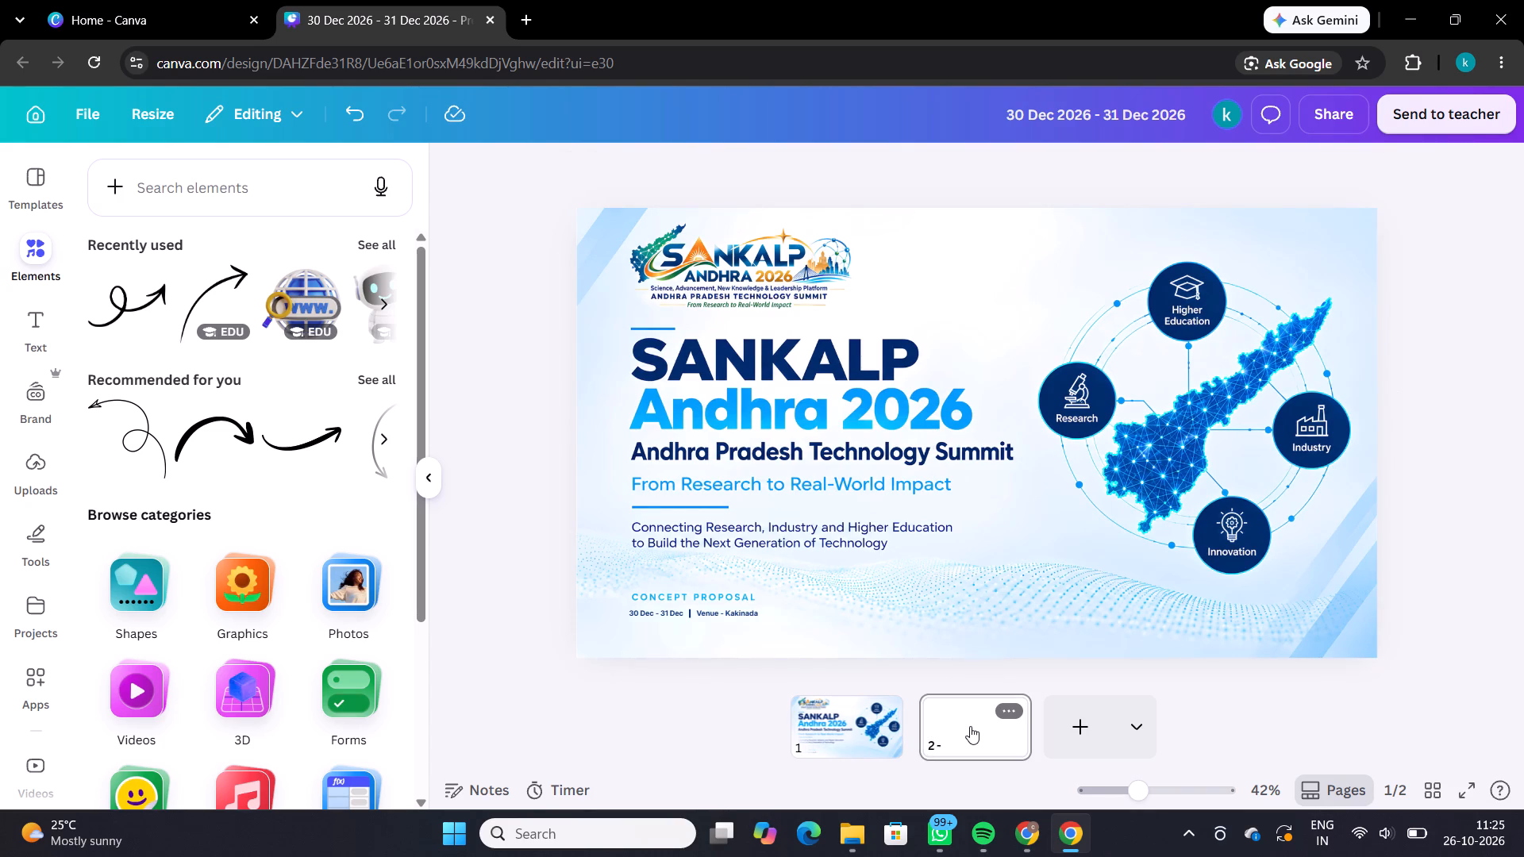
left_click(1018, 850)
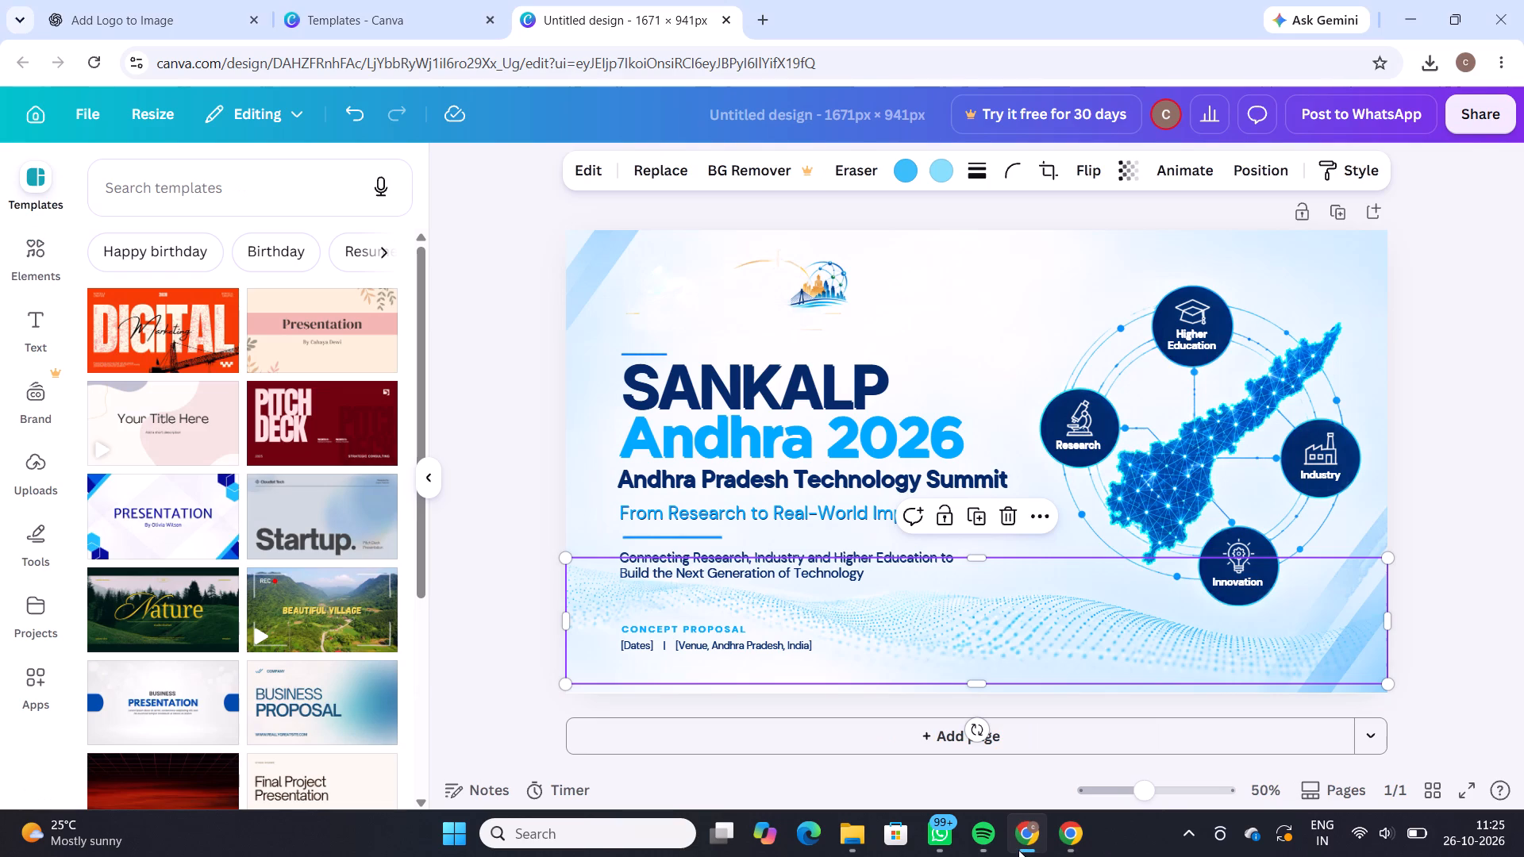
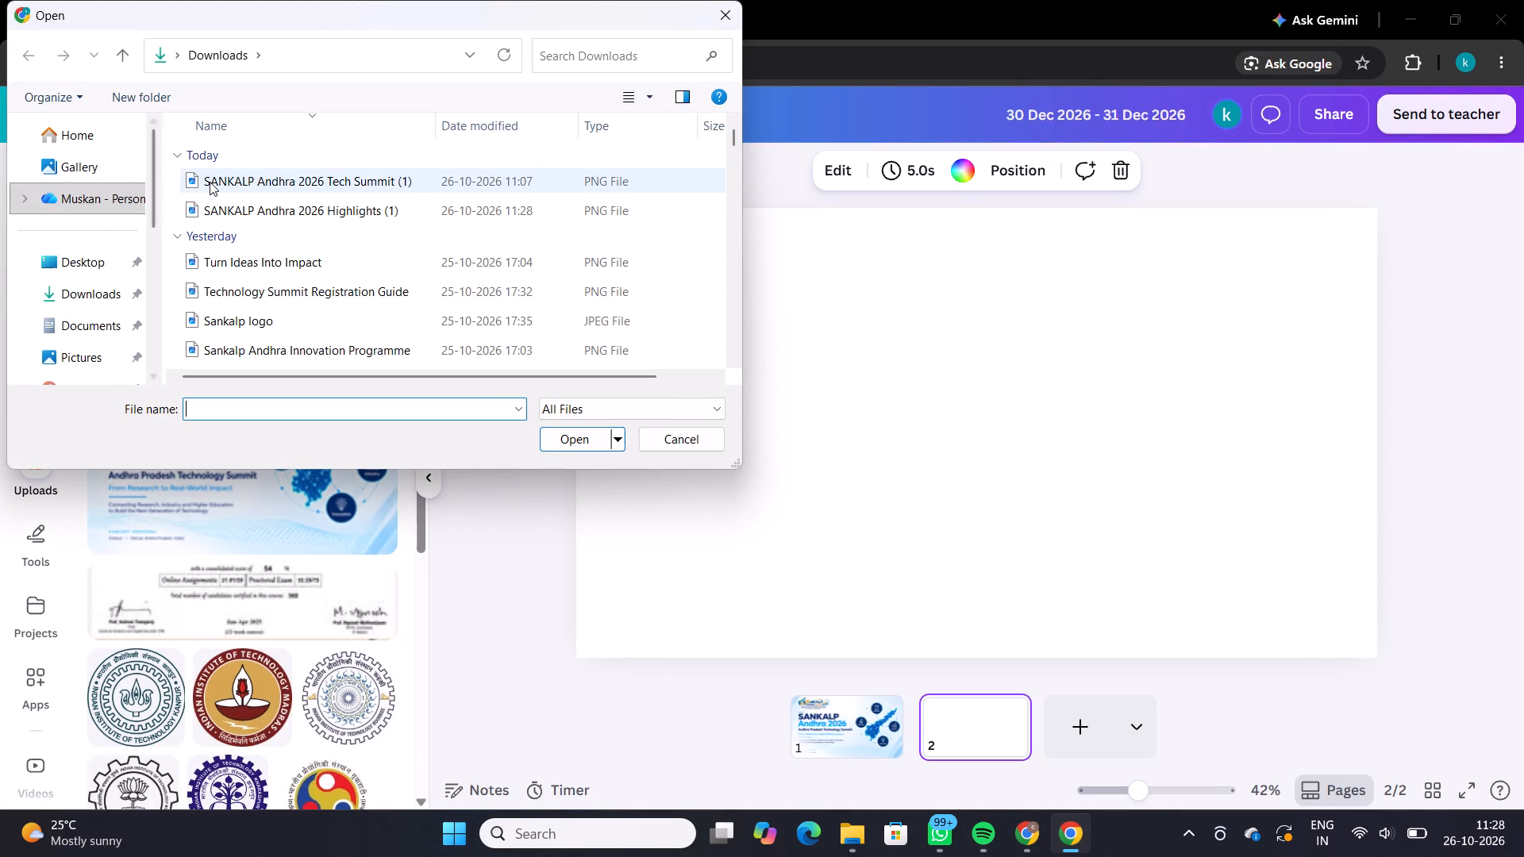
left_click(210, 182)
double_click(210, 182)
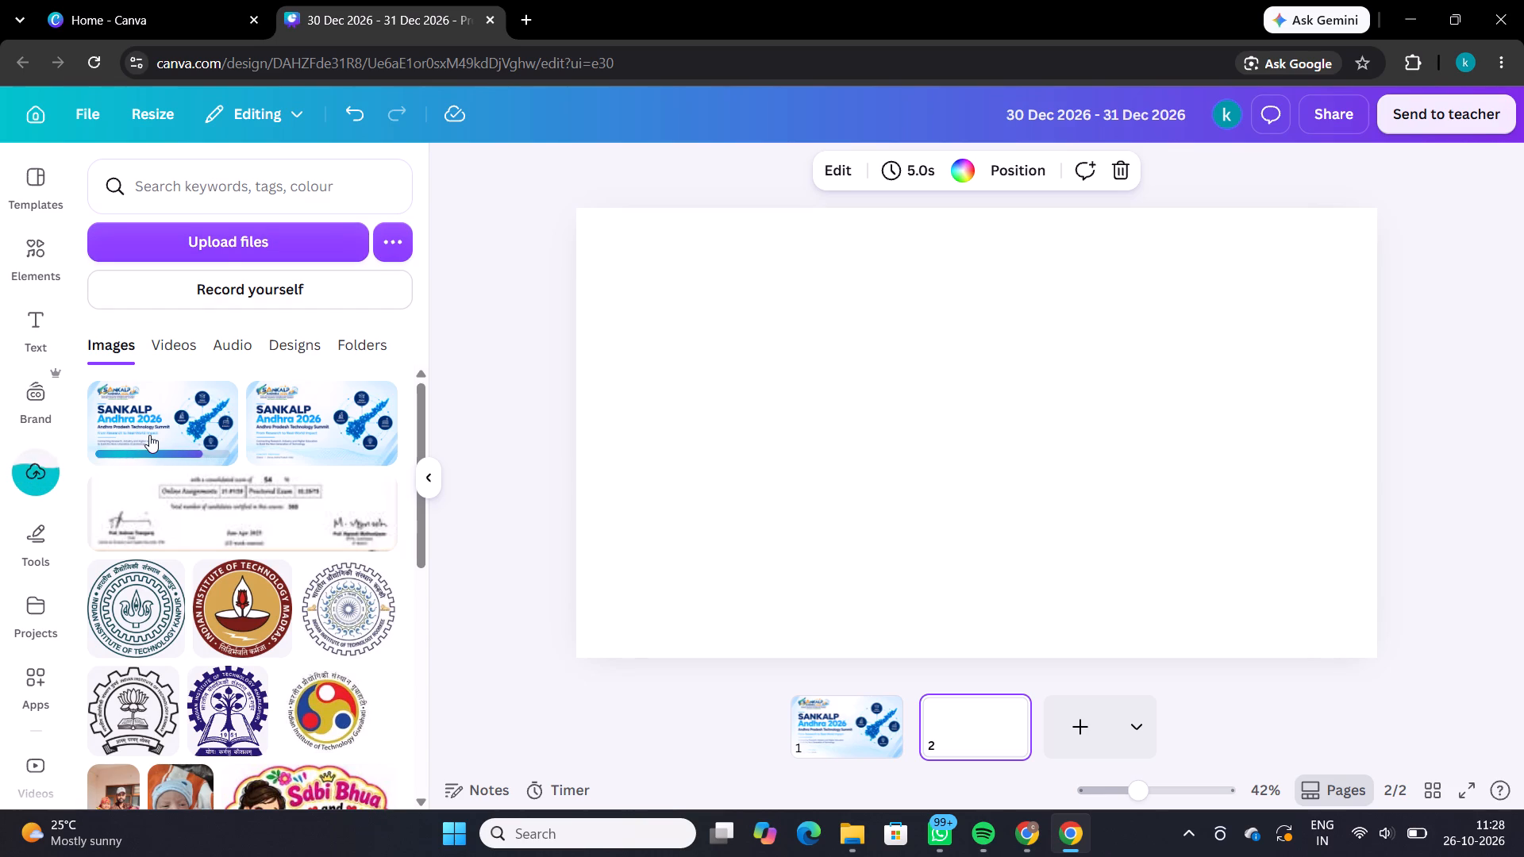
left_click(229, 234)
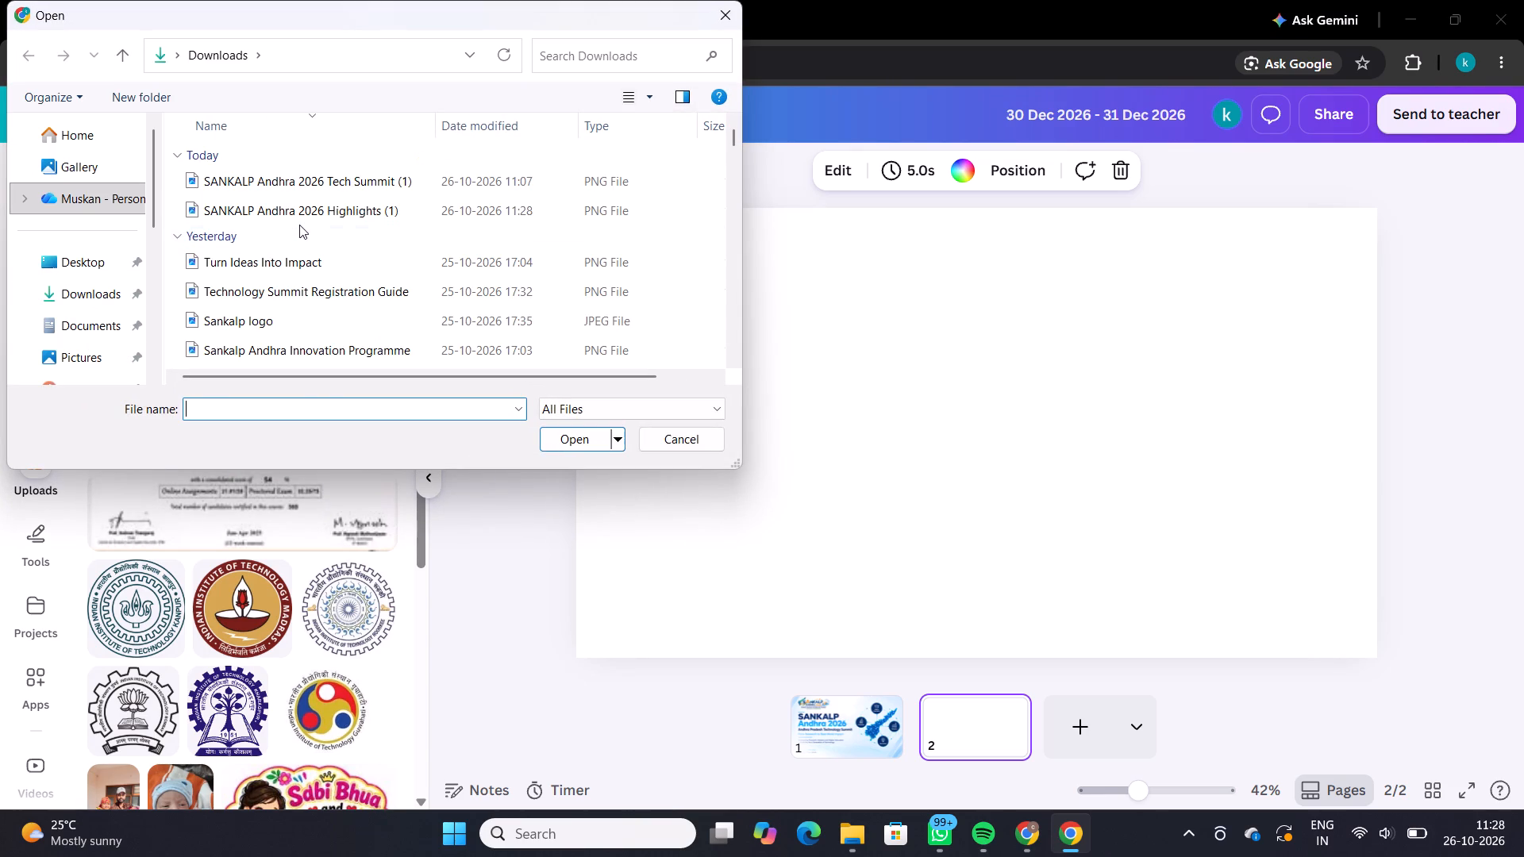
double_click(303, 217)
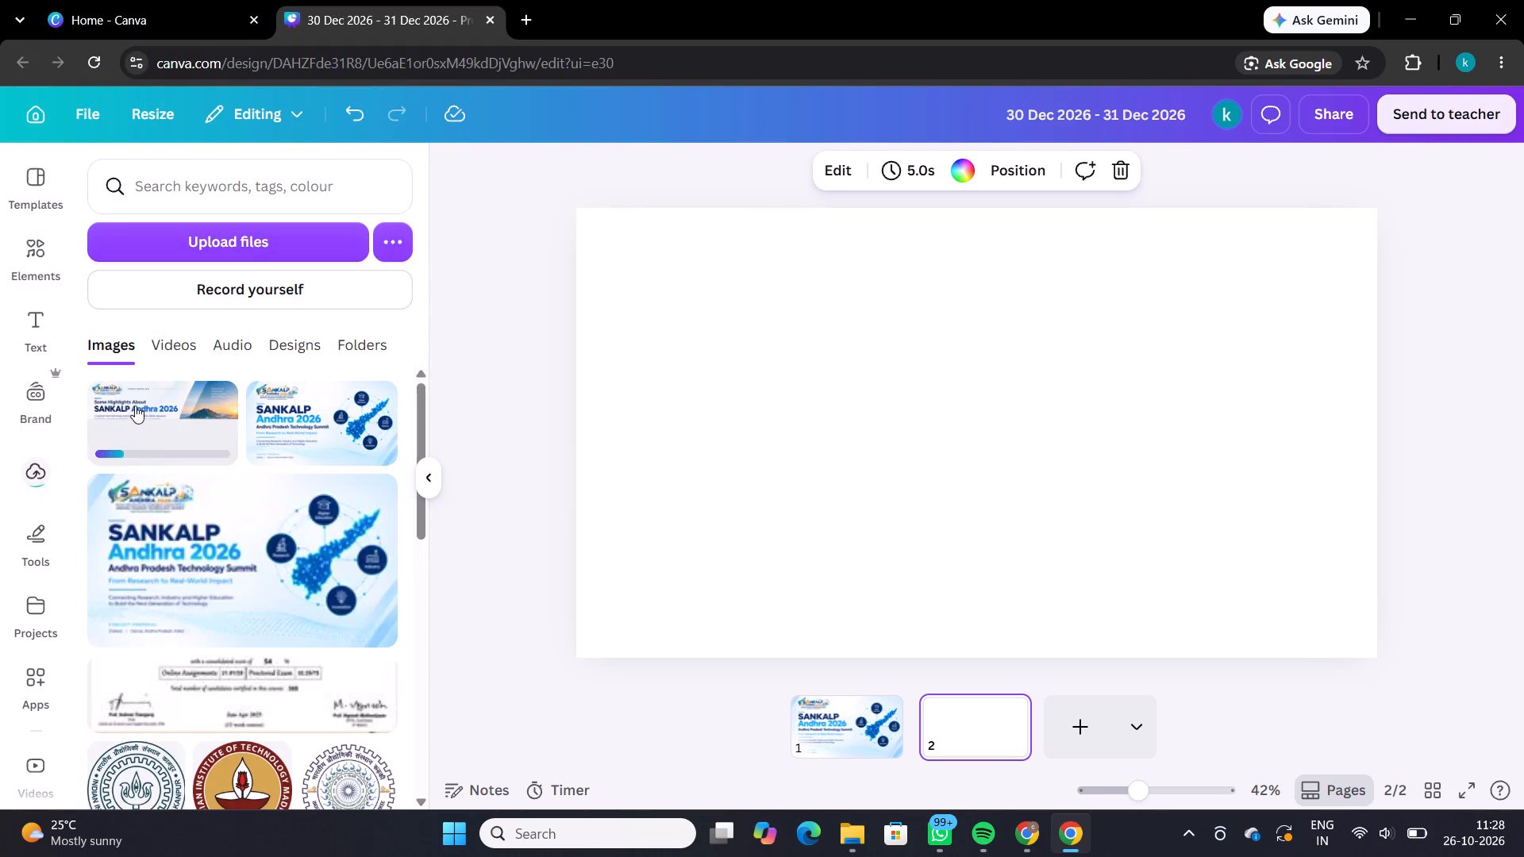
Place the uploaded Highlights image on page 2 and enlarge it to fill the whole page.
left_click(134, 405)
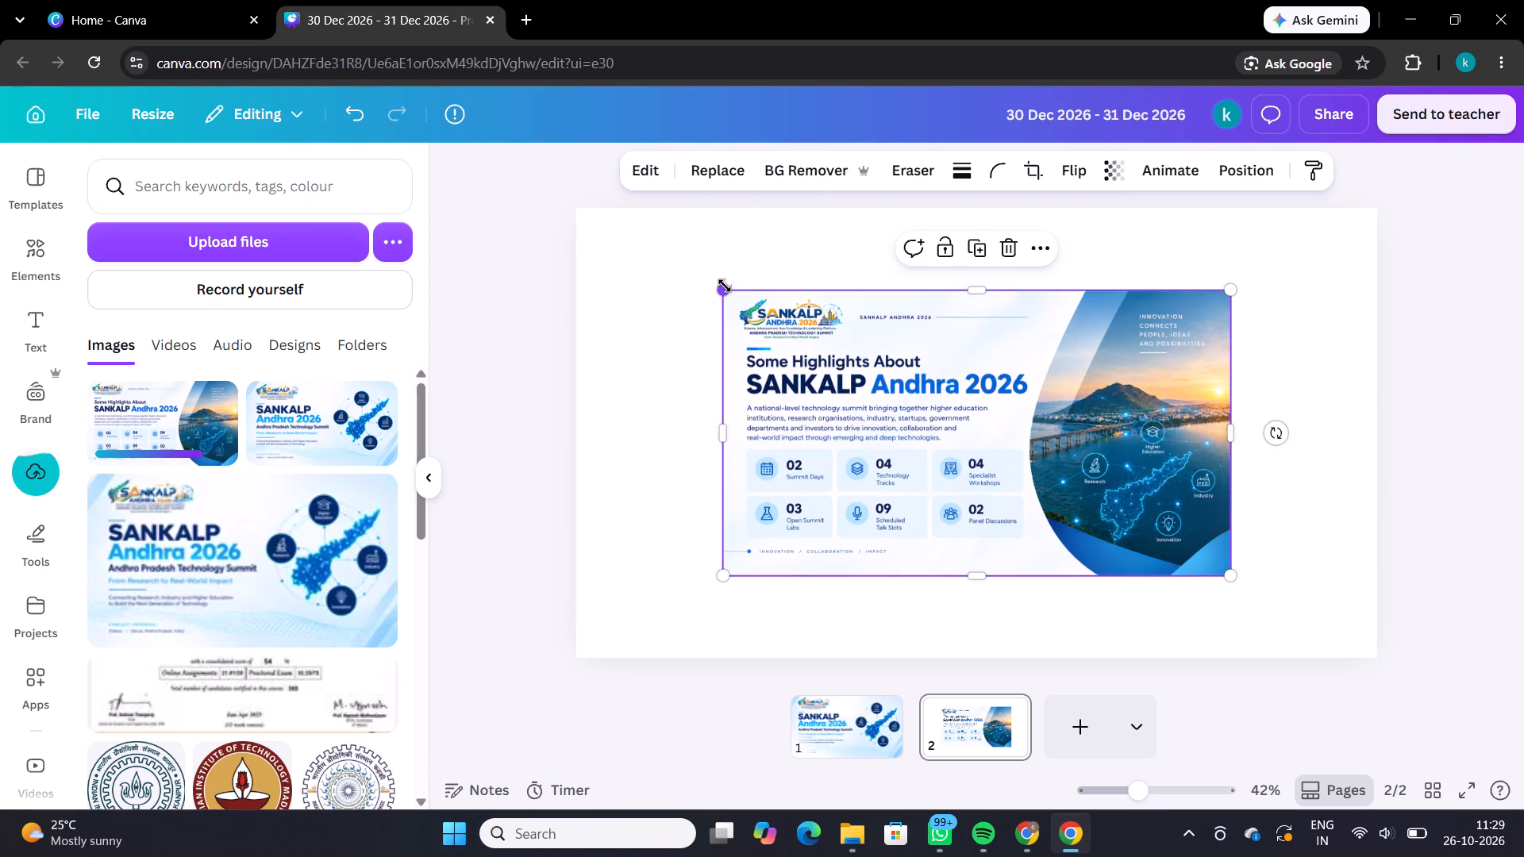
left_click_drag(725, 286, 564, 230)
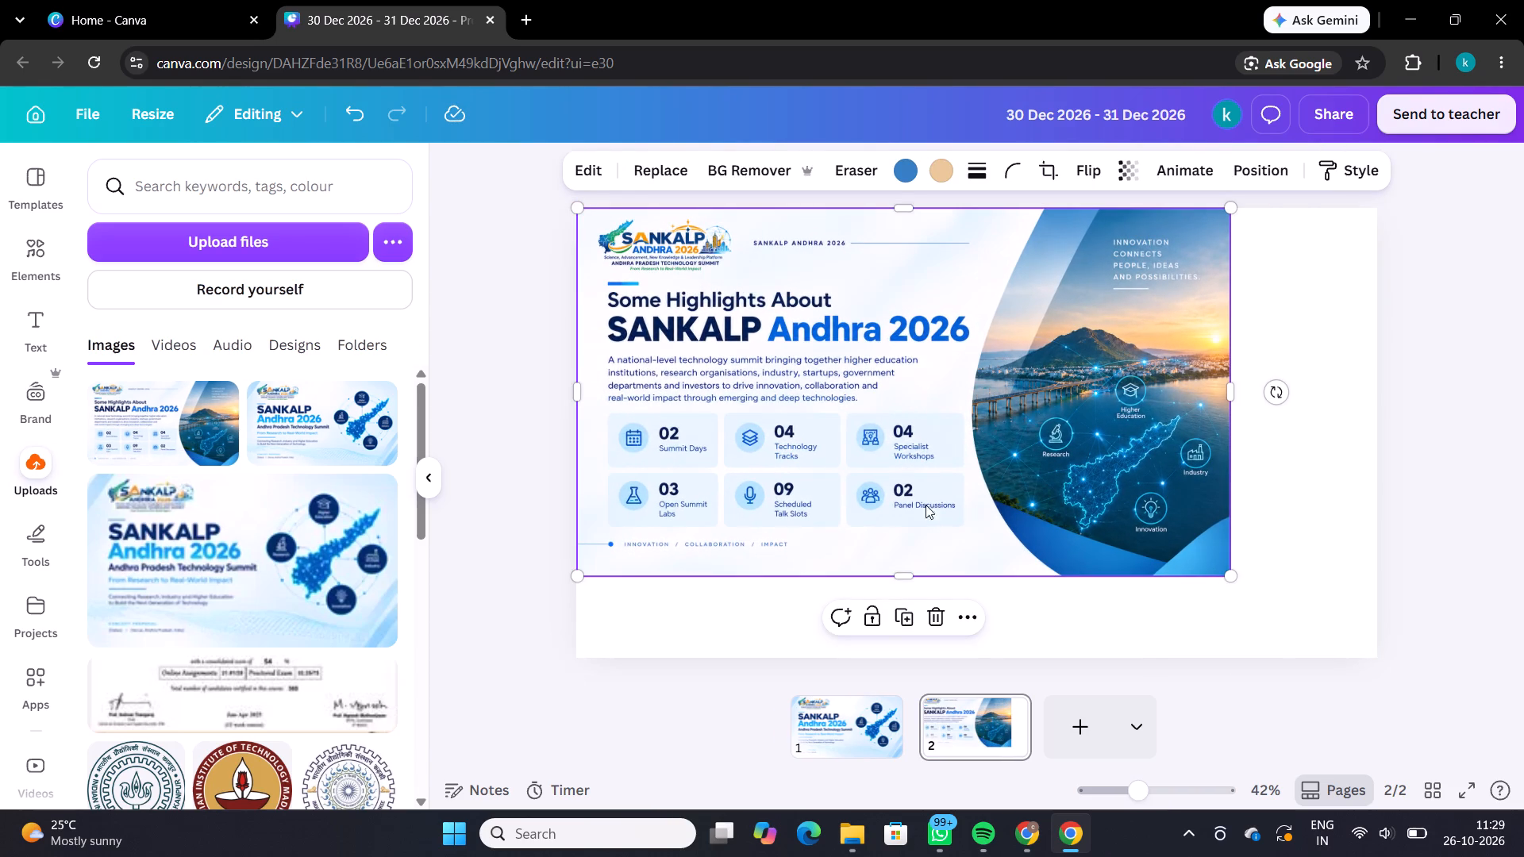
left_click_drag(1234, 577, 1368, 596)
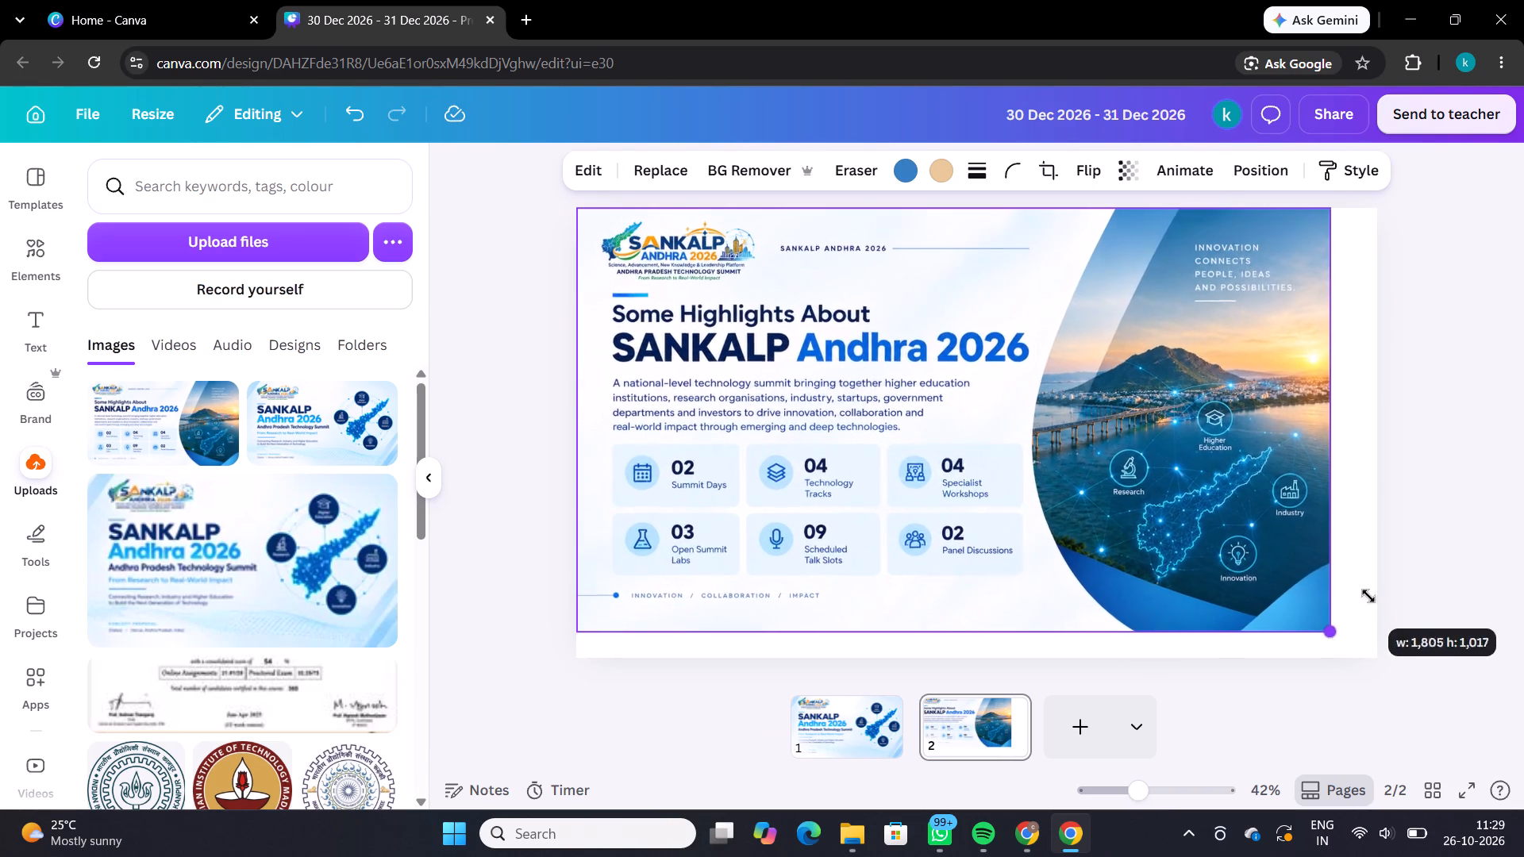
left_click_drag(1368, 596, 1409, 605)
left_click(1409, 605)
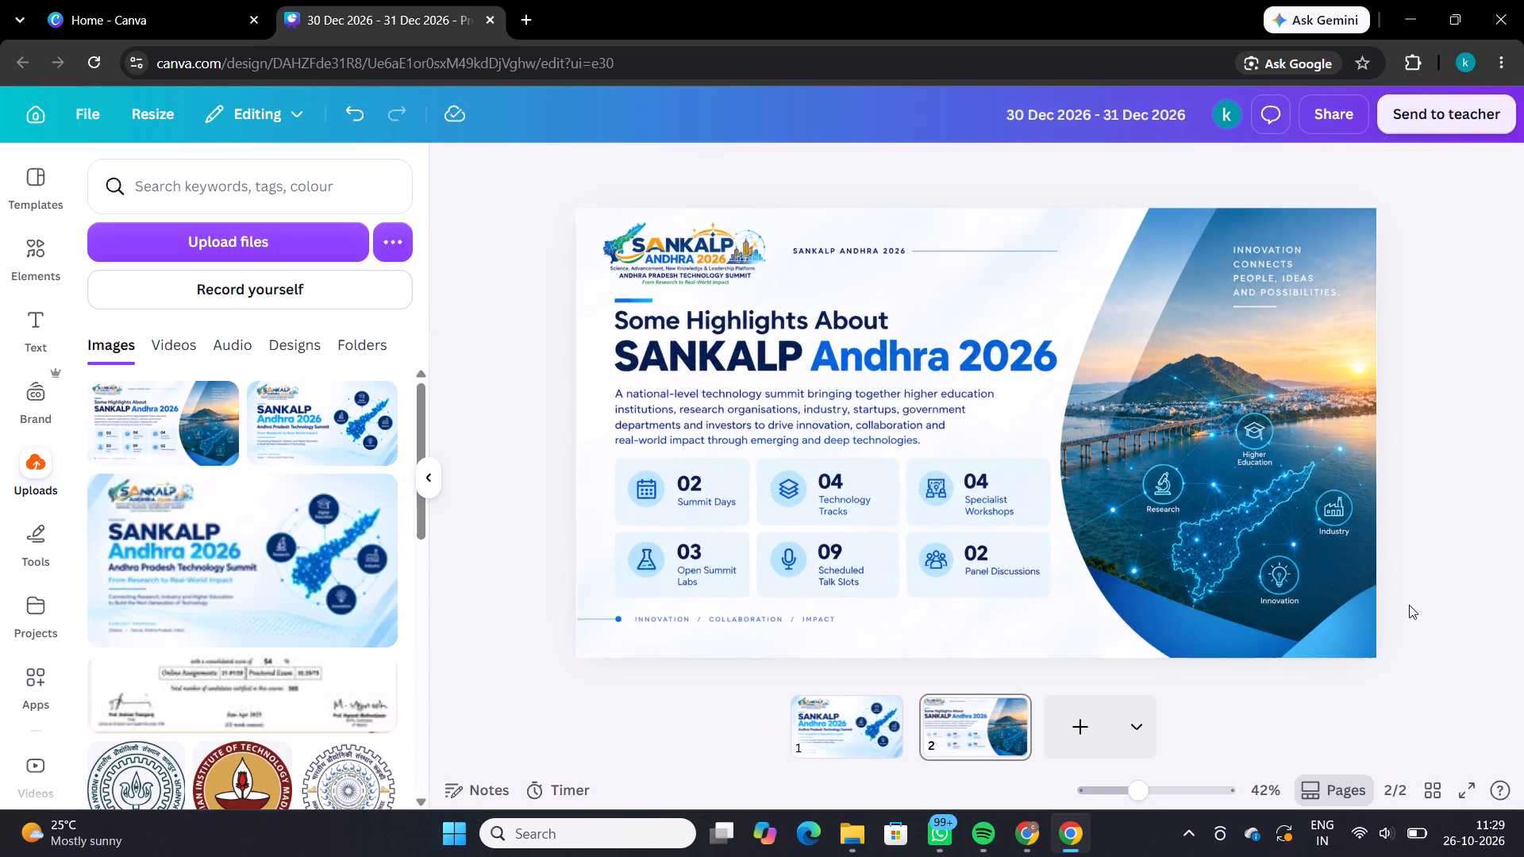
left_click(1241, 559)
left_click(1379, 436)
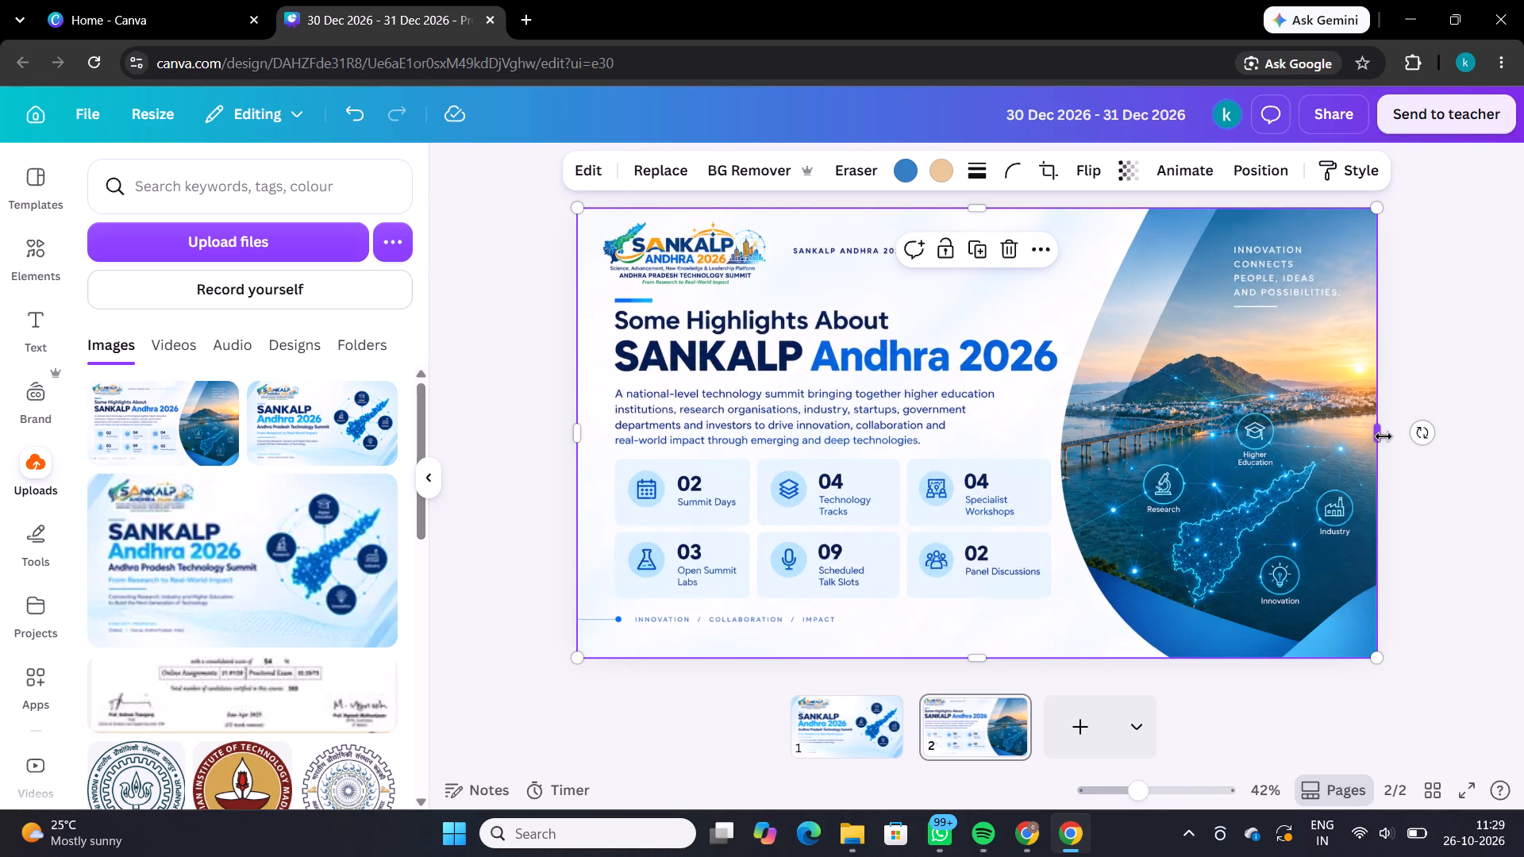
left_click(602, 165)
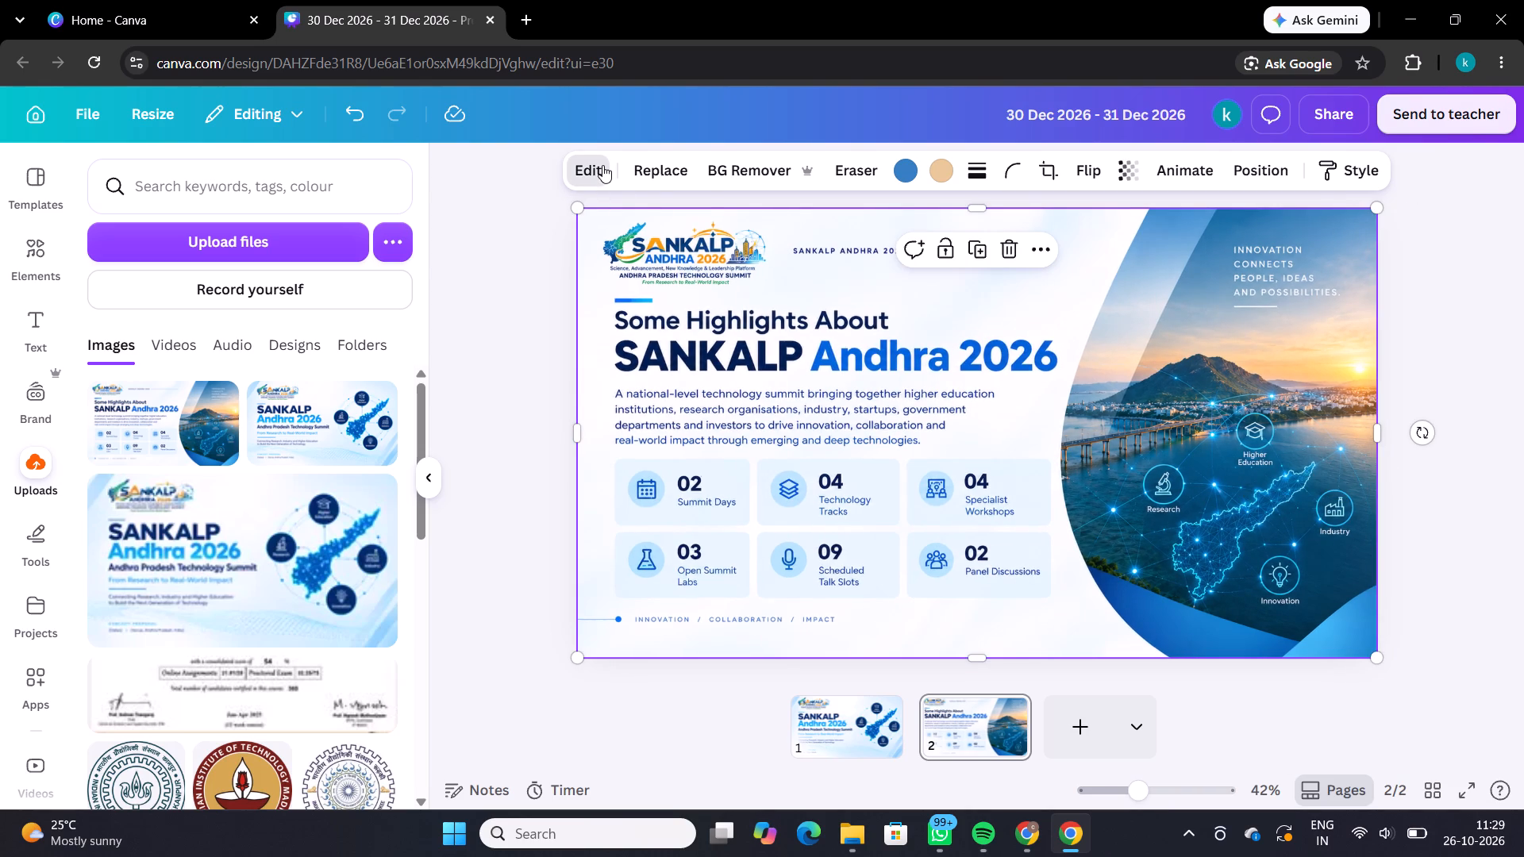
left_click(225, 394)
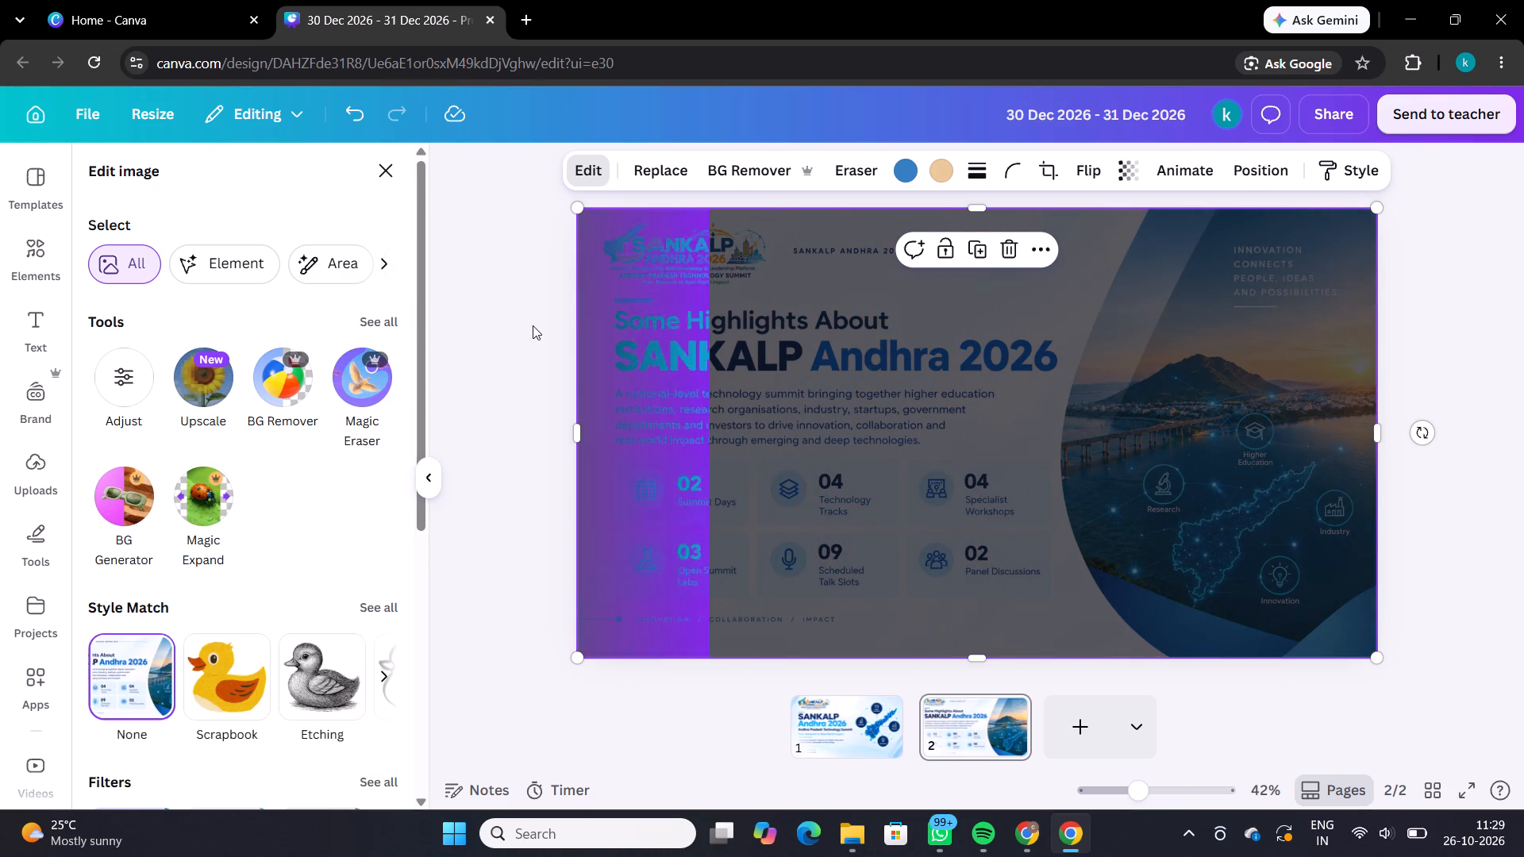
Compare pages 1 and 2 of the presentation by viewing them alternately, checking how the logo and layout match.
left_click(853, 720)
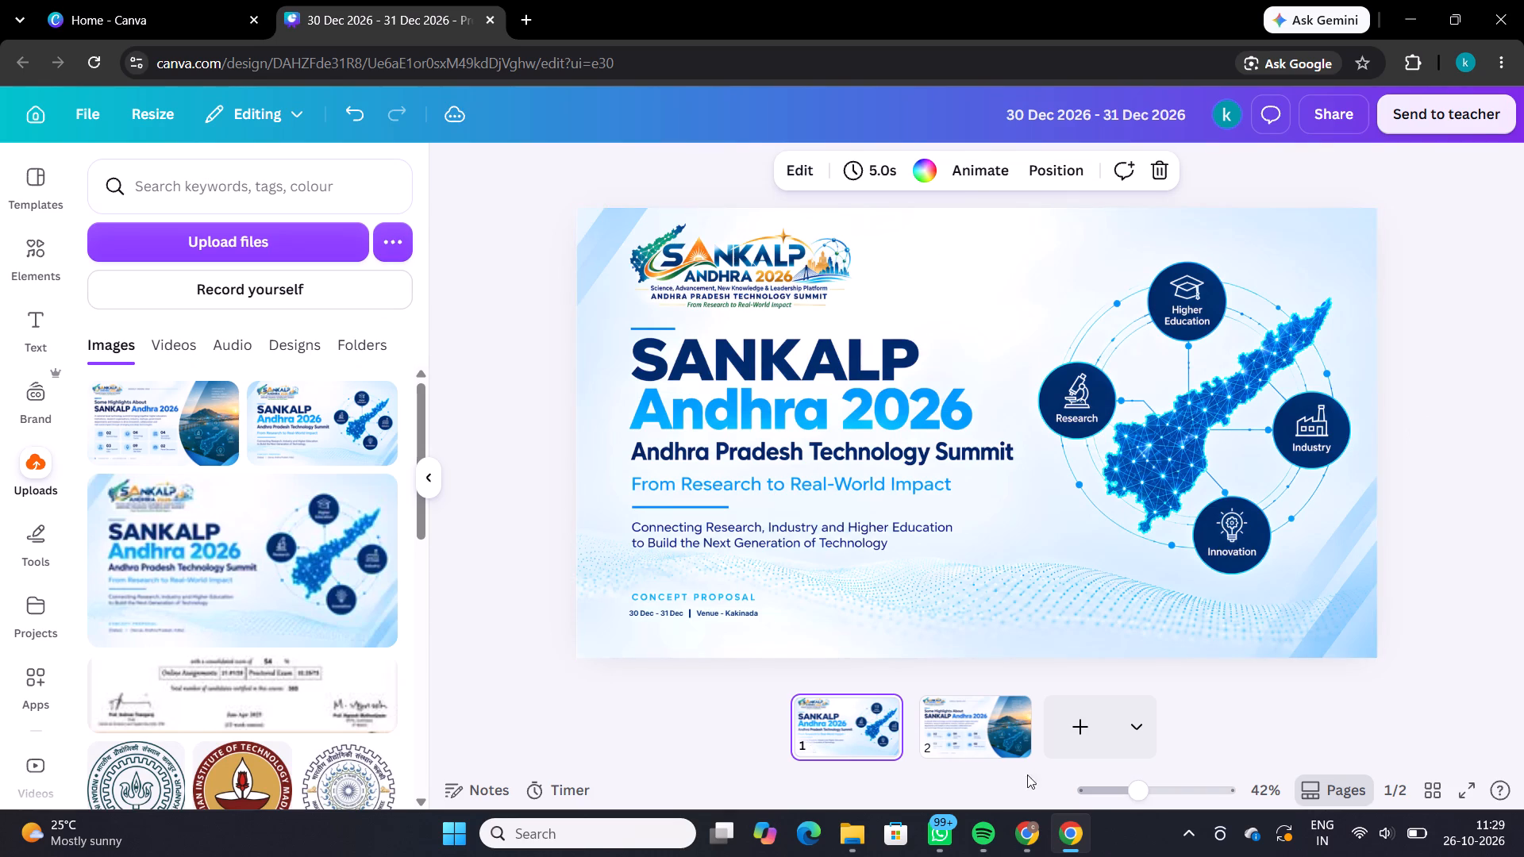
left_click(988, 743)
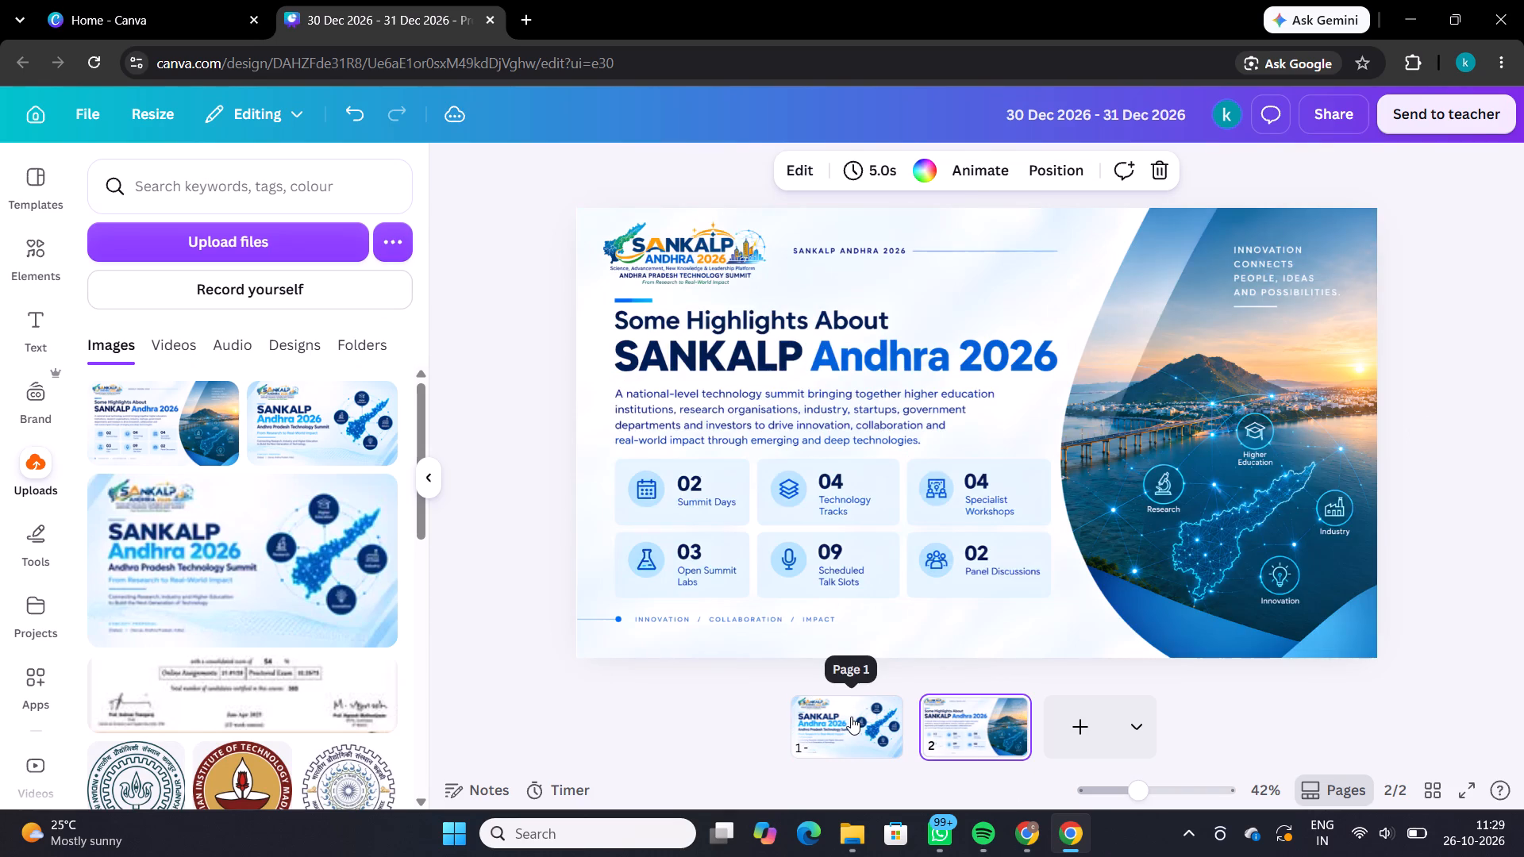
scroll(723, 532, "down", 1)
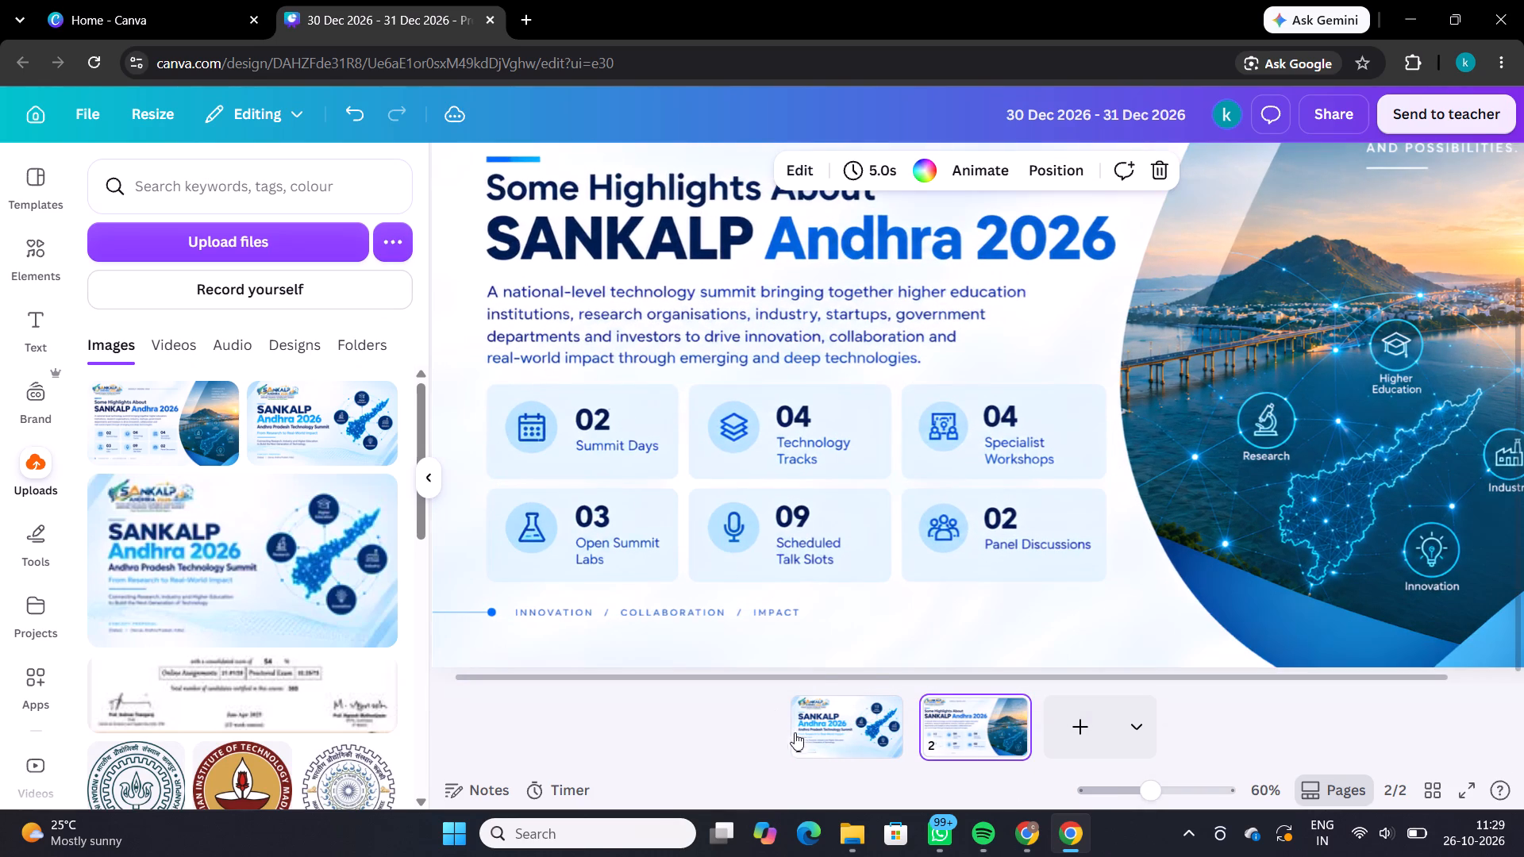
left_click(817, 723)
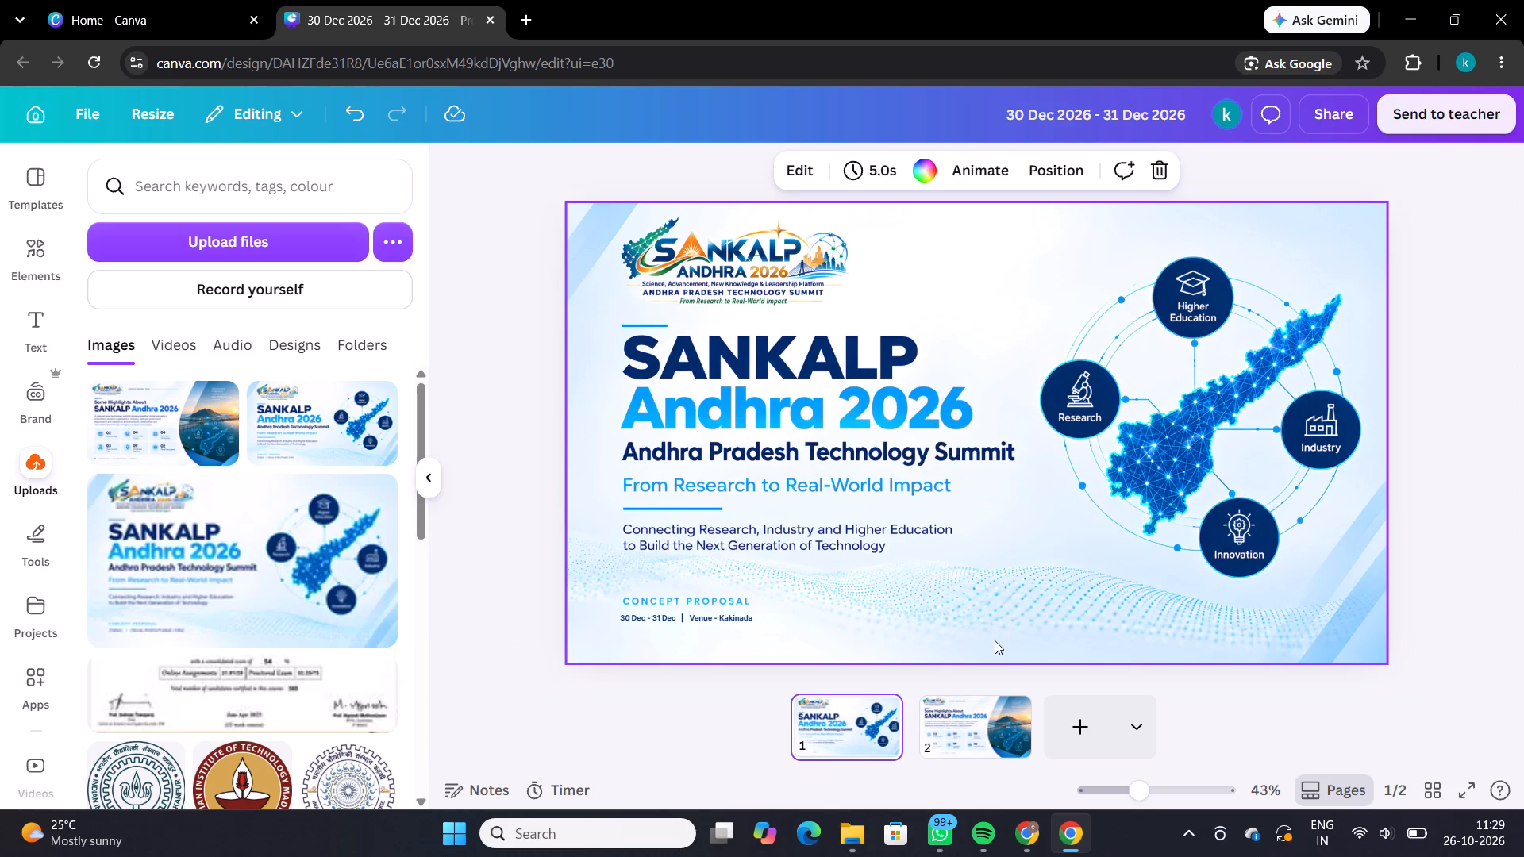
left_click(1010, 740)
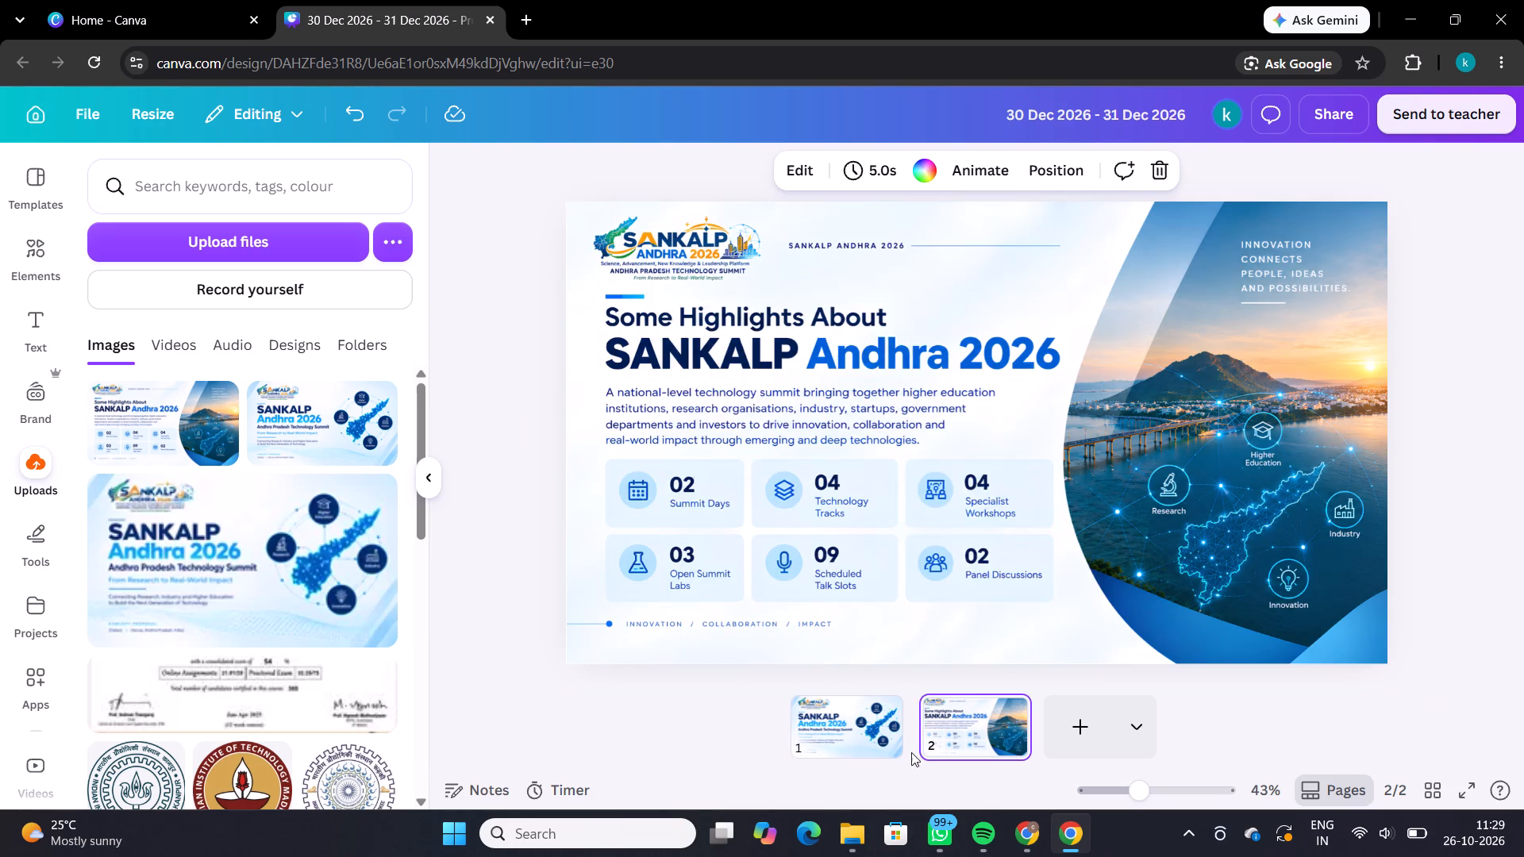
left_click(860, 744)
left_click(976, 723)
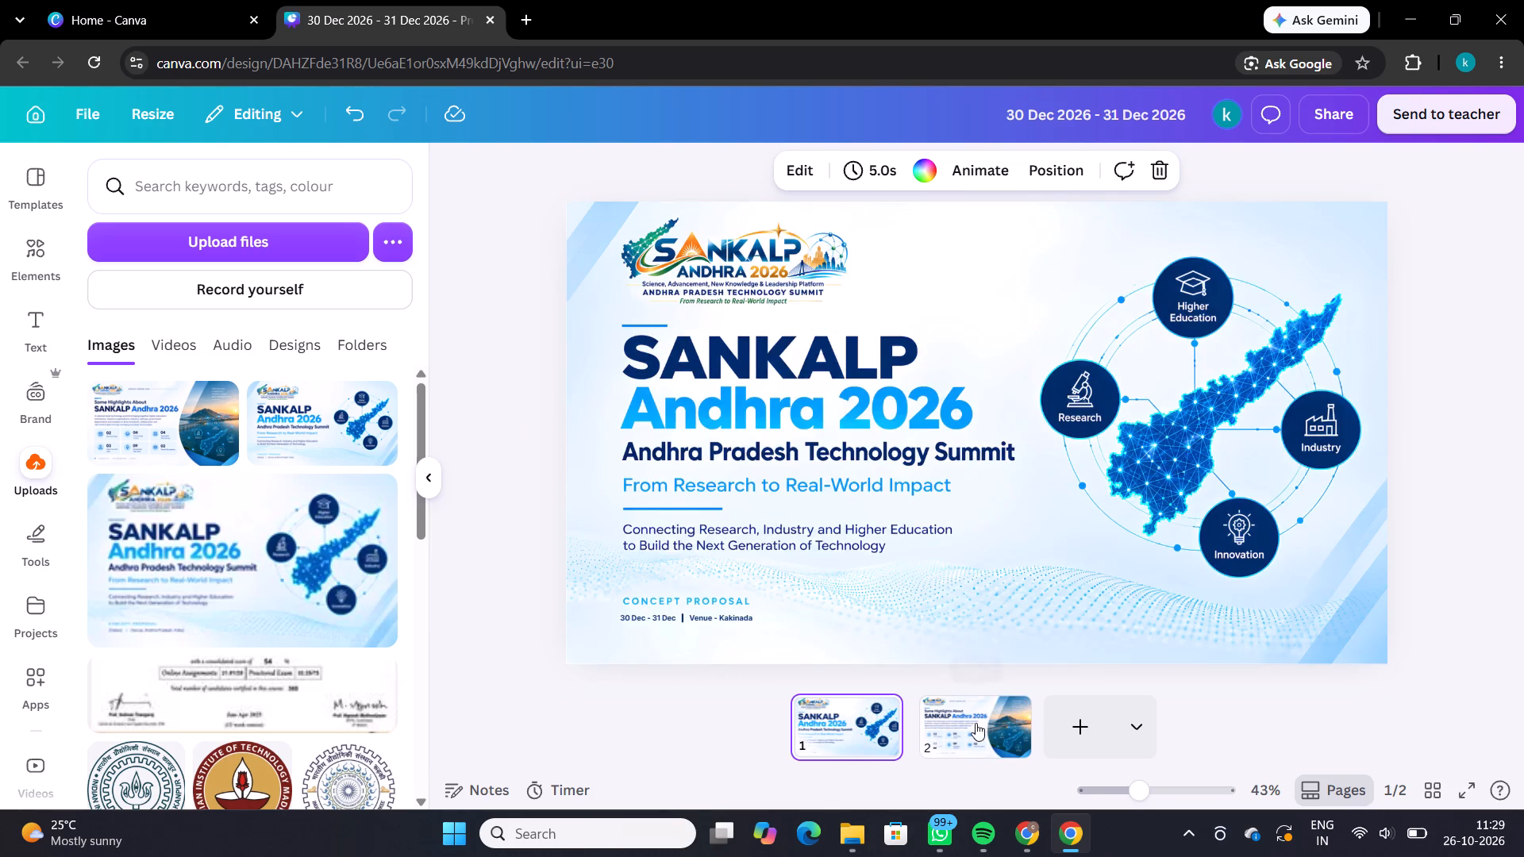
left_click(858, 724)
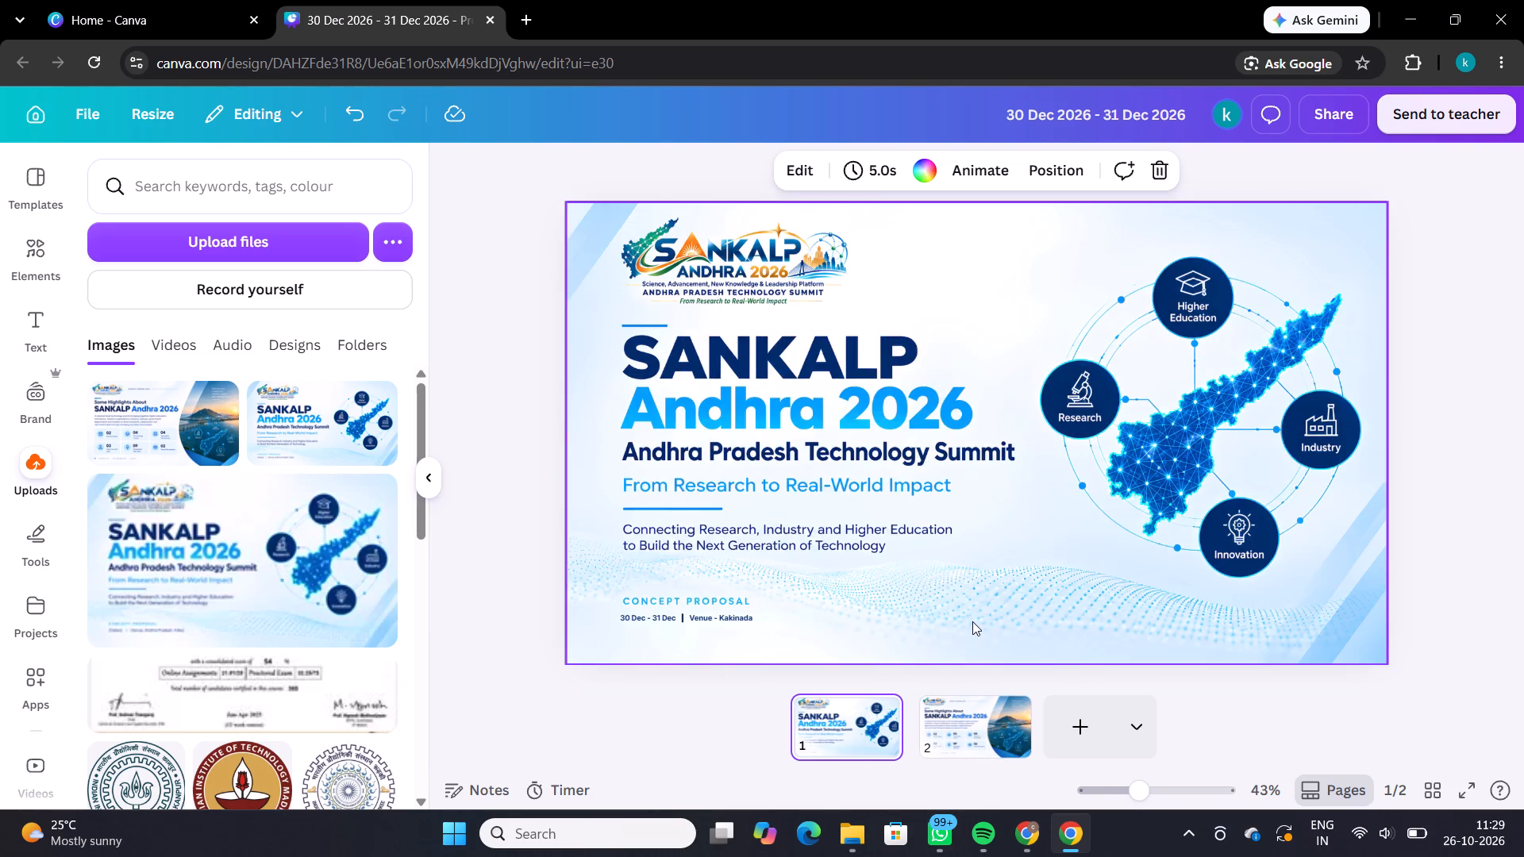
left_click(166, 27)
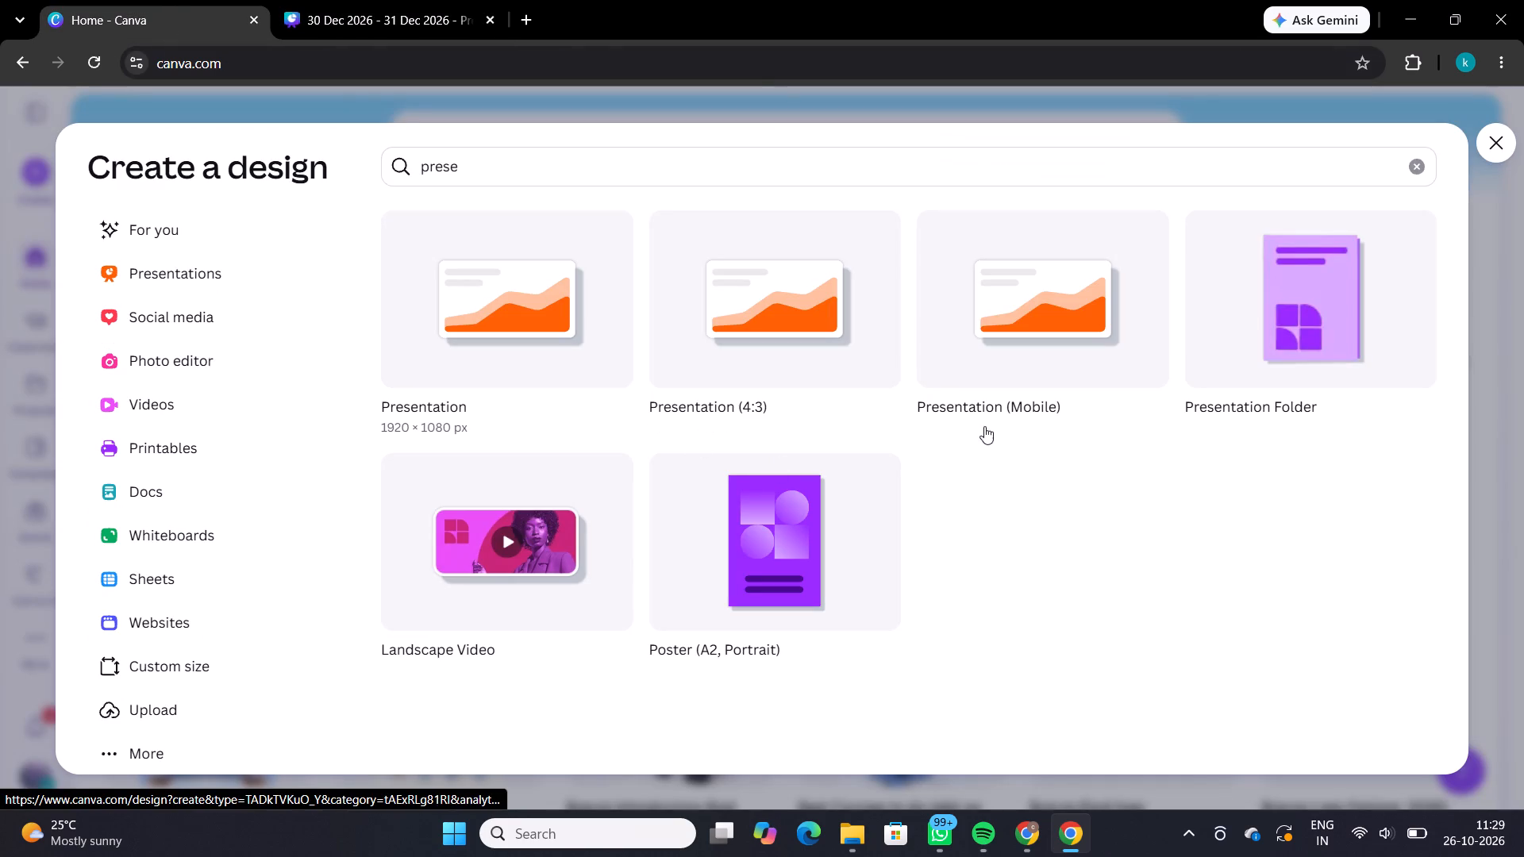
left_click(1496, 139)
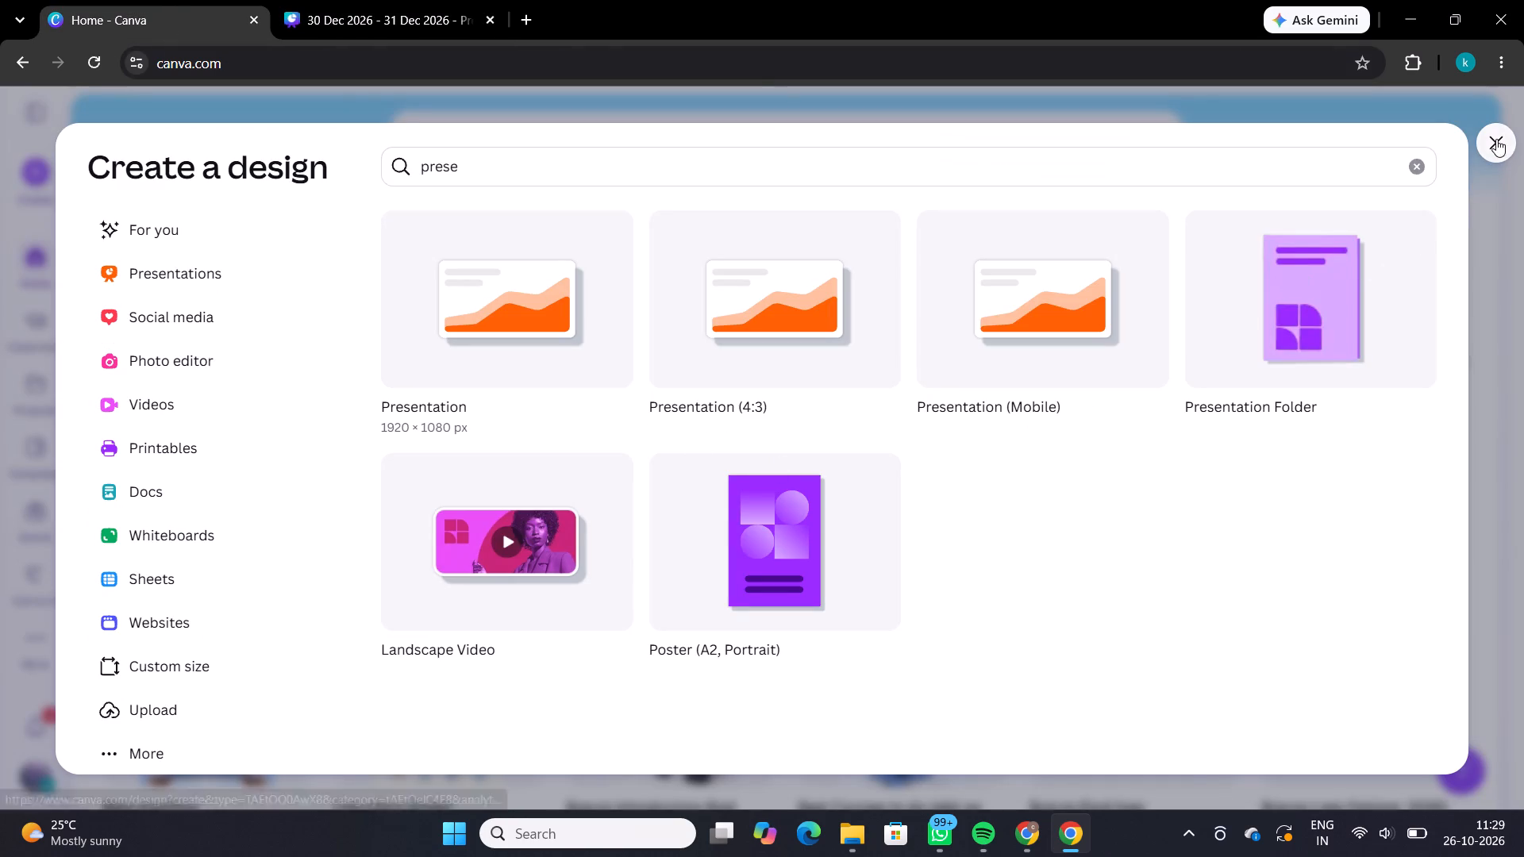
left_click(1028, 835)
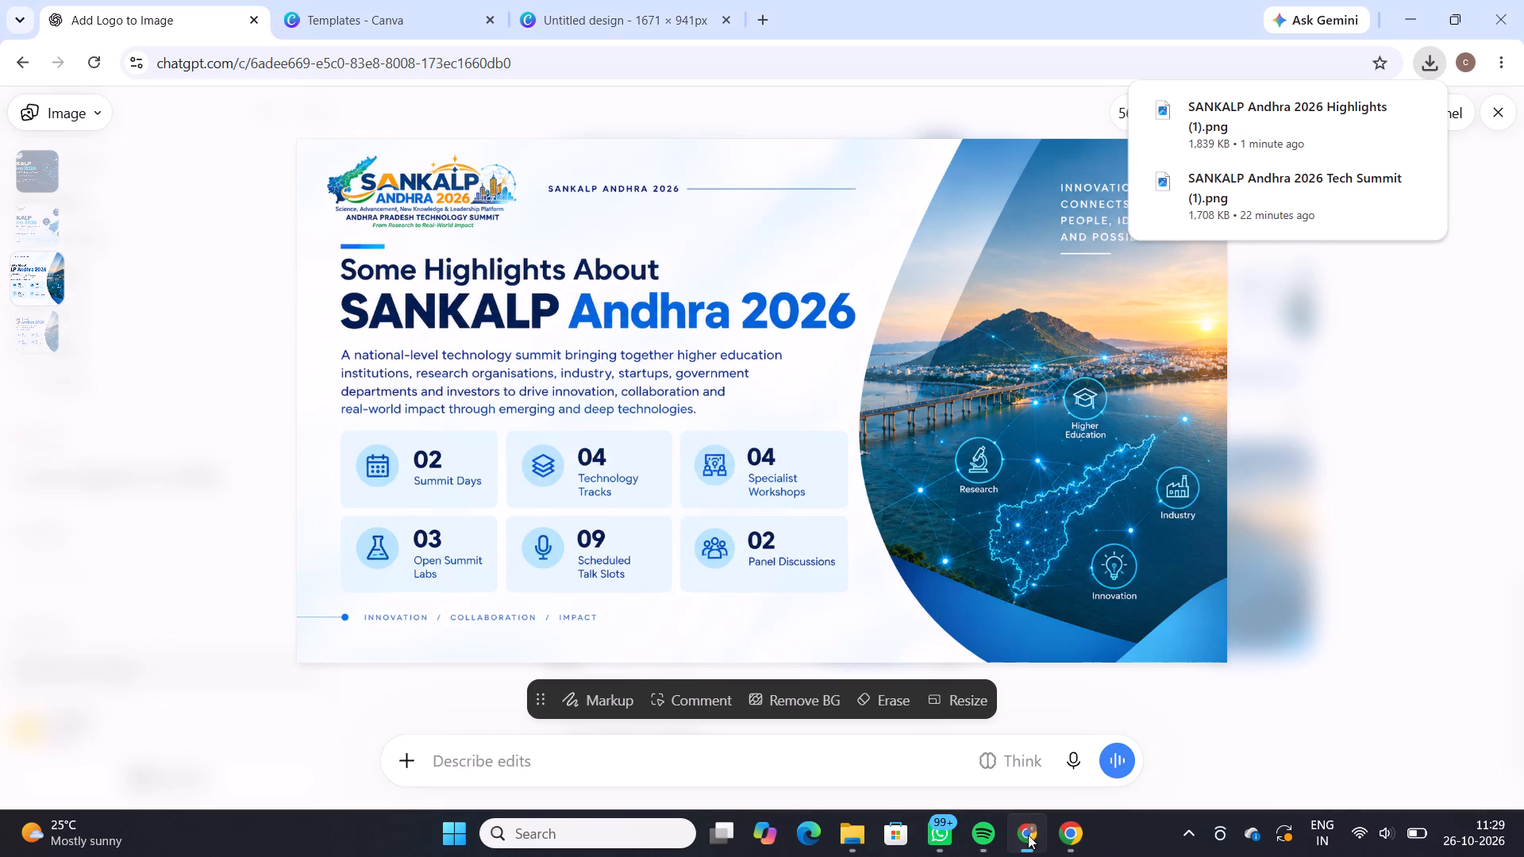
left_click(1190, 482)
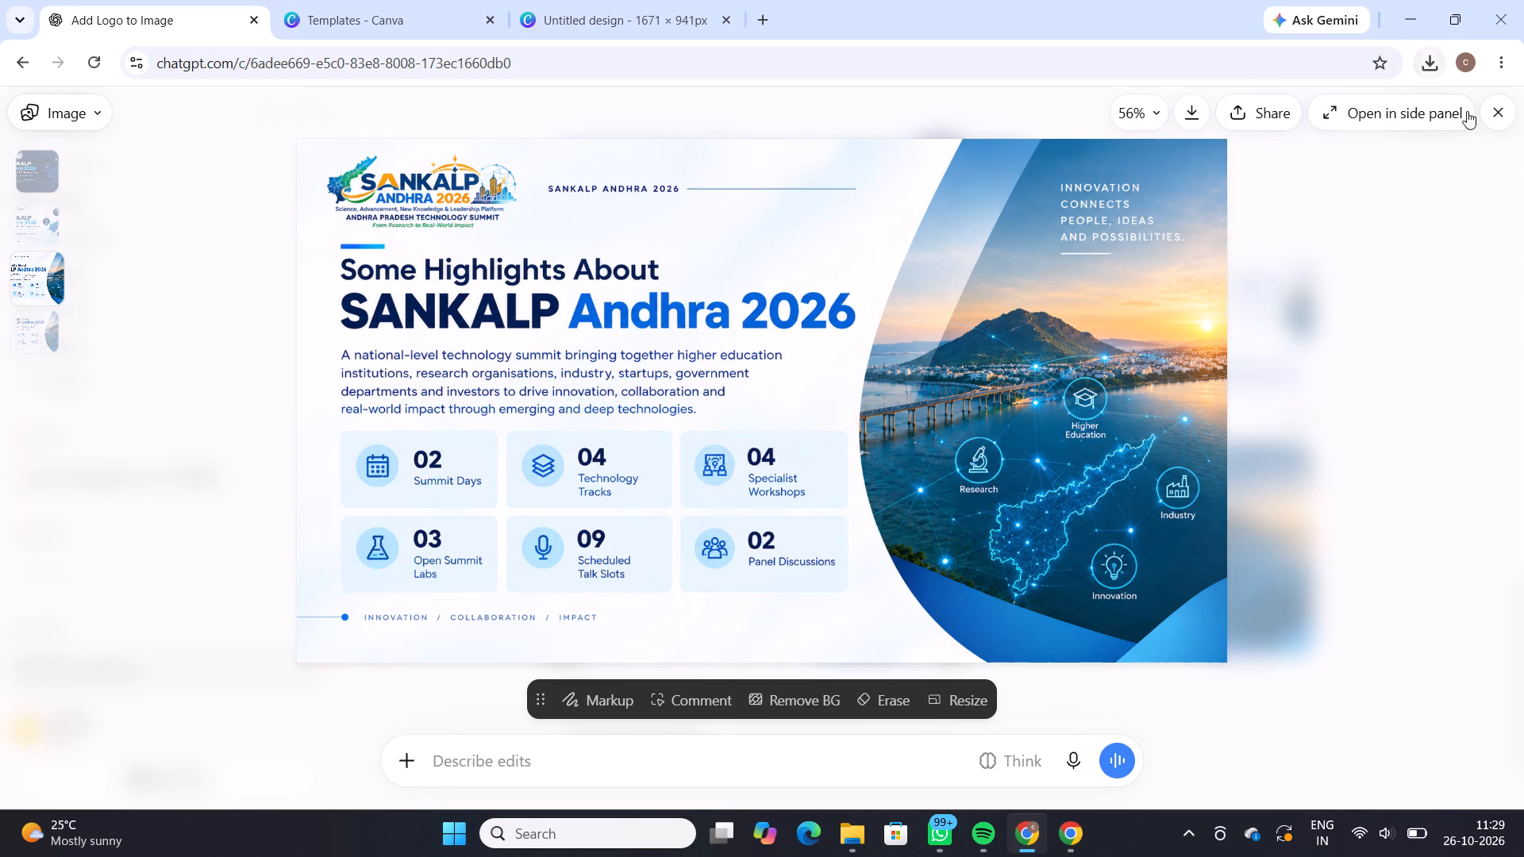
left_click(1492, 106)
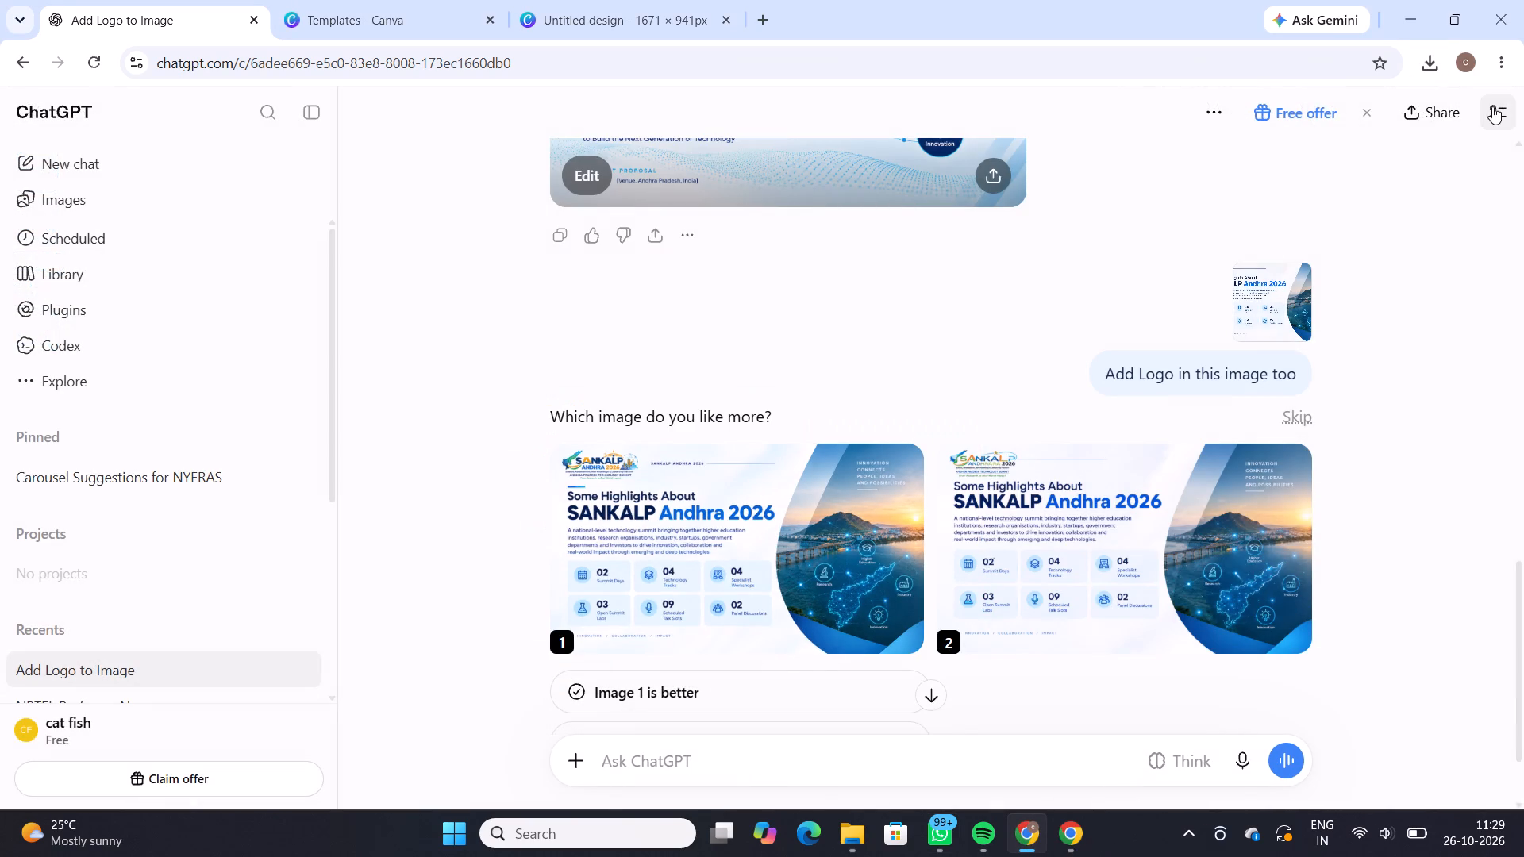
scroll(983, 449, "down", 3)
left_click(722, 766)
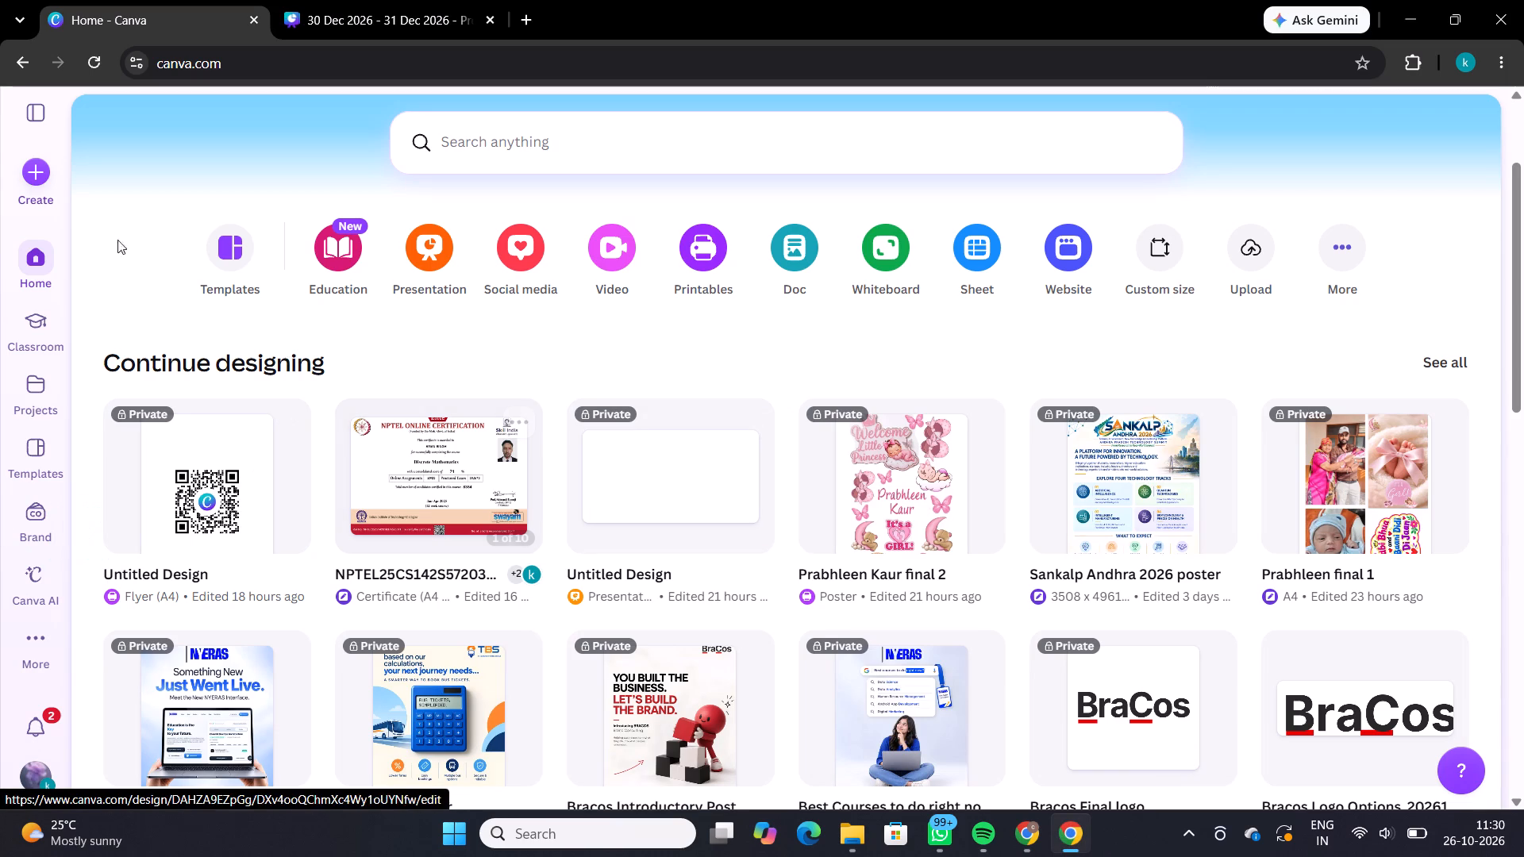
left_click(47, 181)
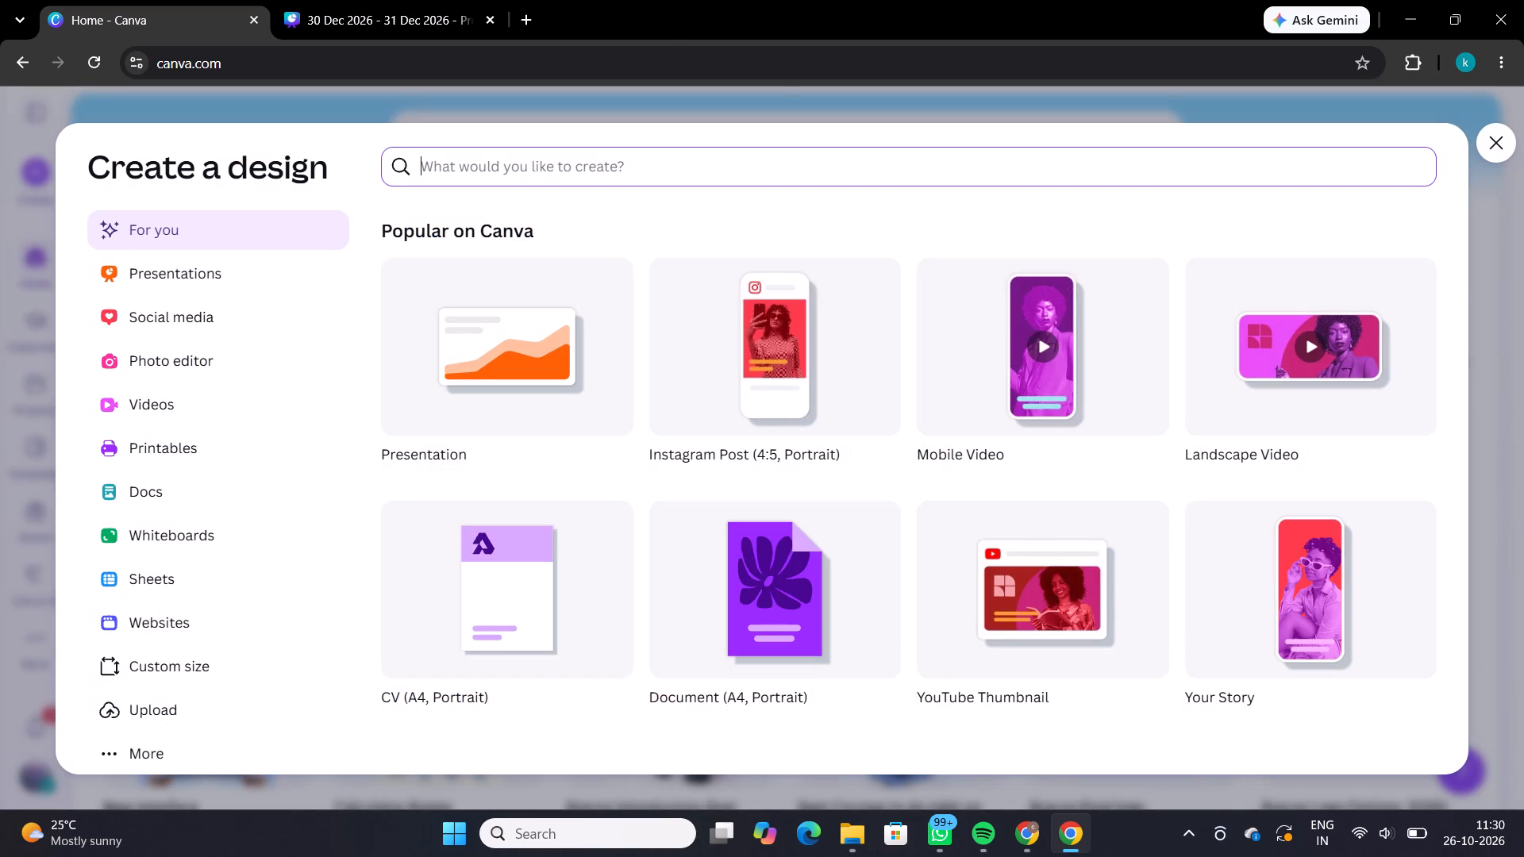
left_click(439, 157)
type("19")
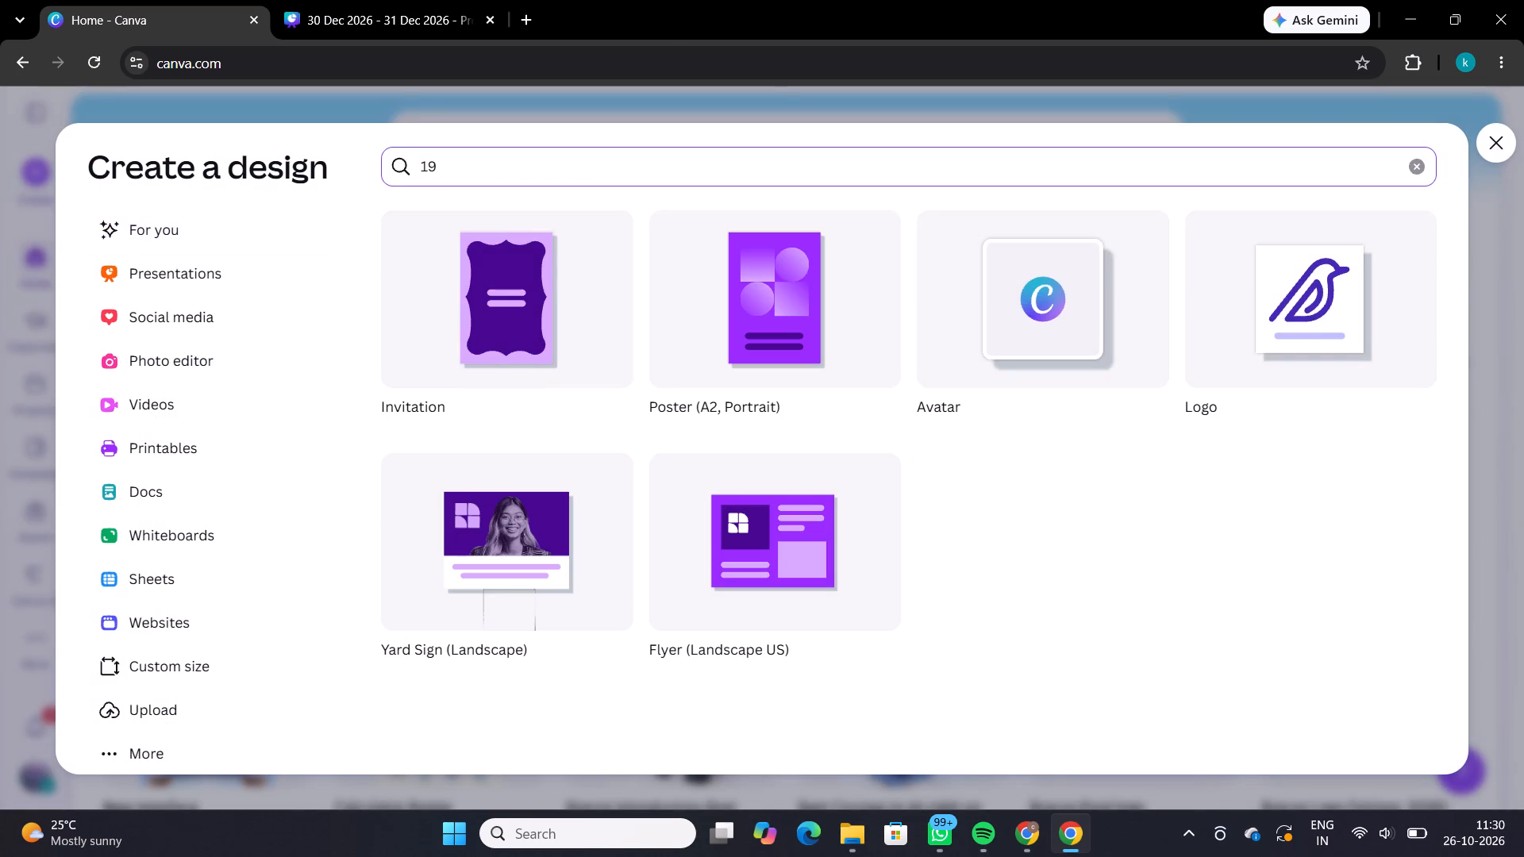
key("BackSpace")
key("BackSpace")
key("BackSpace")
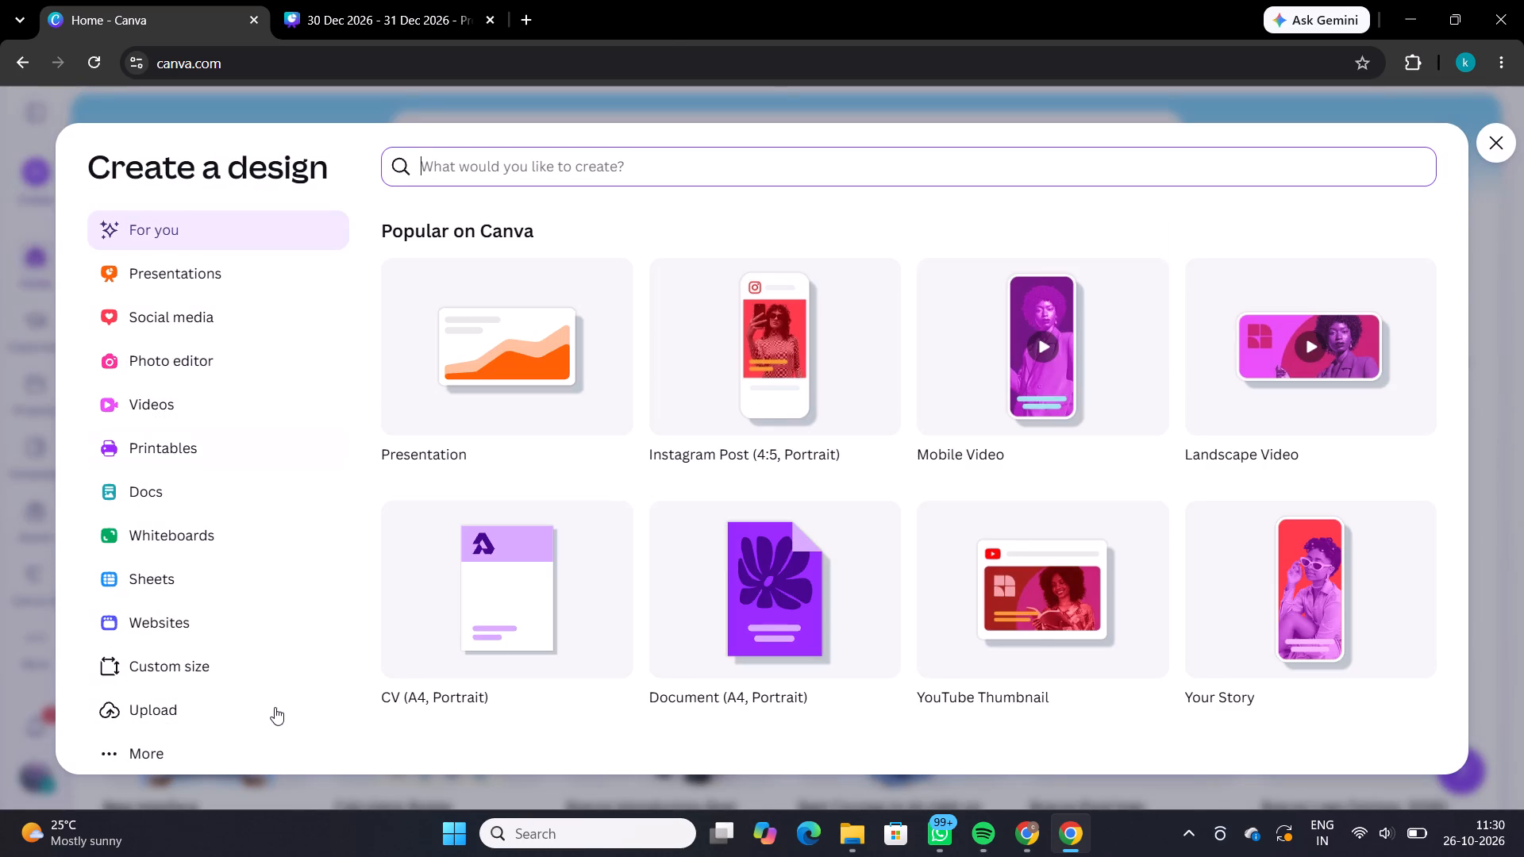
Create a new custom-size design with a width of 1920 px and a height of 1080 px.
left_click(227, 682)
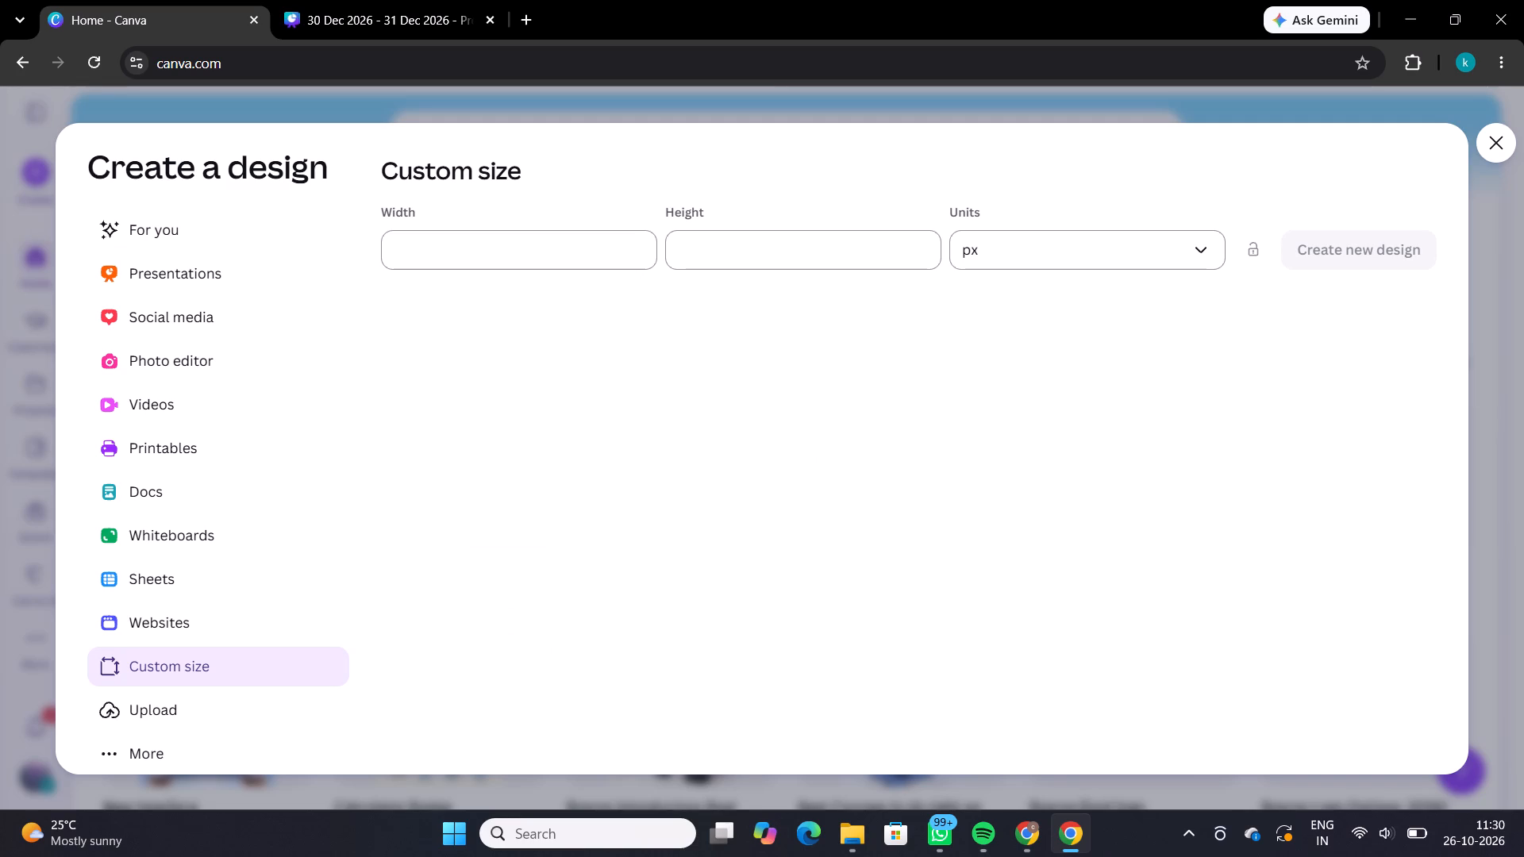
left_click(462, 248)
type("1920")
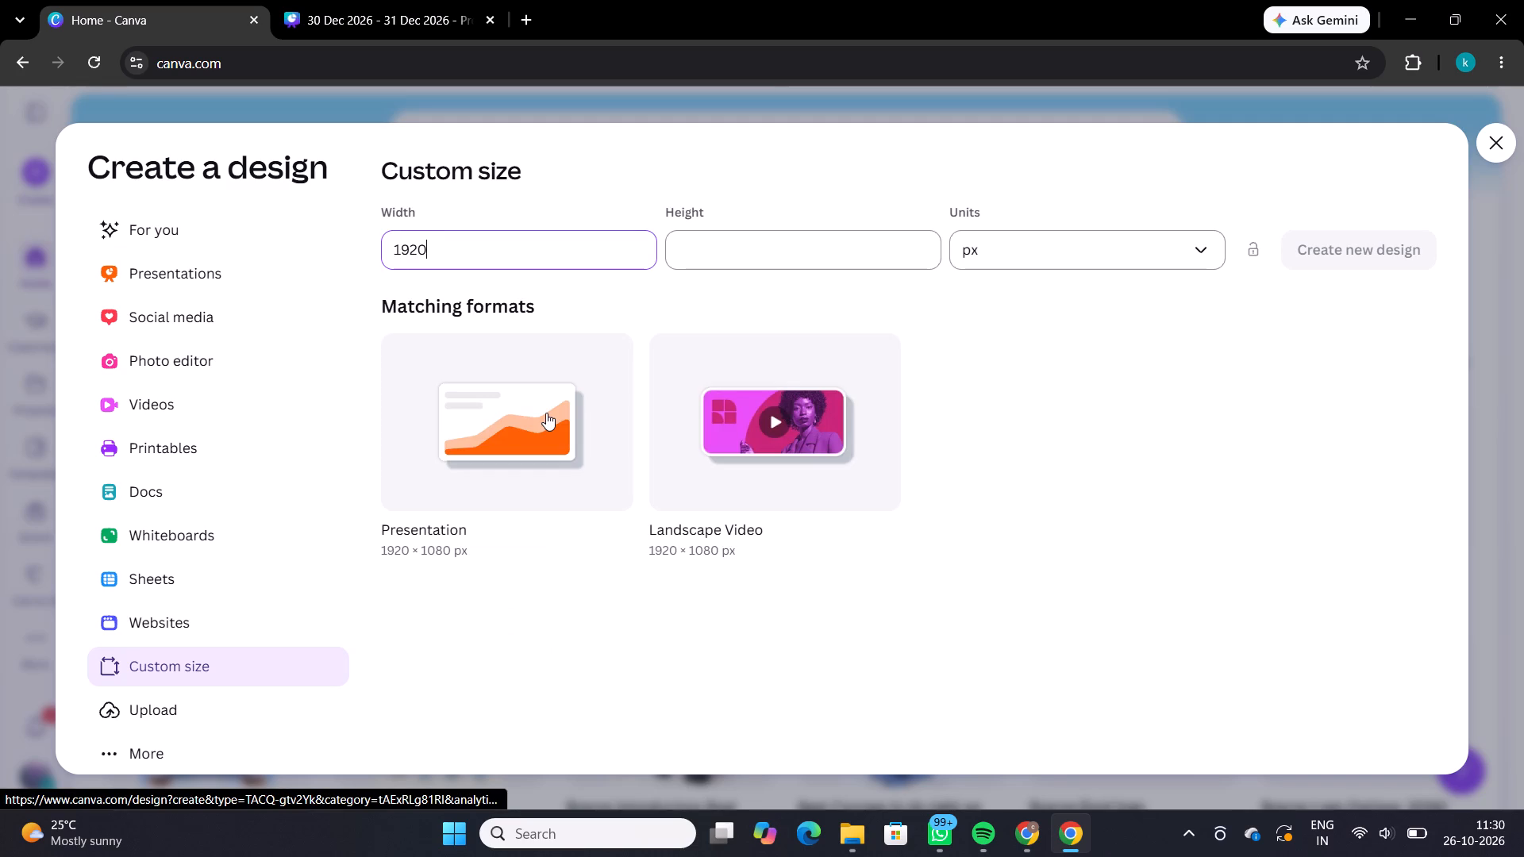
left_click(710, 241)
type("101")
key("BackSpace")
key("8")
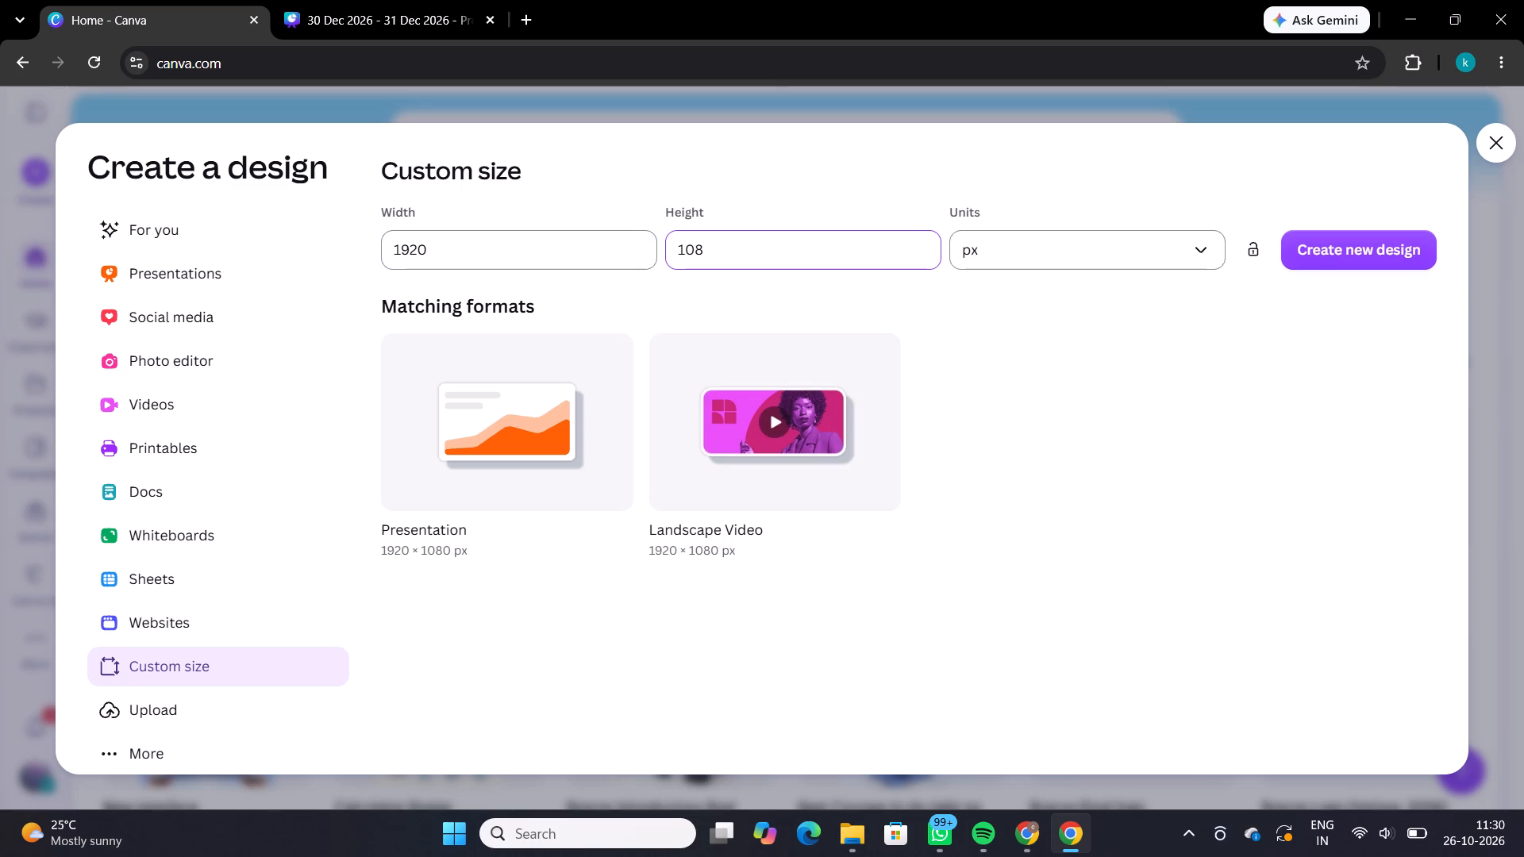
key("0")
key("Return")
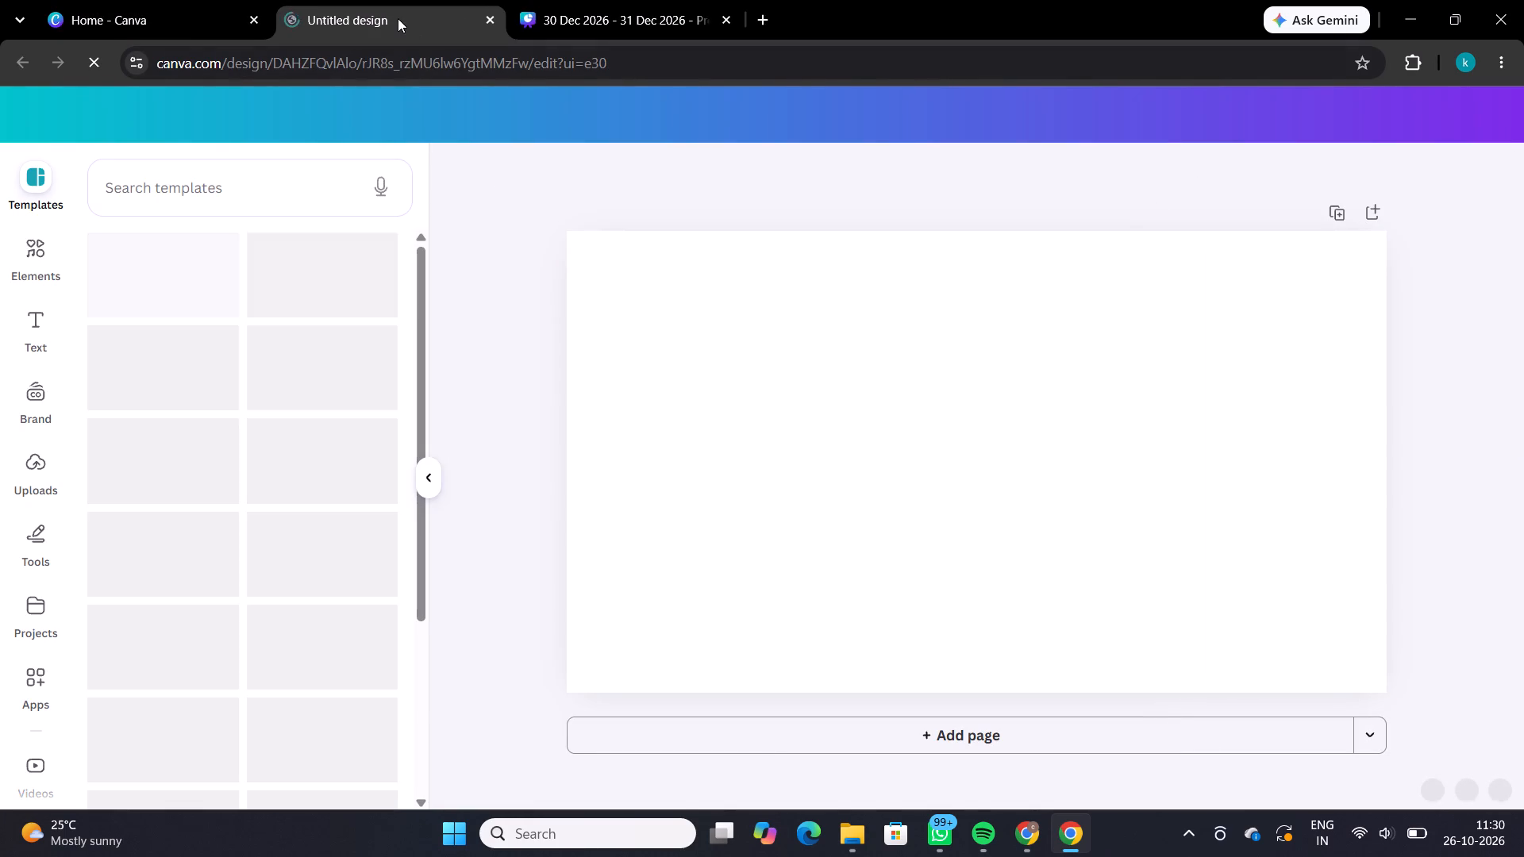
In the earlier presentation, group all elements of the cover page and copy the group.
left_click(618, 15)
left_click(786, 296)
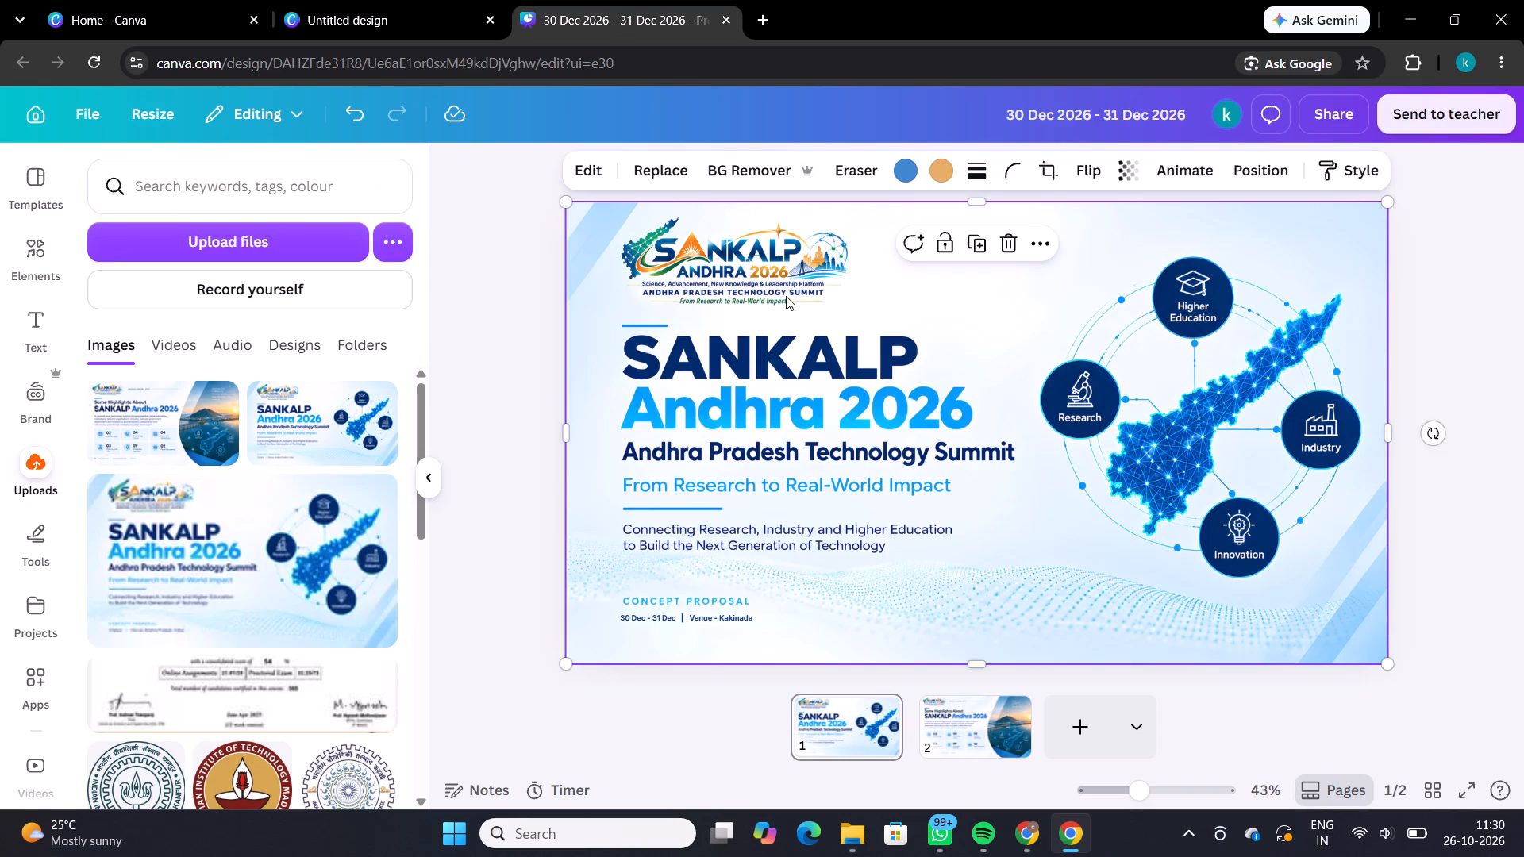
key("ctrl+c")
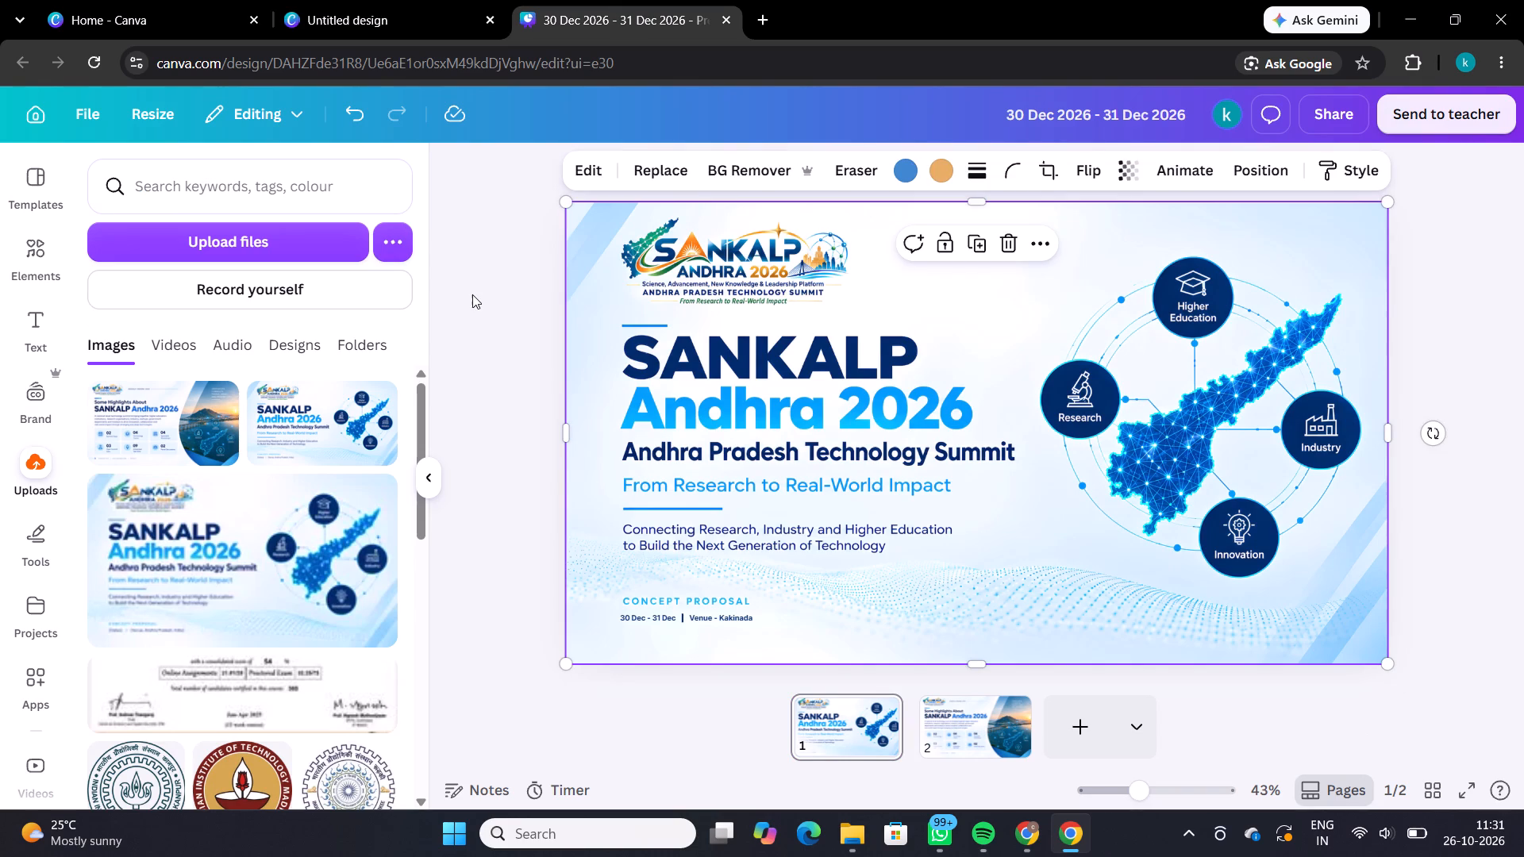
left_click(472, 294)
left_click(676, 320)
key("ctrl+a")
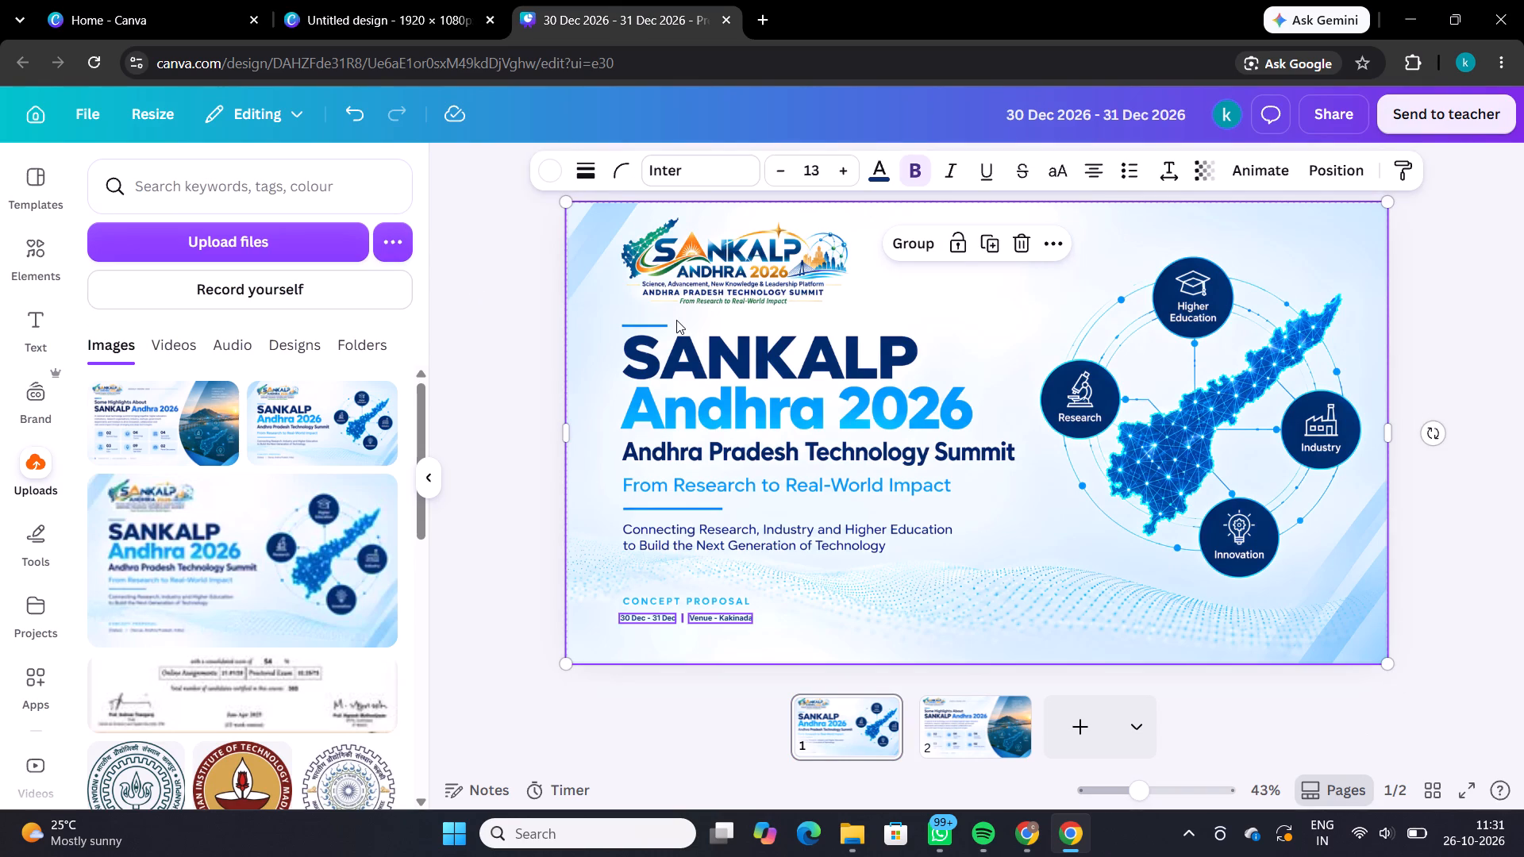
left_click(899, 238)
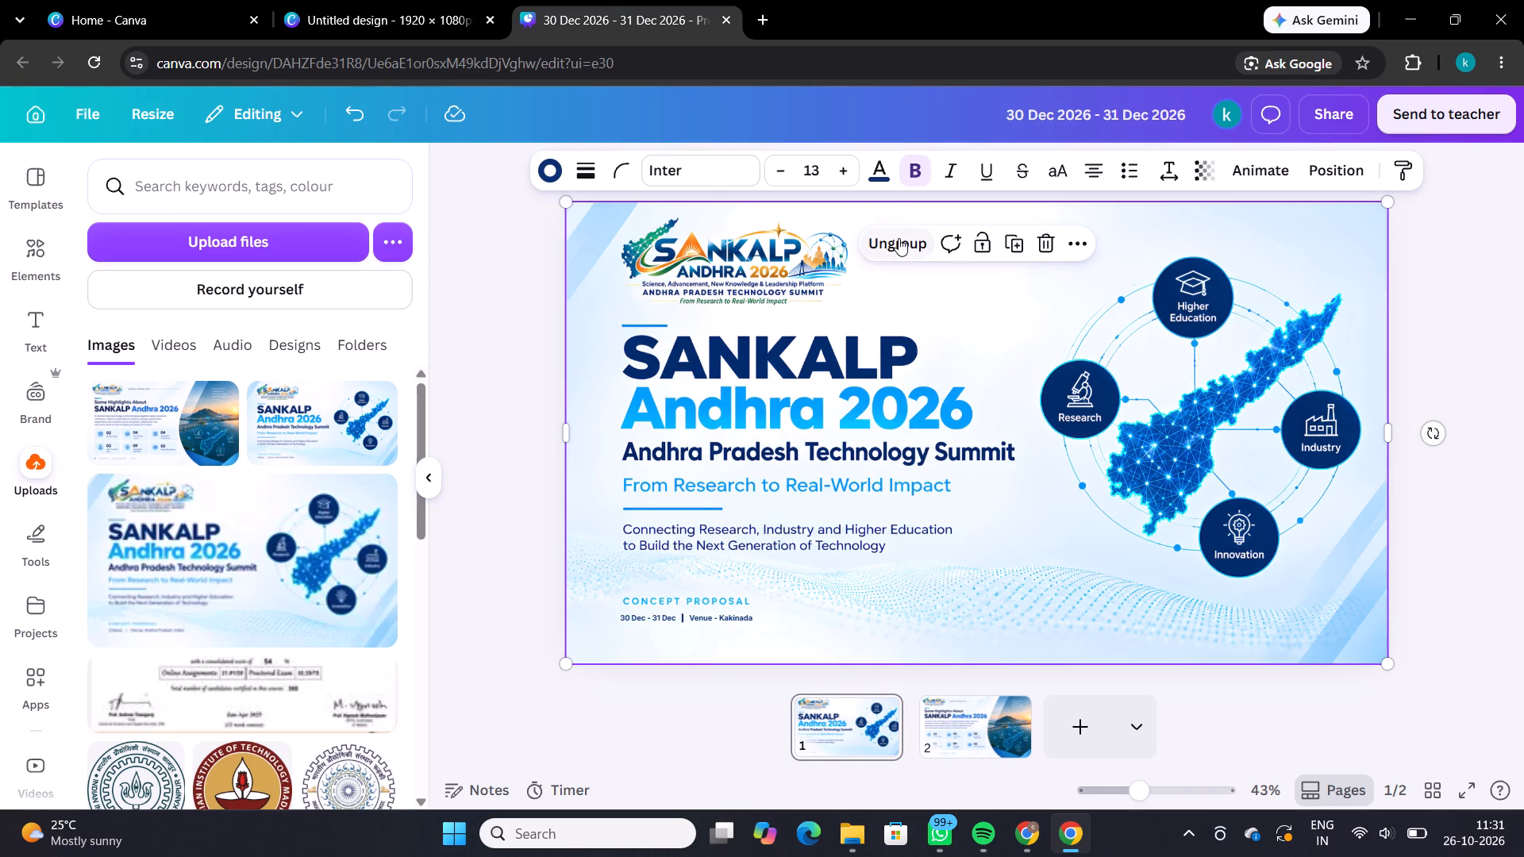
left_click(1080, 244)
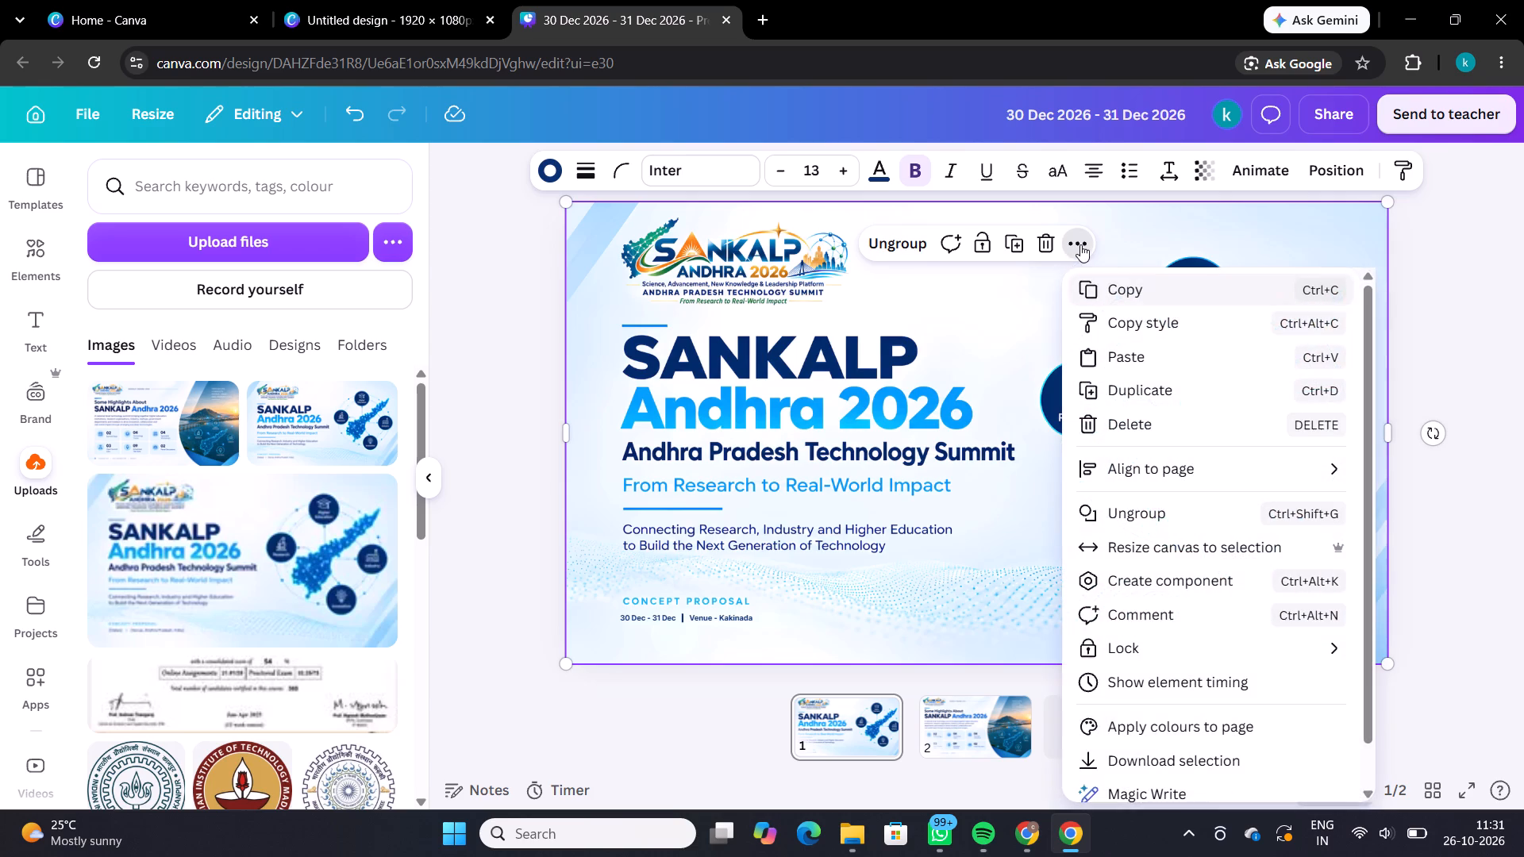
left_click(1107, 297)
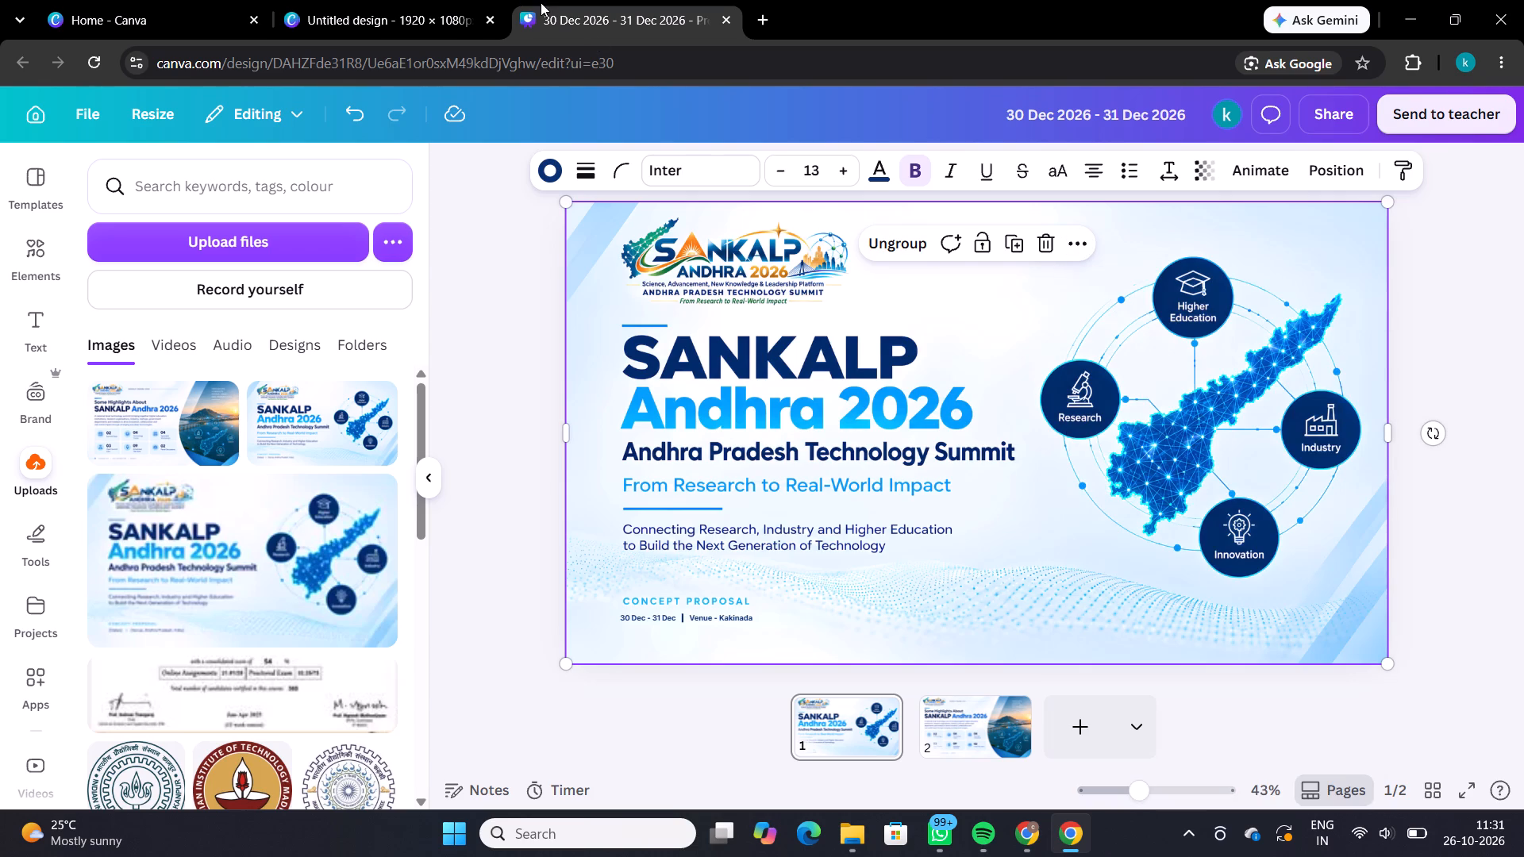
Paste the copied cover group onto page 1 of the new 1920 × 1080 px design.
left_click(389, 0)
left_click(681, 384)
key("ctrl+v")
left_click(681, 384, "ctrl")
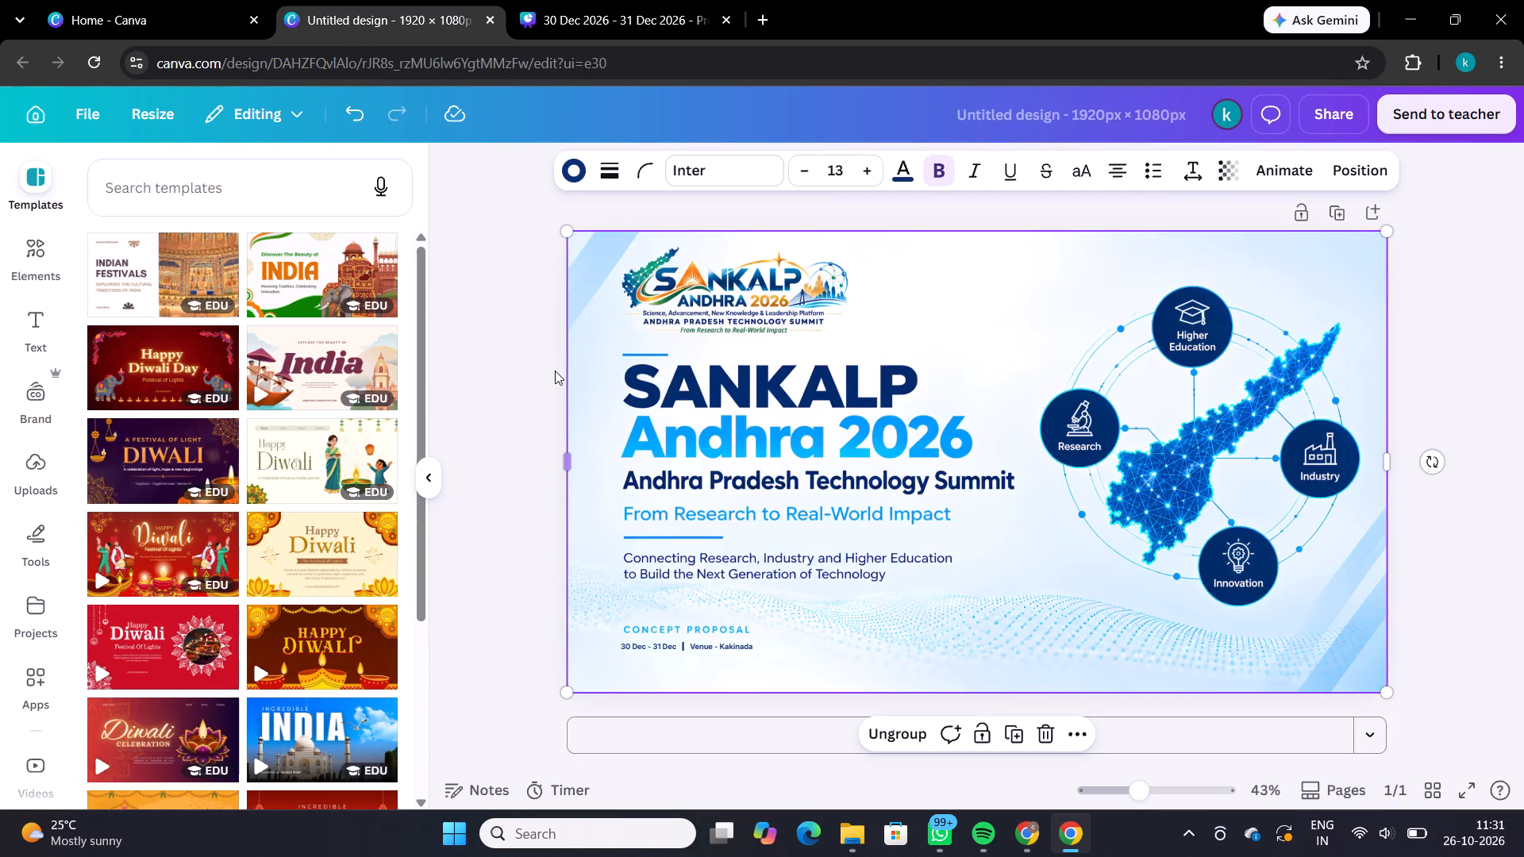
left_click(498, 371)
Add a blank second page below the cover in the new design.
left_click(789, 725)
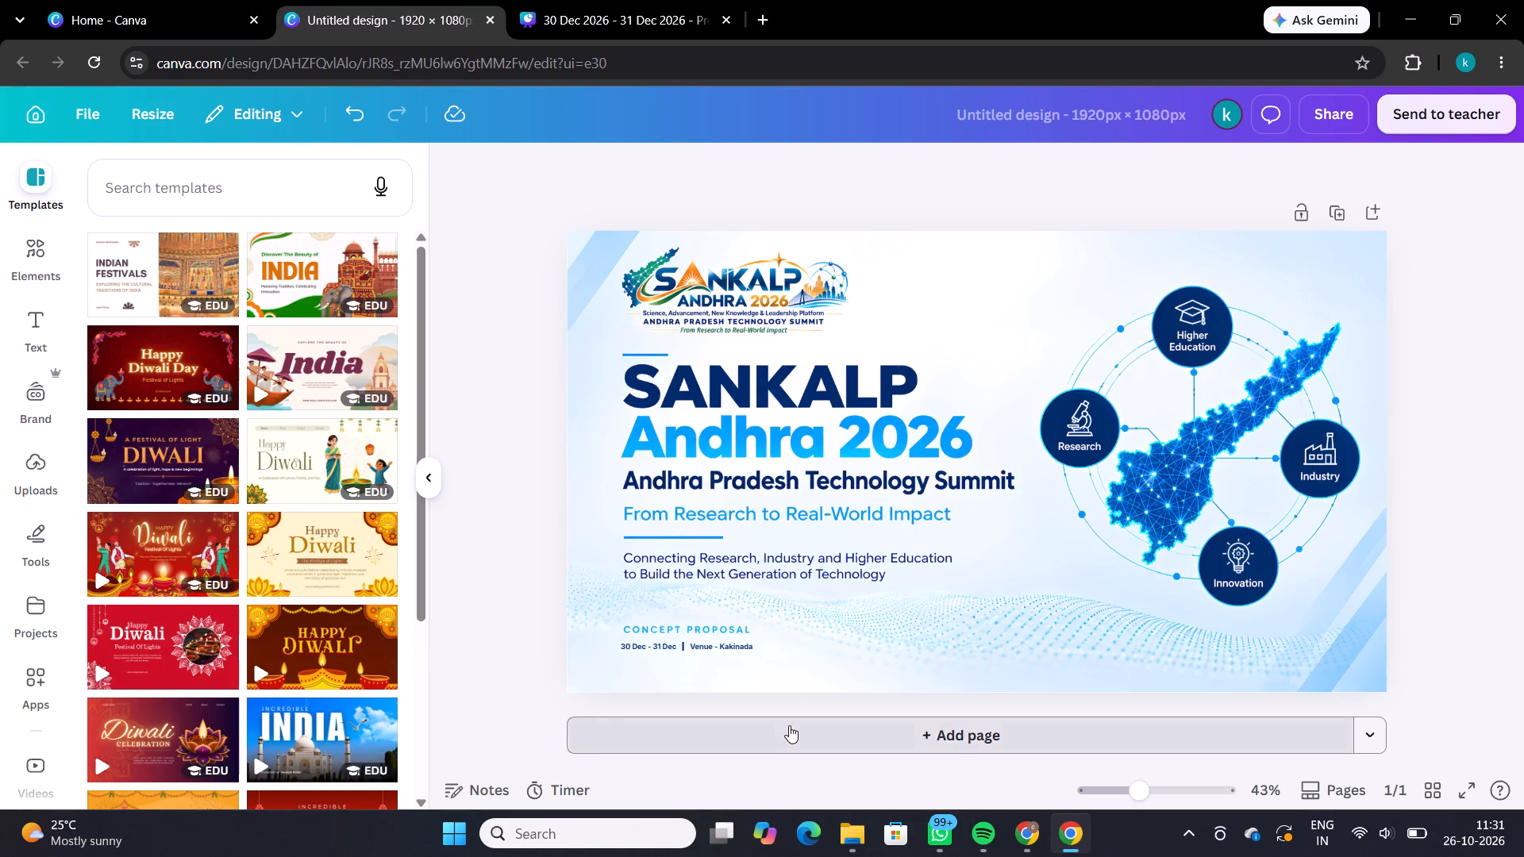
scroll(939, 447, "up", 6)
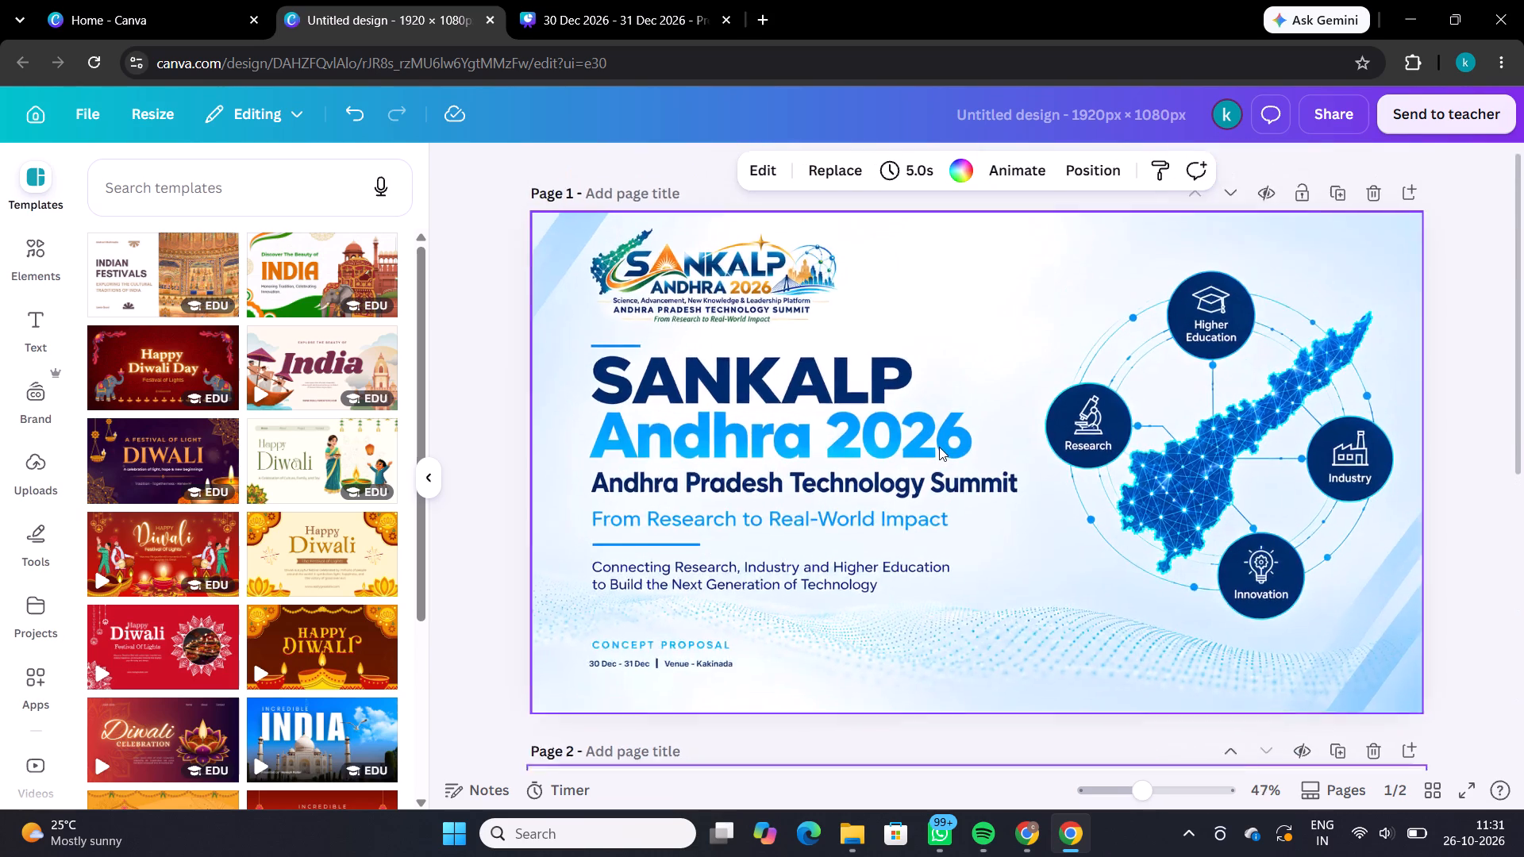
scroll(939, 447, "down", 1)
scroll(939, 447, "up", 1)
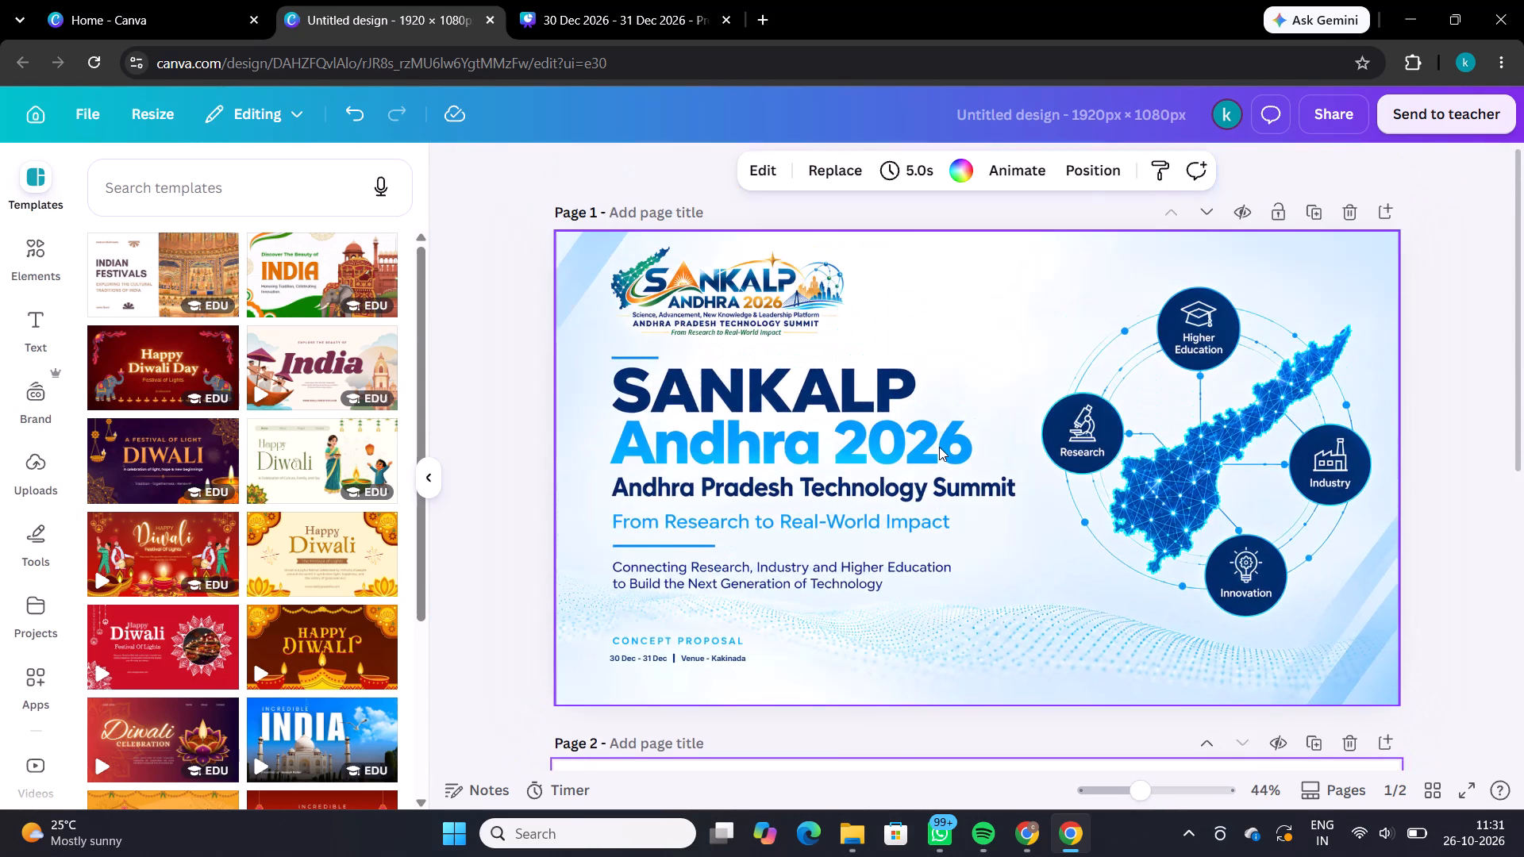
scroll(939, 447, "up", 1)
Close the earlier presentation, keeping the 1920 × 1080 px design open.
left_click(581, 0)
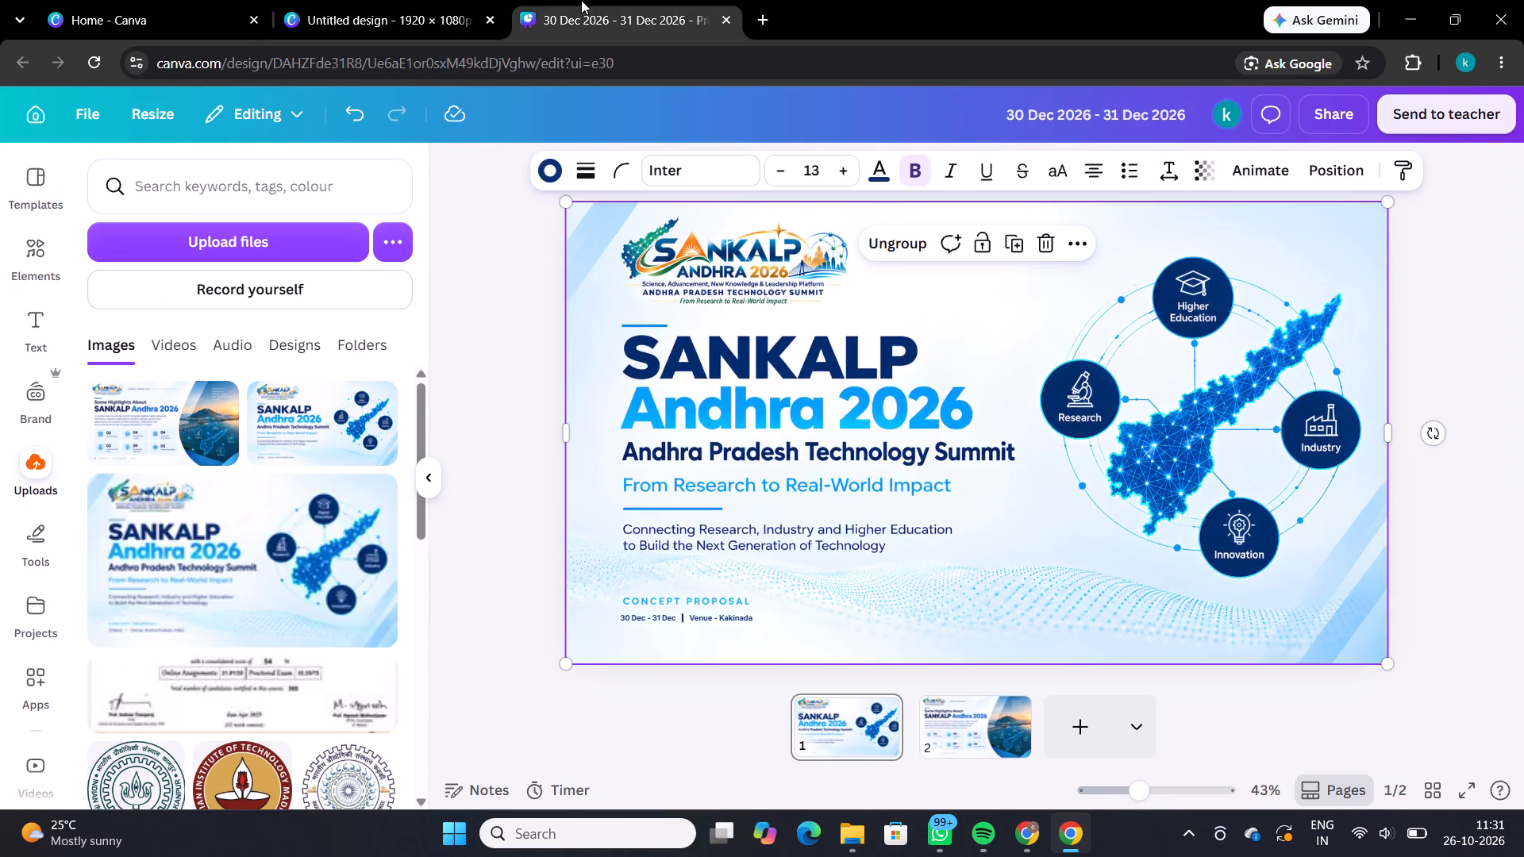
left_click(725, 18)
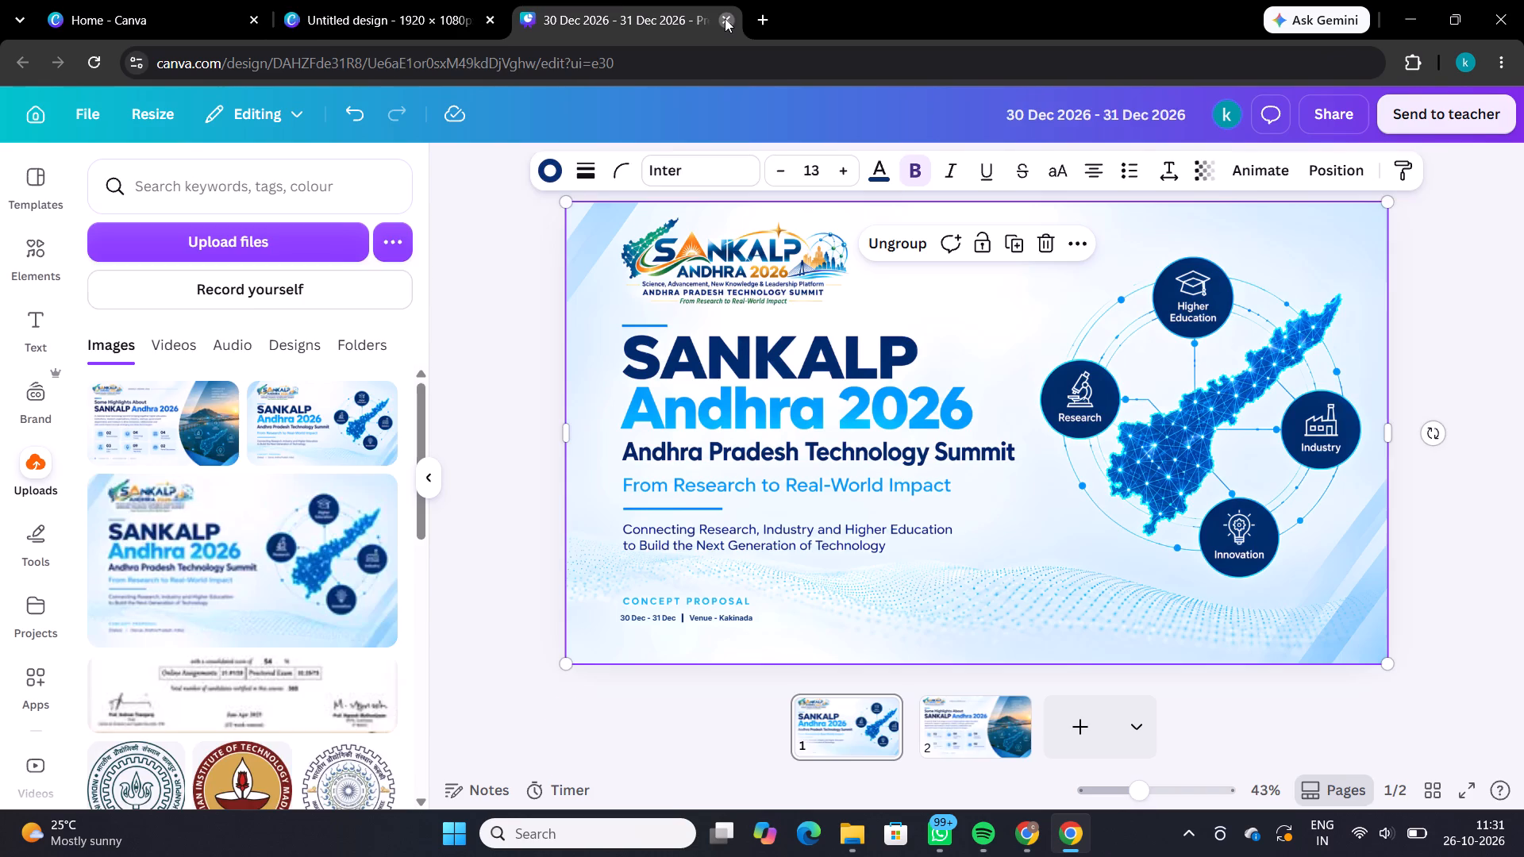
Place the uploaded Highlights image on page 2 and enlarge it proportionally to about 1919 × 1081 px, filling the page.
scroll(588, 477, "down", 5)
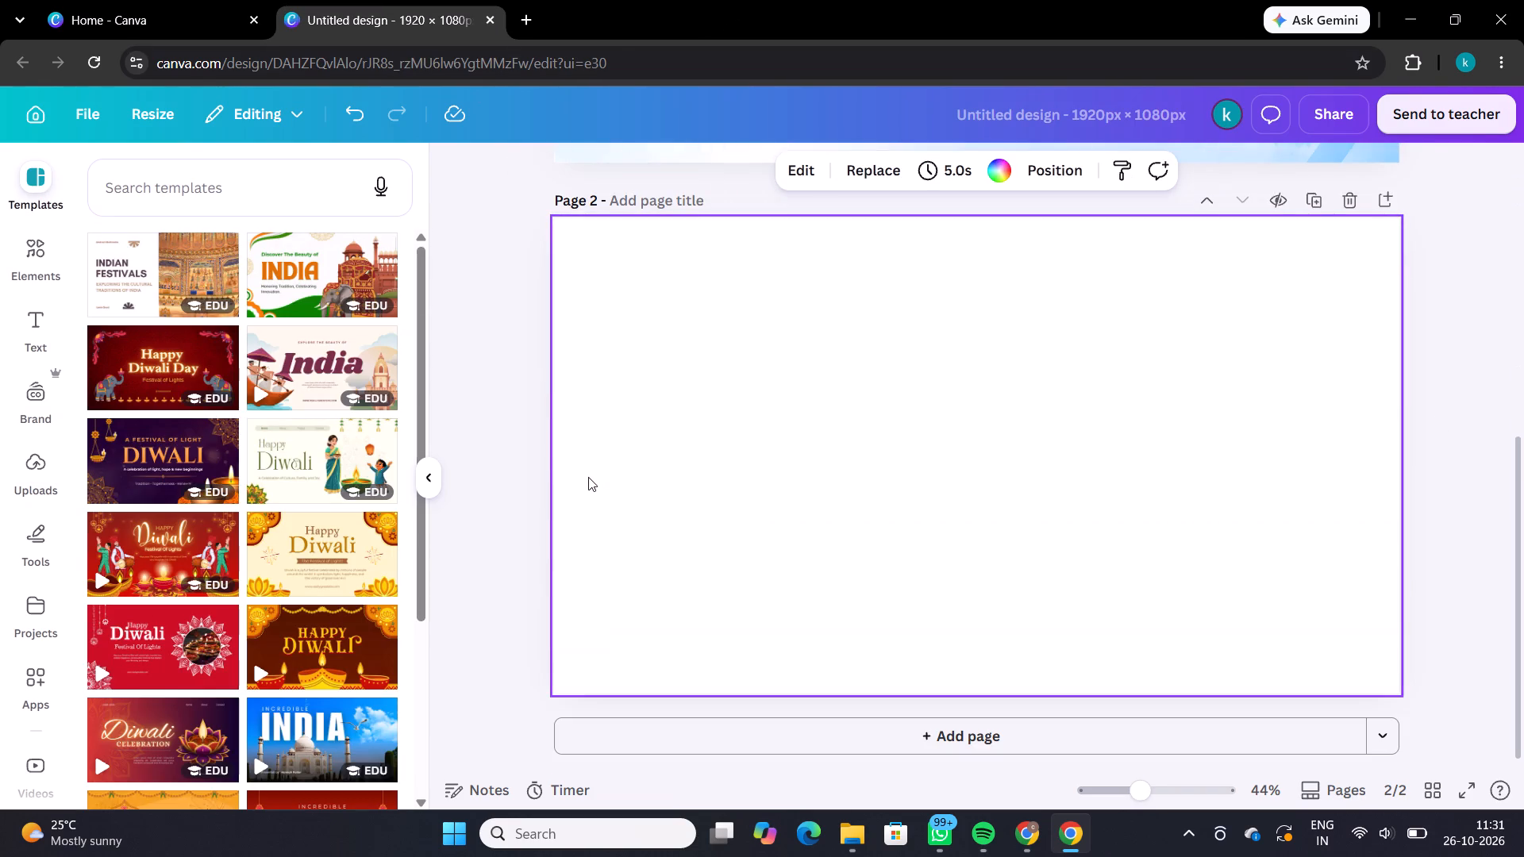
scroll(151, 523, "up", 9)
left_click(20, 478)
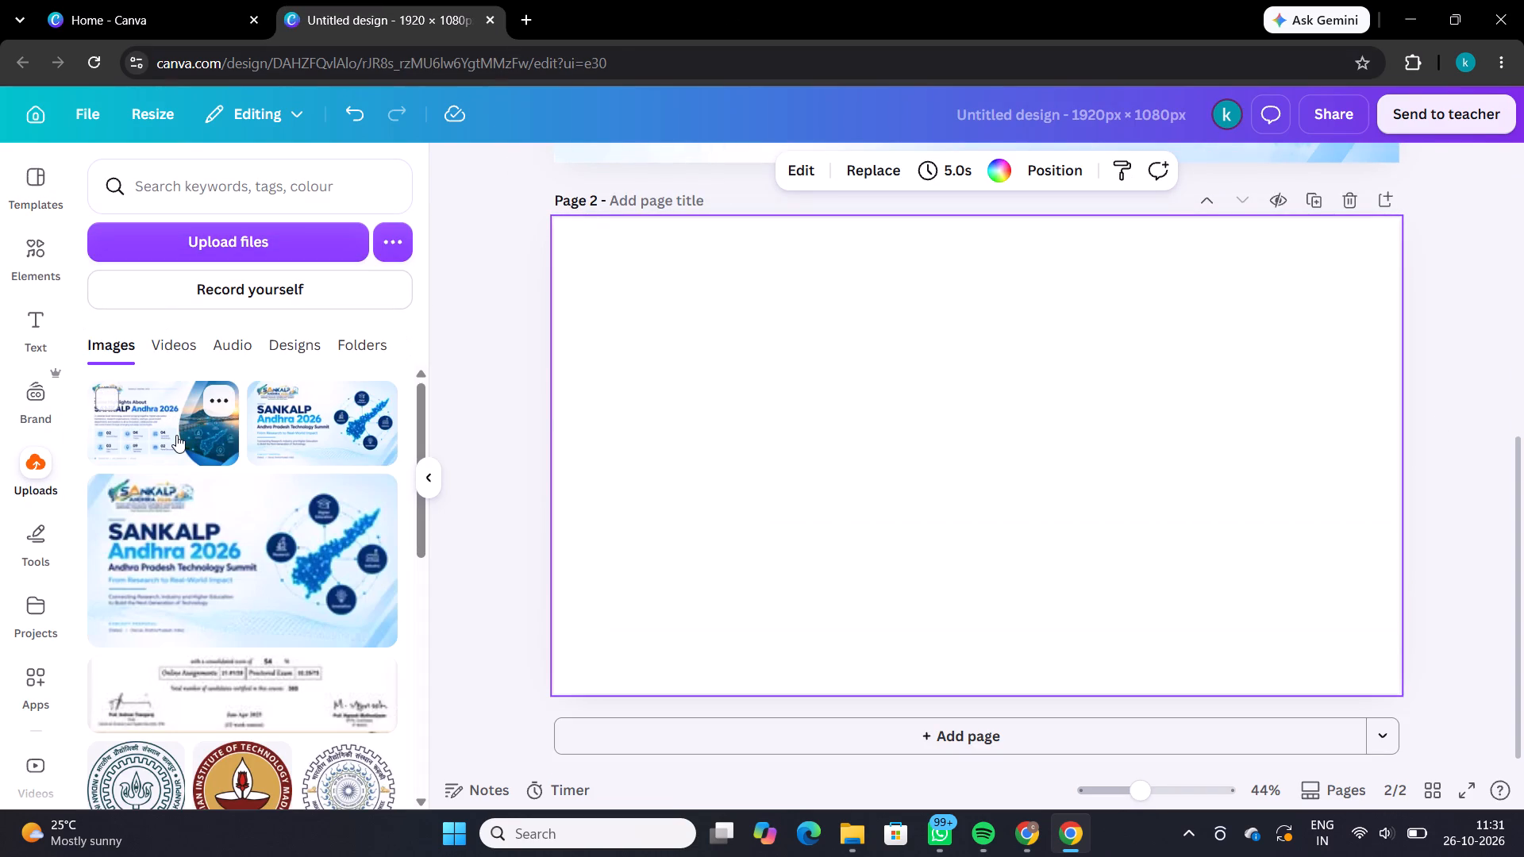
left_click(176, 435)
left_click_drag(708, 314, 725, 321)
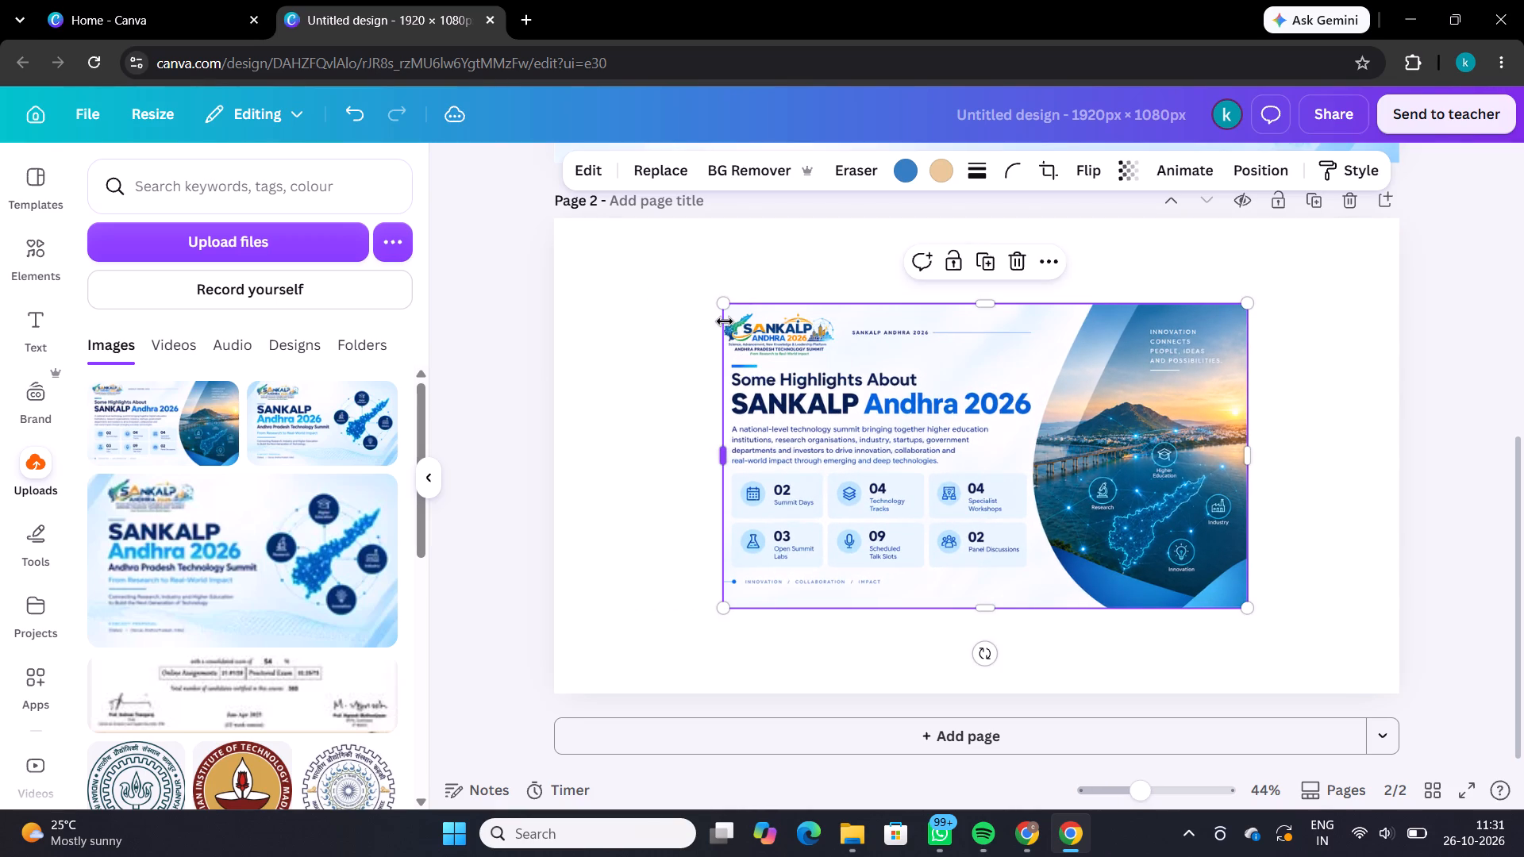
key("ctrl+z")
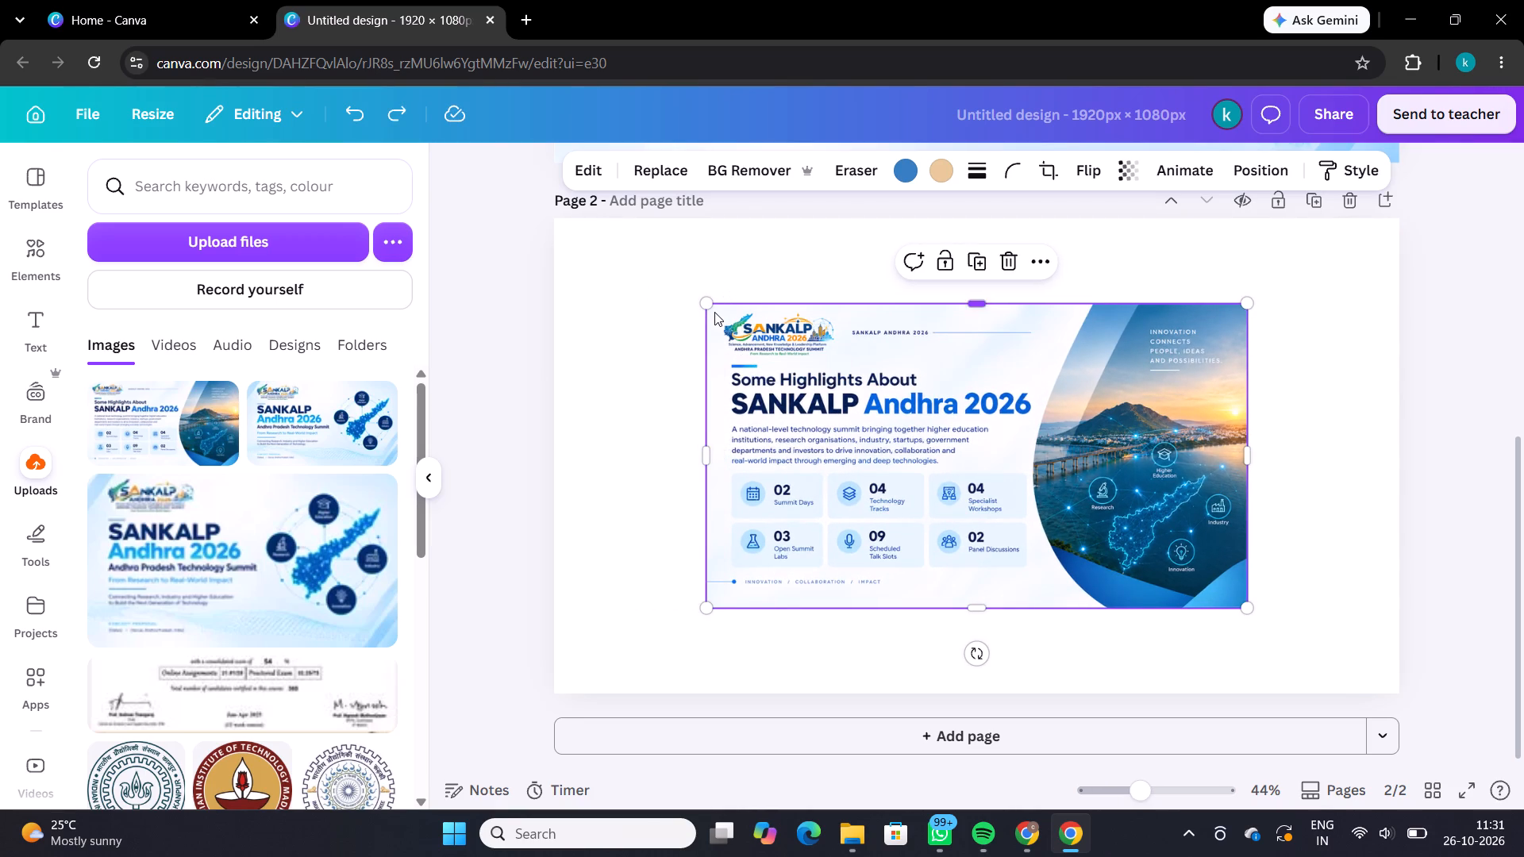
left_click_drag(700, 304, 541, 263)
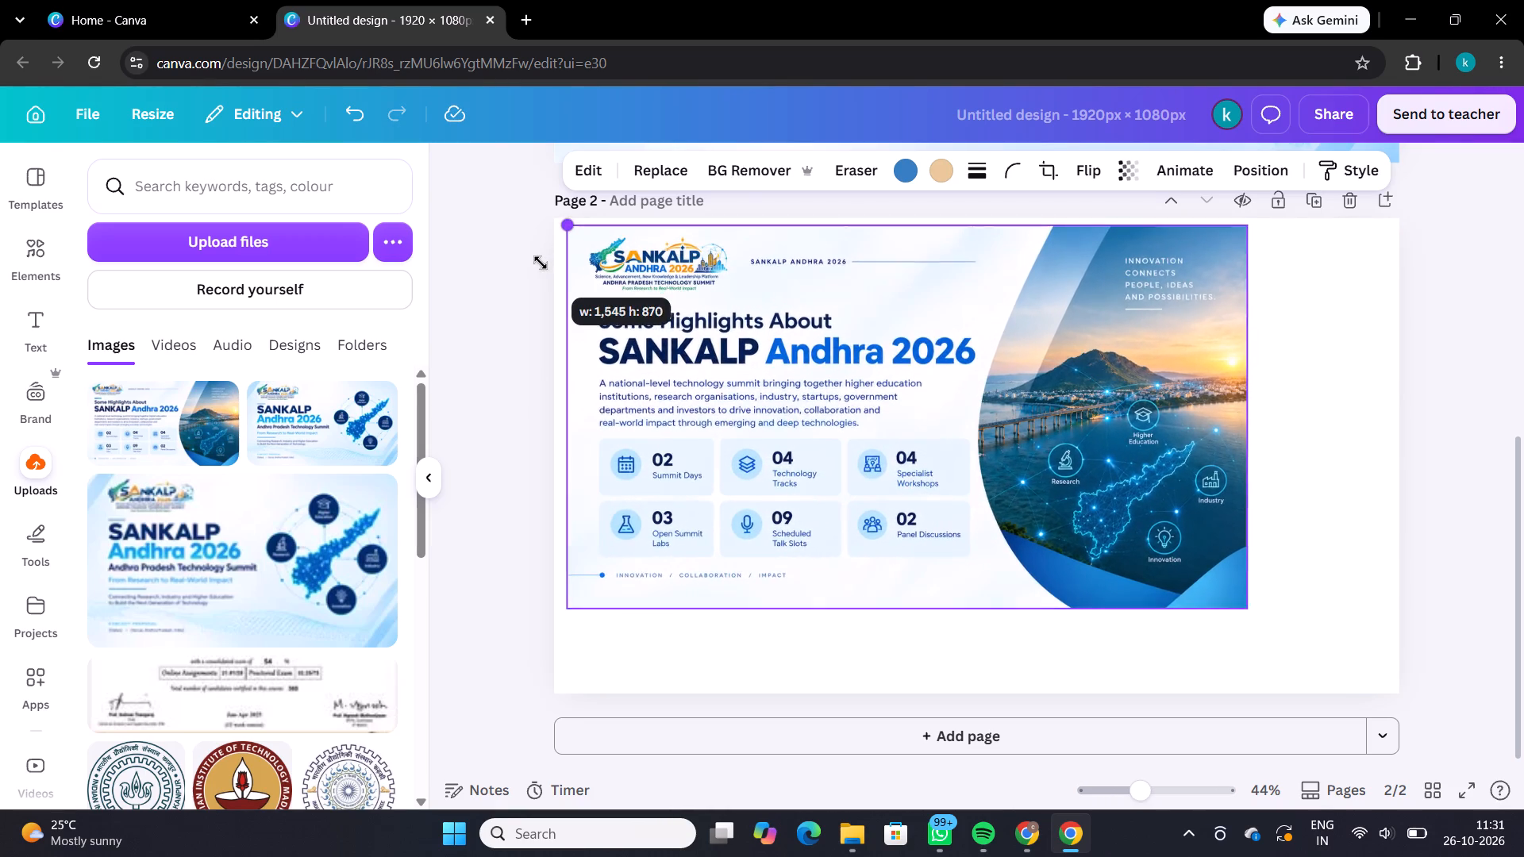
left_click_drag(541, 263, 528, 259)
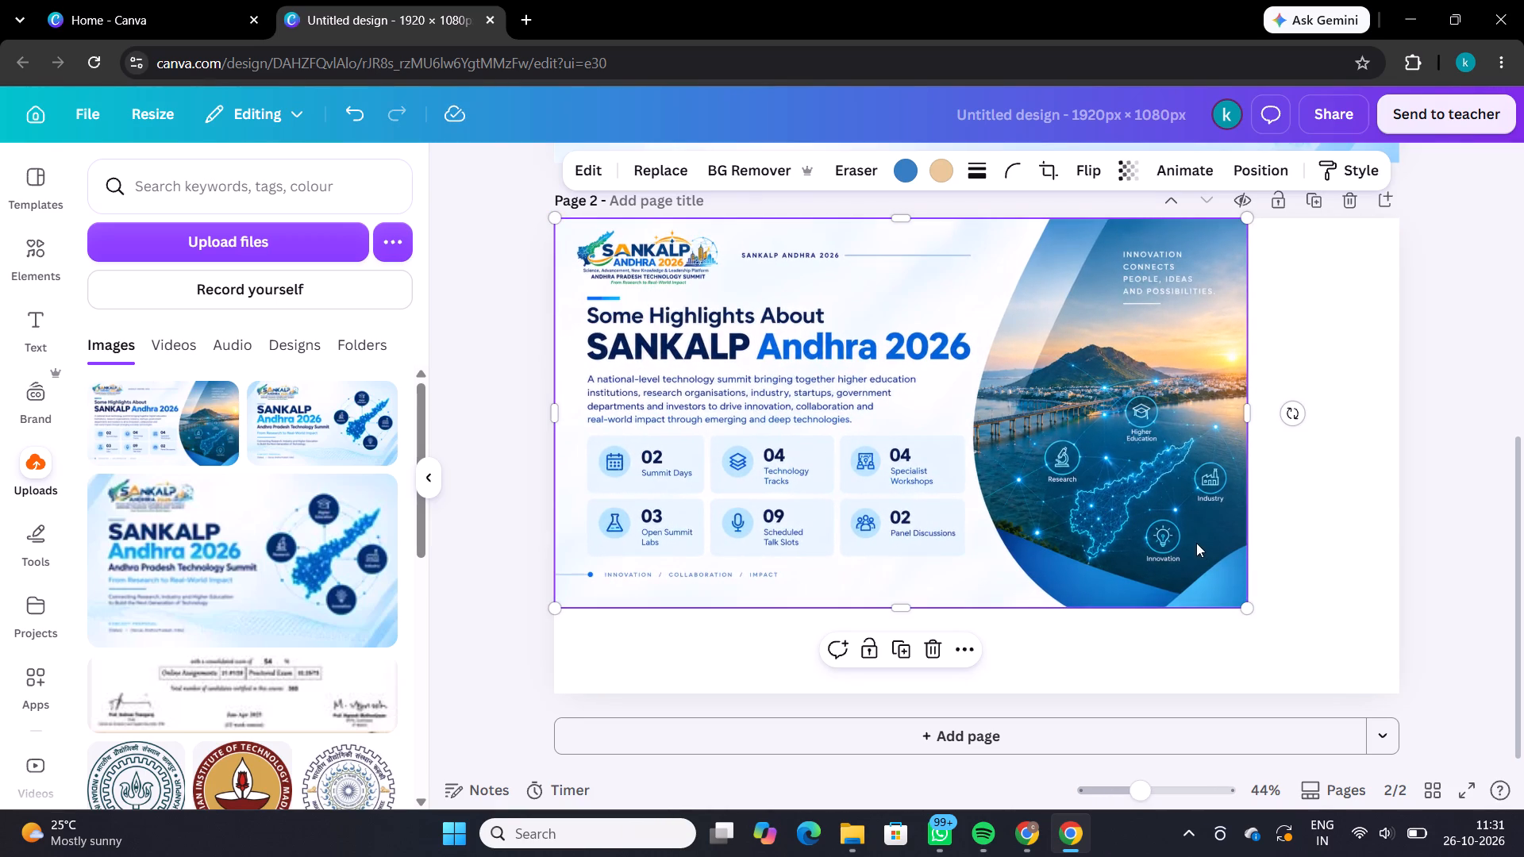
left_click_drag(1250, 601, 1424, 628)
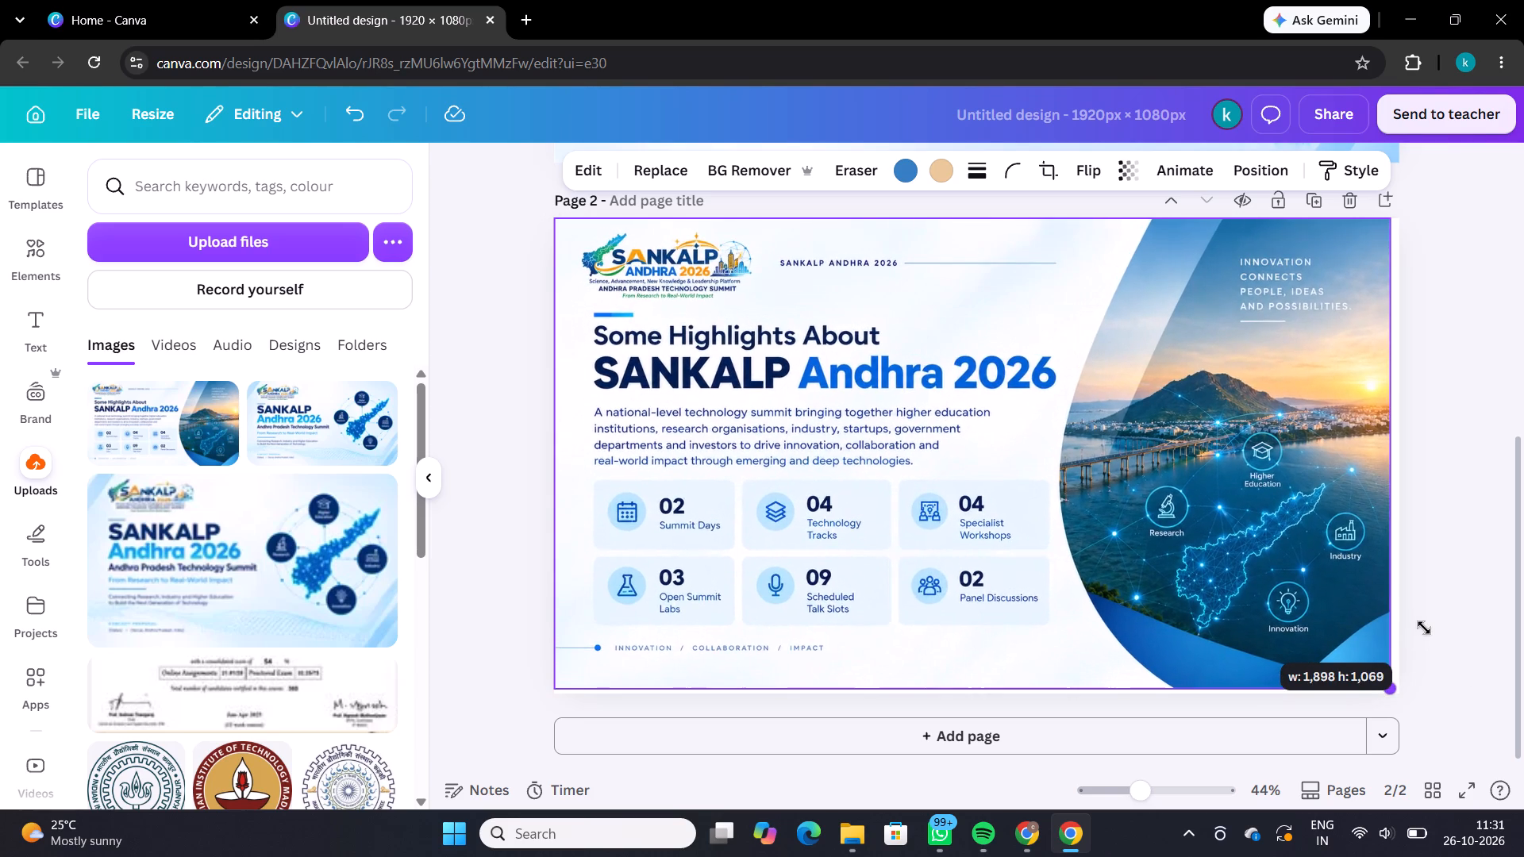
left_click_drag(1424, 628, 1428, 636)
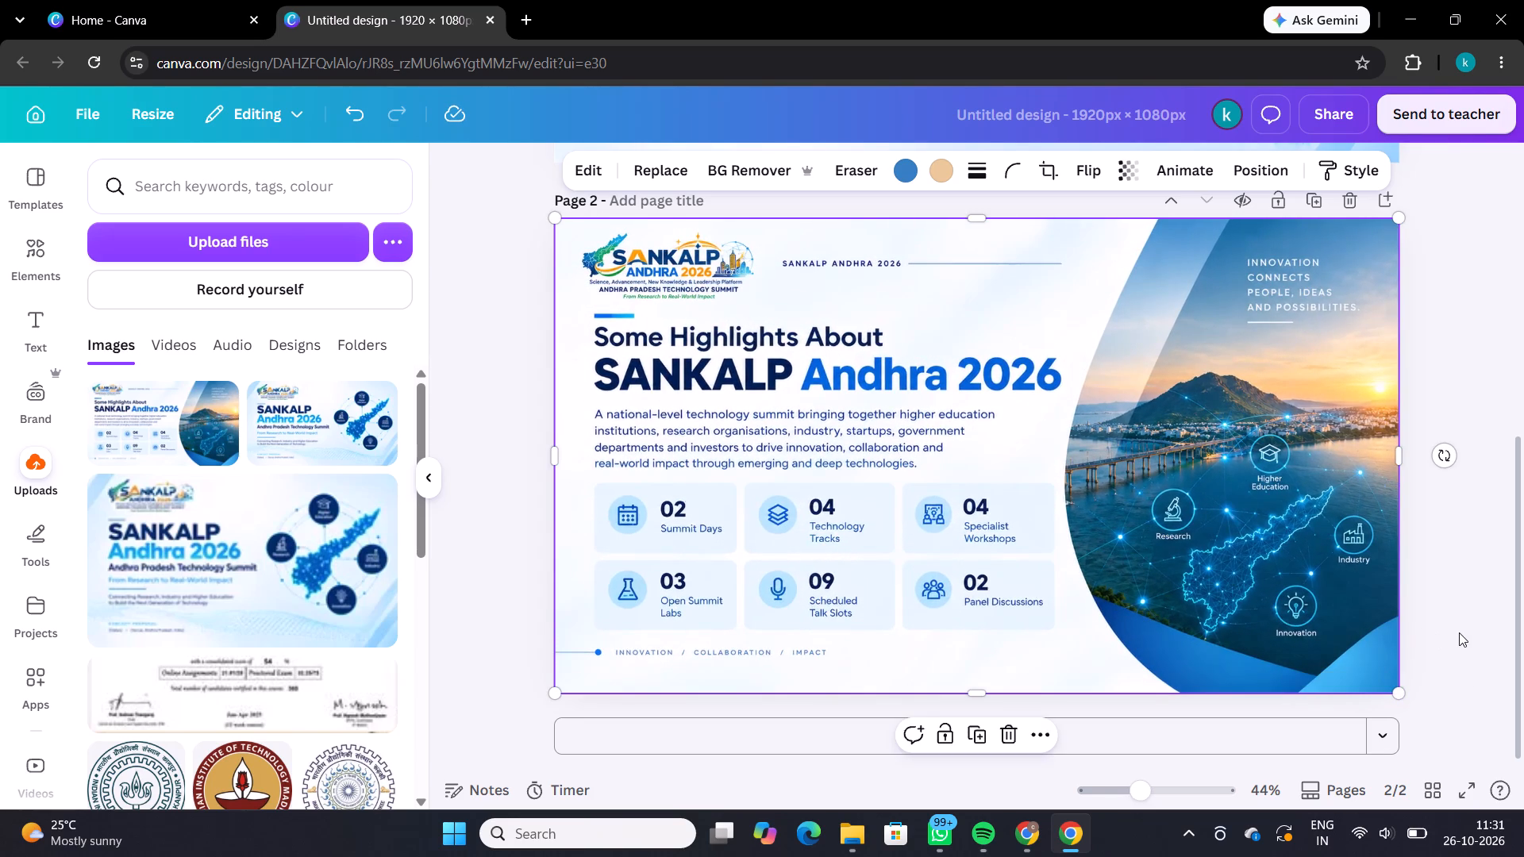
left_click(1459, 632)
left_click(1306, 617)
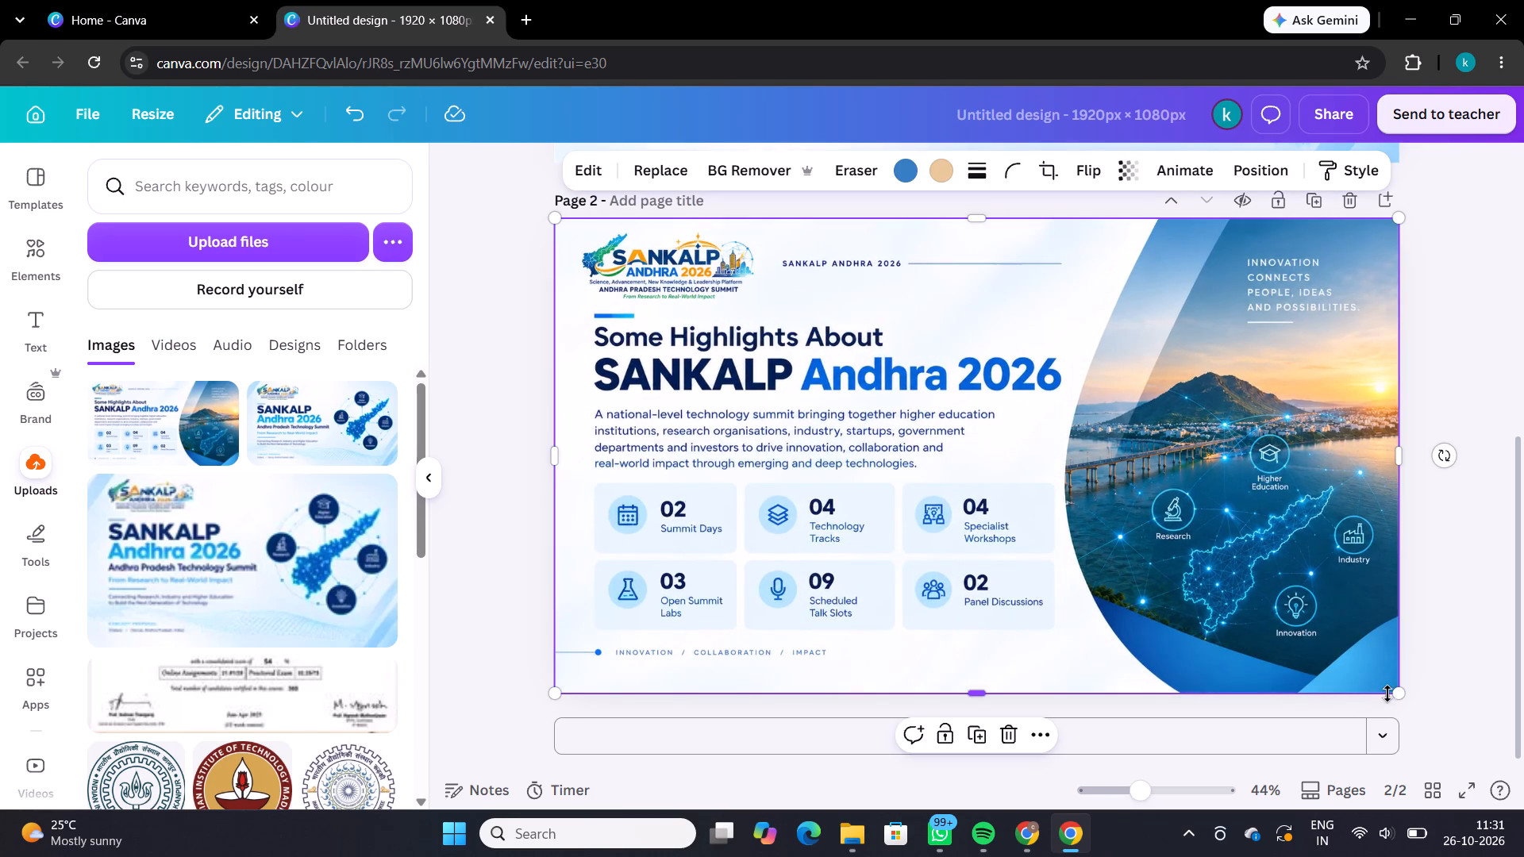
left_click(1400, 693)
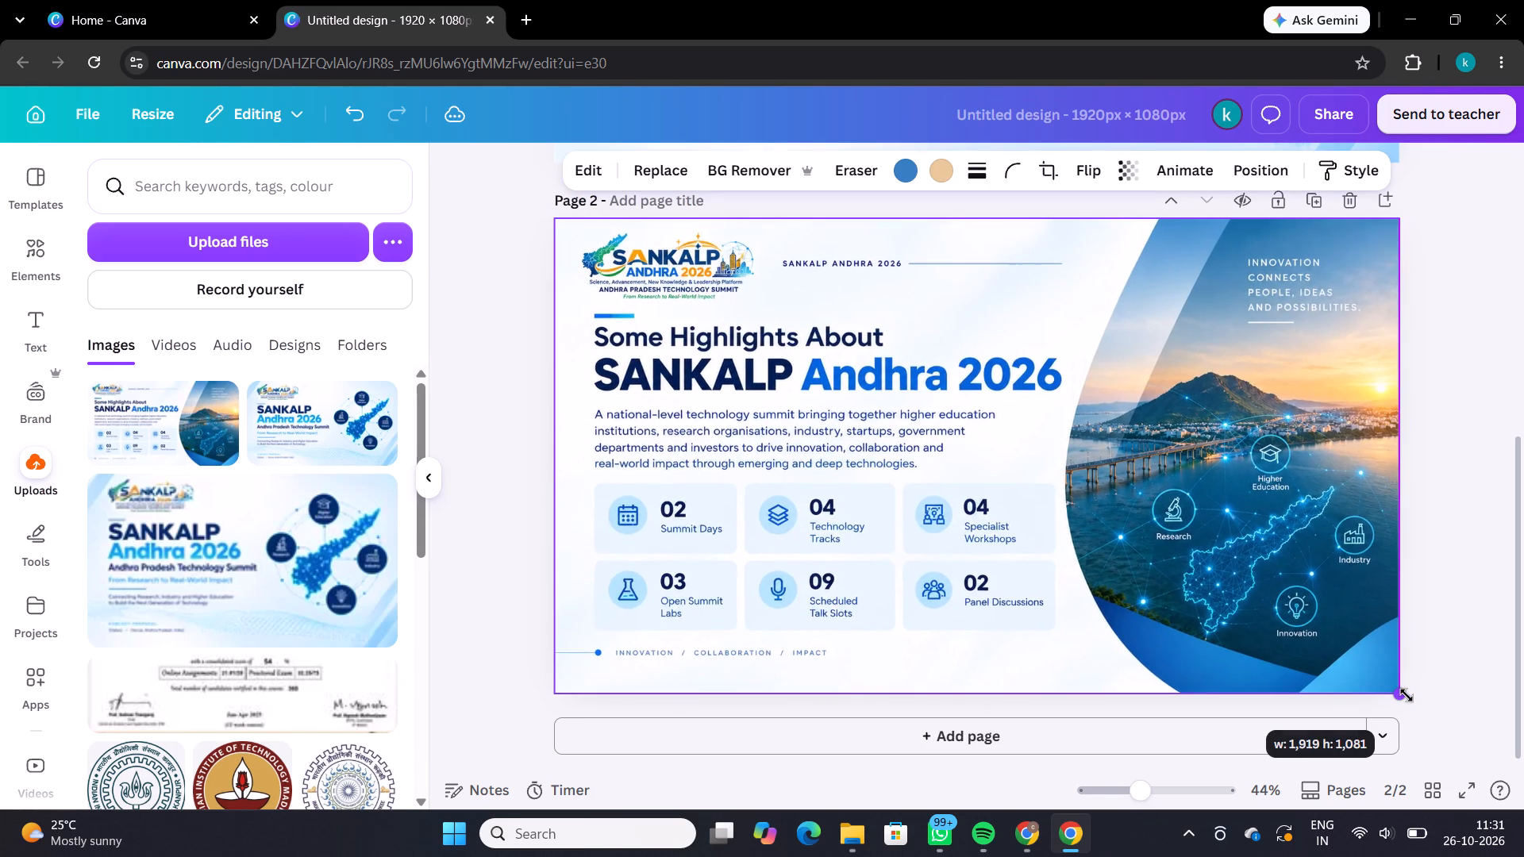
left_click(1458, 601)
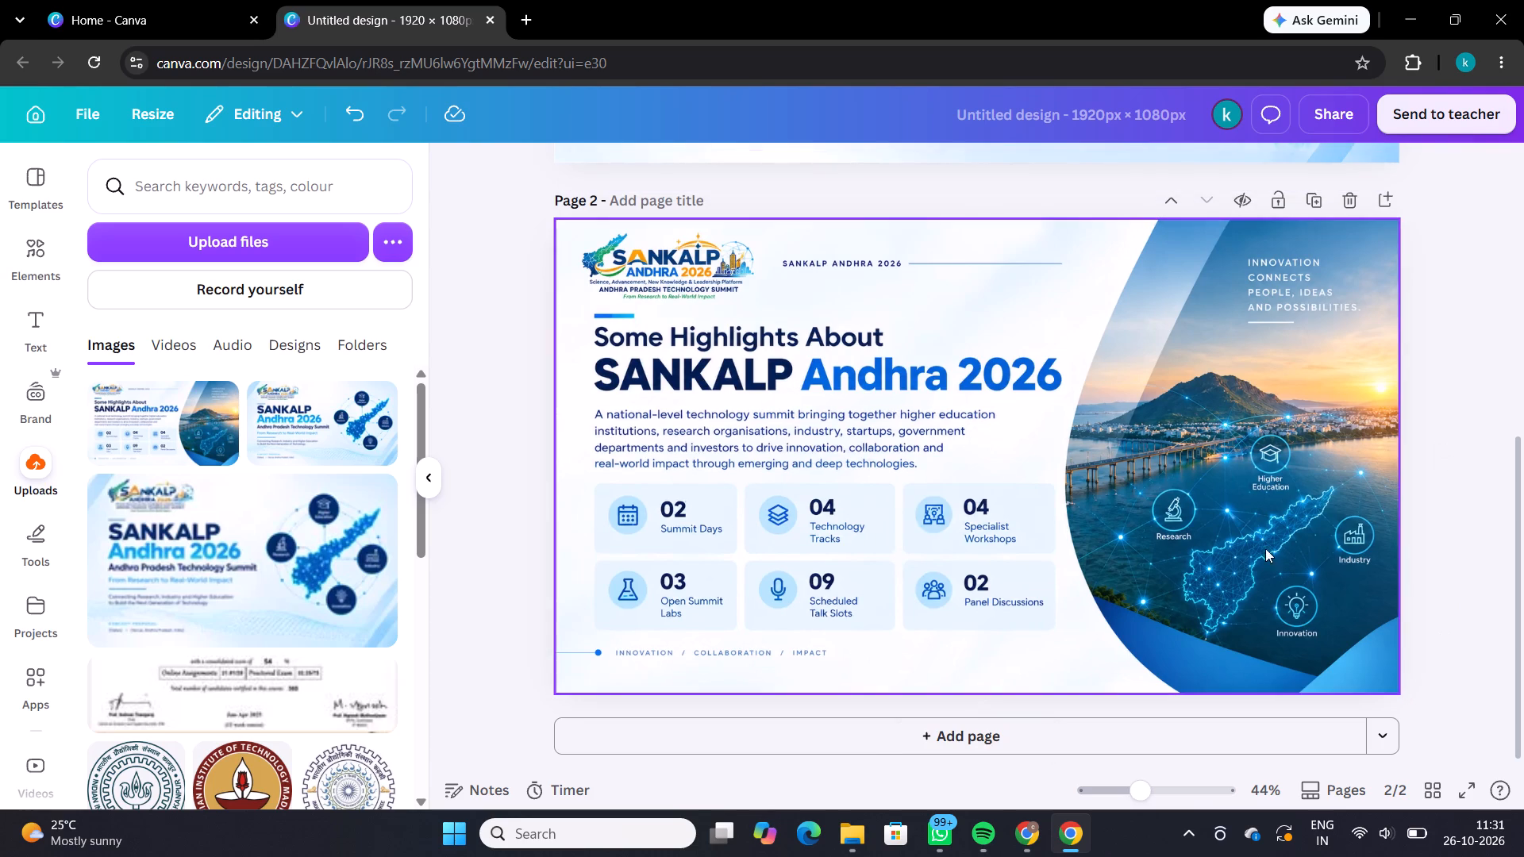
Erase the SANKALP logo above the heading in the page 2 Highlights image using Magic Eraser.
left_click(1245, 544)
left_click(850, 172)
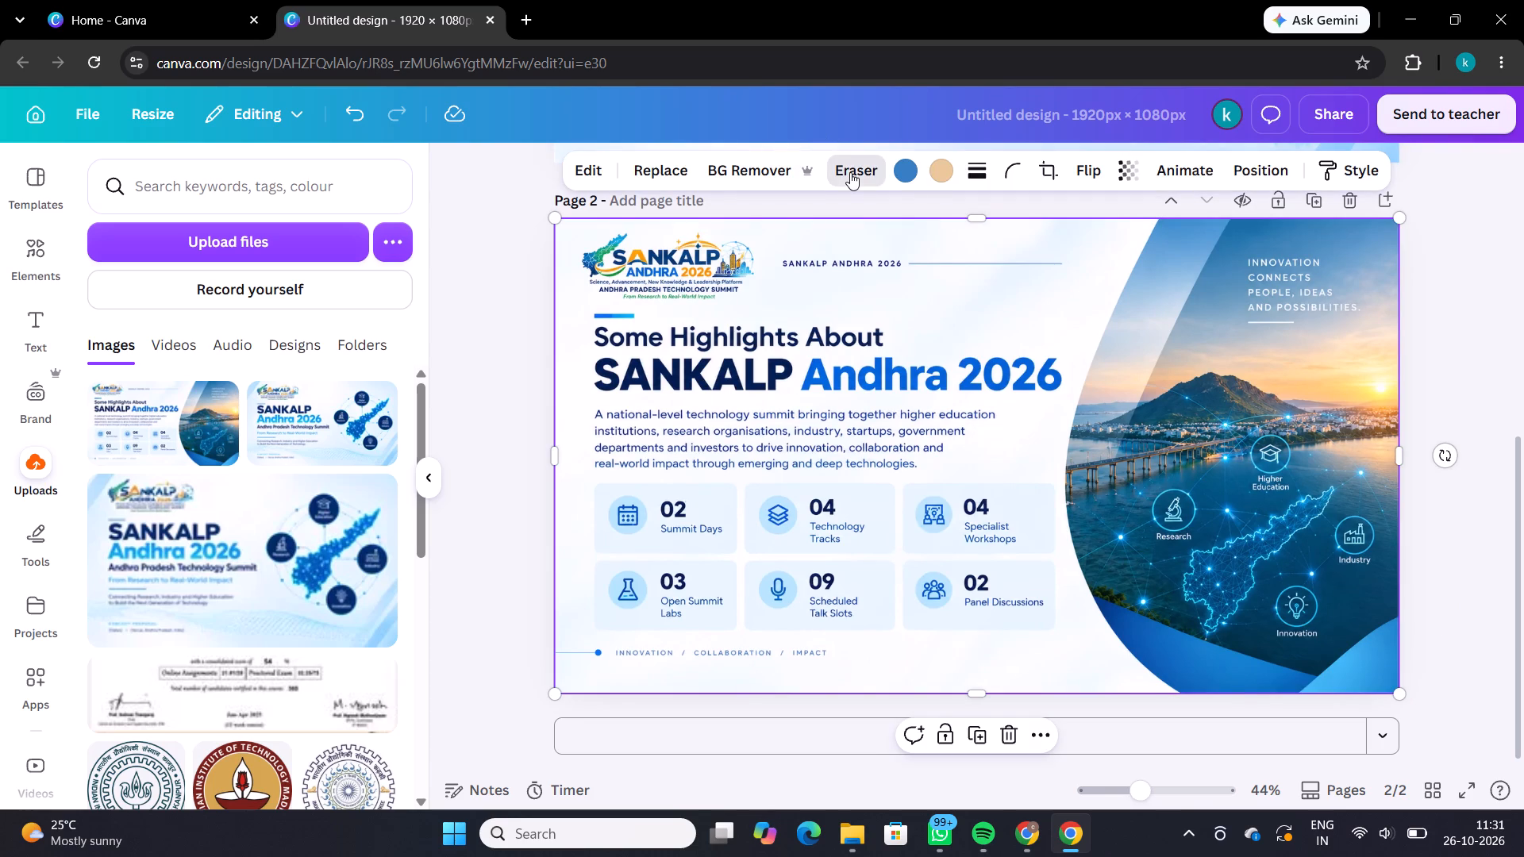
left_click(859, 215)
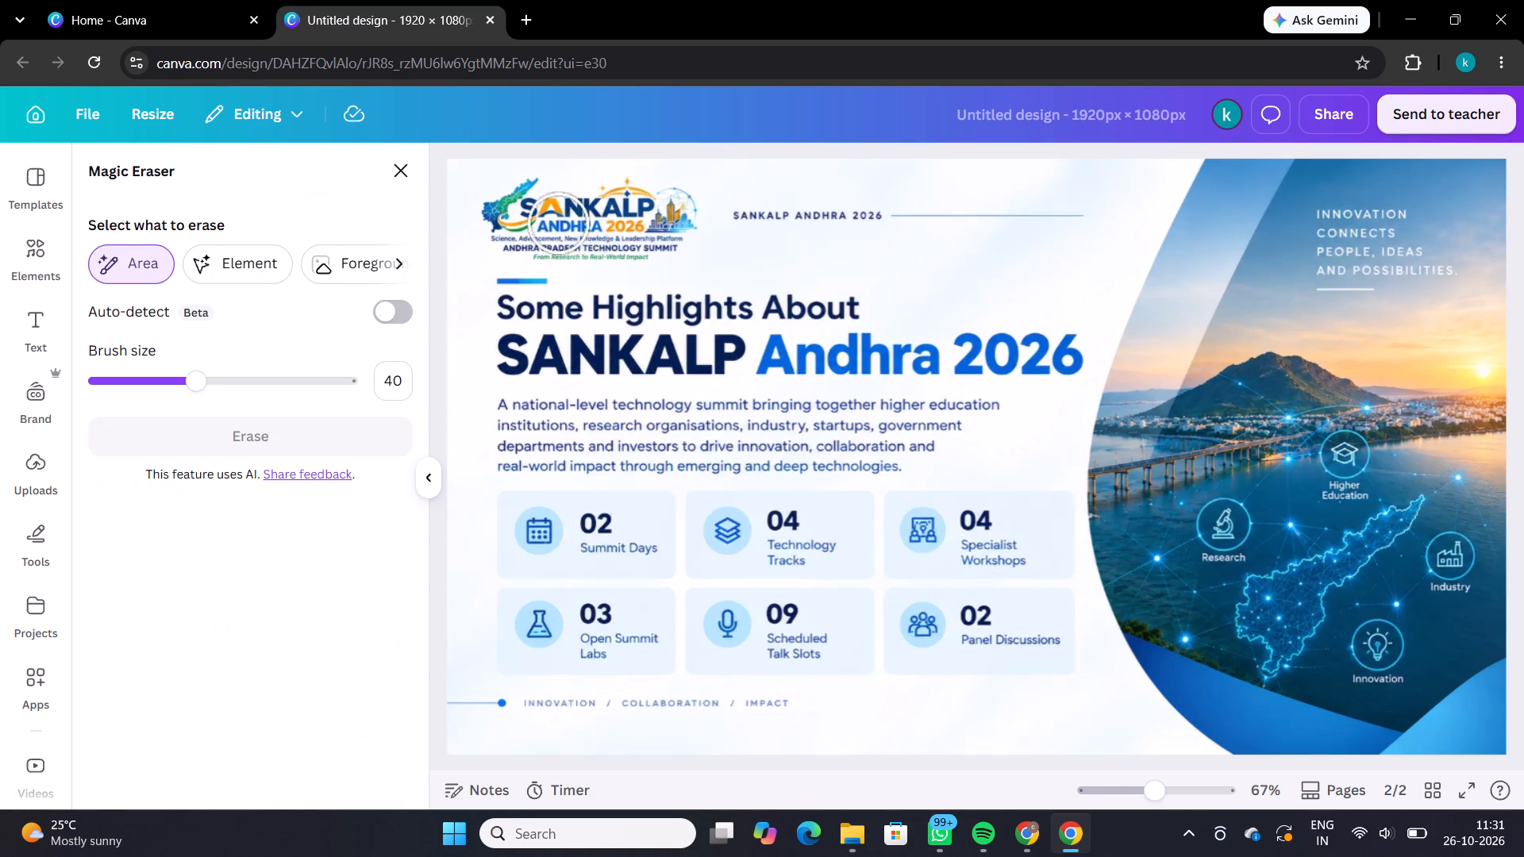
left_click(503, 218)
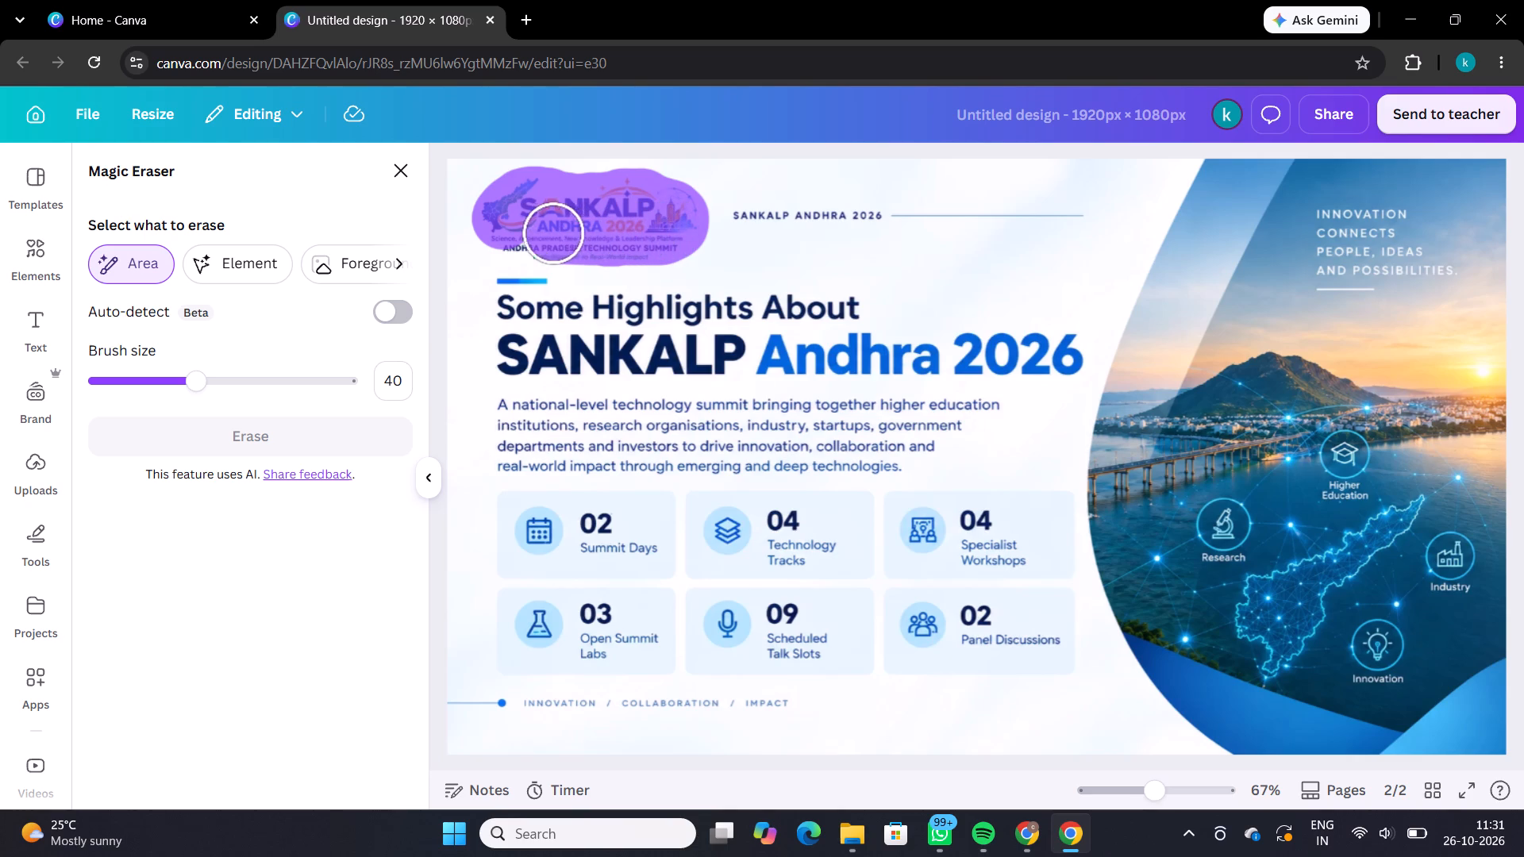
left_click(368, 438)
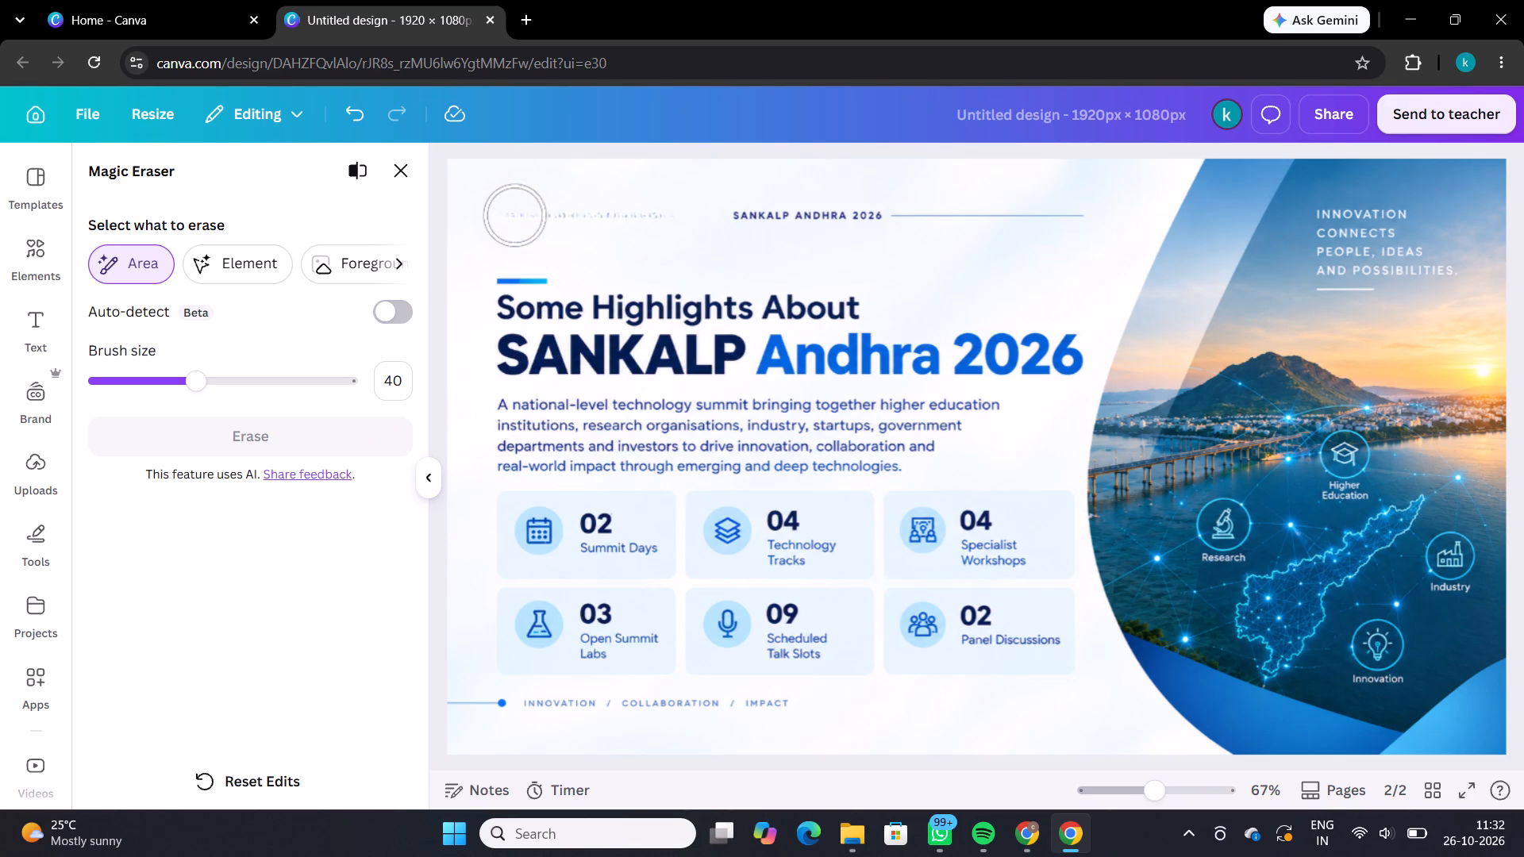
Set the Magic Eraser brush size to 22 and erase the faint leftover logo marks above the heading in two passes.
left_click_drag(139, 382, 529, 246)
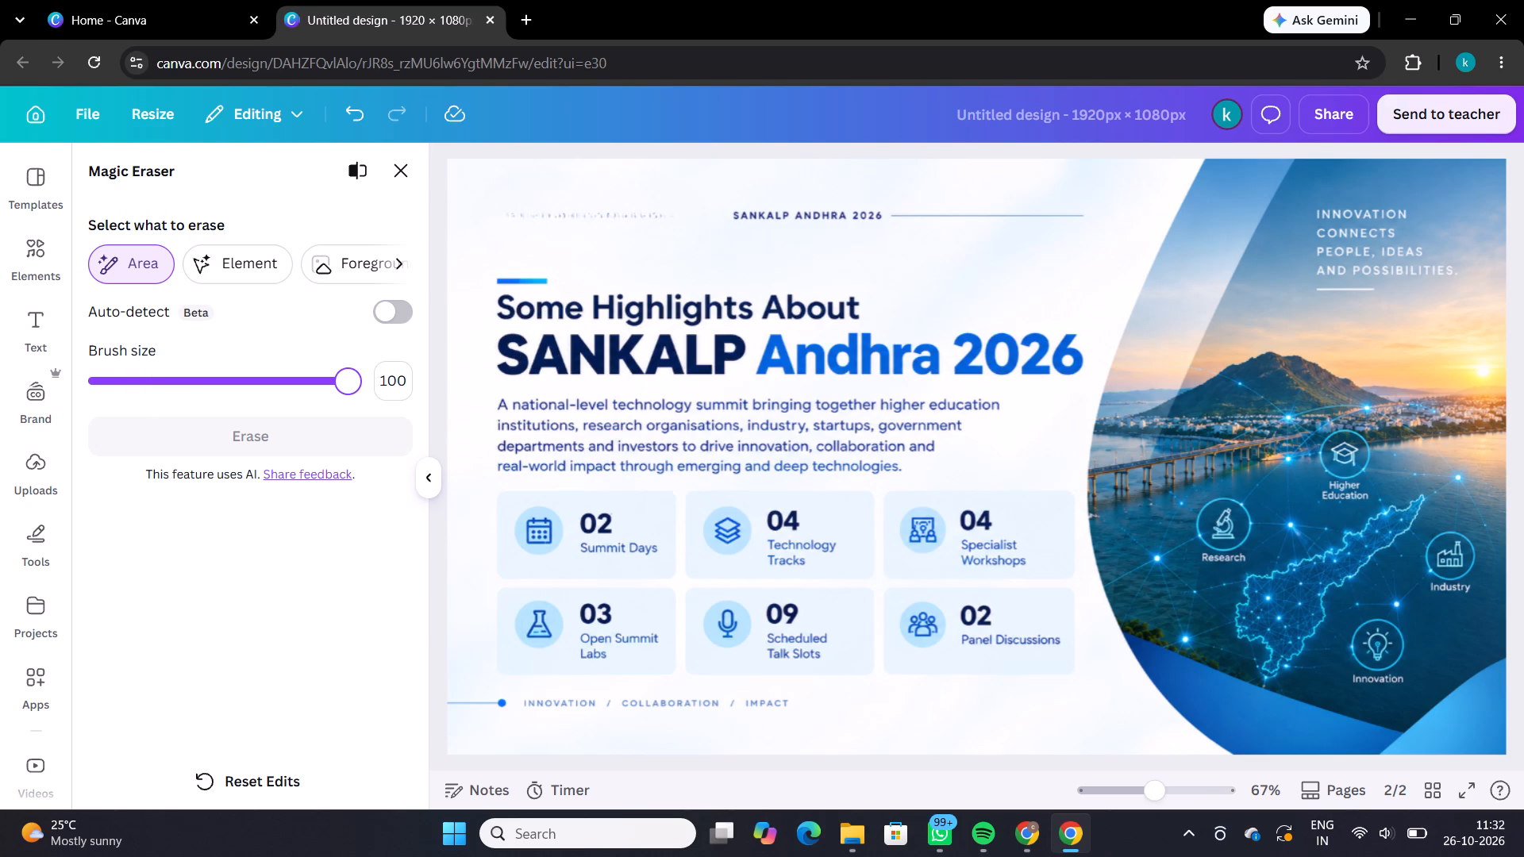
left_click_drag(529, 246, 510, 218)
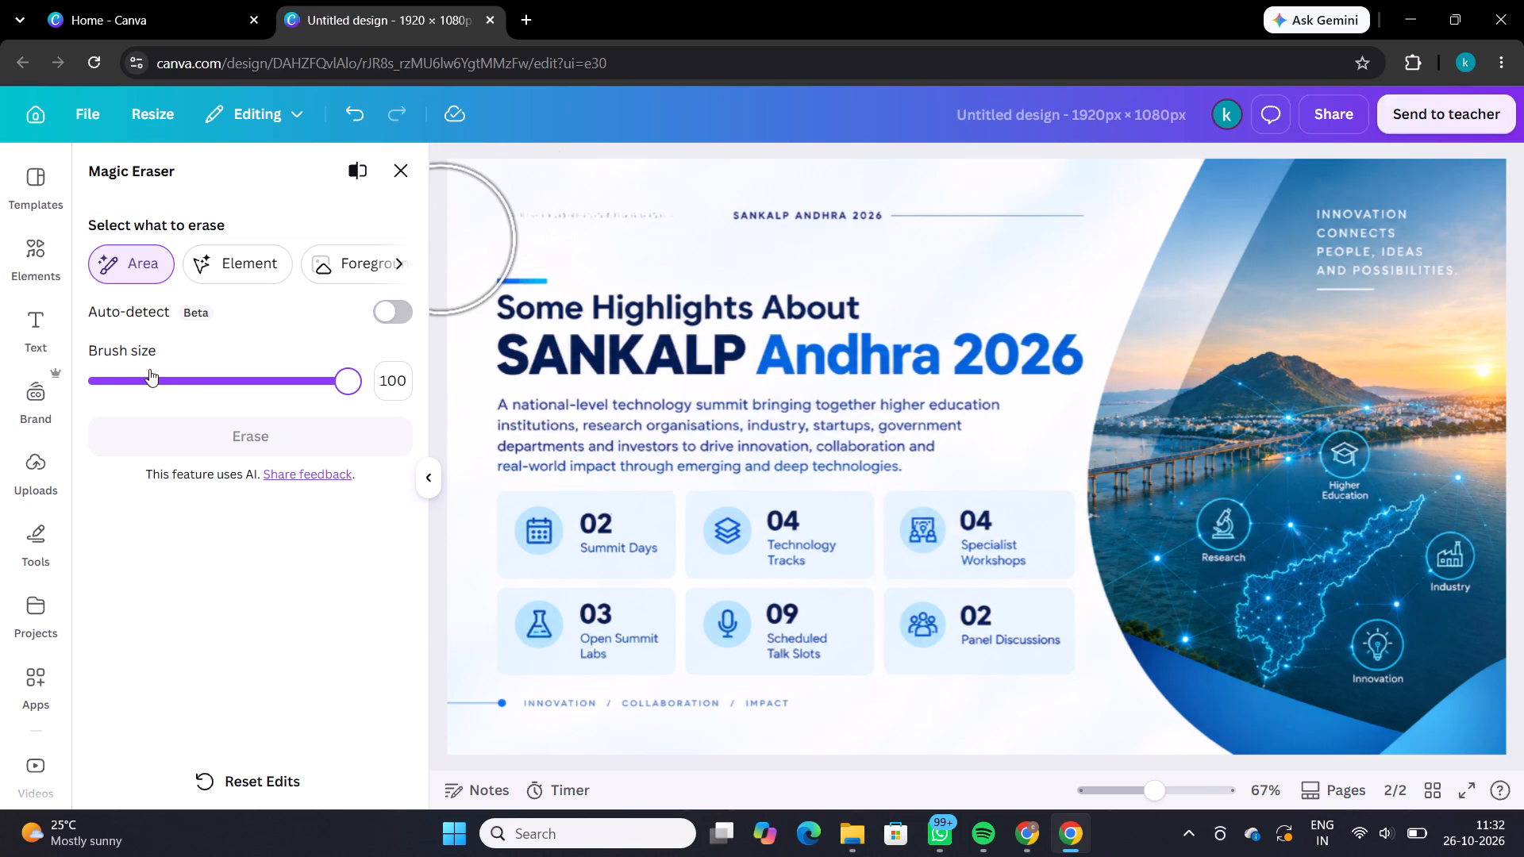
left_click(149, 369)
left_click_drag(515, 218, 621, 208)
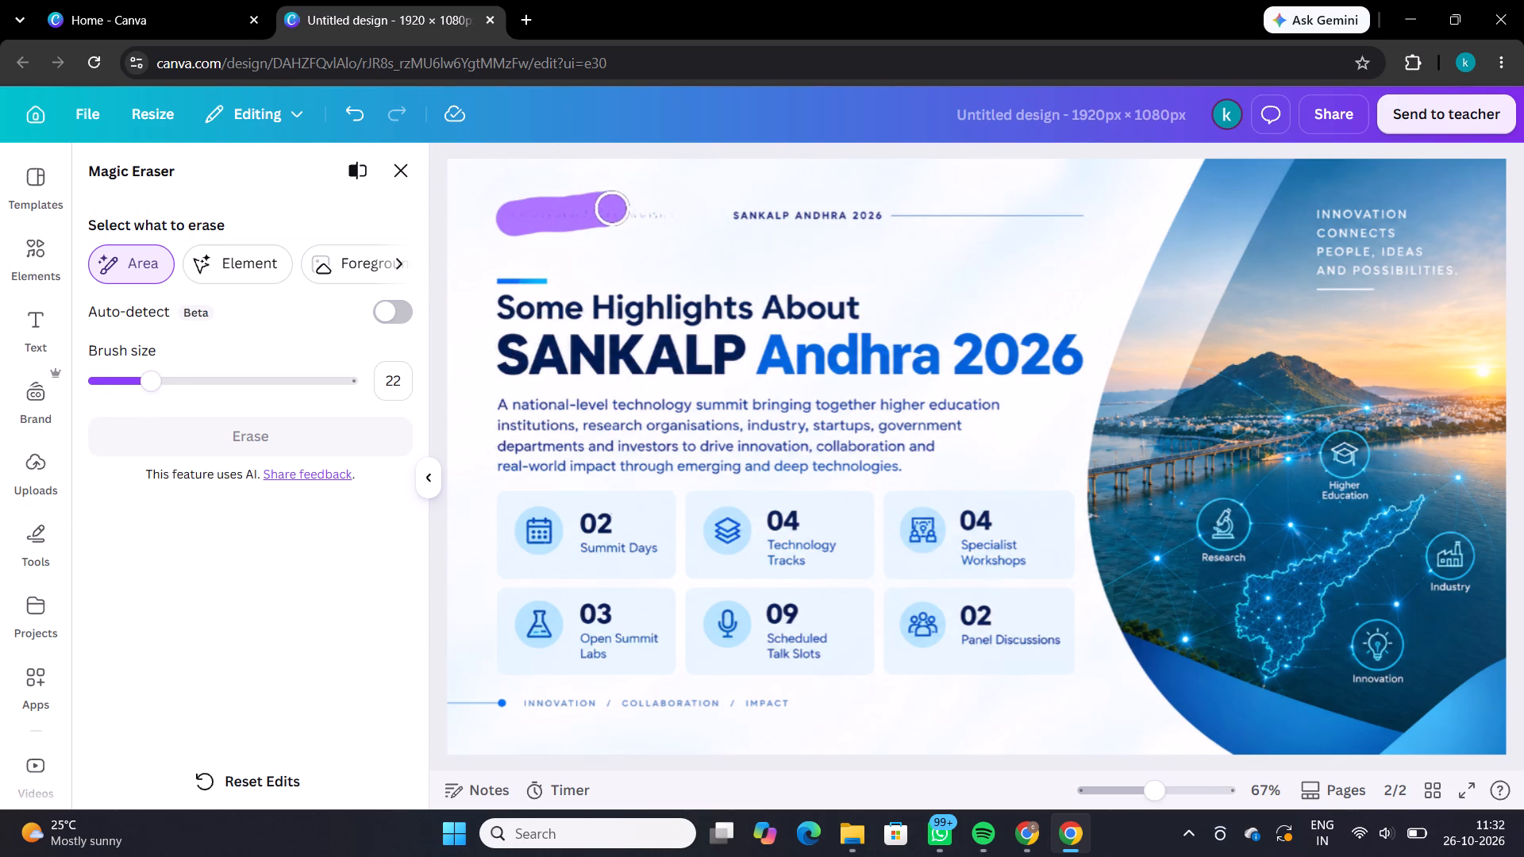
left_click_drag(621, 208, 662, 209)
left_click(224, 430)
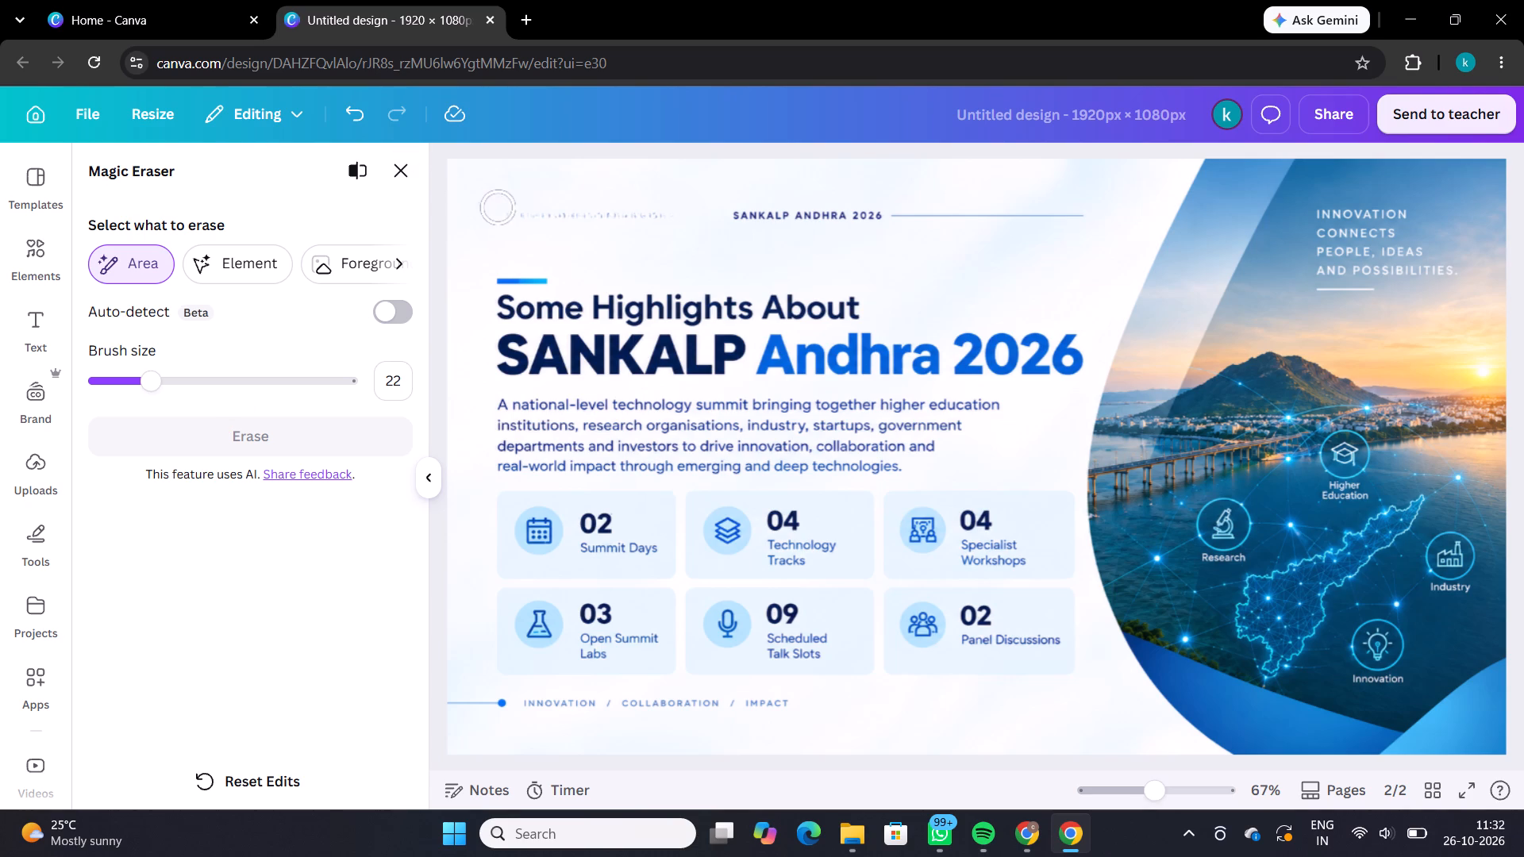
left_click_drag(511, 212, 657, 216)
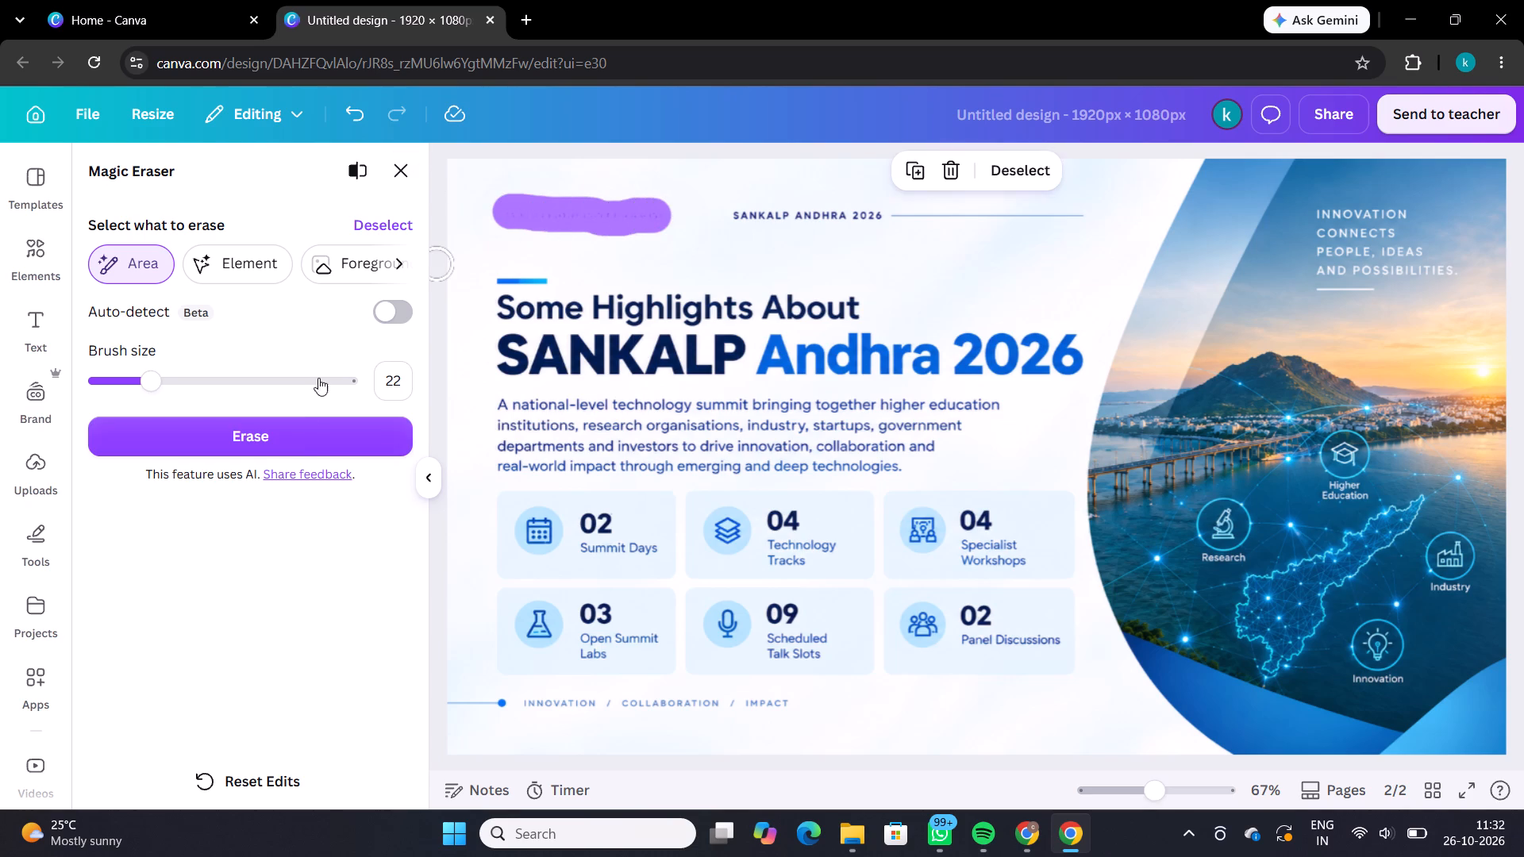
left_click(308, 441)
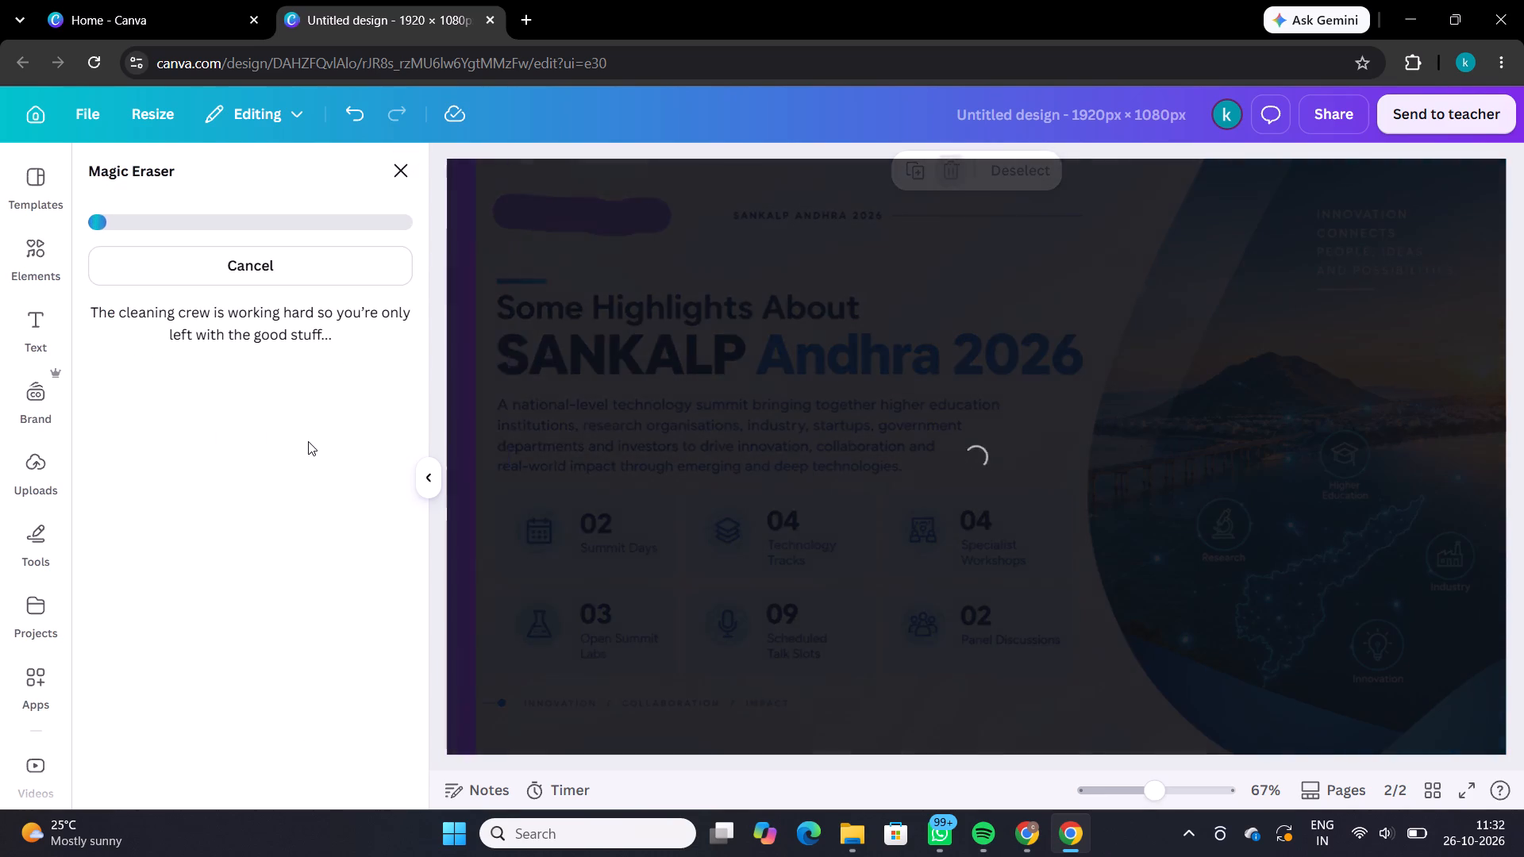
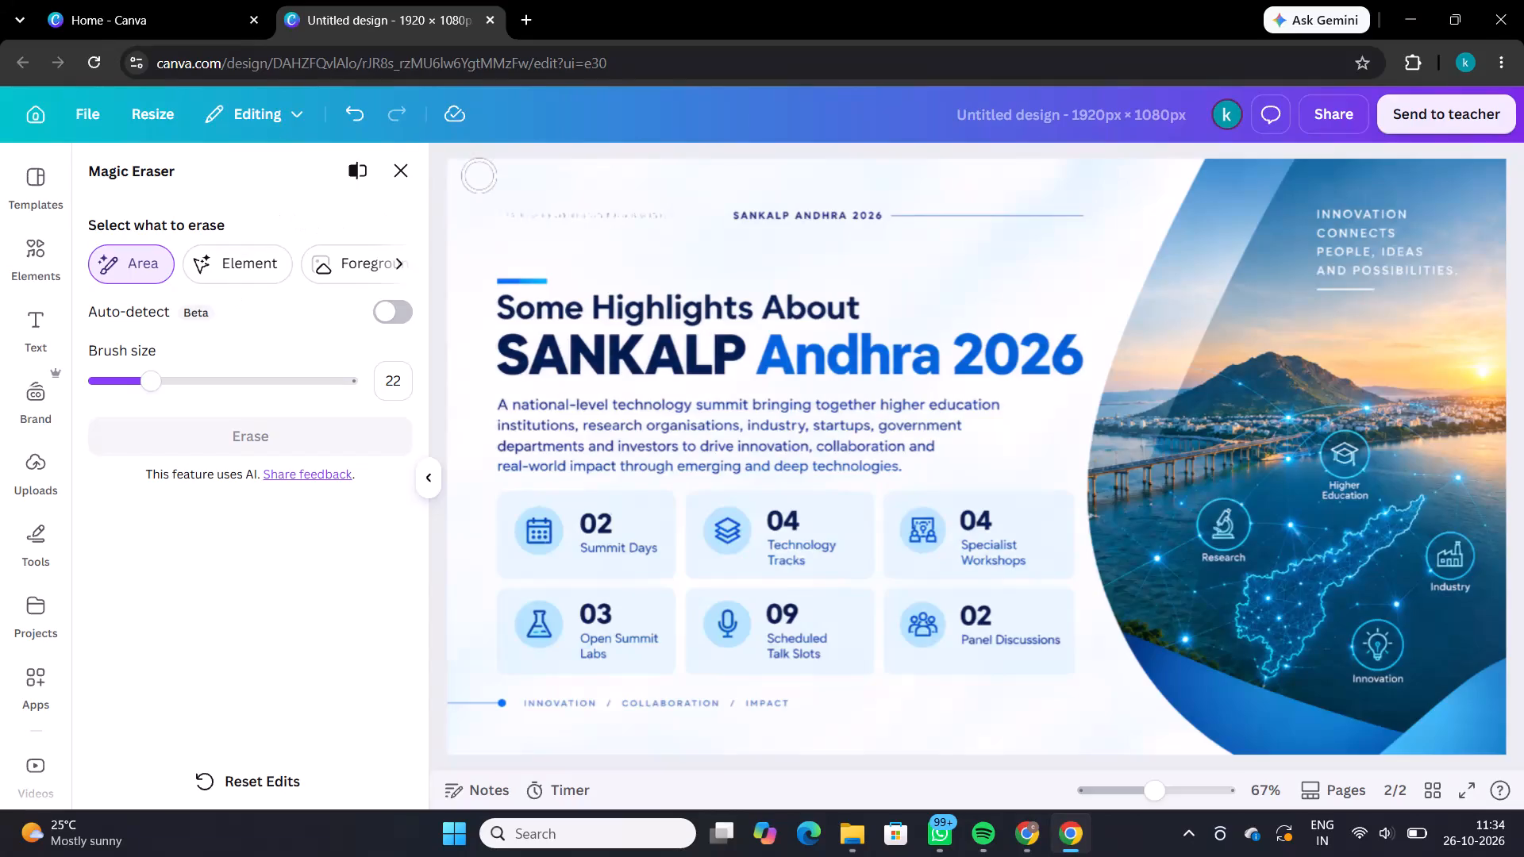
Upload the Sankalp logo JPEG from the Downloads folder to the design's uploads.
left_click(410, 178)
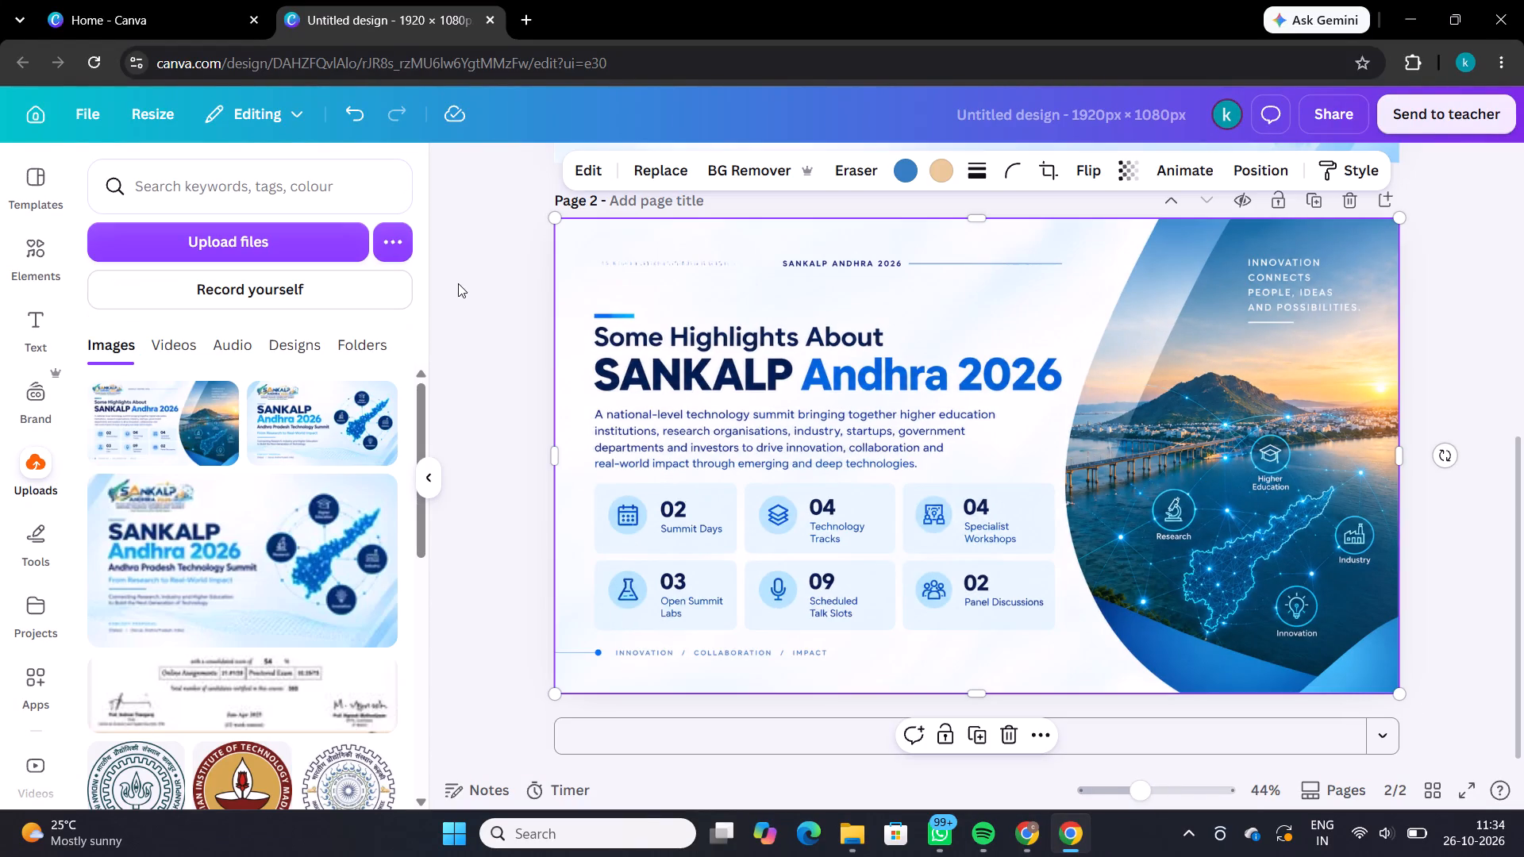
left_click(458, 283)
left_click(299, 245)
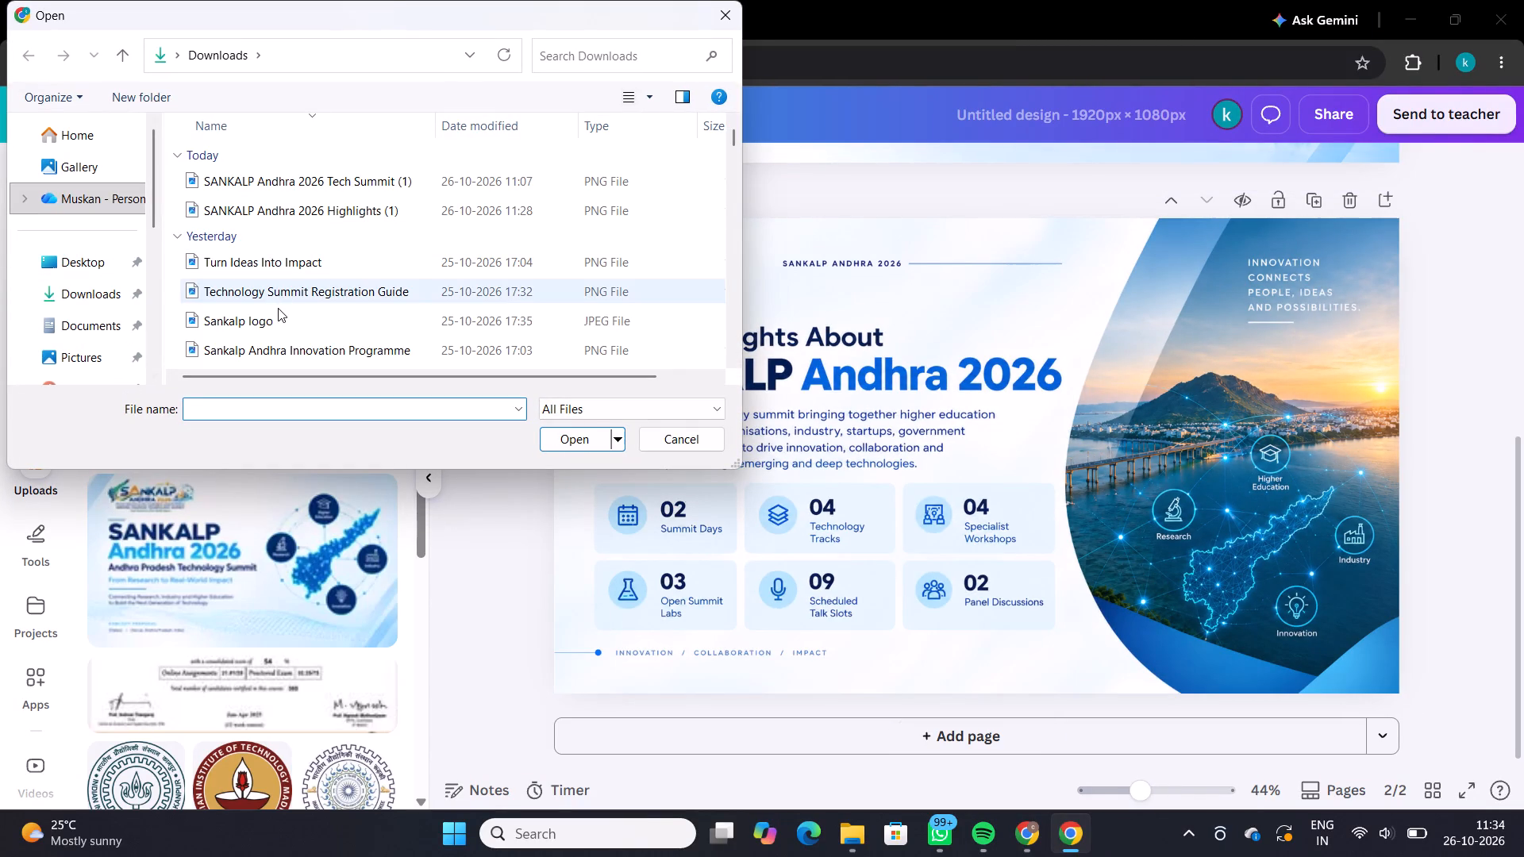
double_click(278, 309)
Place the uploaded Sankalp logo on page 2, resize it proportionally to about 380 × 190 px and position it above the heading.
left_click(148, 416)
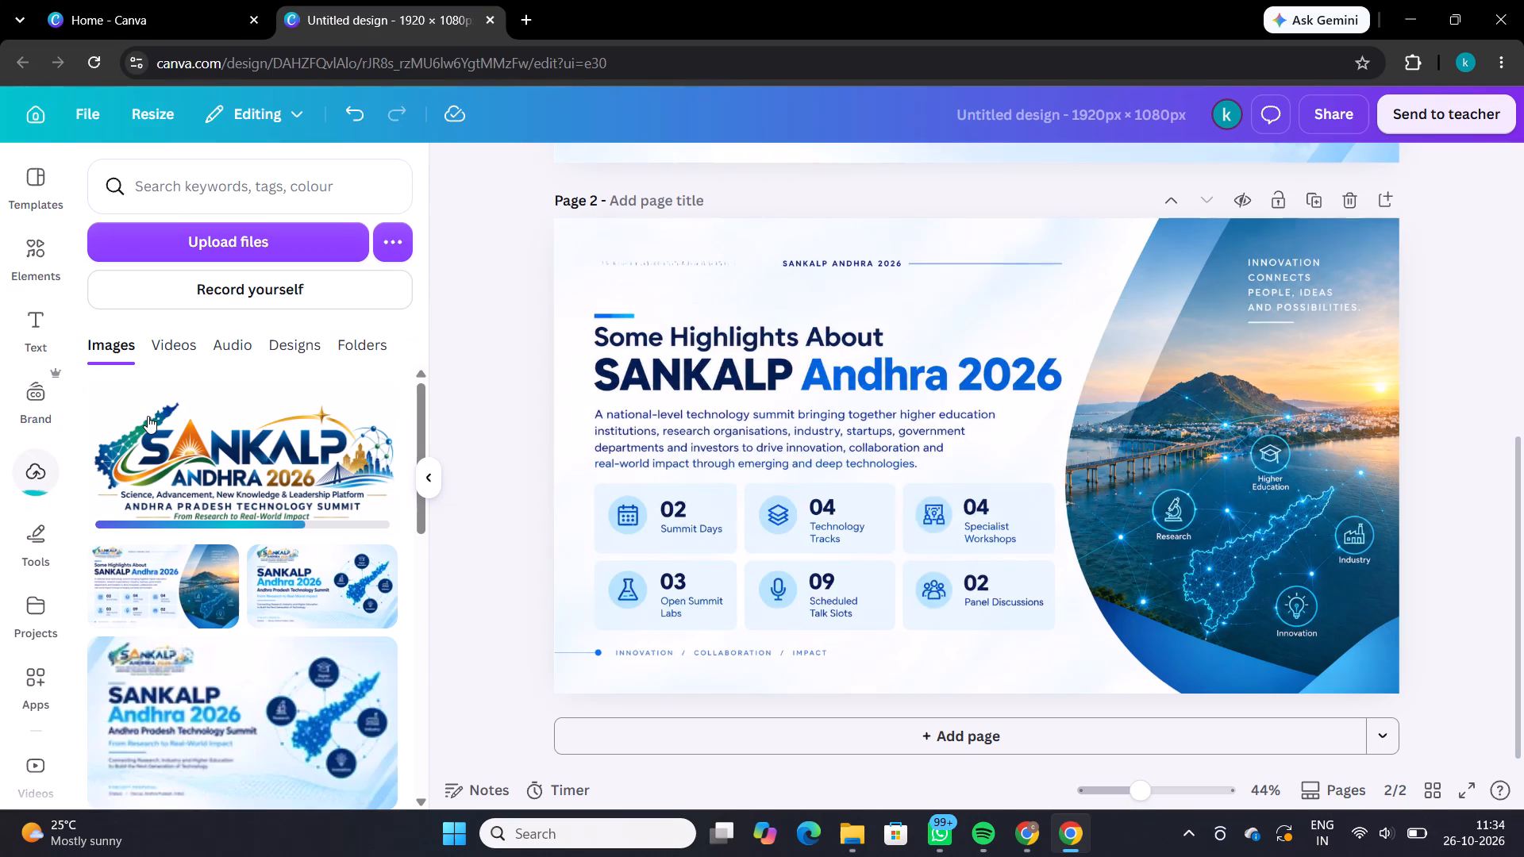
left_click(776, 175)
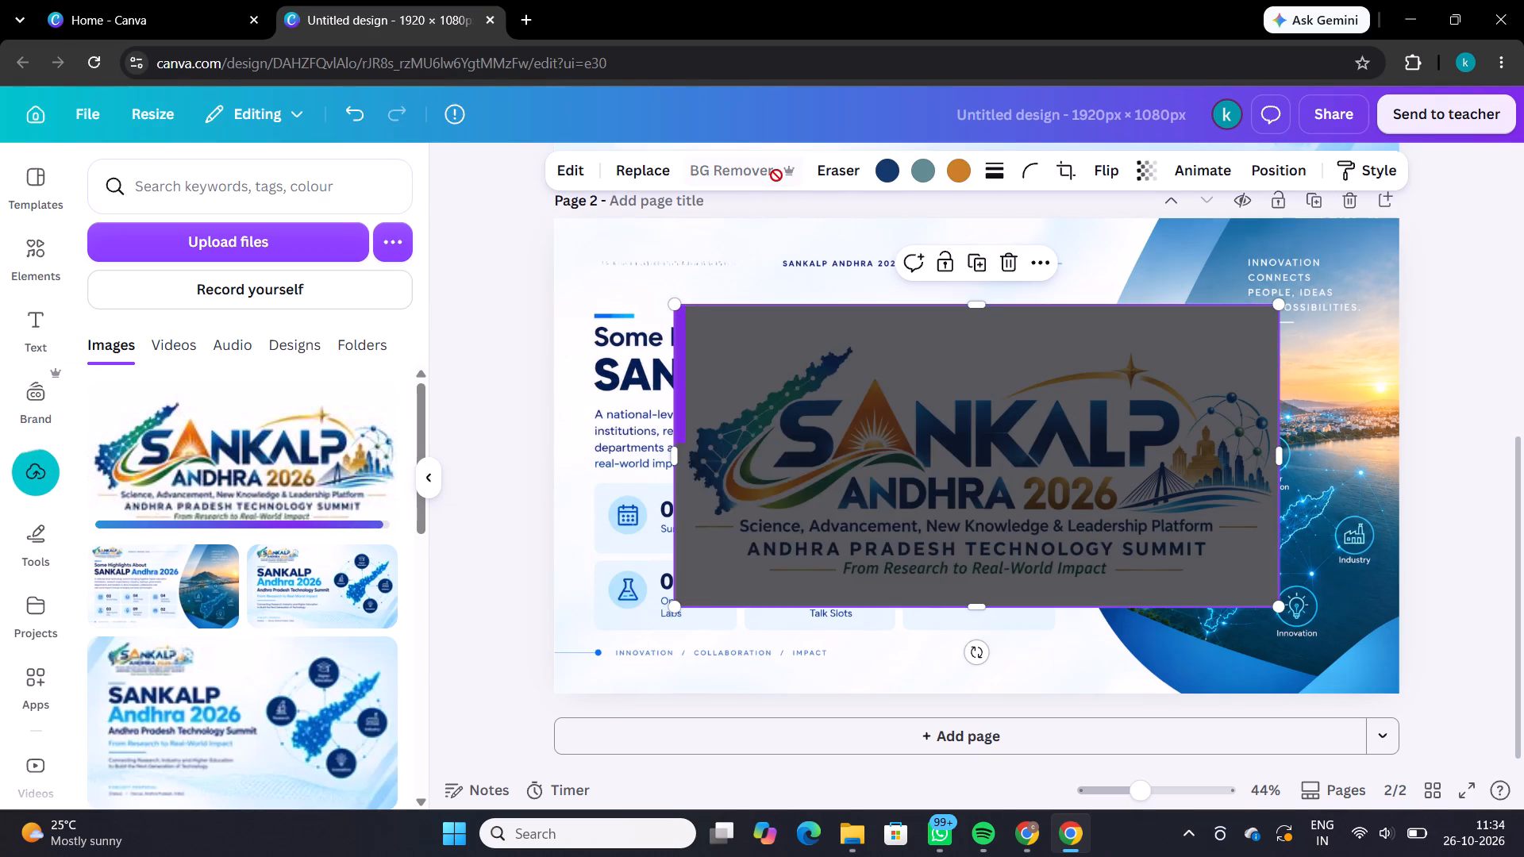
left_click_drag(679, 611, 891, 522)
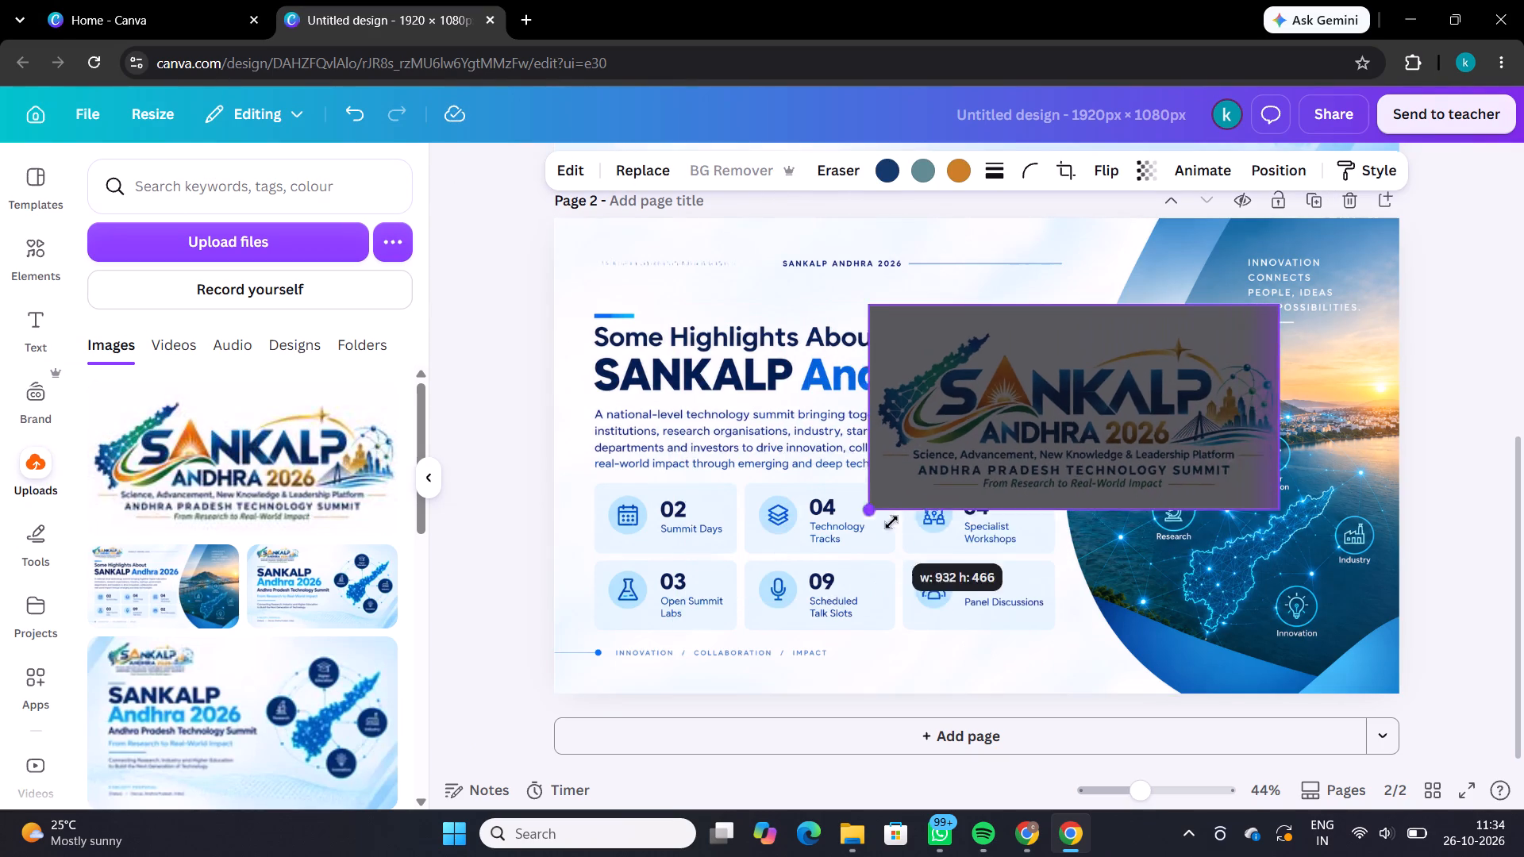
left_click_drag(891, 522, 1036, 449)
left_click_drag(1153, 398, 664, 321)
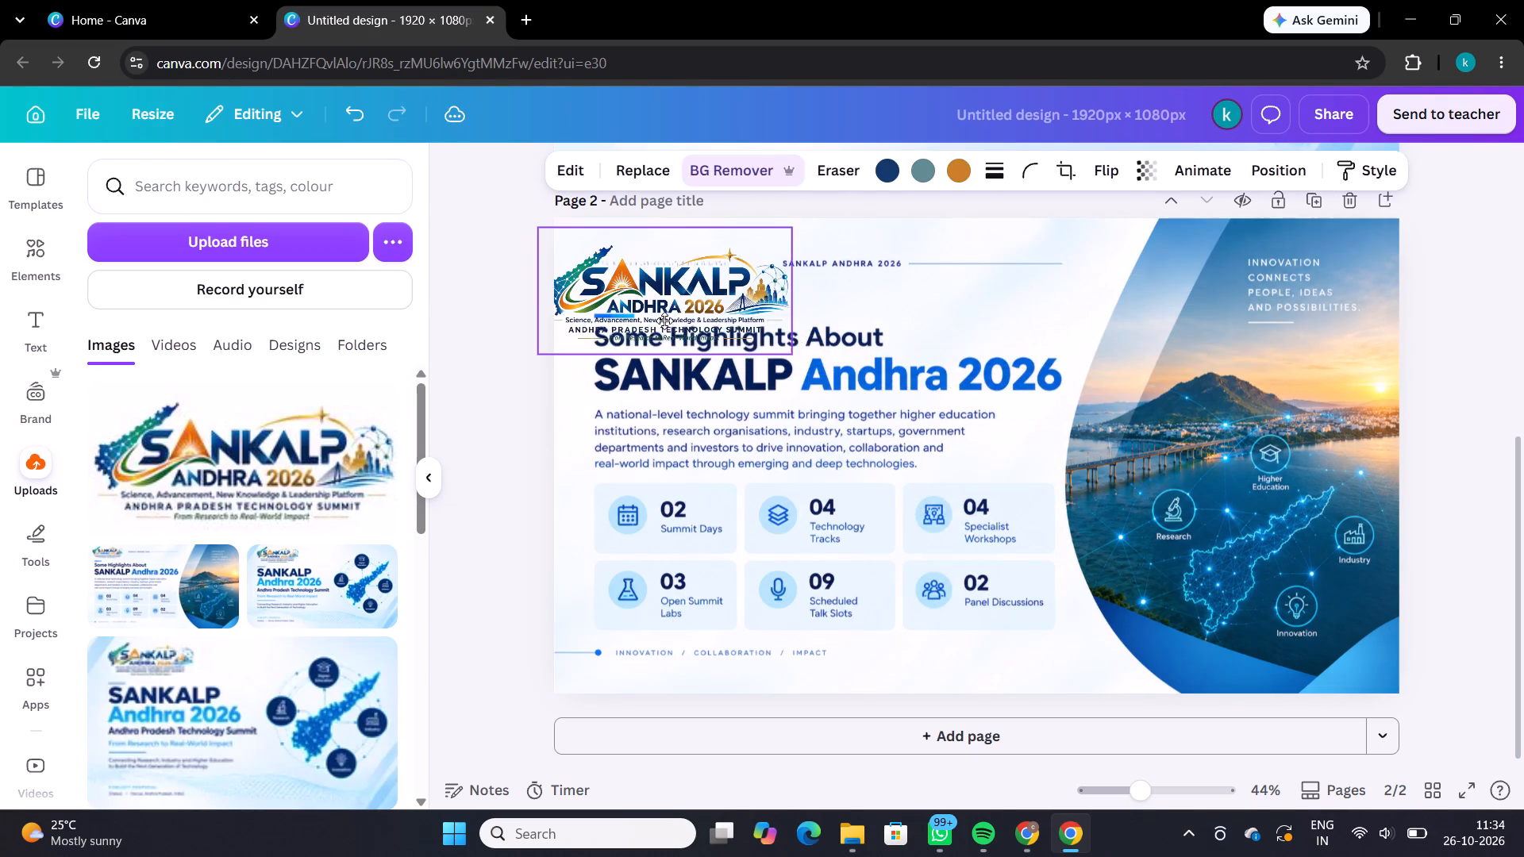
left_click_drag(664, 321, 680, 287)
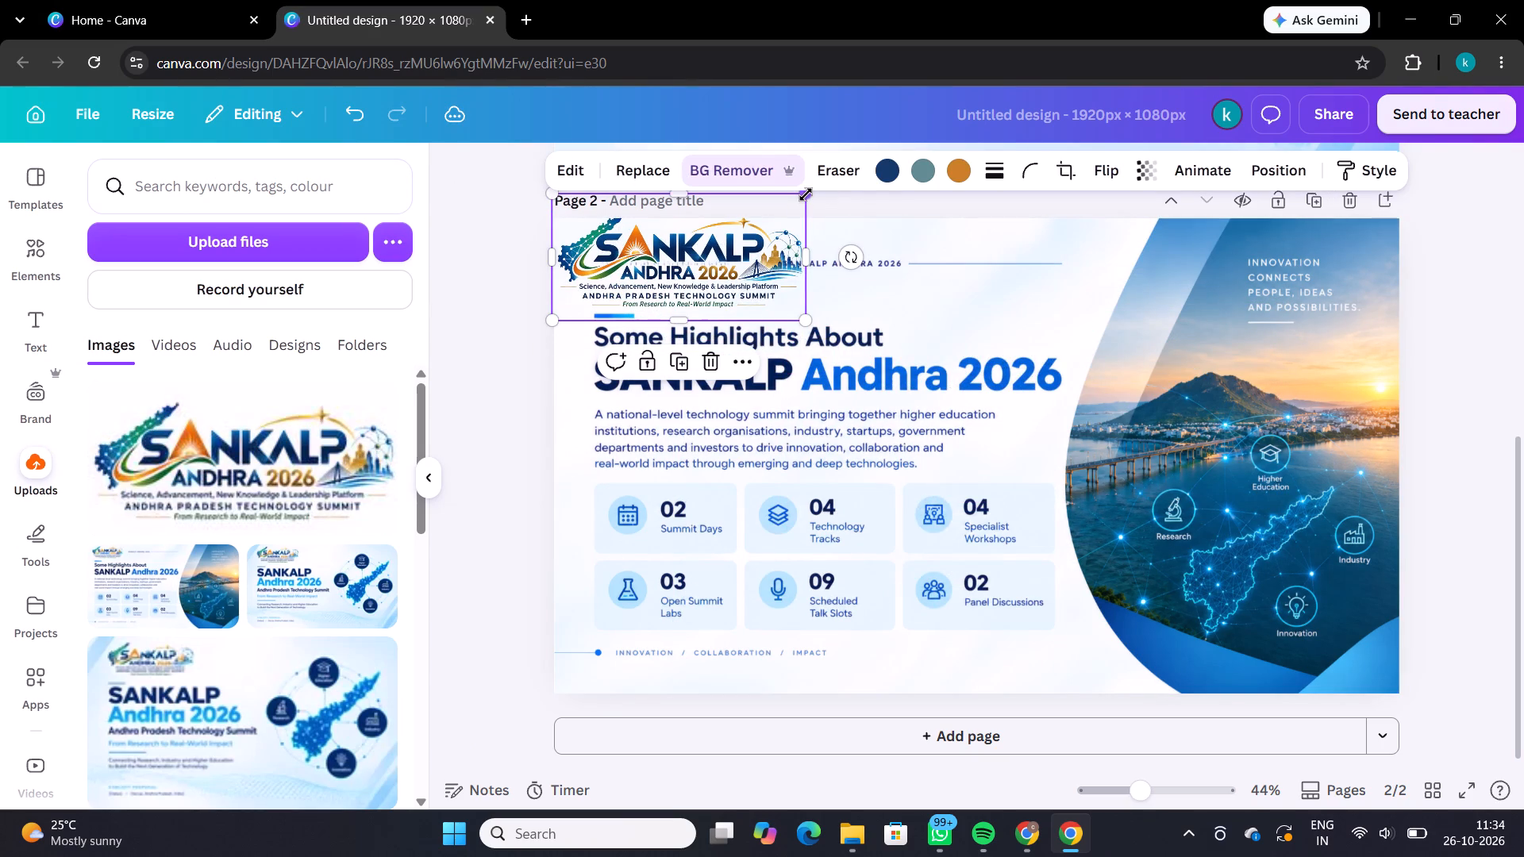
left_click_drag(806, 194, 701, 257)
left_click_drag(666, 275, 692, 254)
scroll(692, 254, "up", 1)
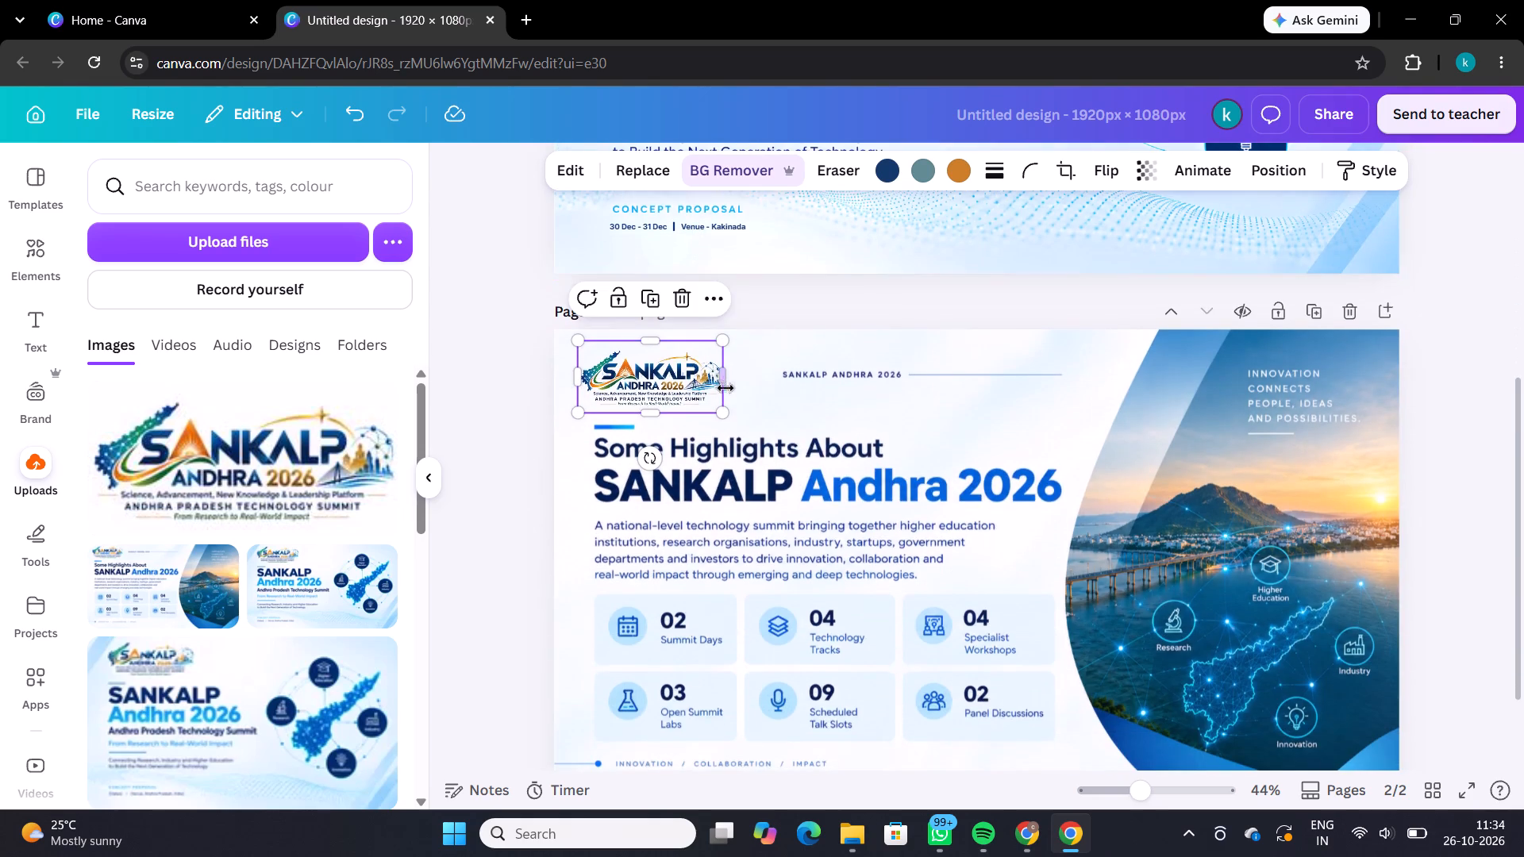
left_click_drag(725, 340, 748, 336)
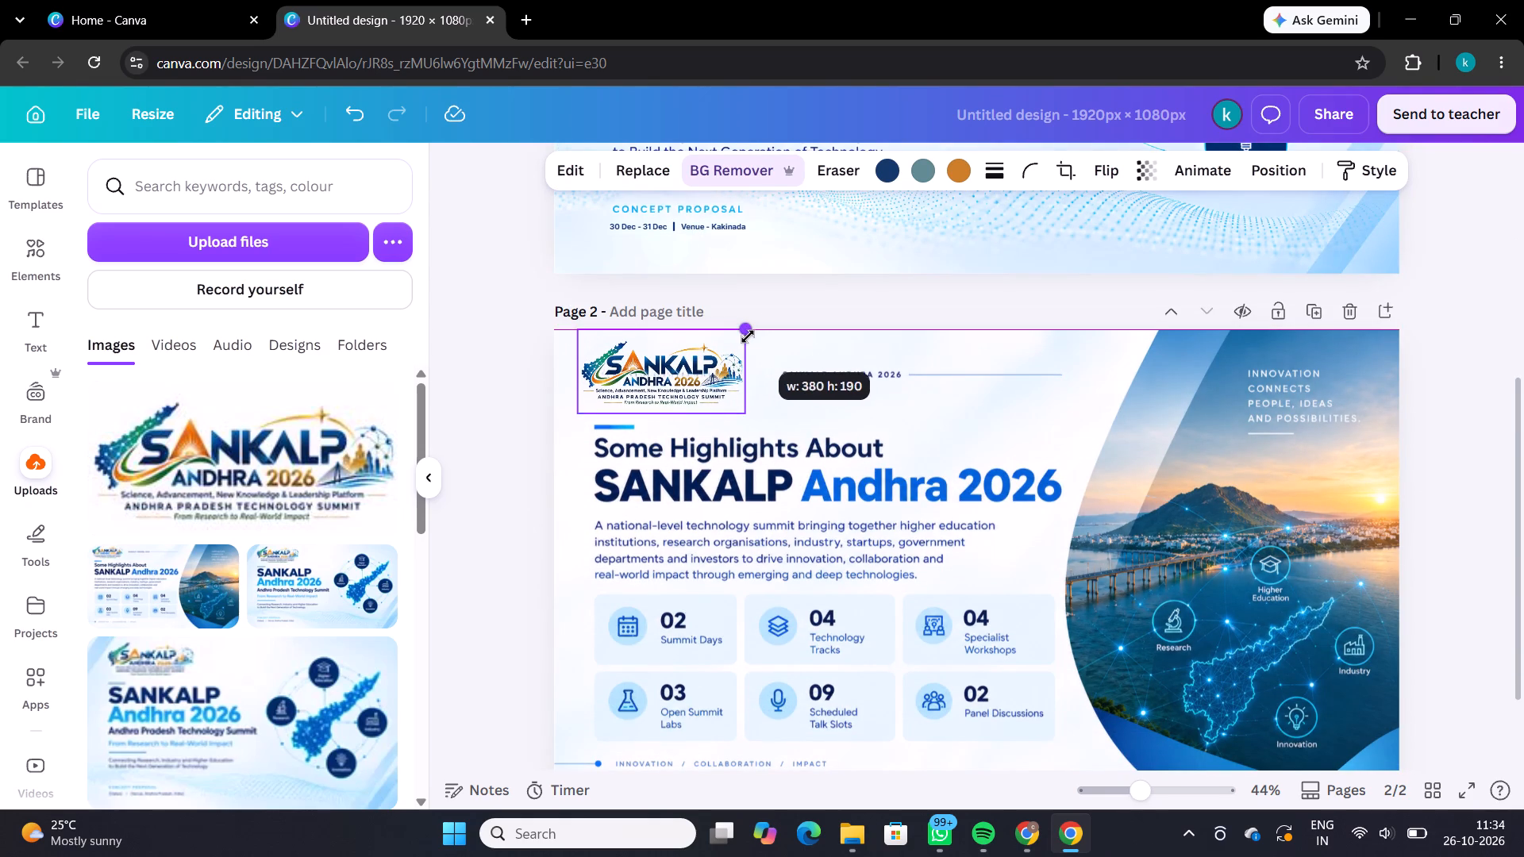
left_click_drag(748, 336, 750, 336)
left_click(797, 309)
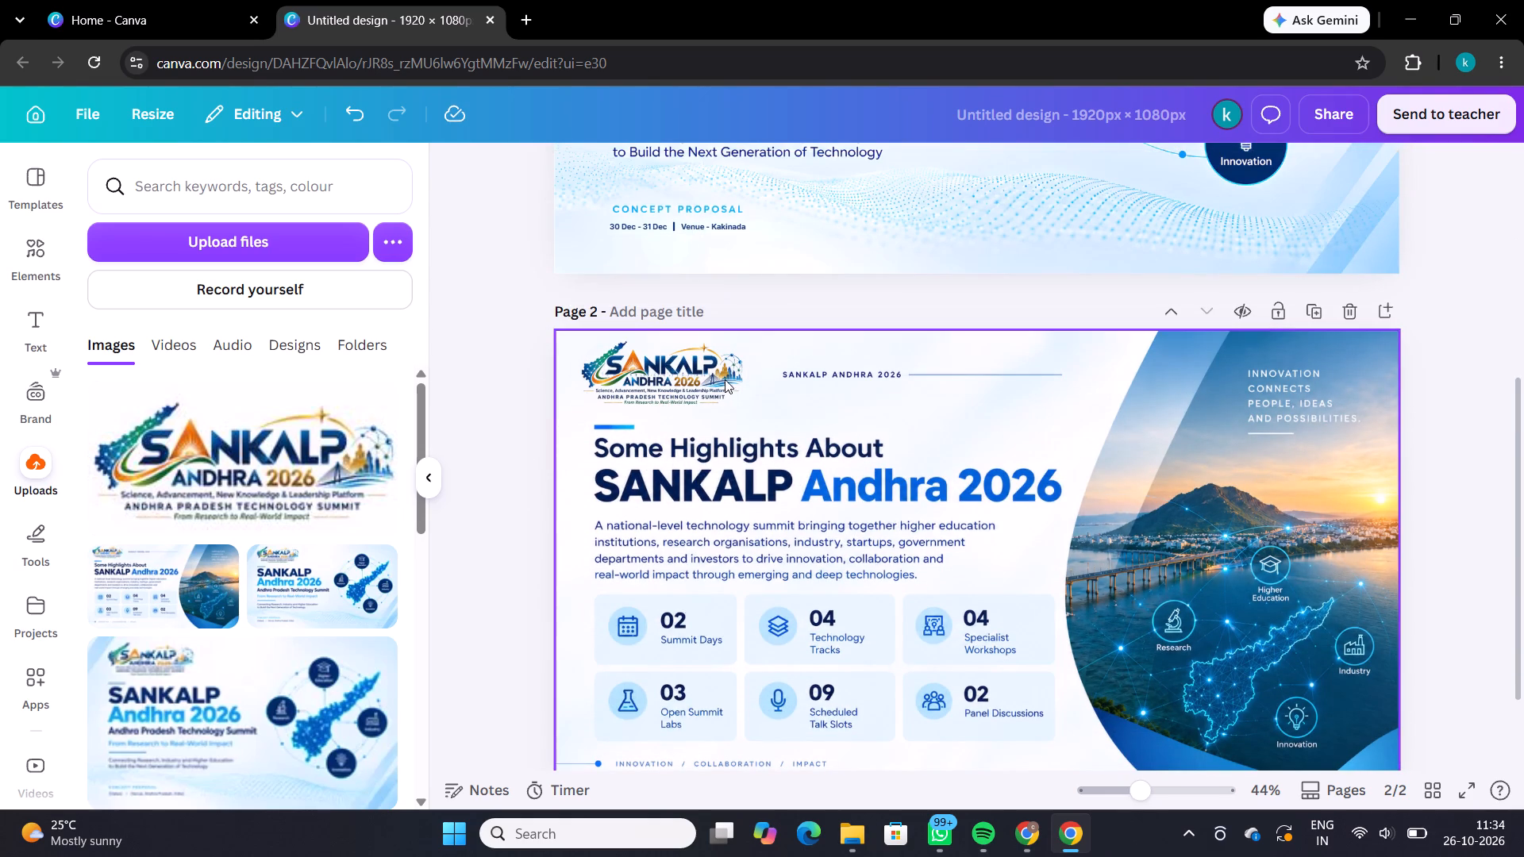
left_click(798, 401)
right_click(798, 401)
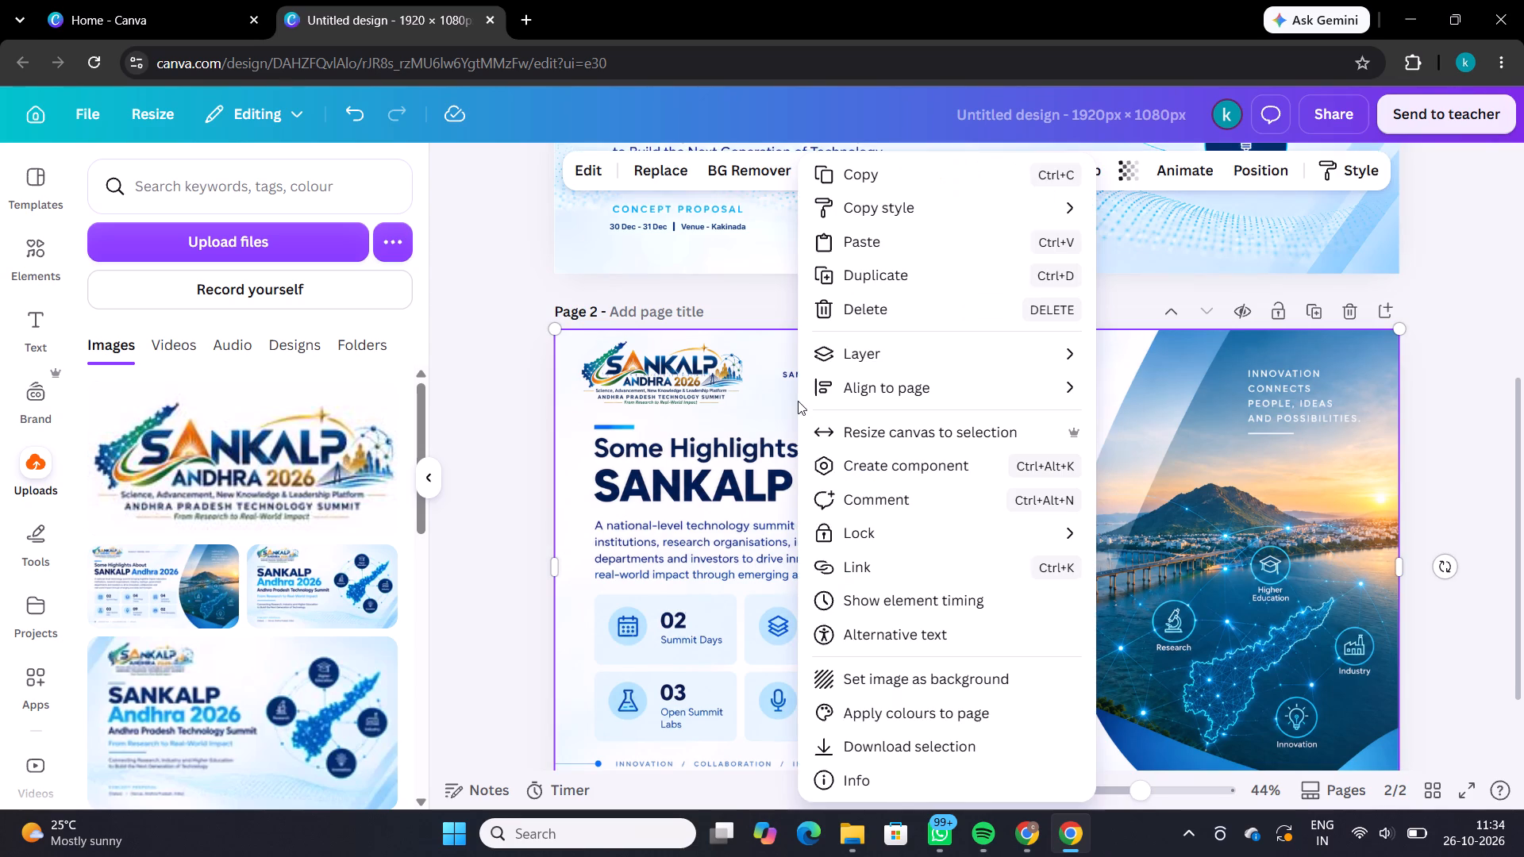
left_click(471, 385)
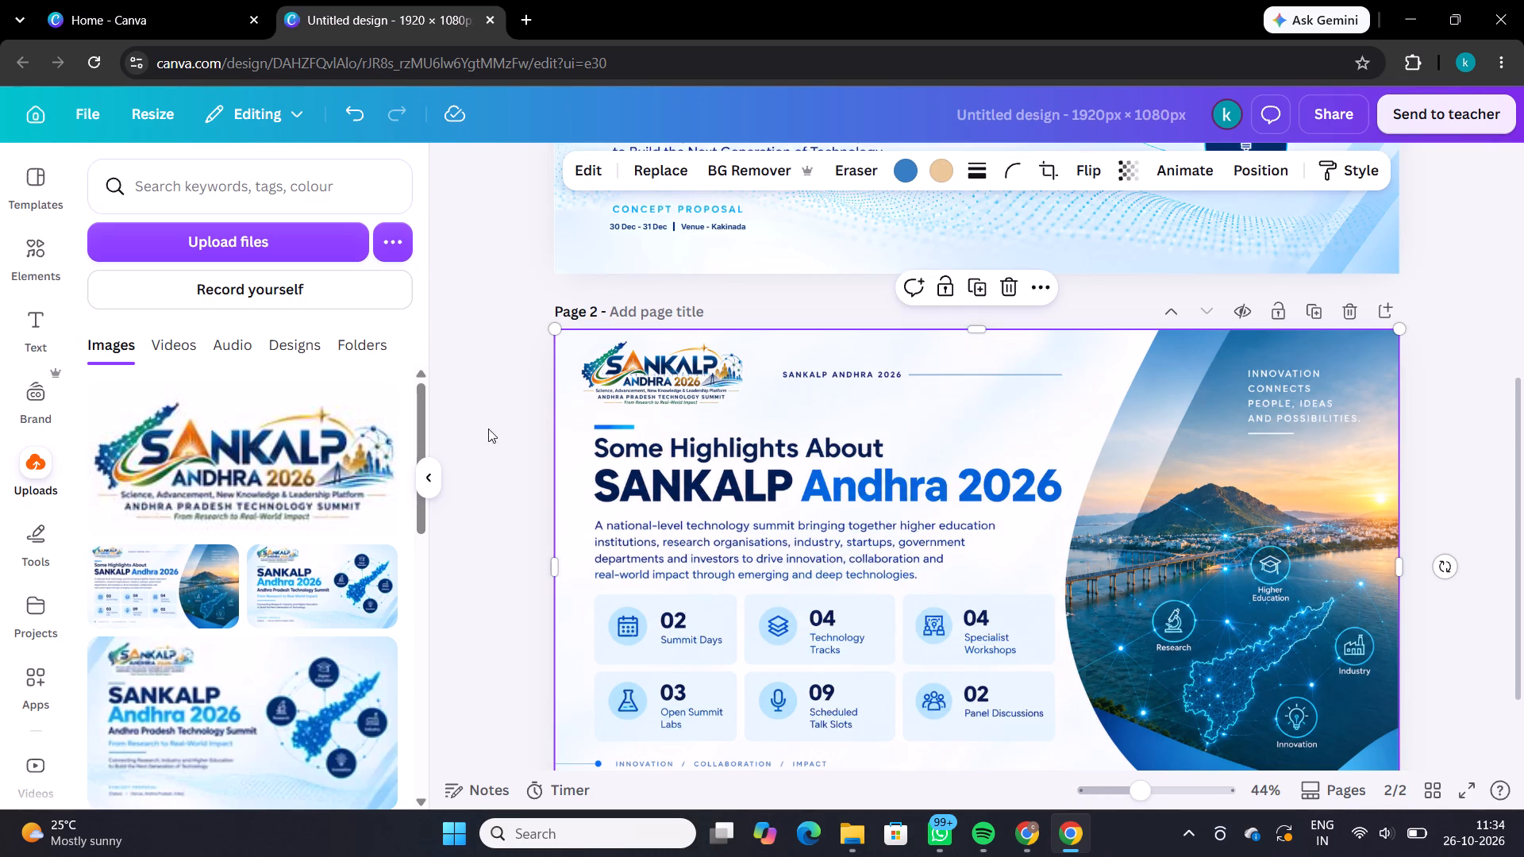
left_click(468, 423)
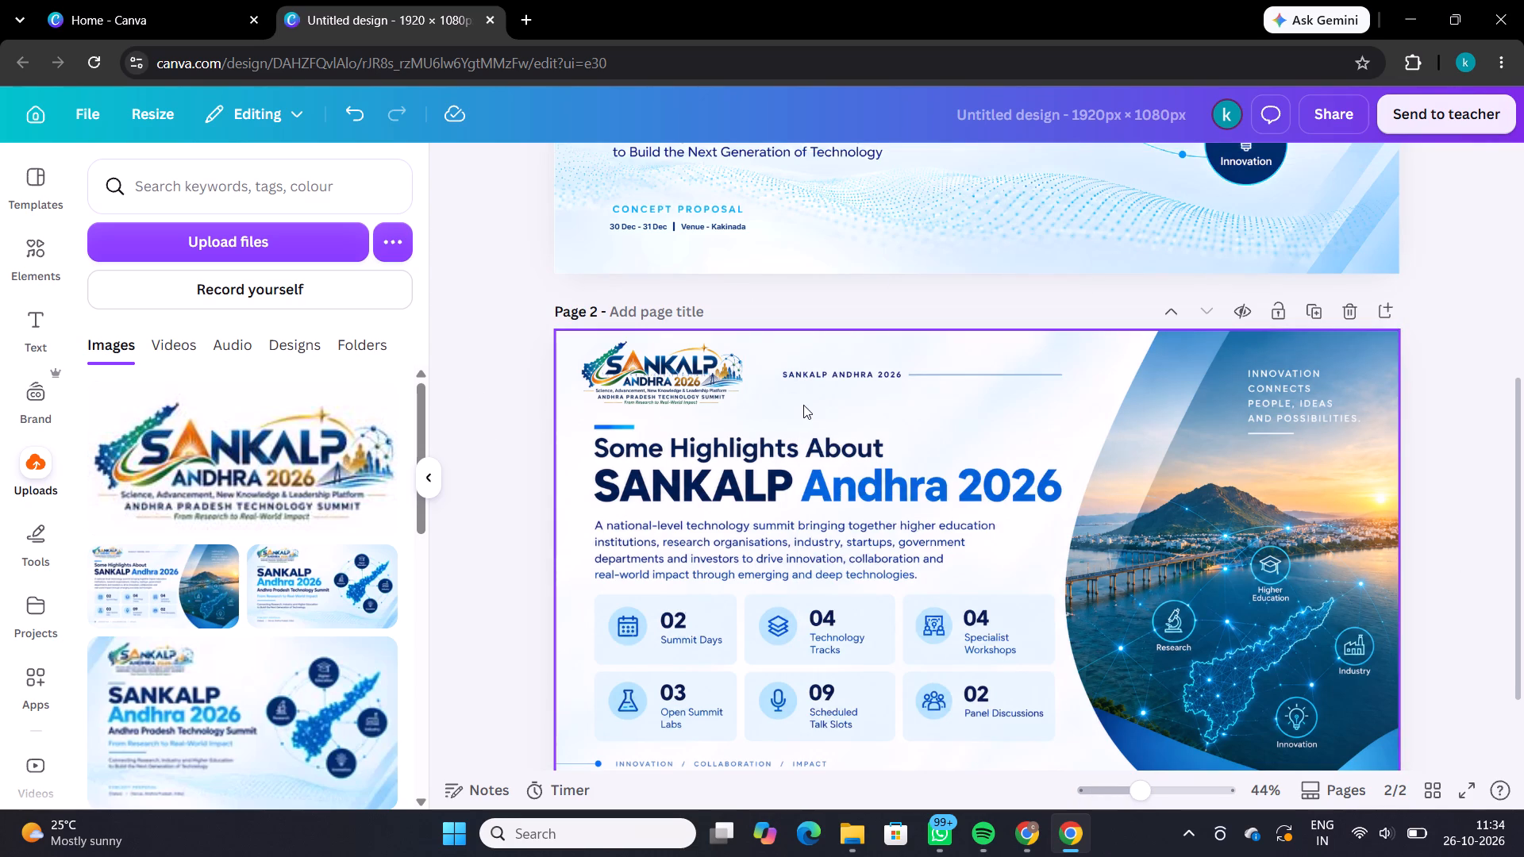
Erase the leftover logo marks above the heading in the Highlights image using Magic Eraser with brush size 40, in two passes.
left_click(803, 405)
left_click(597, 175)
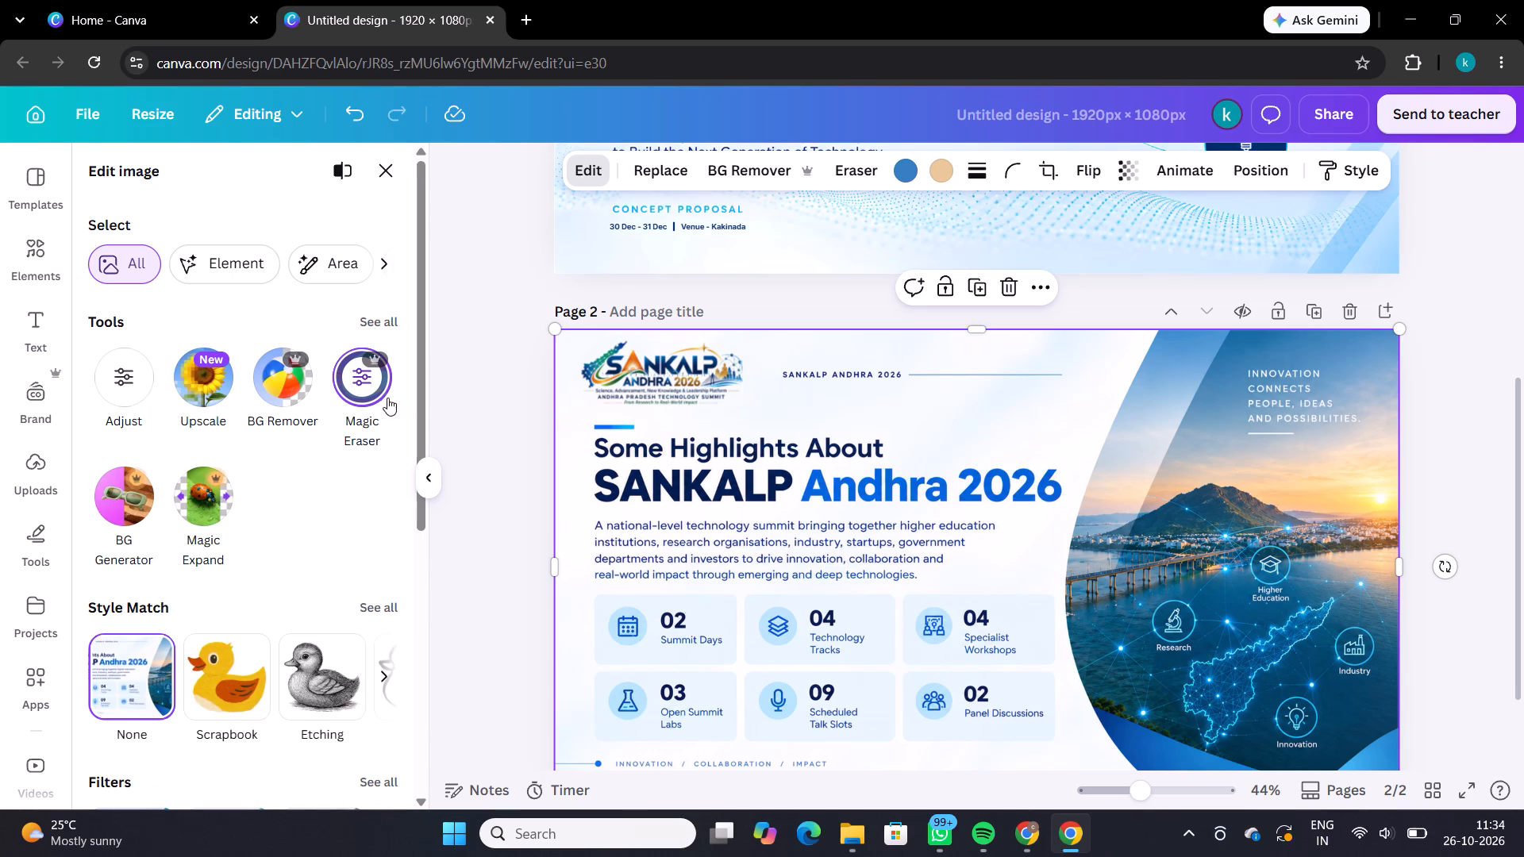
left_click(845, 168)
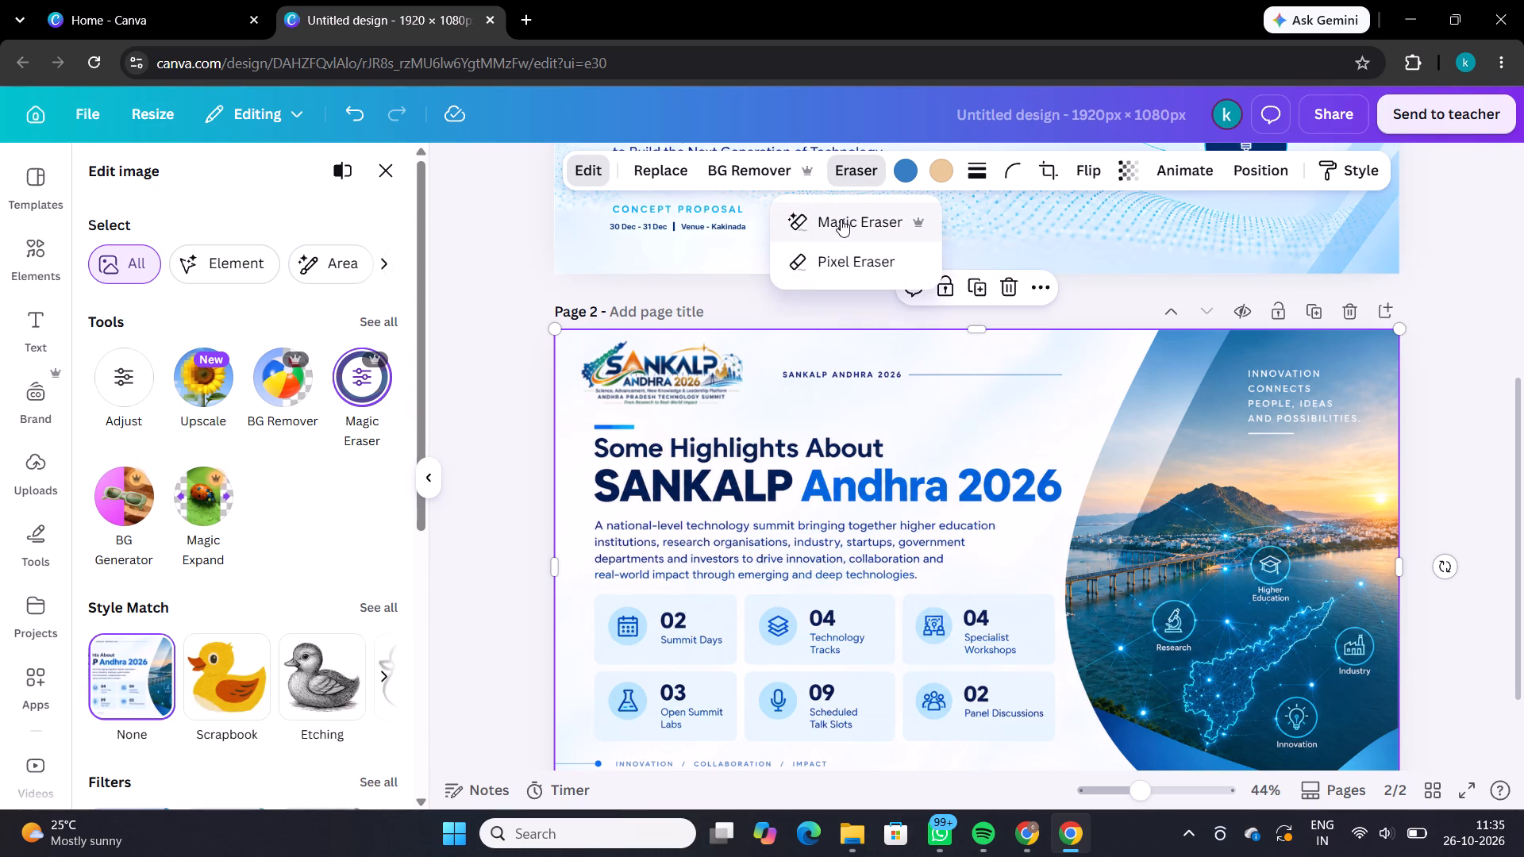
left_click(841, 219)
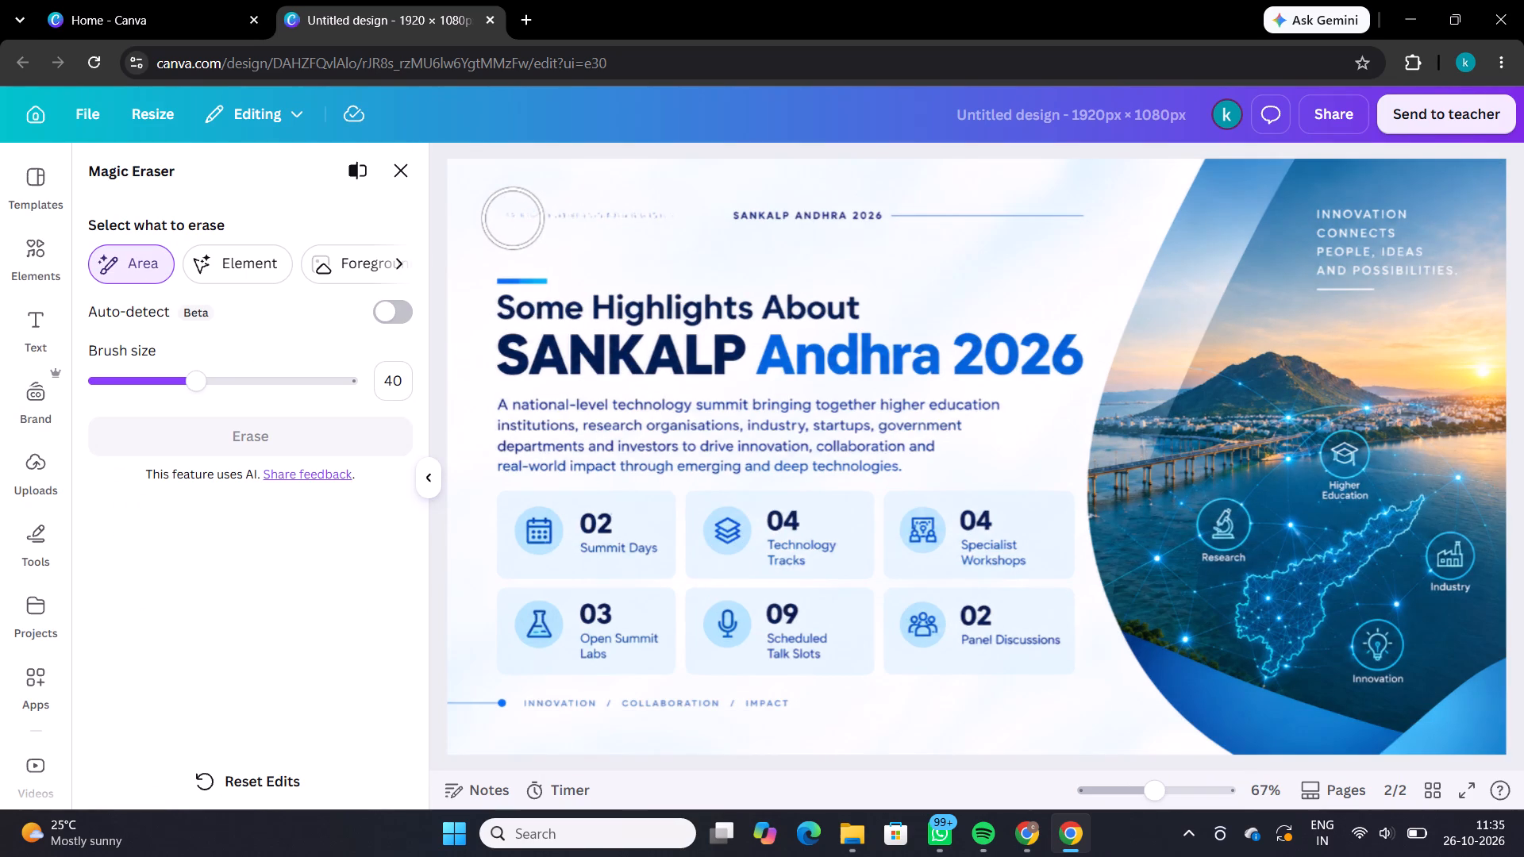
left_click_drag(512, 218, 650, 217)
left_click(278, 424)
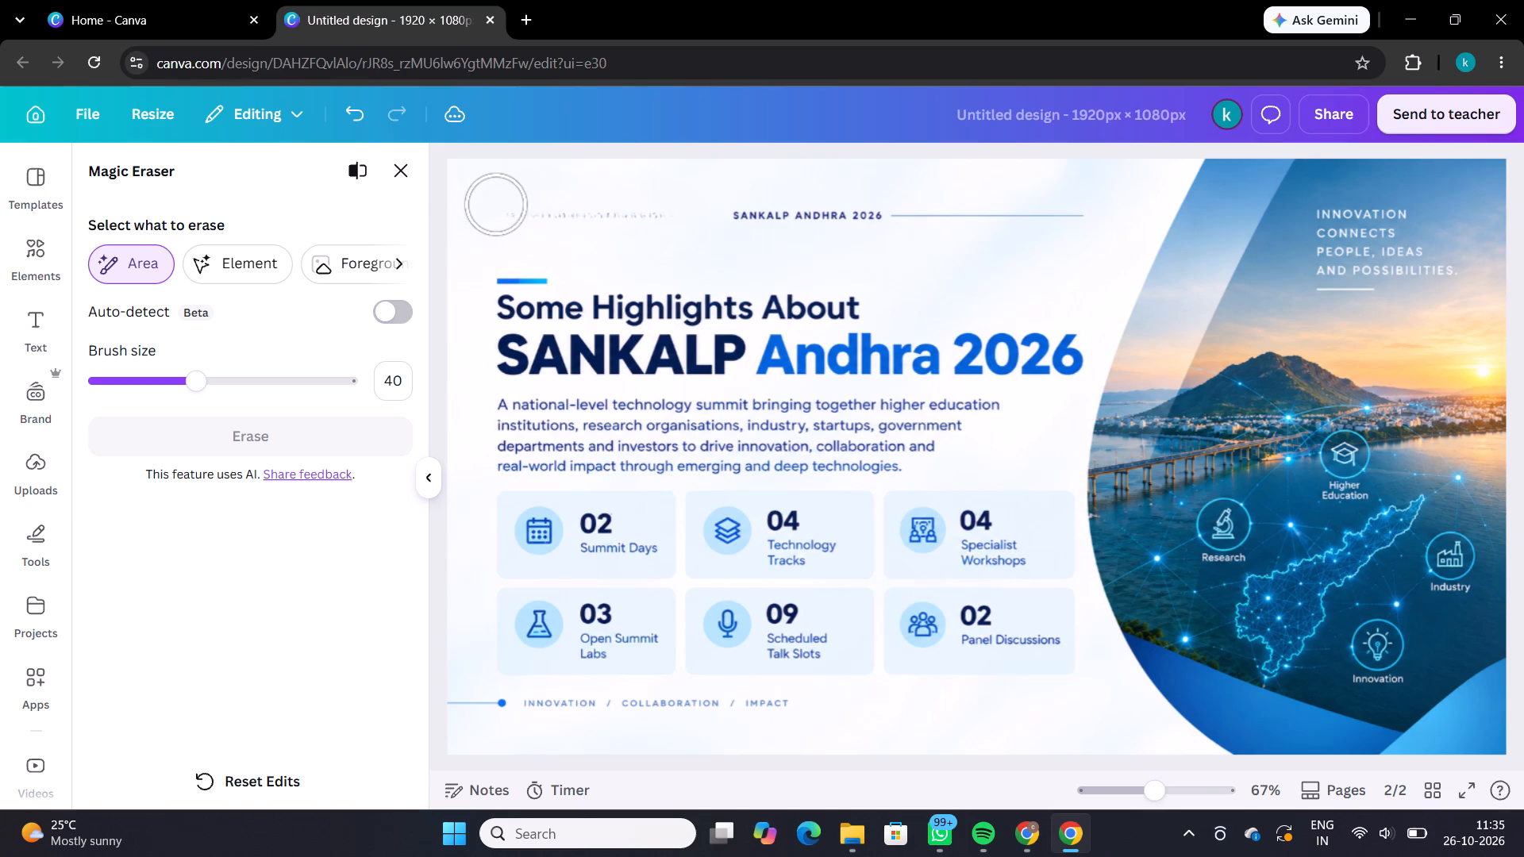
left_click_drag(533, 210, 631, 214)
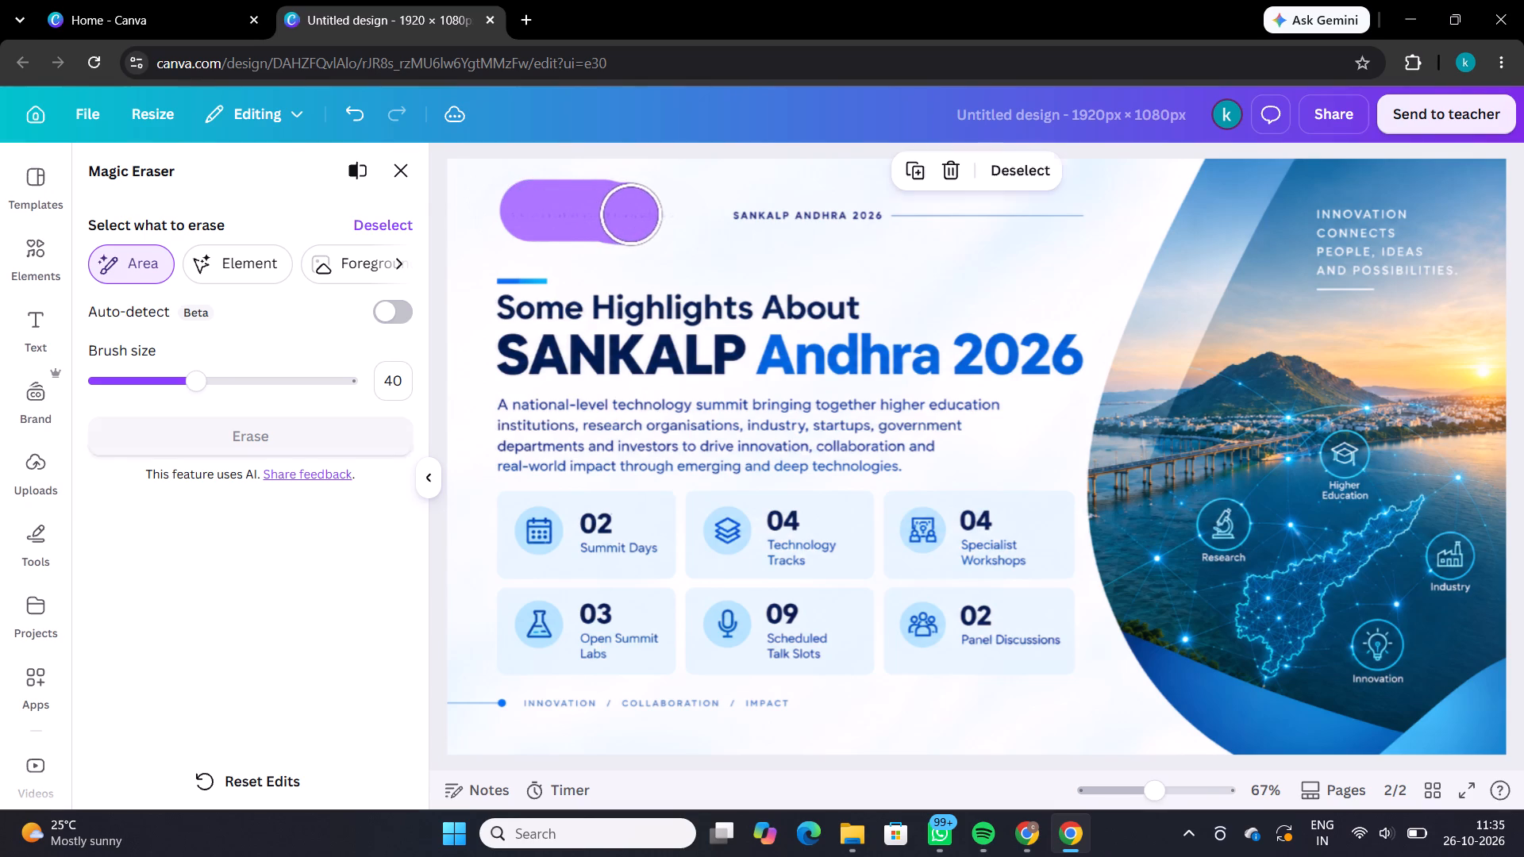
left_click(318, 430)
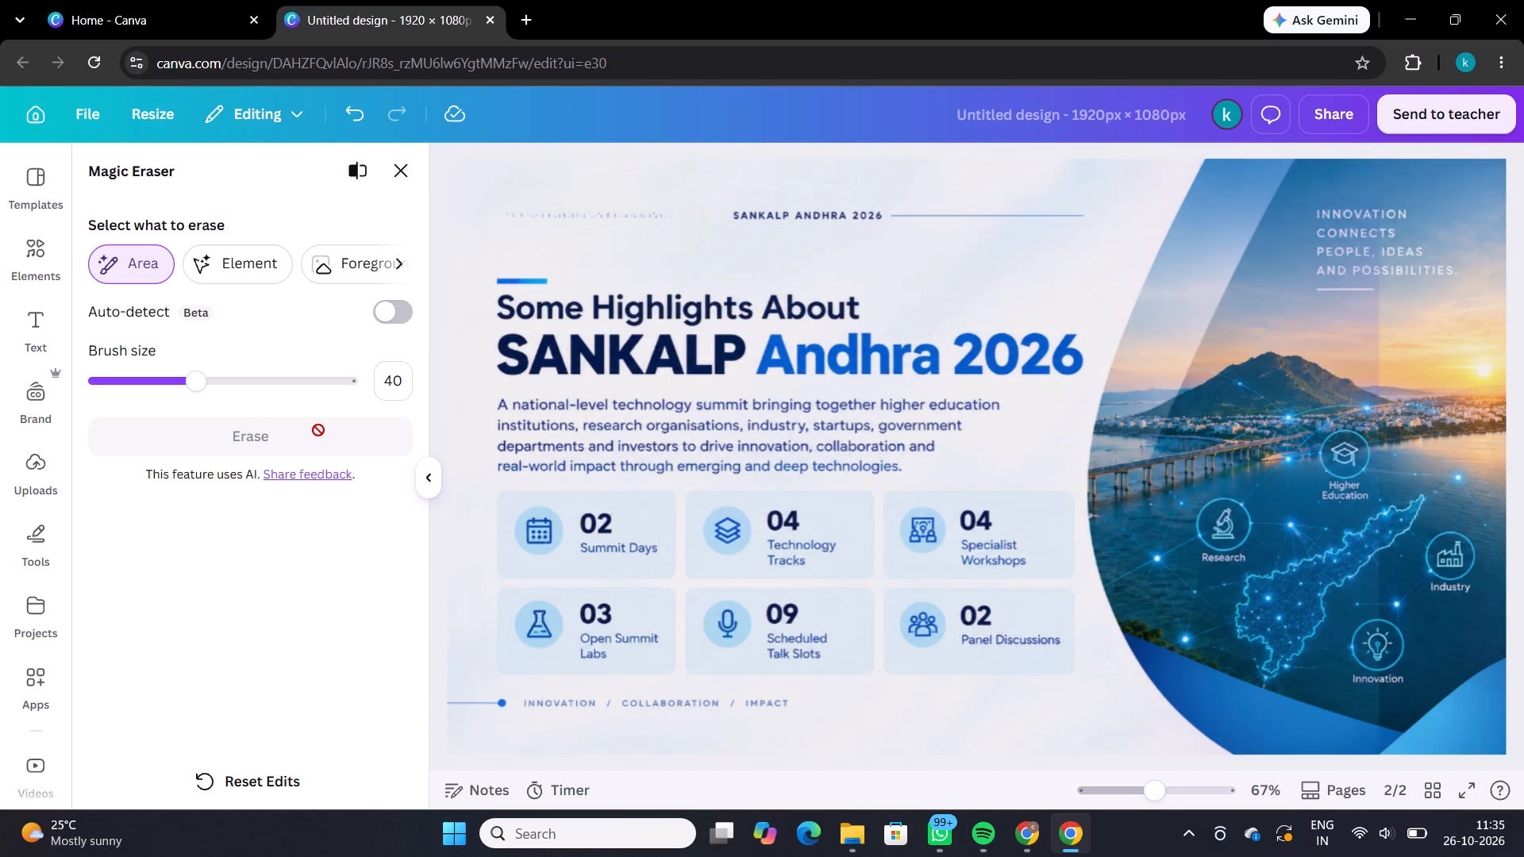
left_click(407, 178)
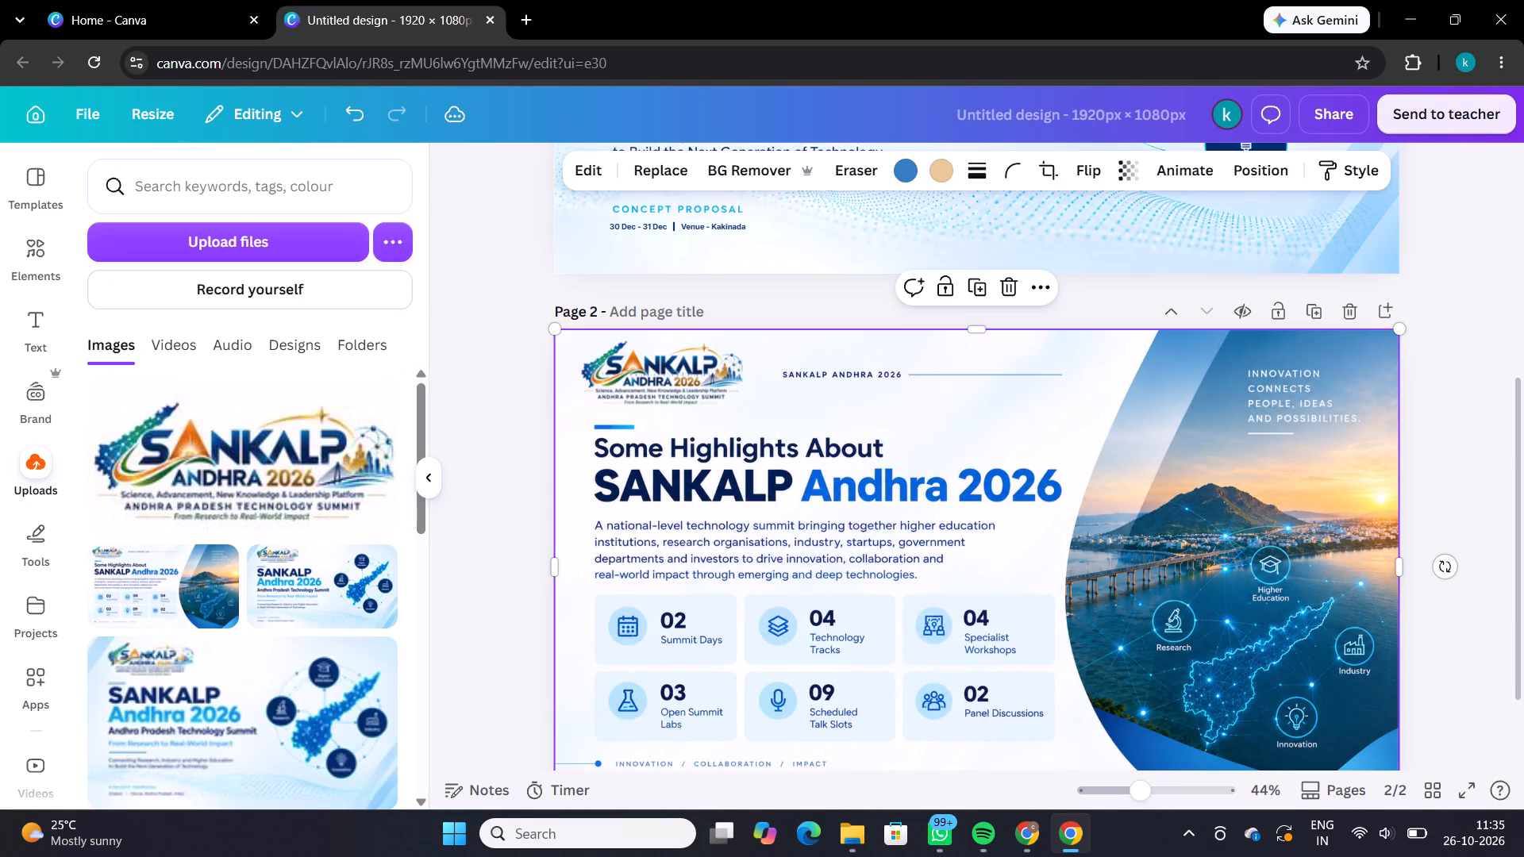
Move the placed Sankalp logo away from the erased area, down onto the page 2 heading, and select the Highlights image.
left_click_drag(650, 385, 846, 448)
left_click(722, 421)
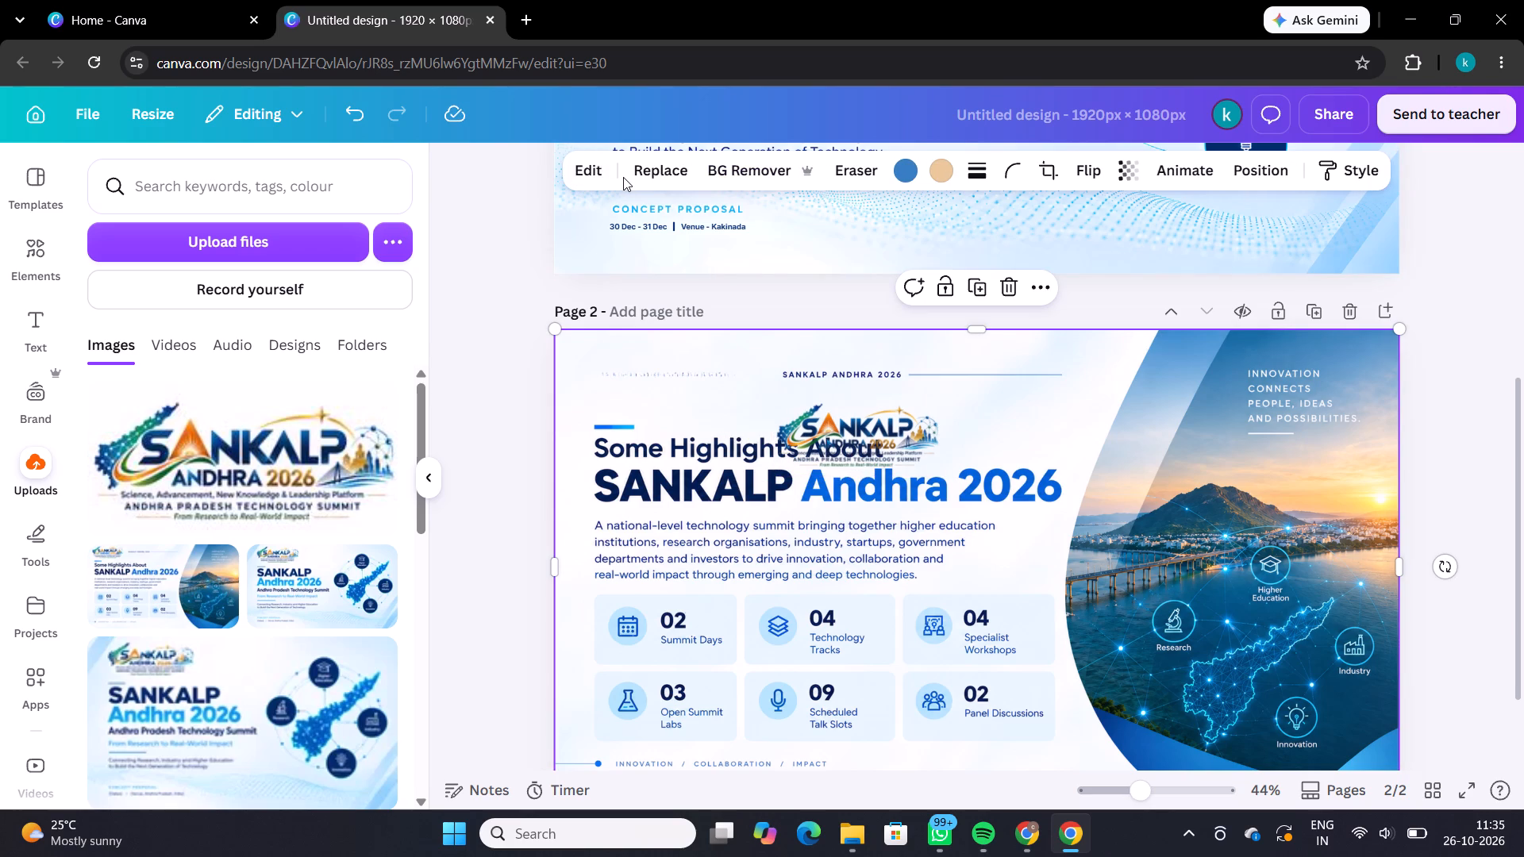
Undo the logo placement and all Magic Eraser edits on page 2, back to the Highlights image with its baked-in logo.
key("ctrl+z")
key("ctrl+z")
key("ctrl+z")
key("ctrl+z")
key("ctrl+z")
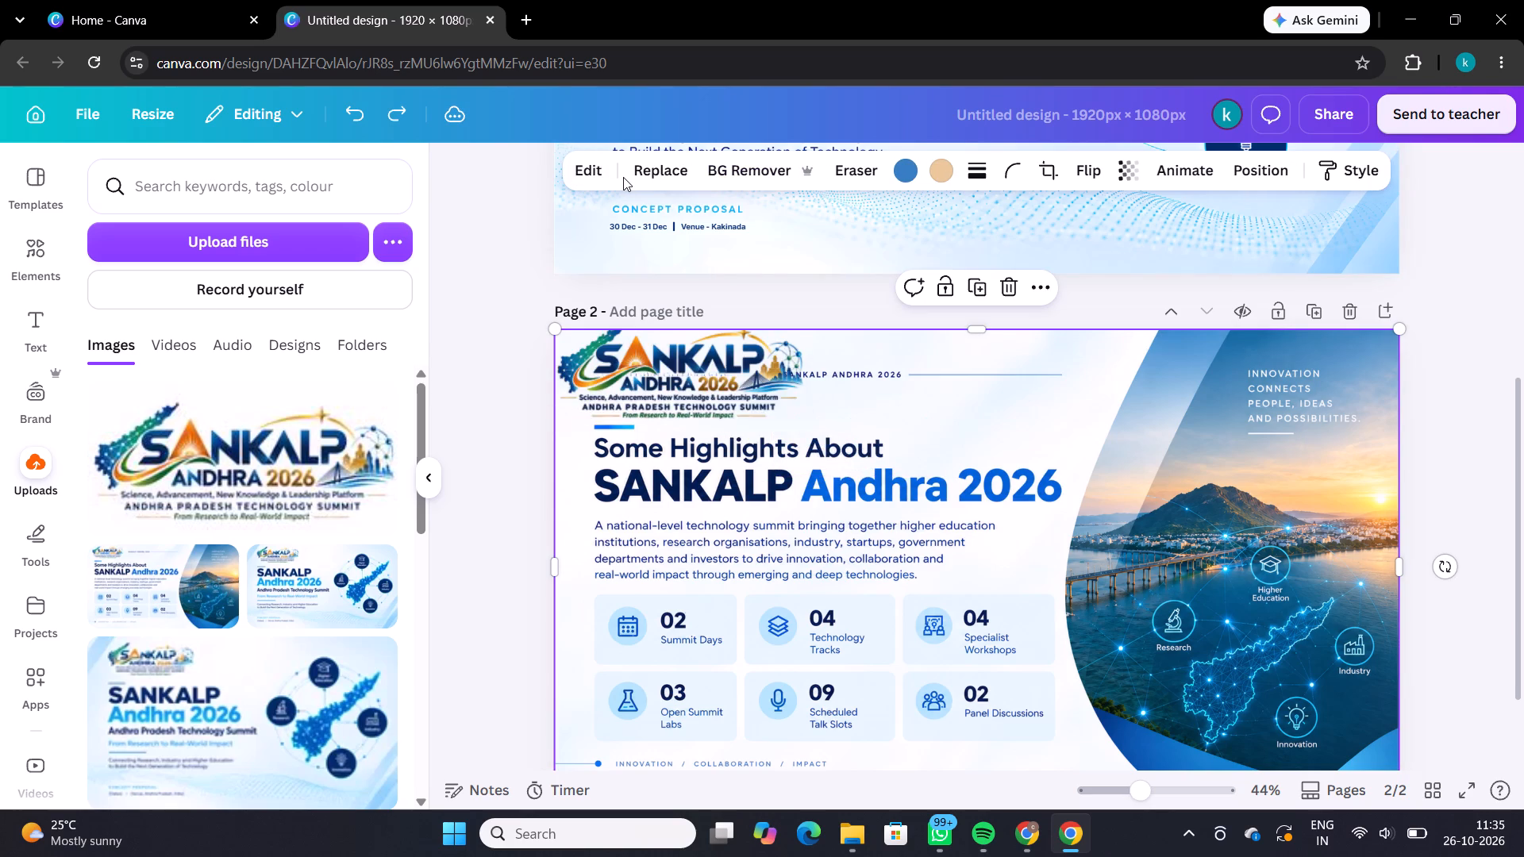
key("ctrl+z")
key("ctrl+z")
key("ctrl+z")
key("ctrl+z")
key("ctrl+z")
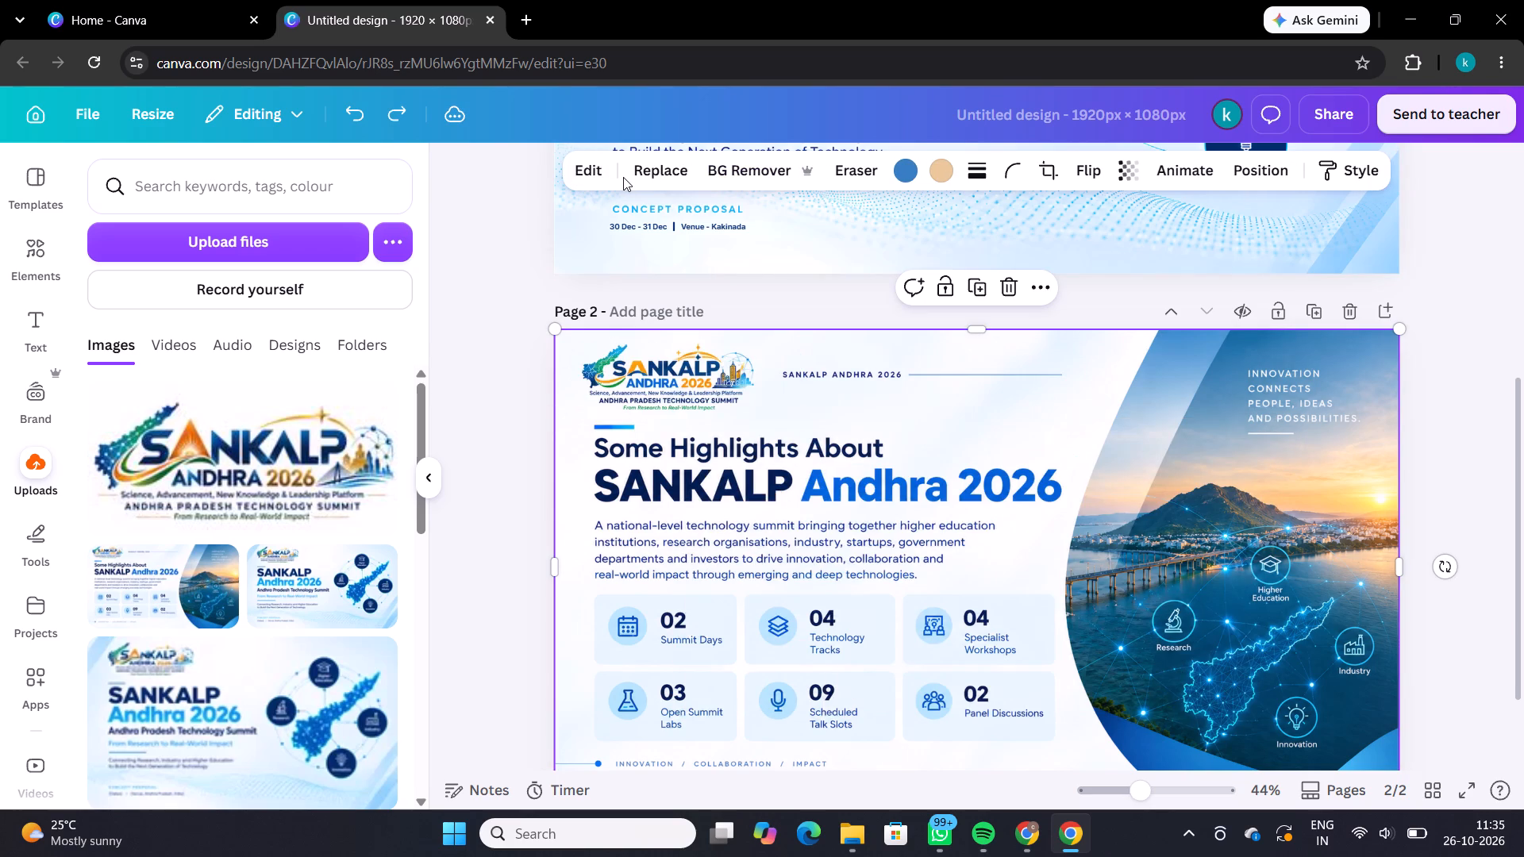
key("ctrl+z")
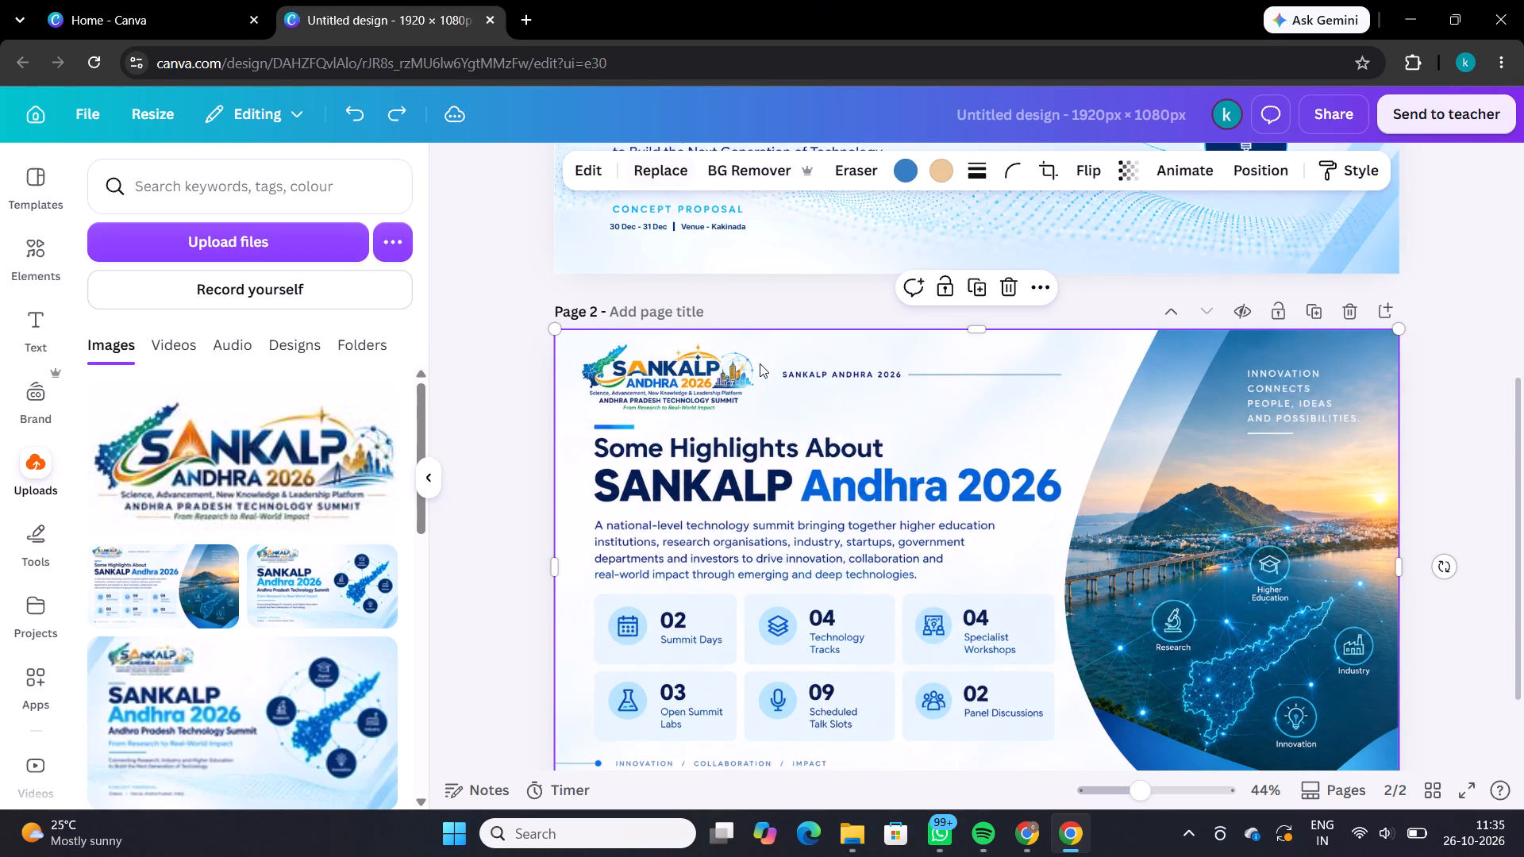
Erase the entire baked-in SANKALP logo, including its tagline lines, from the page 2 Highlights image using Magic Eraser with brush size 40.
scroll(760, 363, "down", 2)
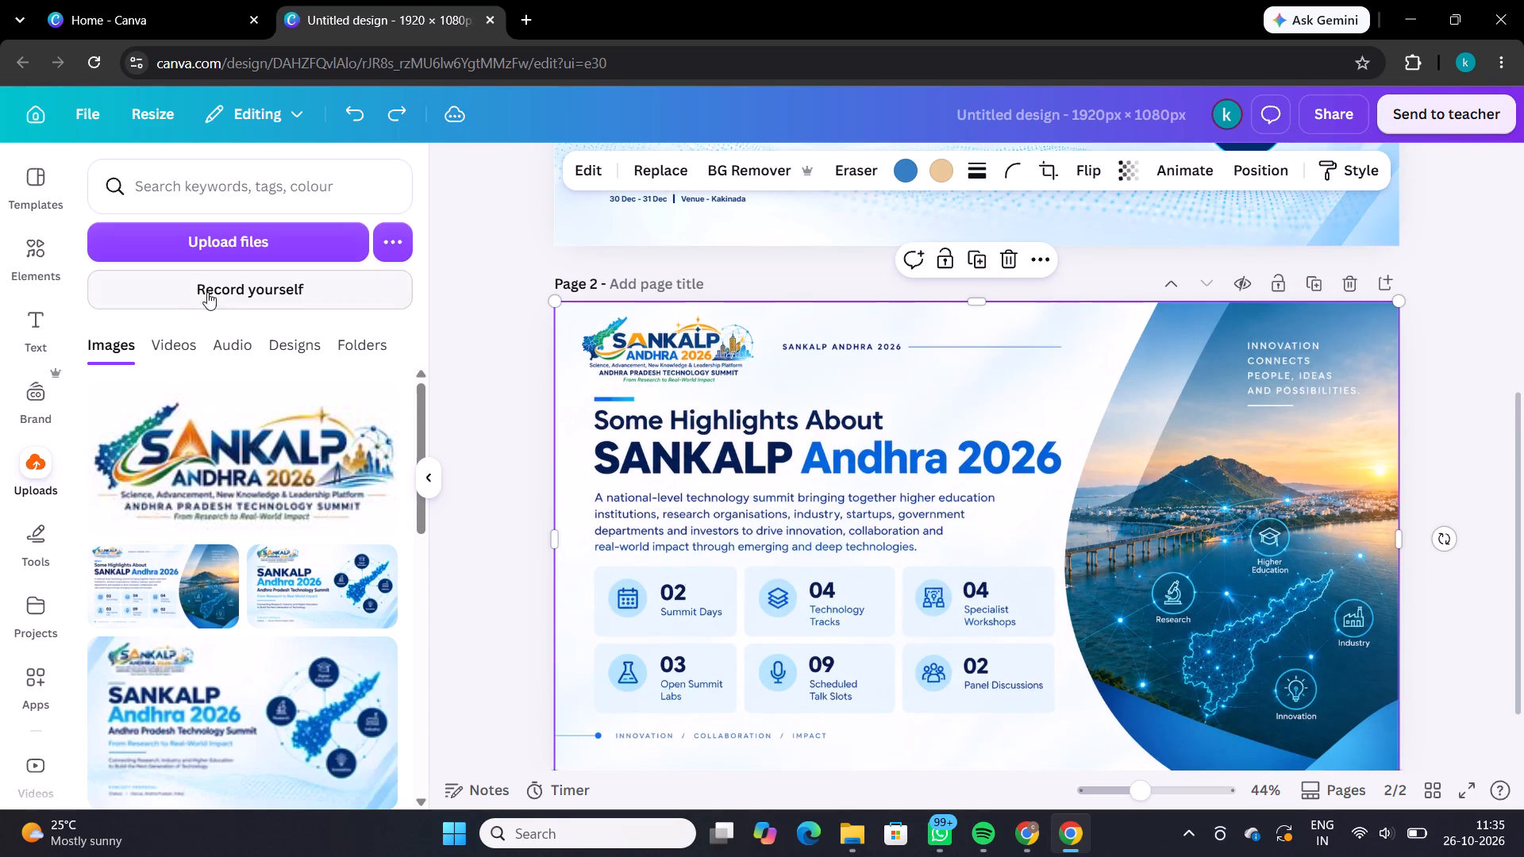
left_click(598, 179)
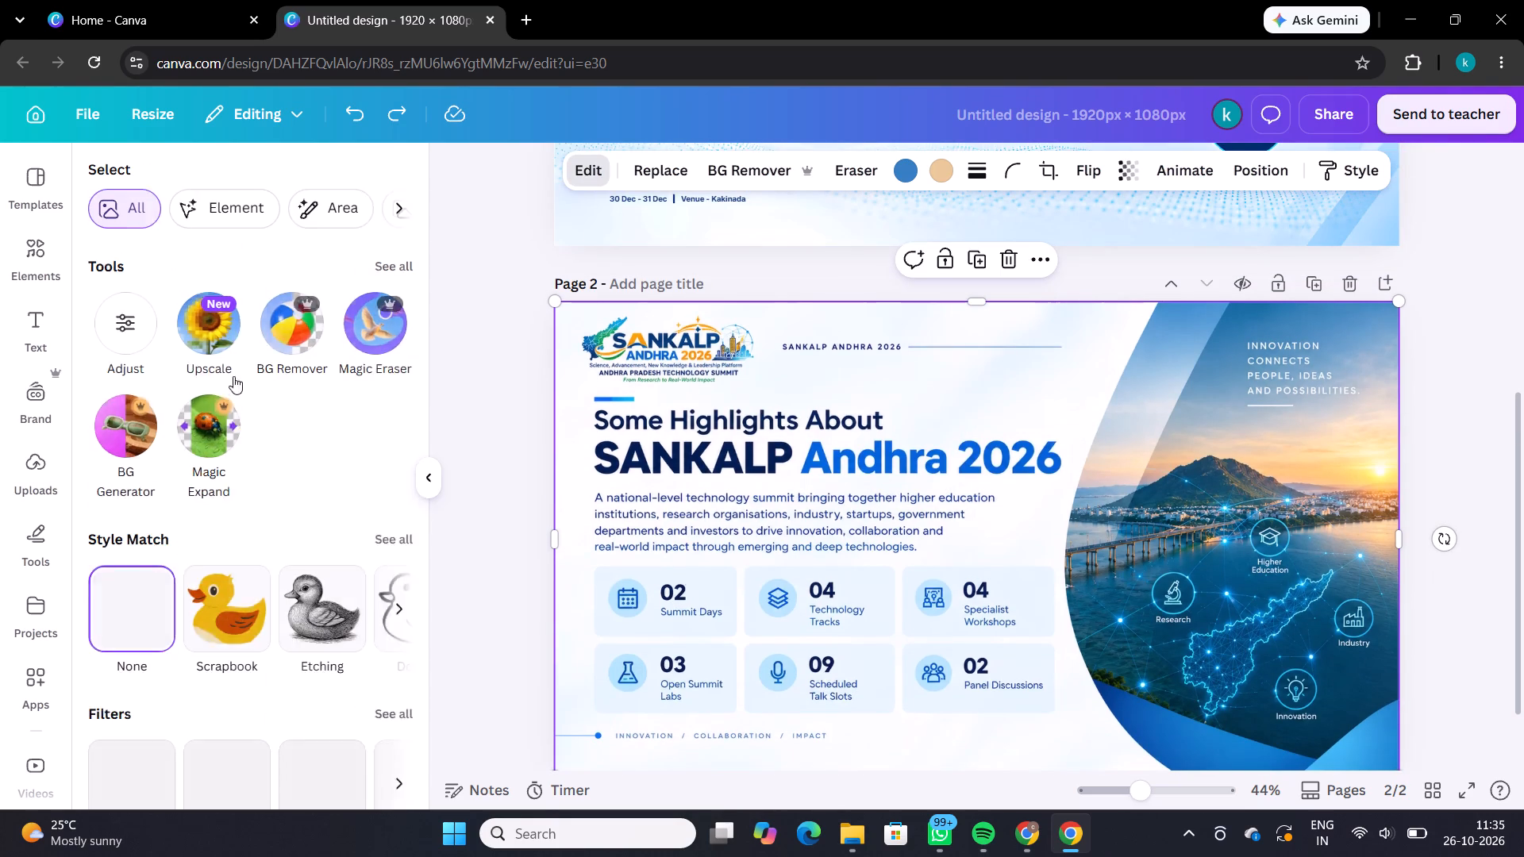
left_click(171, 384)
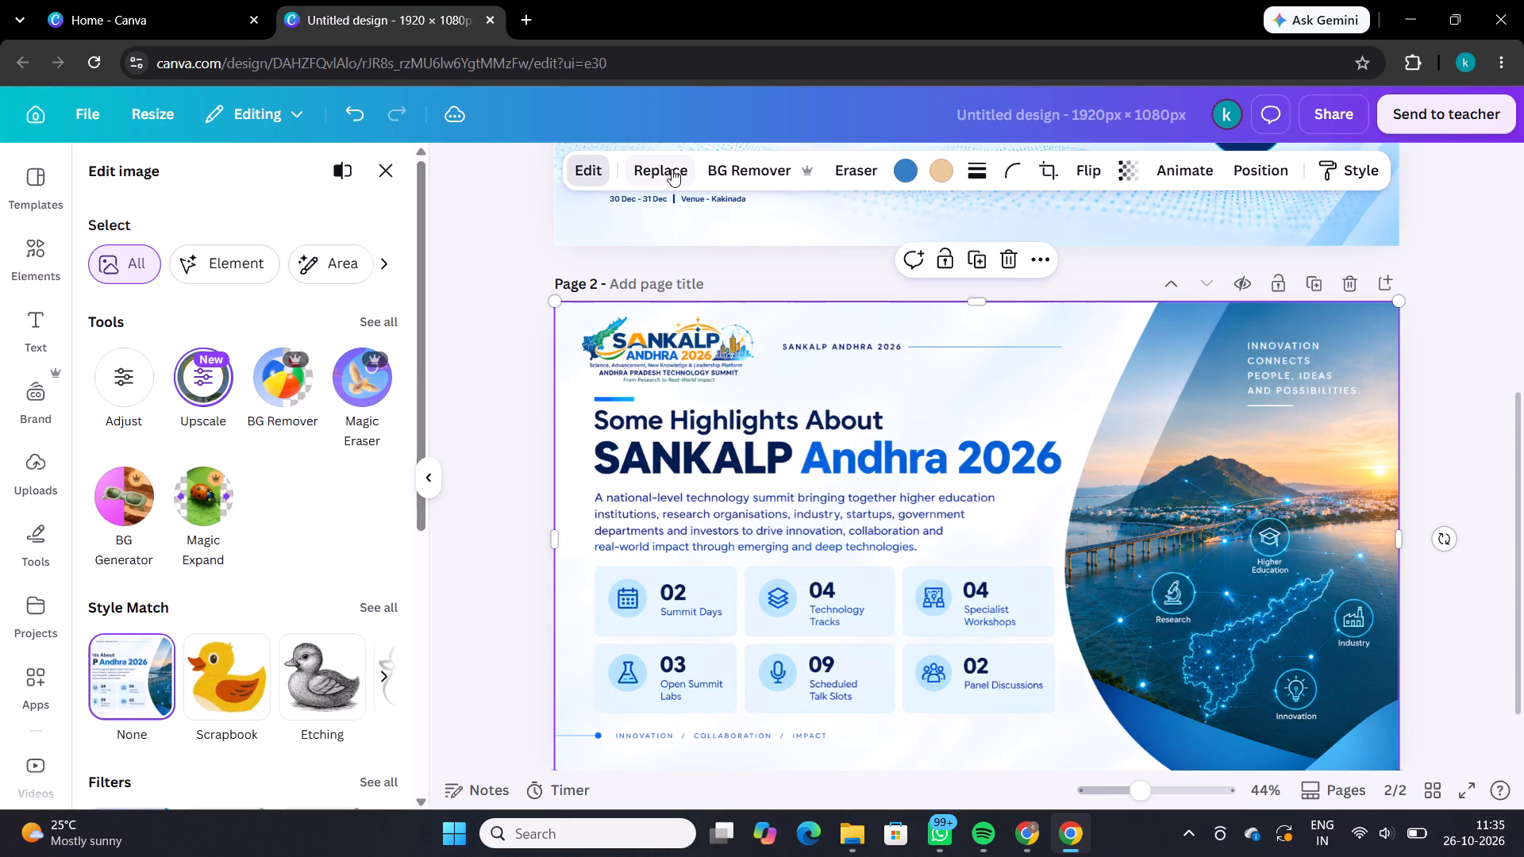
left_click(852, 162)
left_click(850, 216)
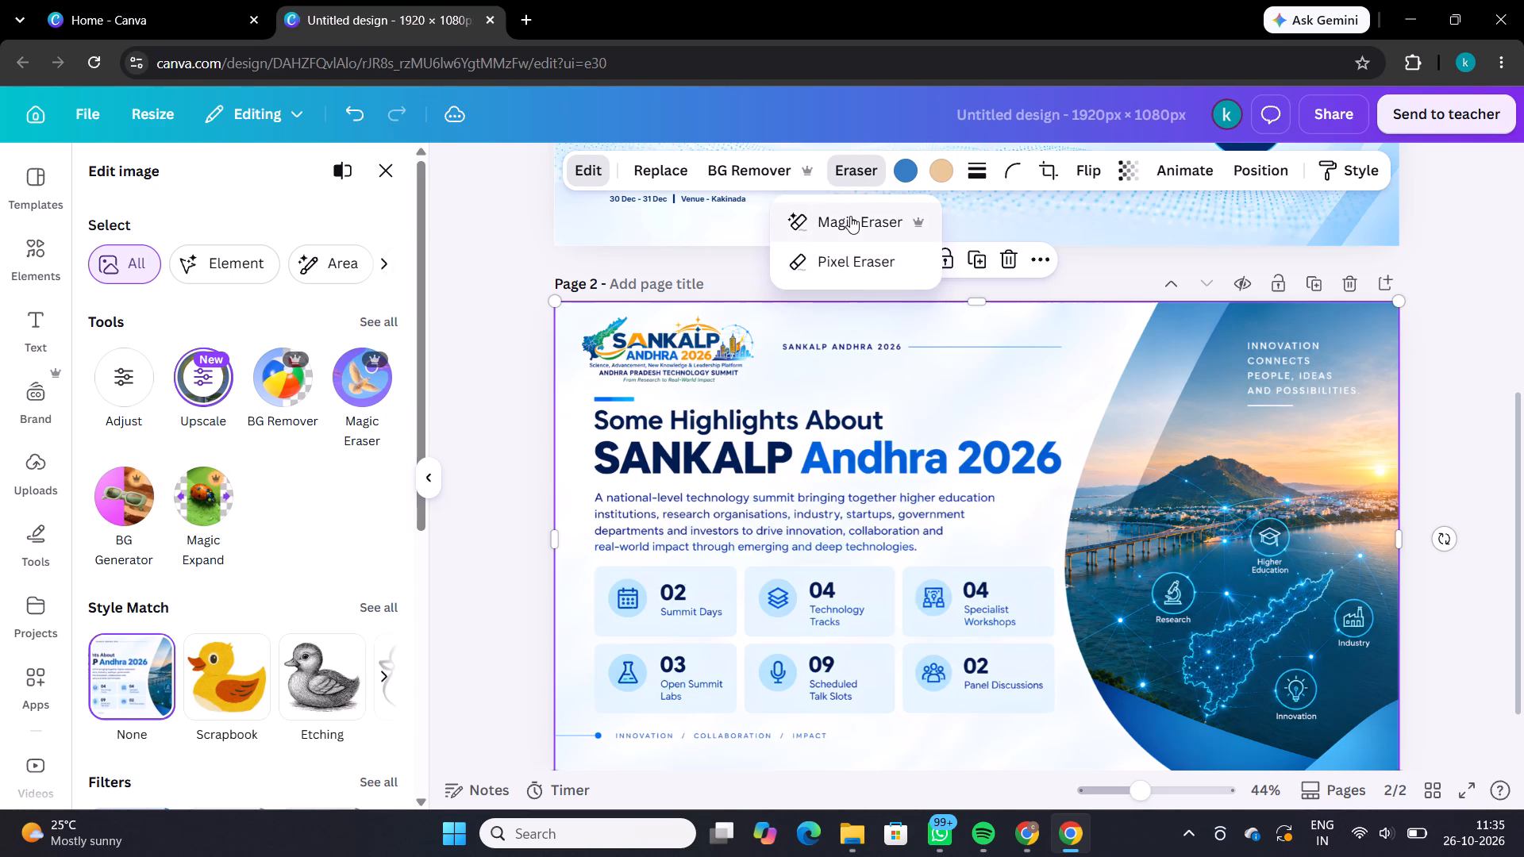
left_click_drag(506, 213, 672, 231)
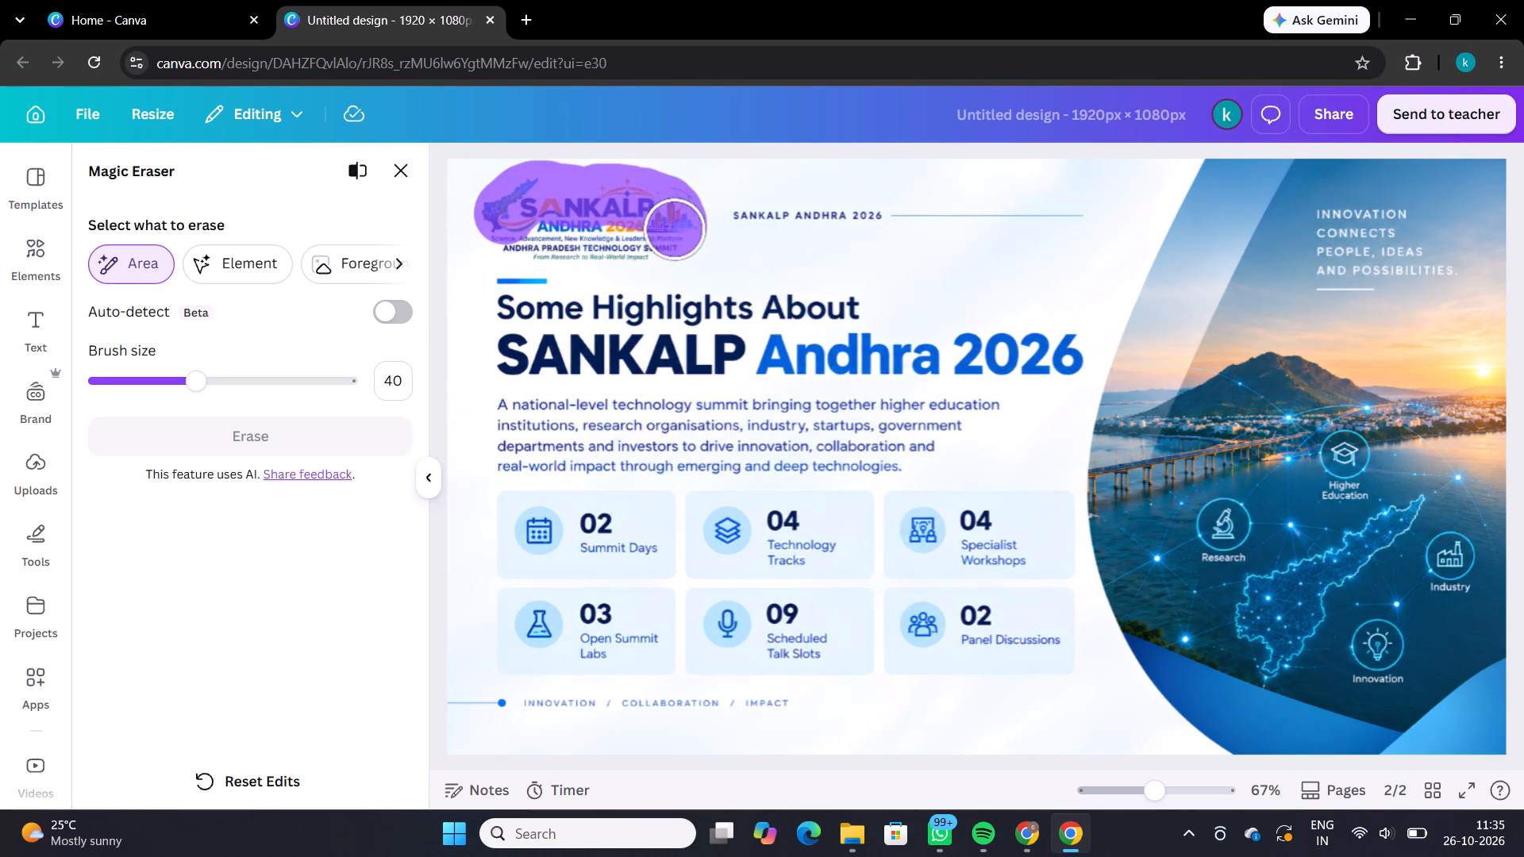
left_click_drag(672, 231, 510, 230)
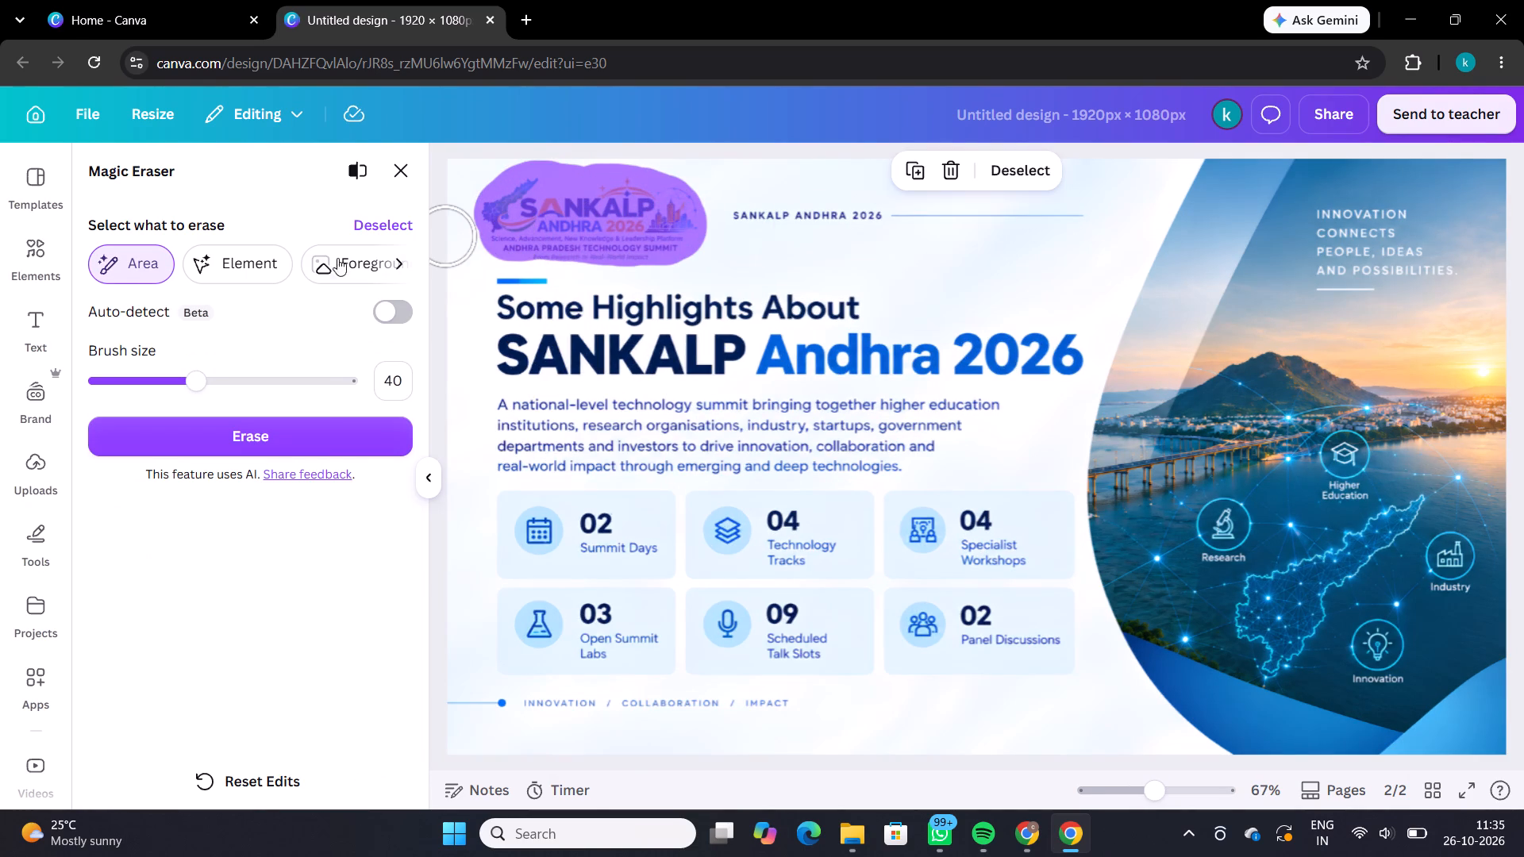
left_click(330, 436)
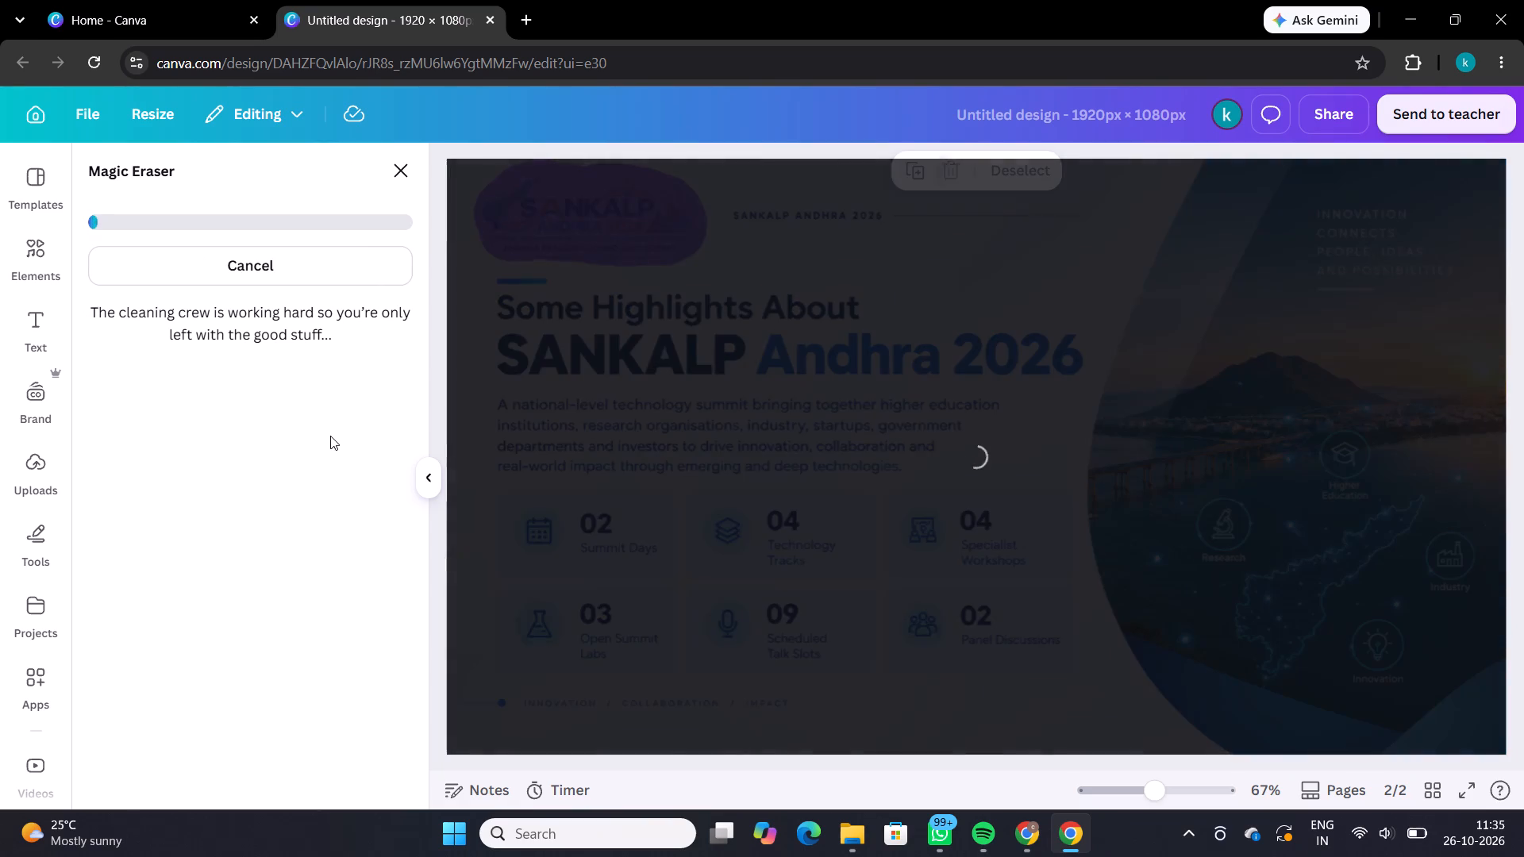
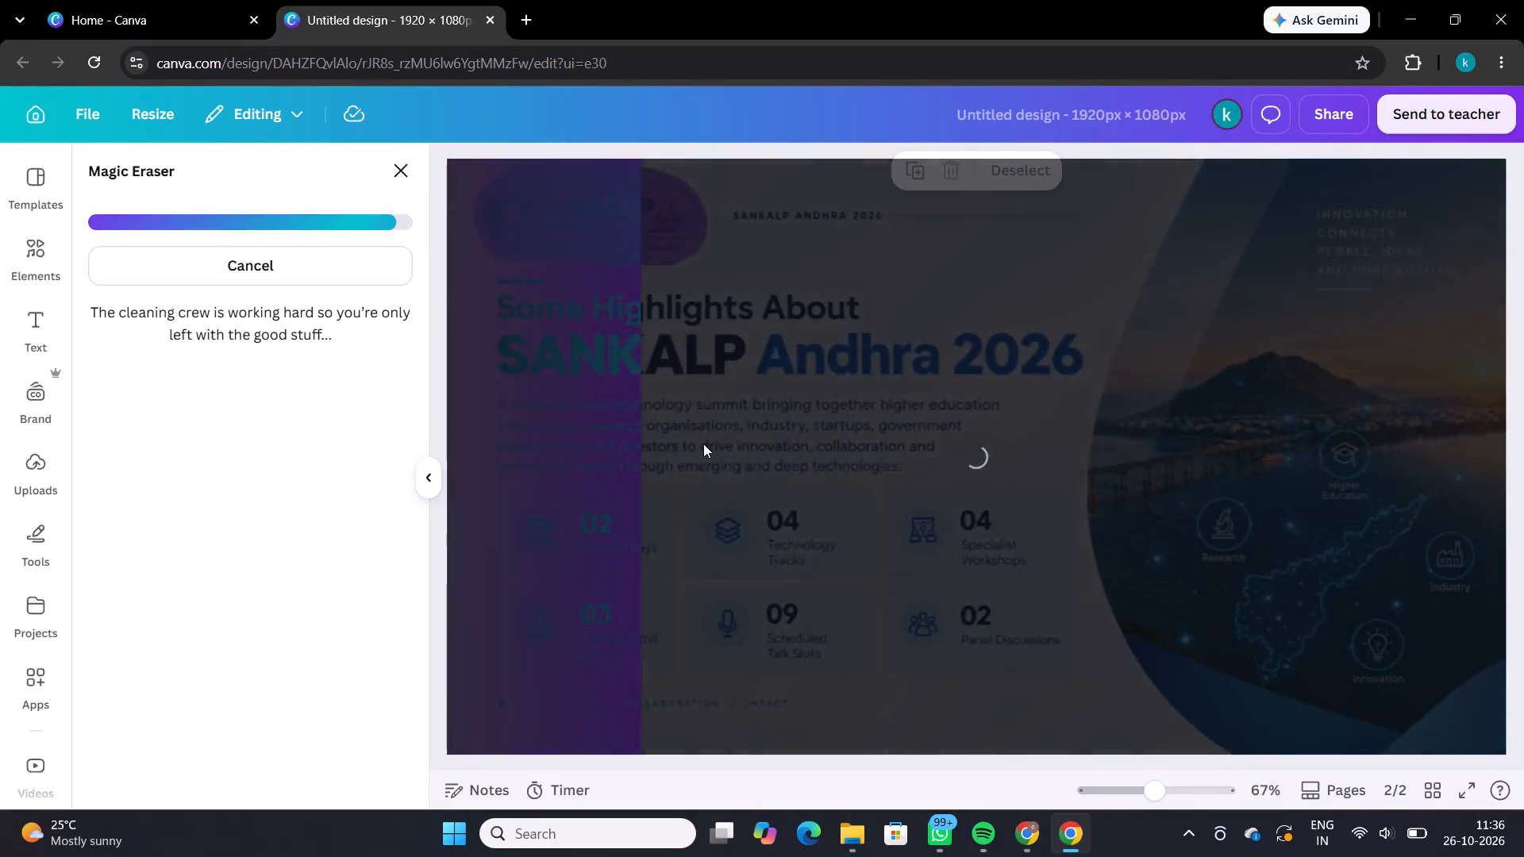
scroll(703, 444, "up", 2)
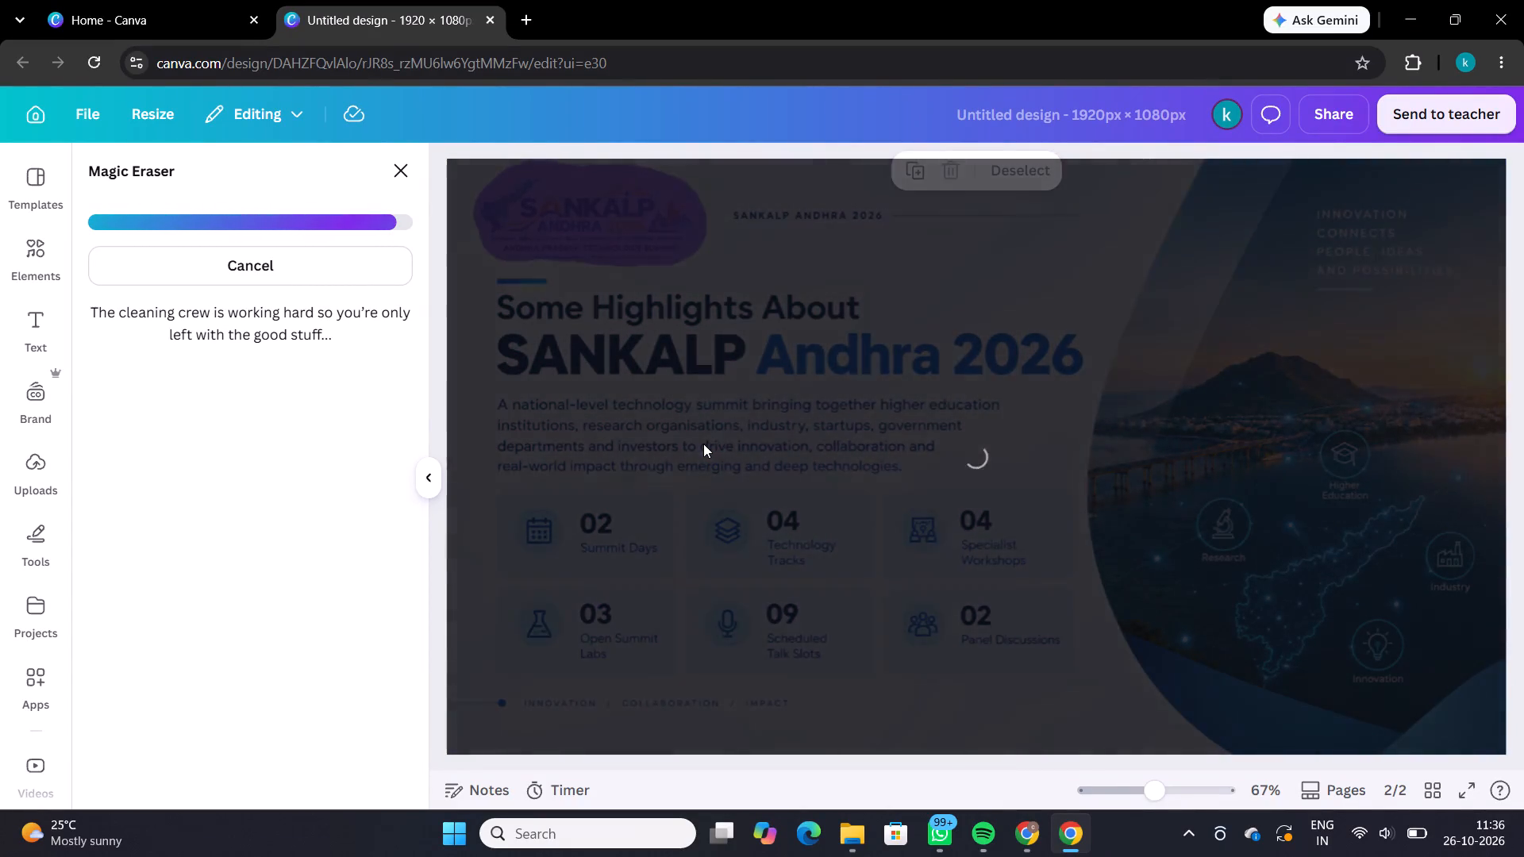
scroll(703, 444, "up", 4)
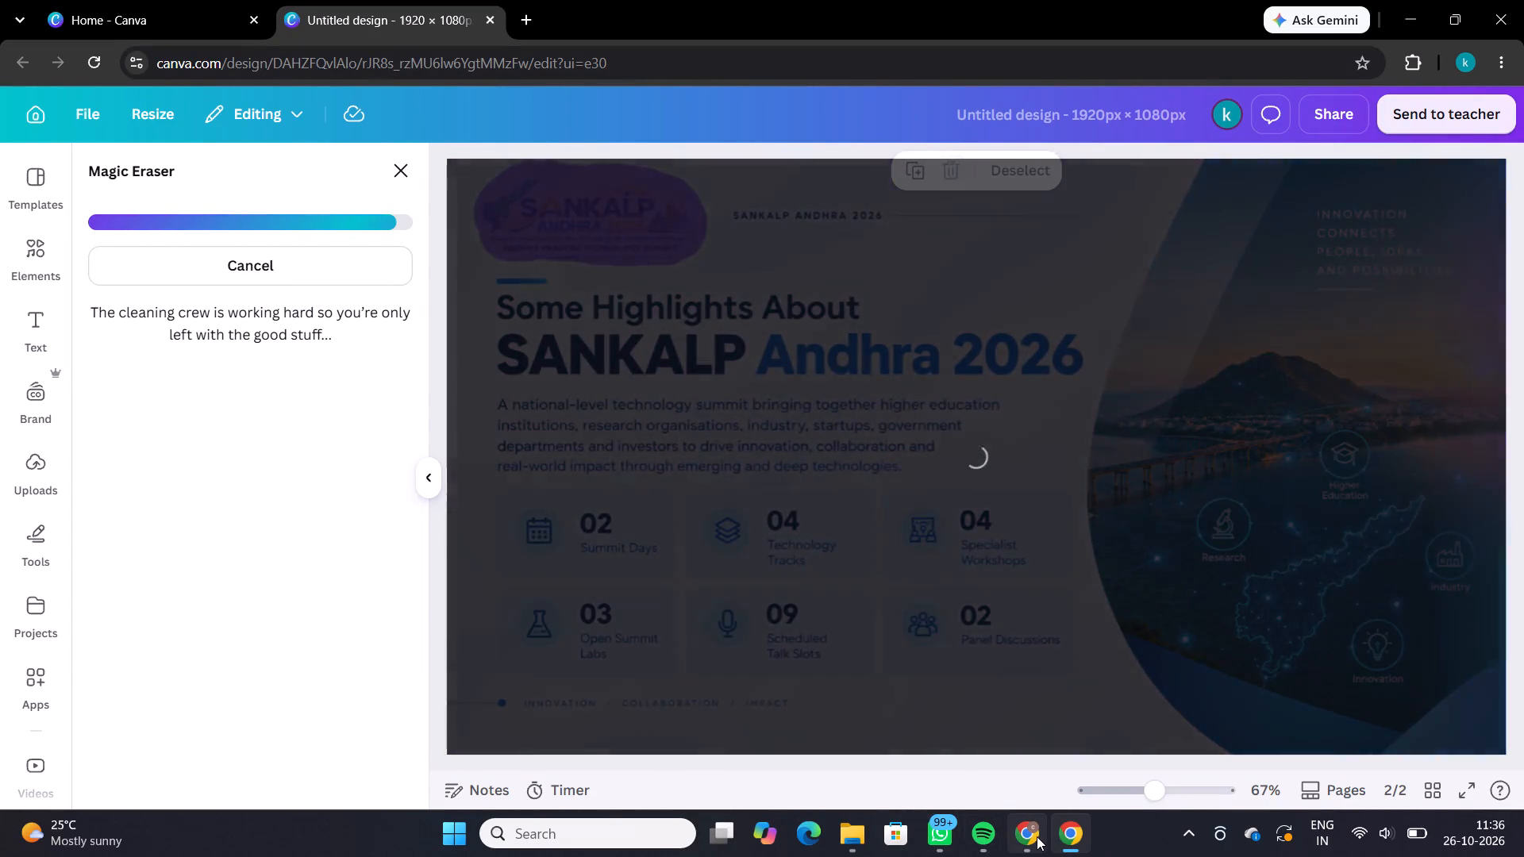
Switch to File Explorer and look over the image files in the Downloads folder.
left_click(1037, 836)
left_click(869, 842)
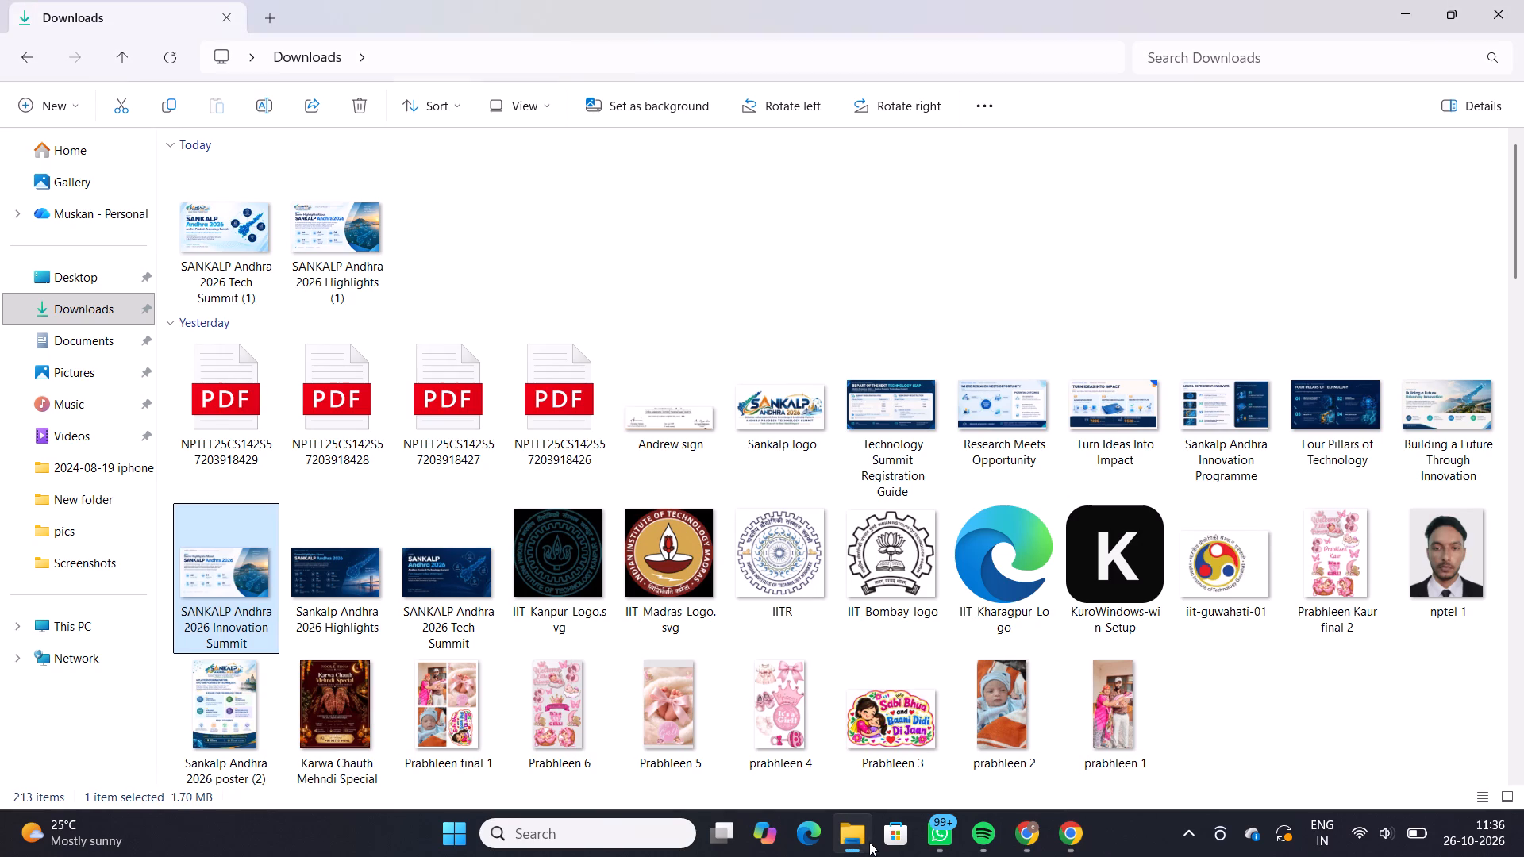
scroll(632, 472, "down", 1)
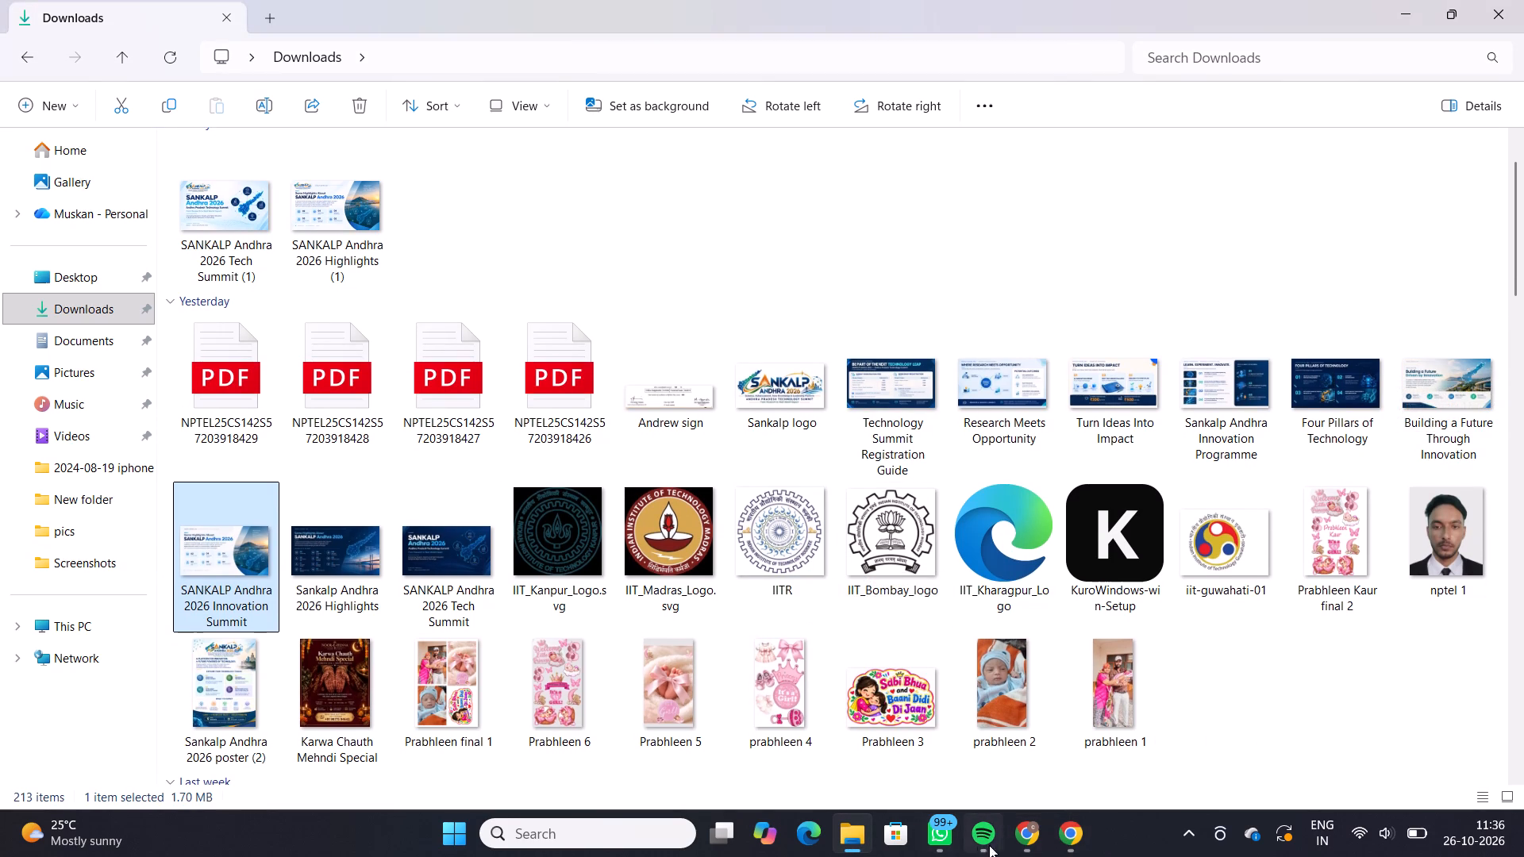
Switch to the ChatGPT chat, open the file chooser for an attachment, and look through the Downloads folder for the image.
left_click(1025, 840)
left_click(572, 765)
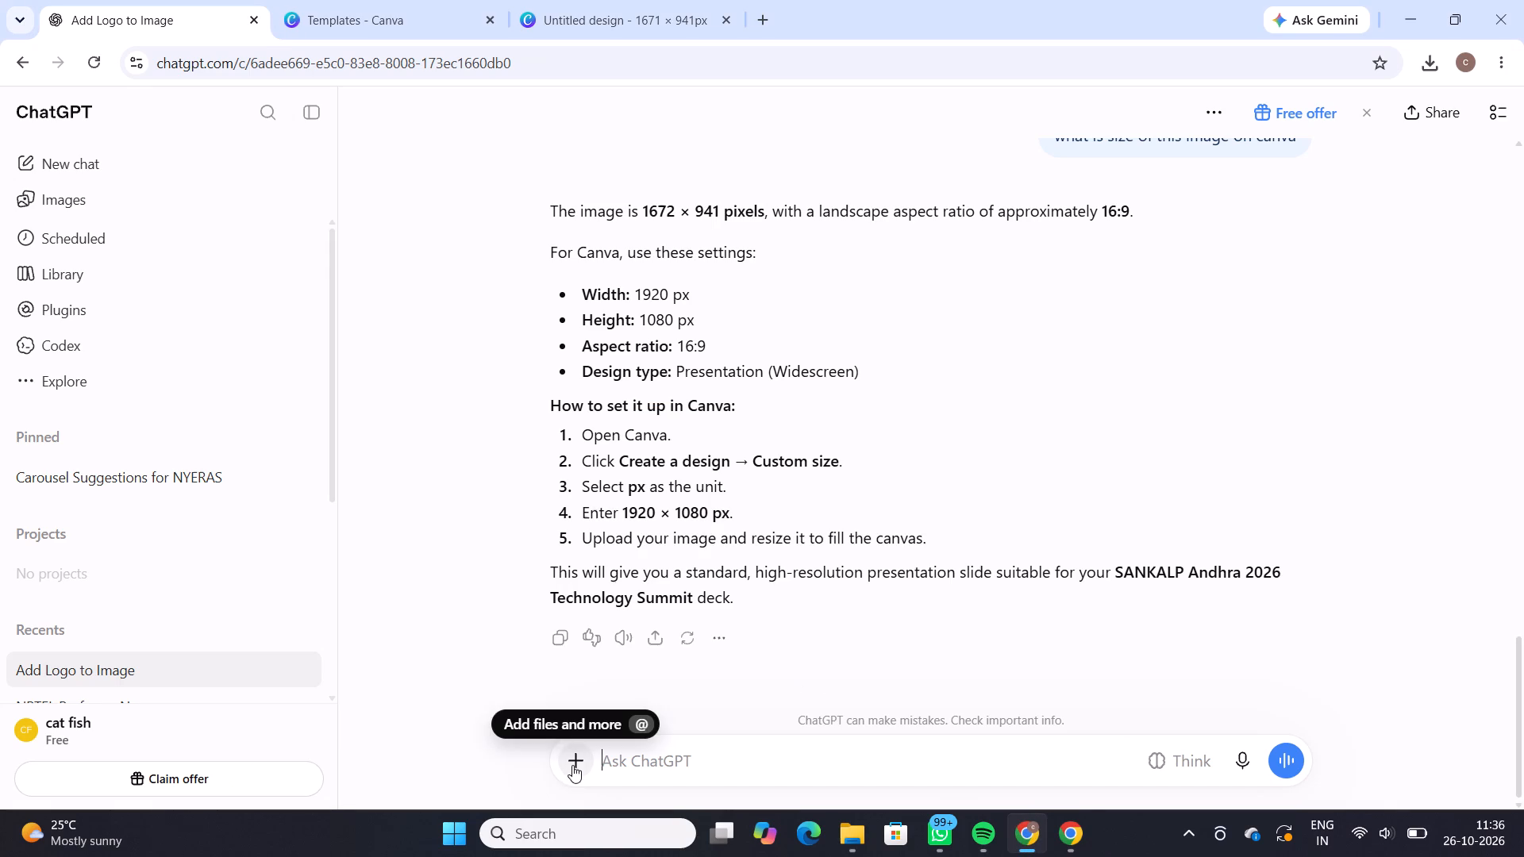
left_click(630, 384)
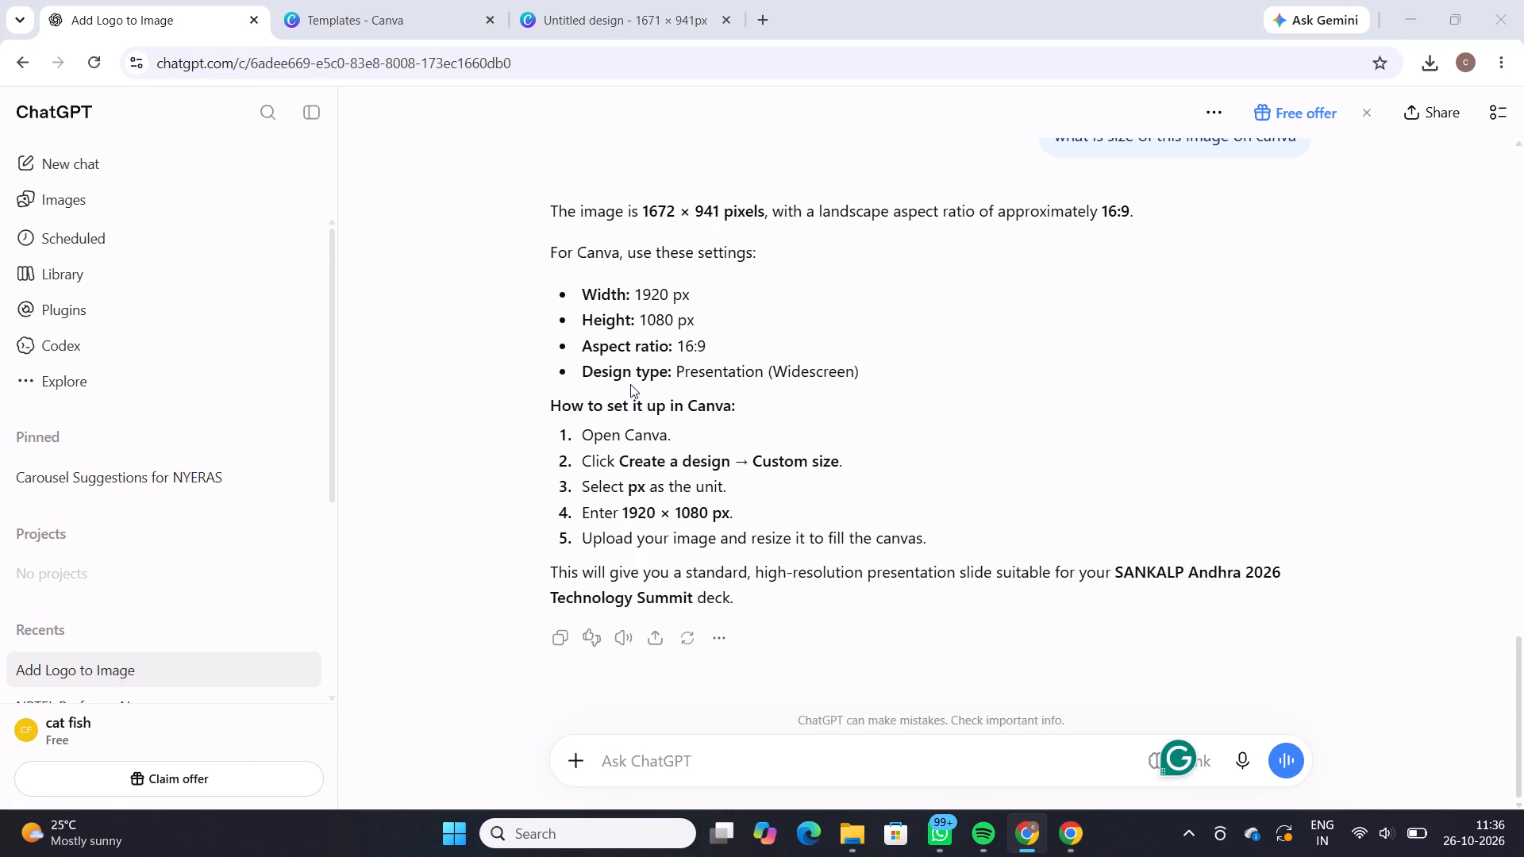
left_click(104, 303)
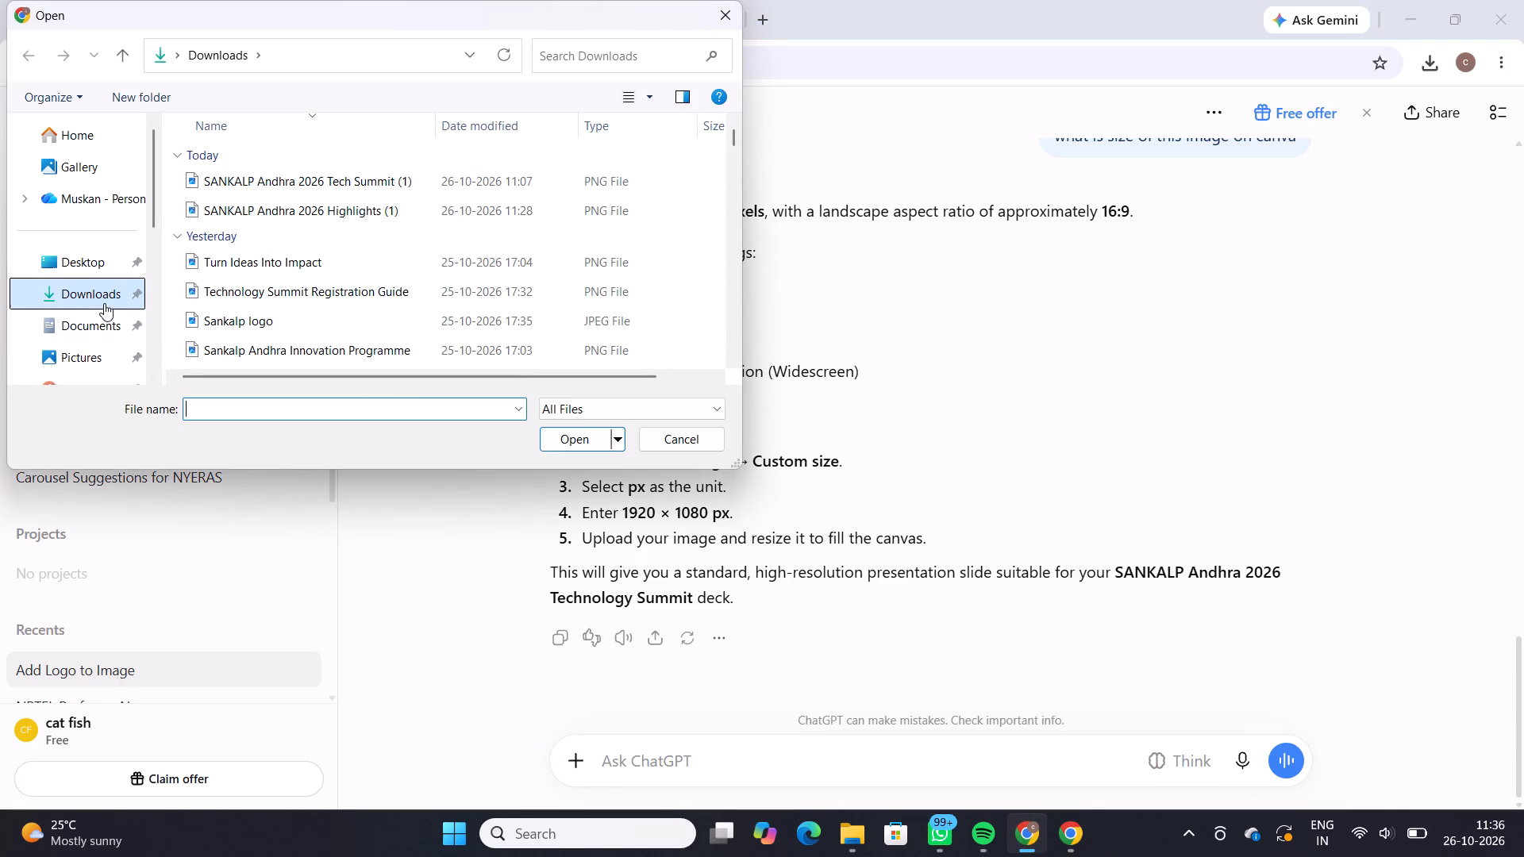
scroll(292, 314, "down", 2)
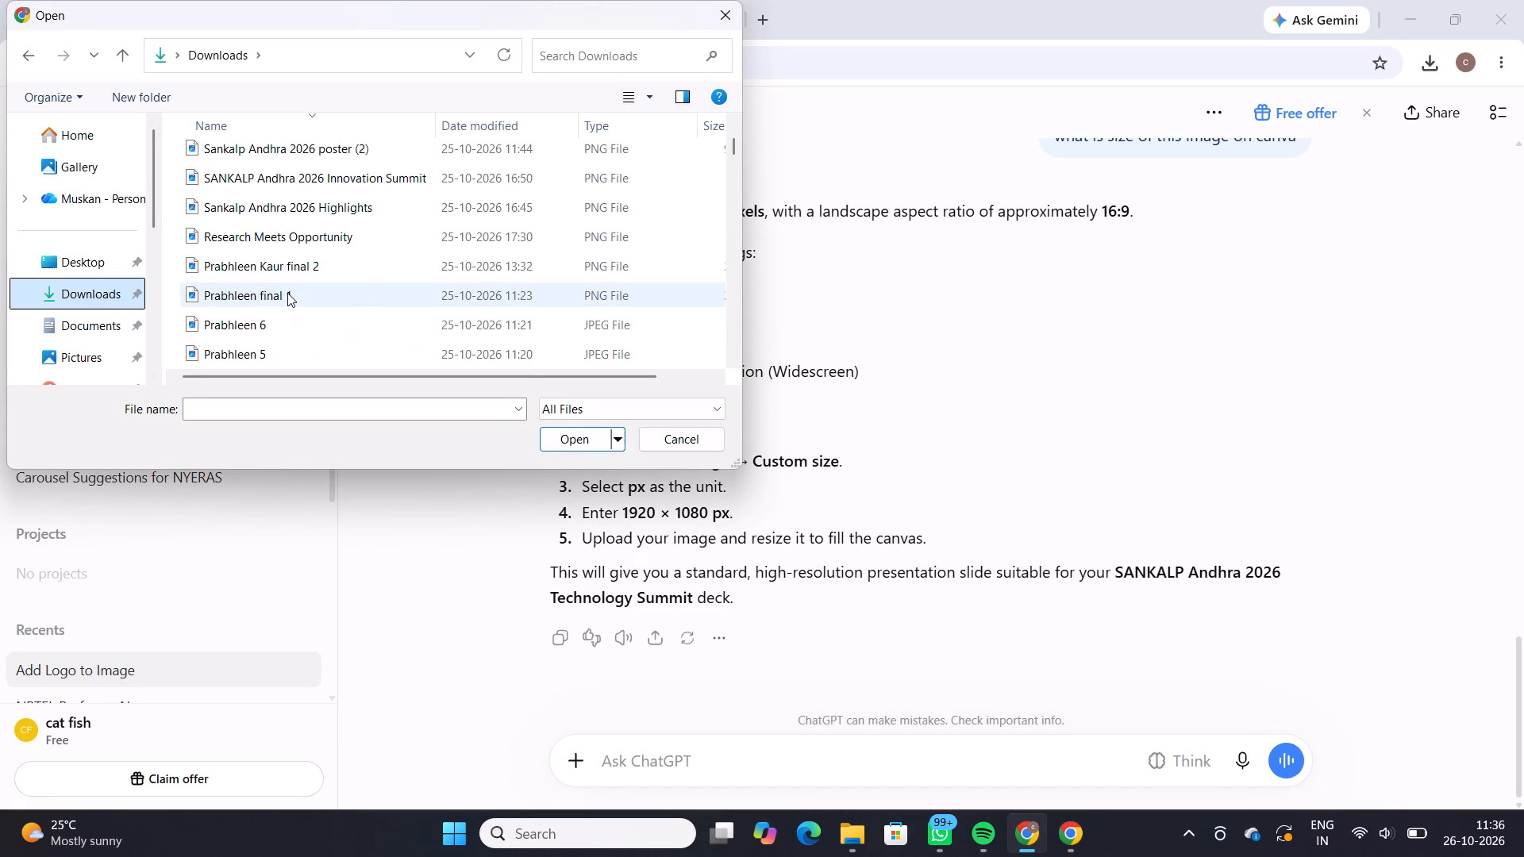
scroll(287, 293, "up", 4)
scroll(288, 263, "down", 1)
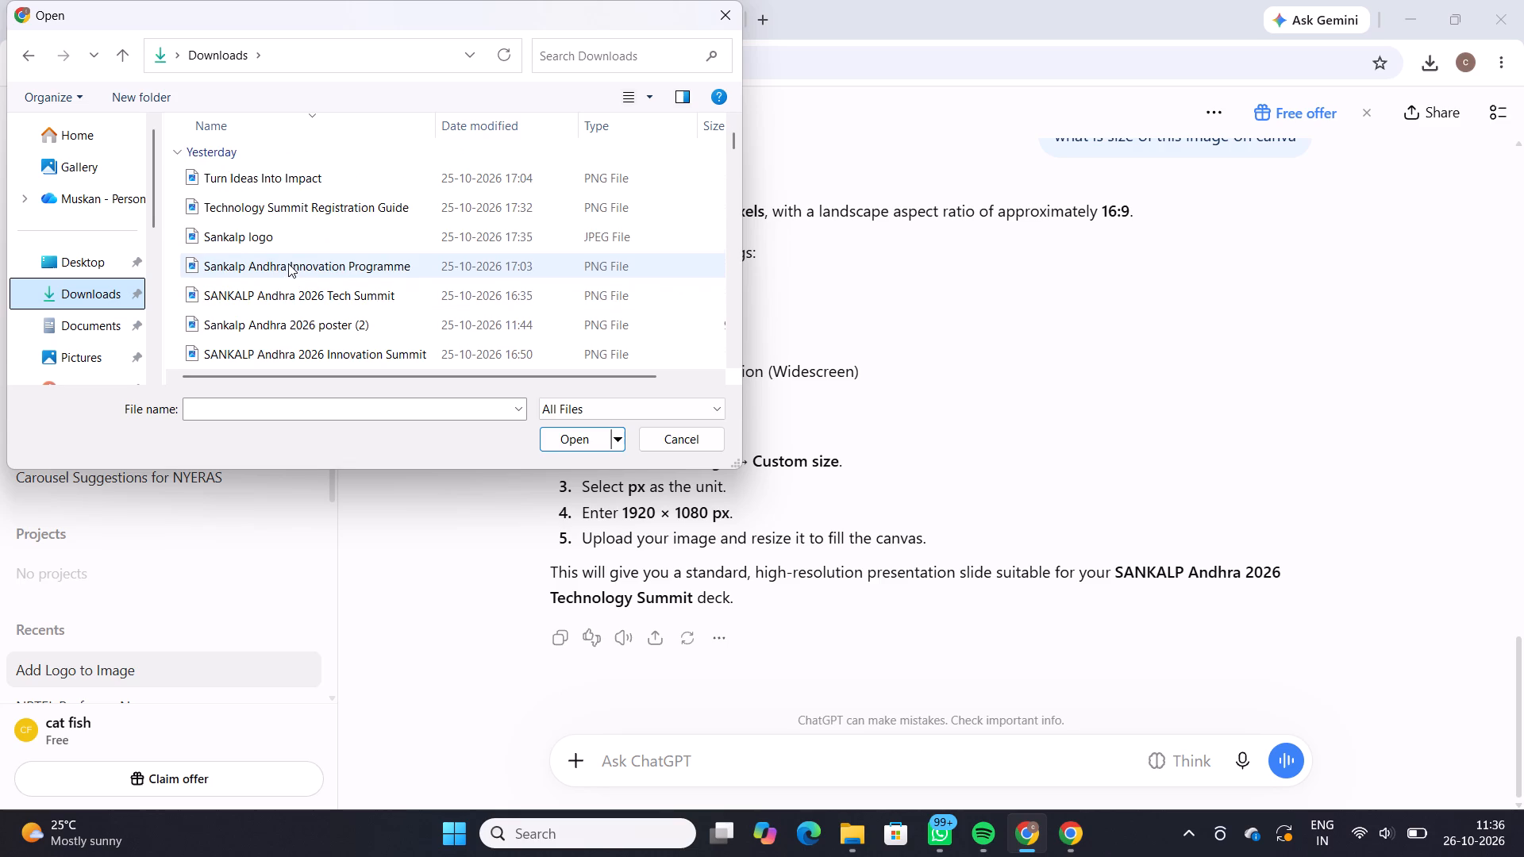
scroll(288, 263, "down", 1)
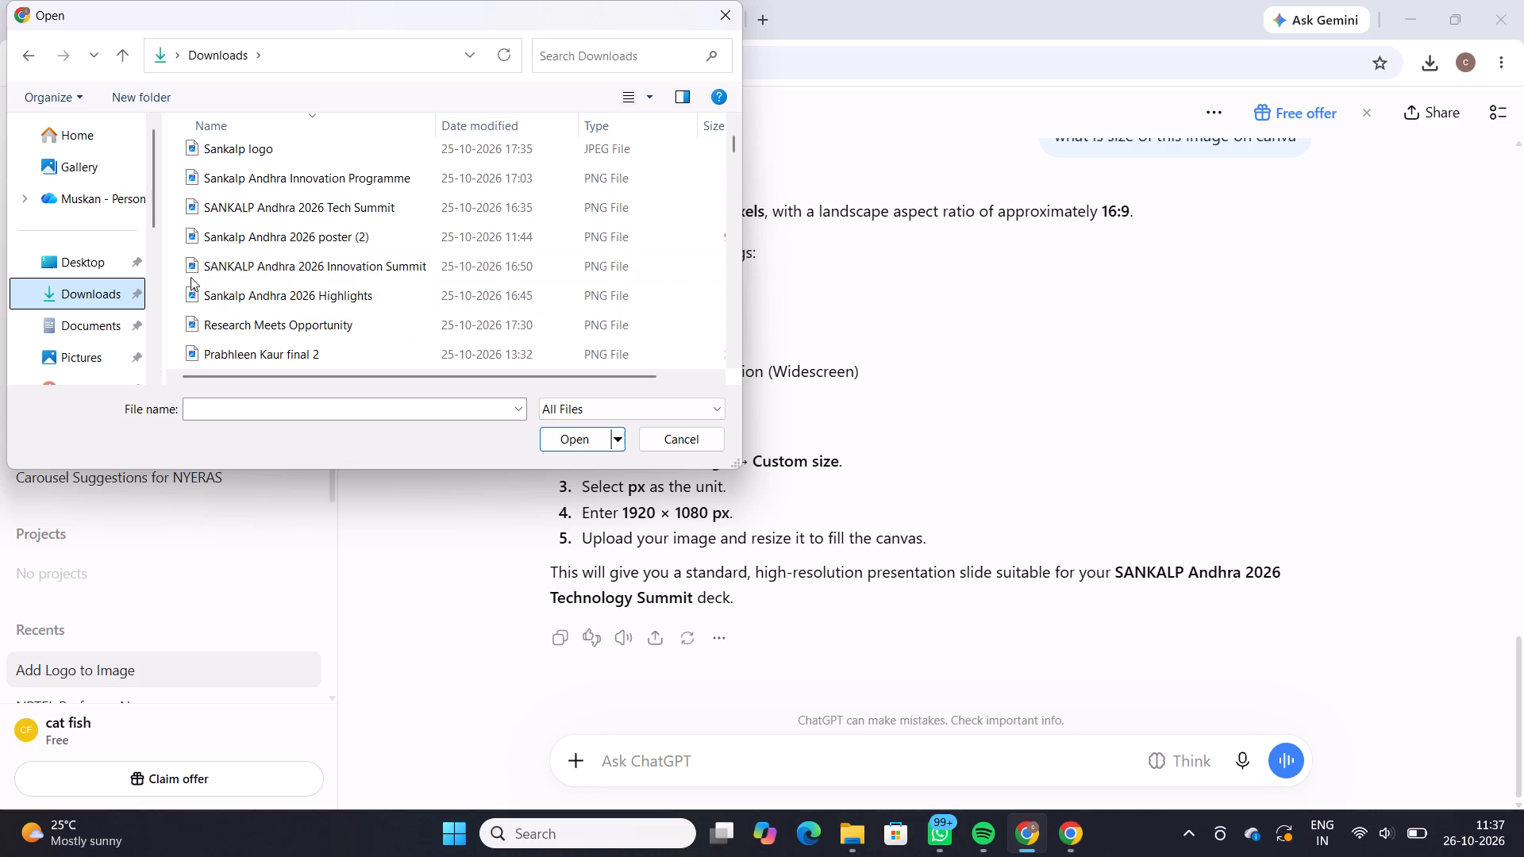
scroll(267, 240, "up", 9)
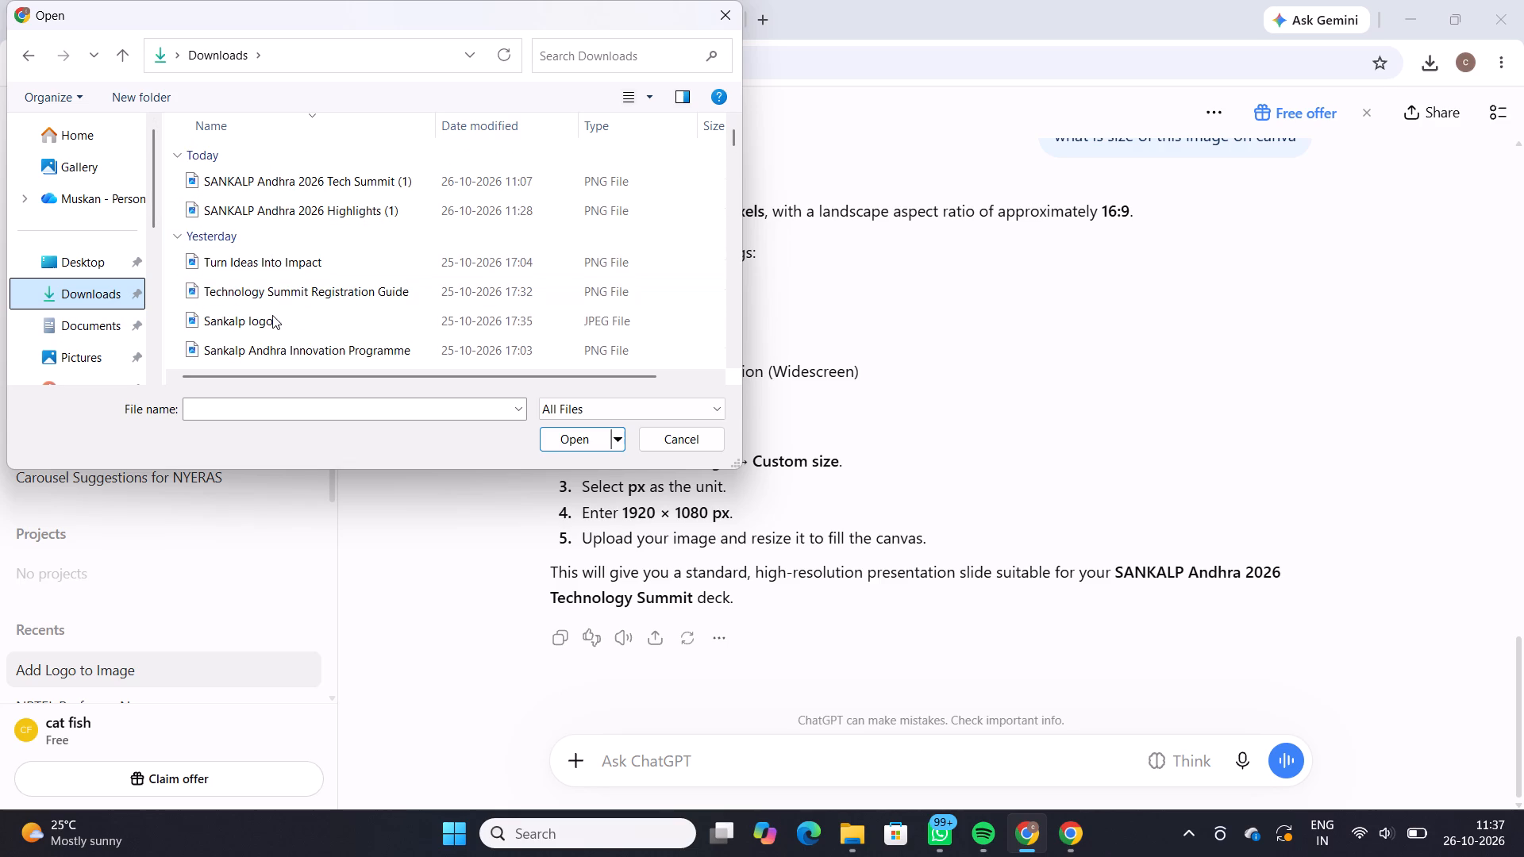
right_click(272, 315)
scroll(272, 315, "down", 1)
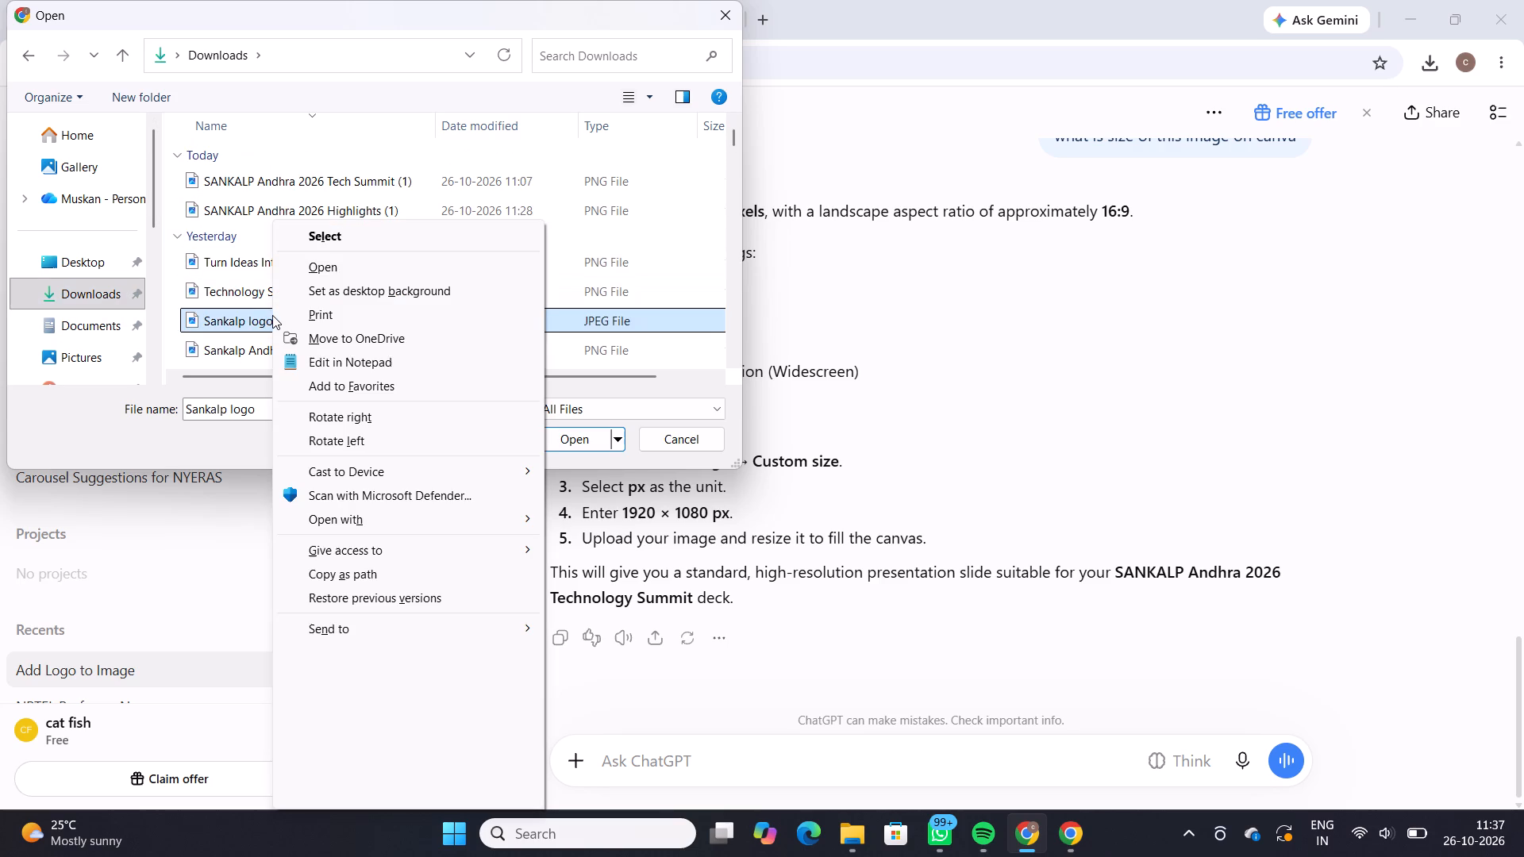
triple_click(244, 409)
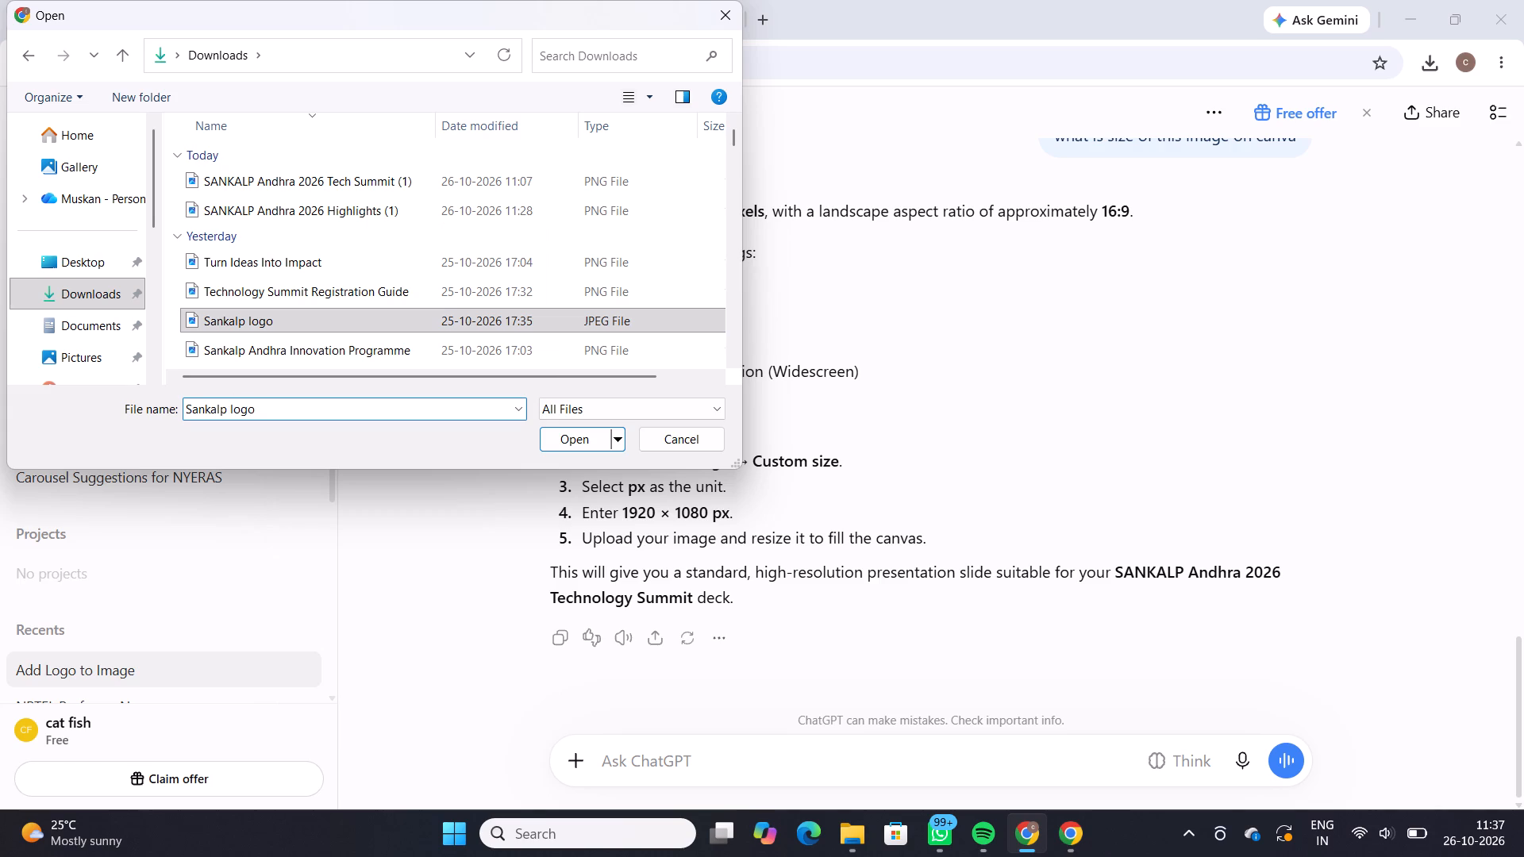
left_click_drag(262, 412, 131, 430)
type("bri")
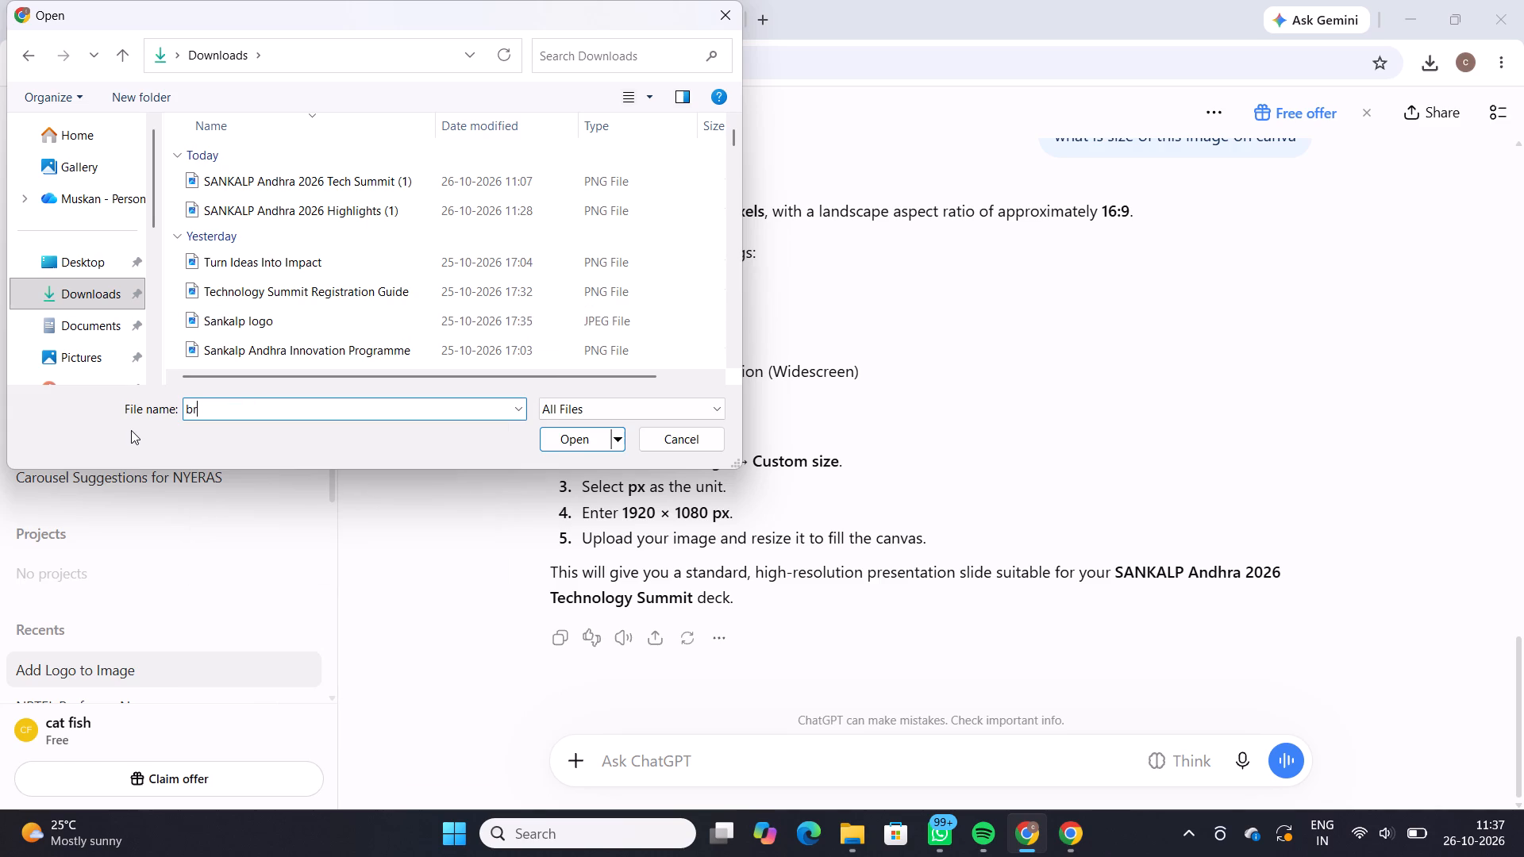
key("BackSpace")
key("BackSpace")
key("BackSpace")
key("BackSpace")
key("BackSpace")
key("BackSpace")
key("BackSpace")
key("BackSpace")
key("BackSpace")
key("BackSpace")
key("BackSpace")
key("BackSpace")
scroll(257, 307, "down", 2)
scroll(323, 281, "down", 1)
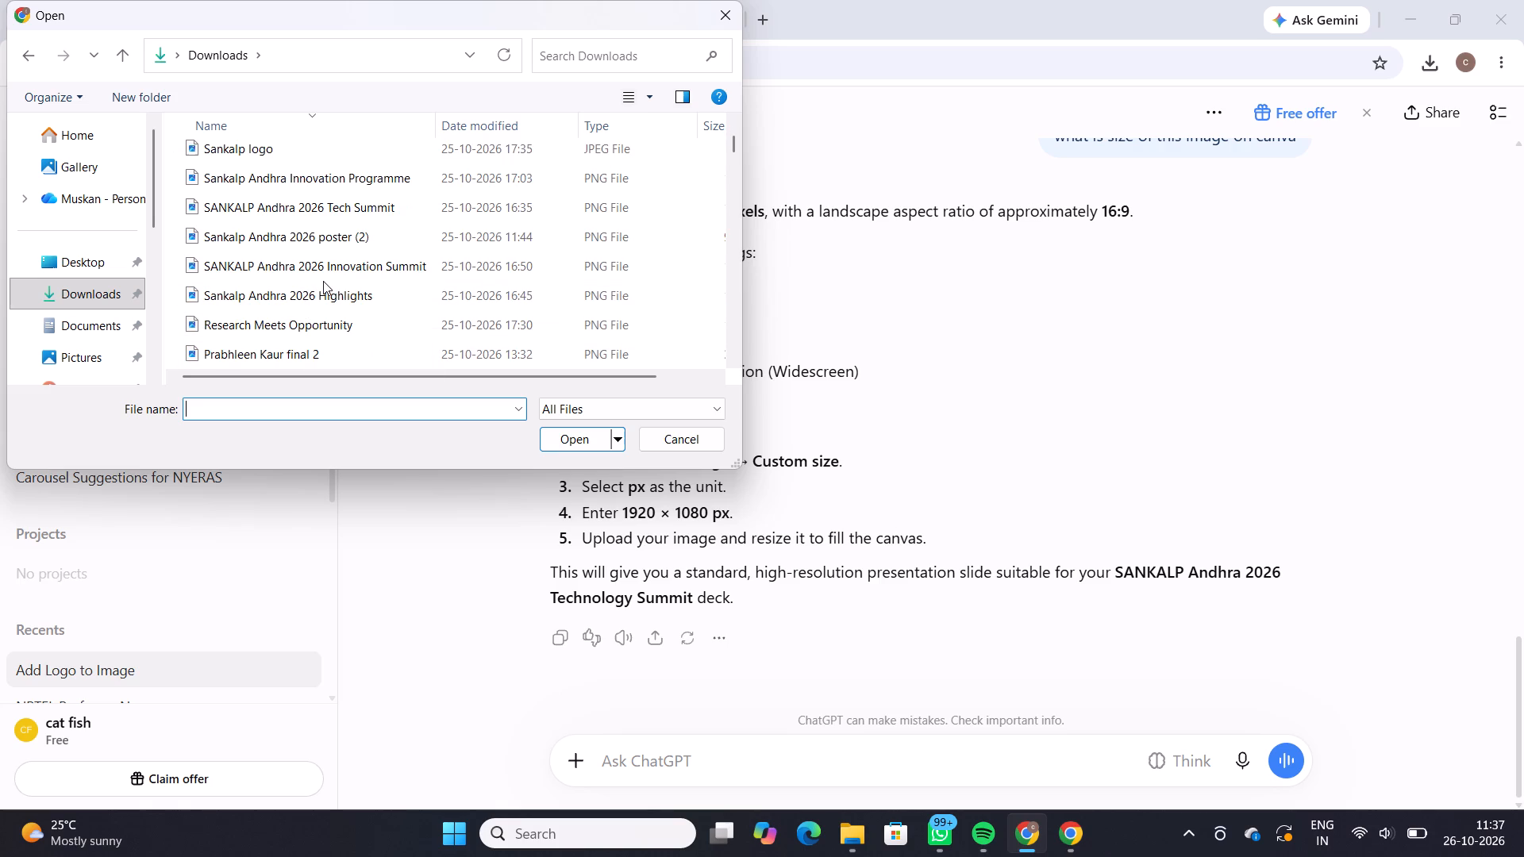
scroll(304, 304, "down", 1)
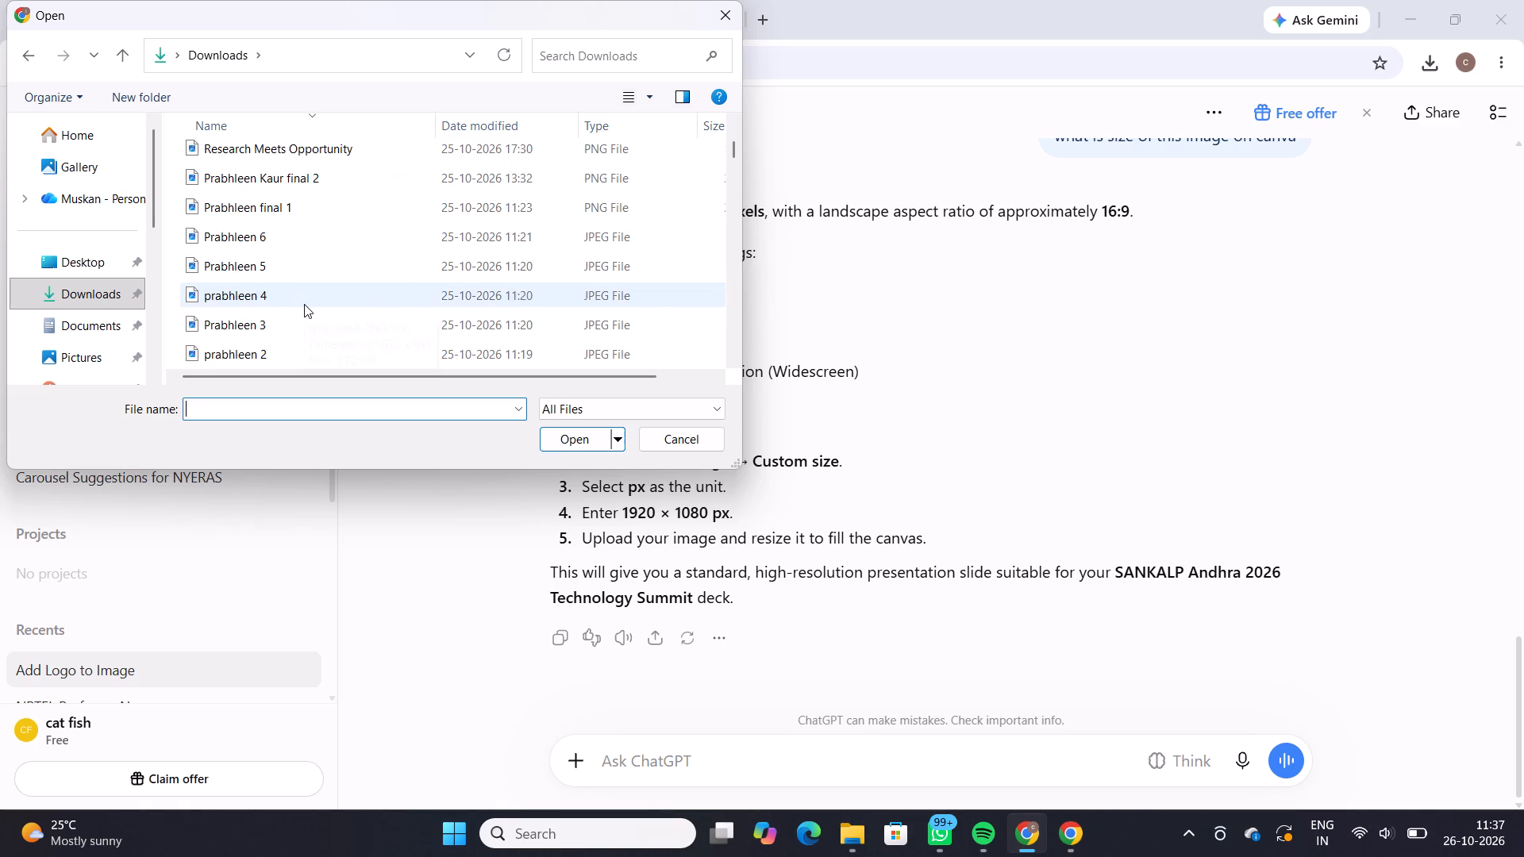
scroll(304, 304, "down", 2)
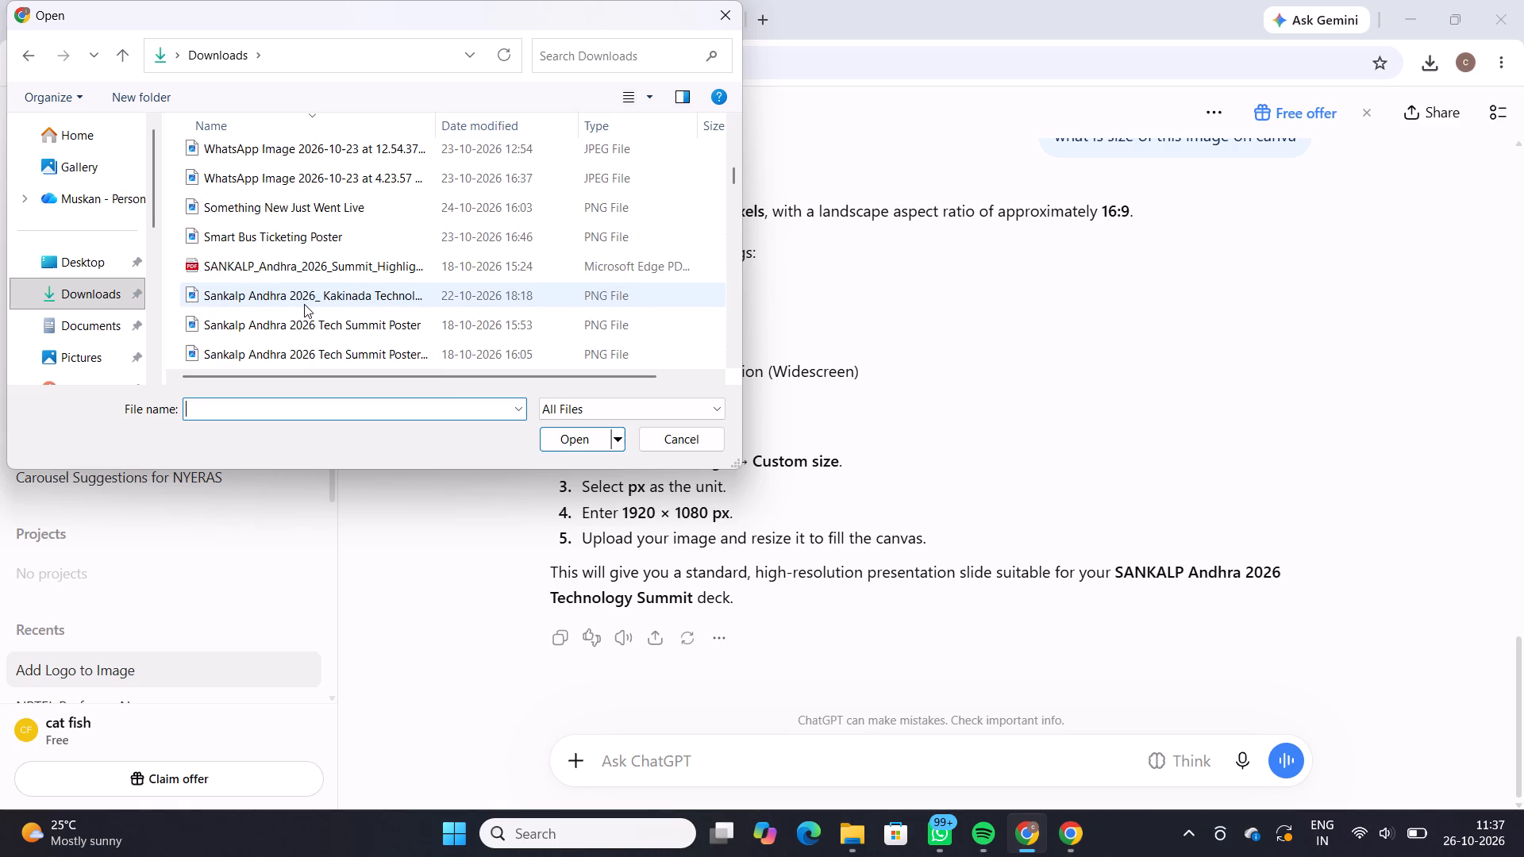
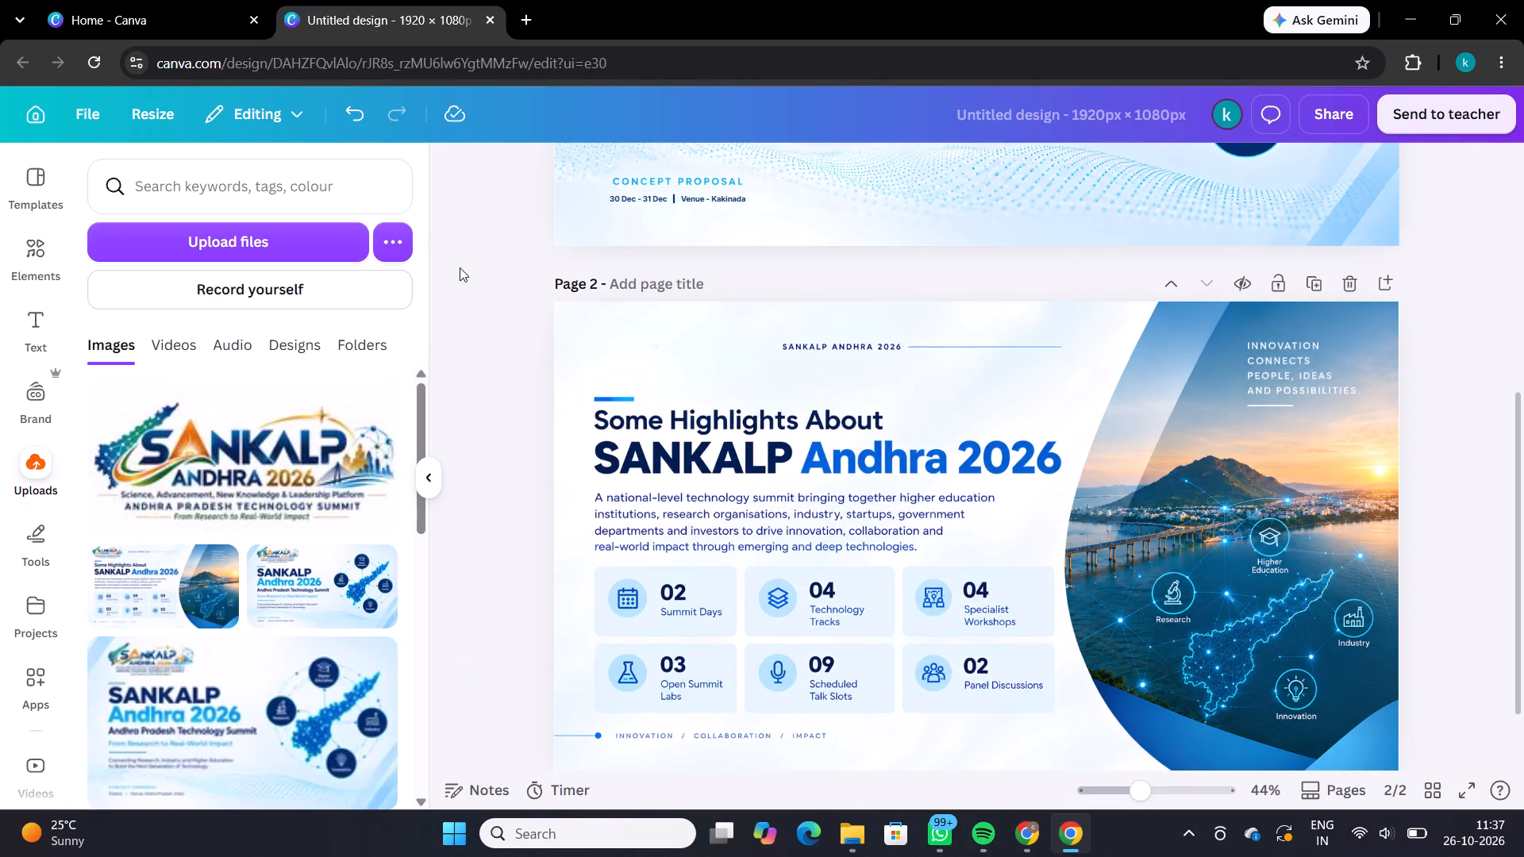
left_click(194, 465)
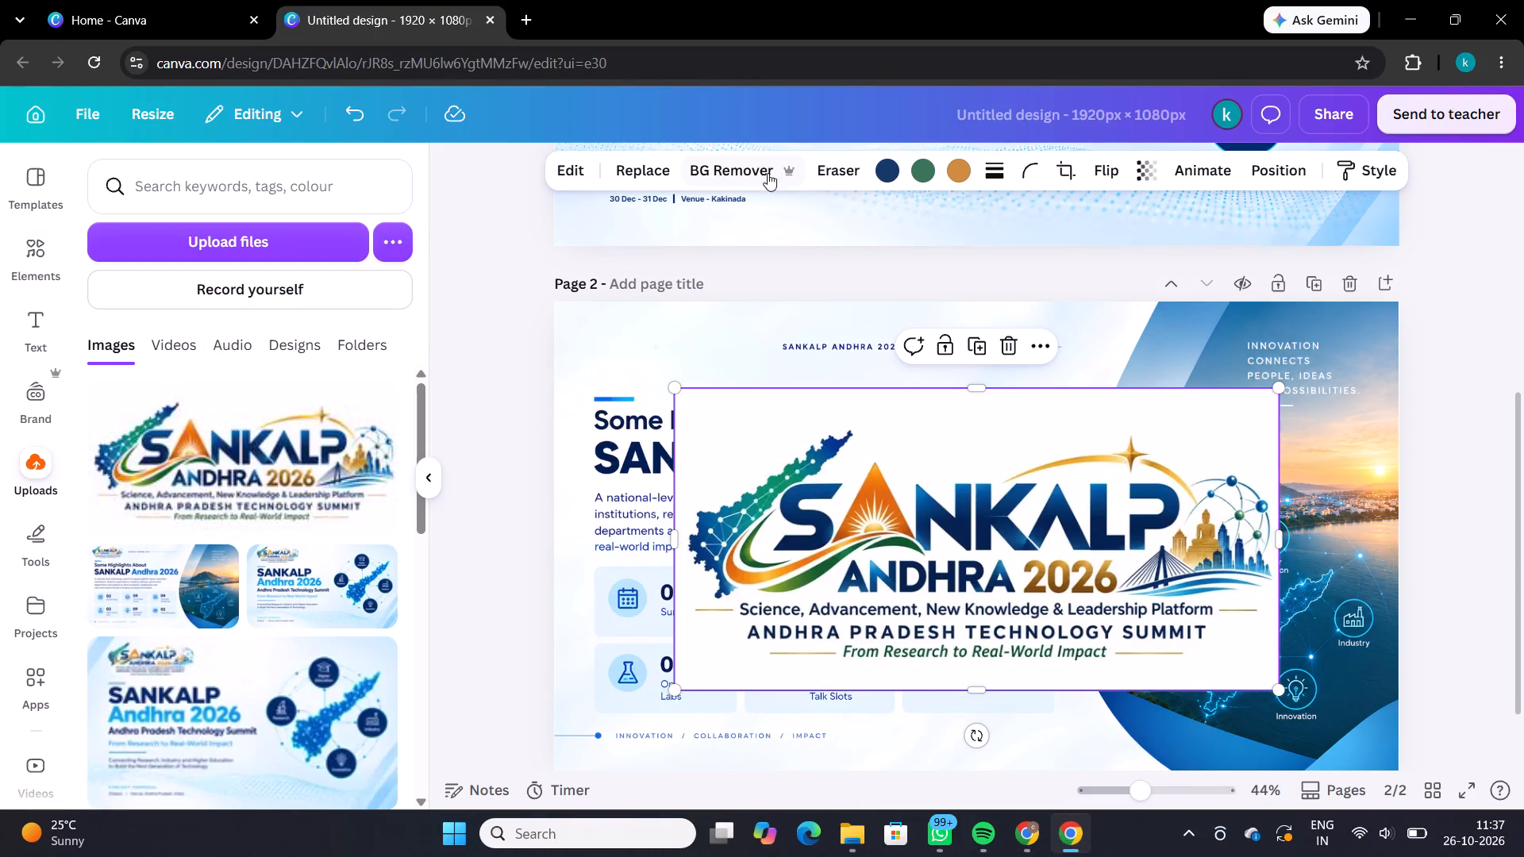
left_click(715, 153)
left_click(718, 159)
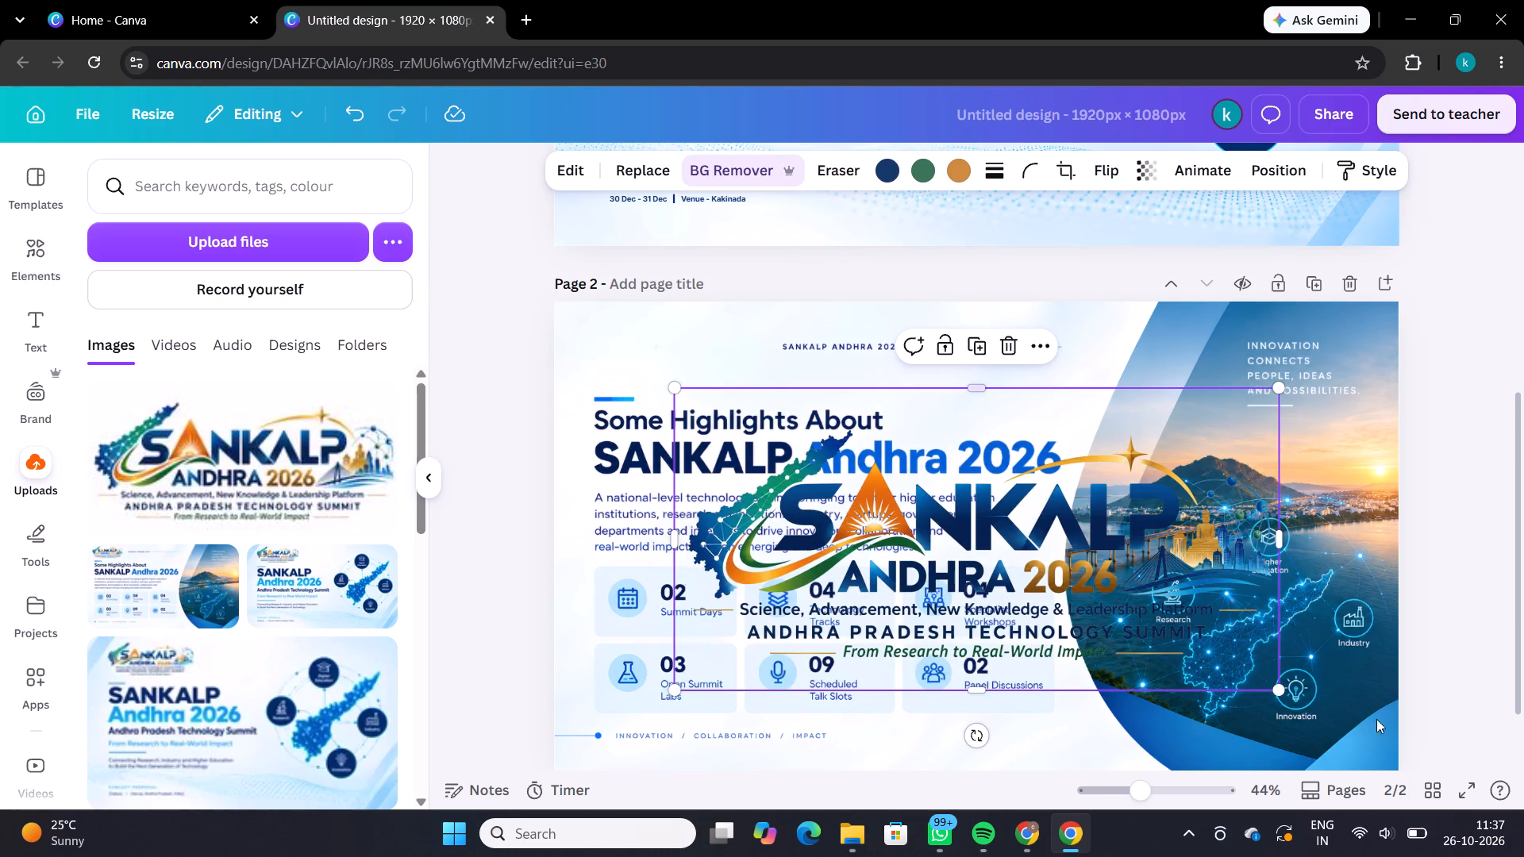
Shrink the Sankalp logo and place it in page 2's top-left corner, above the 'Some Highlights About' heading.
left_click_drag(1278, 688, 829, 505)
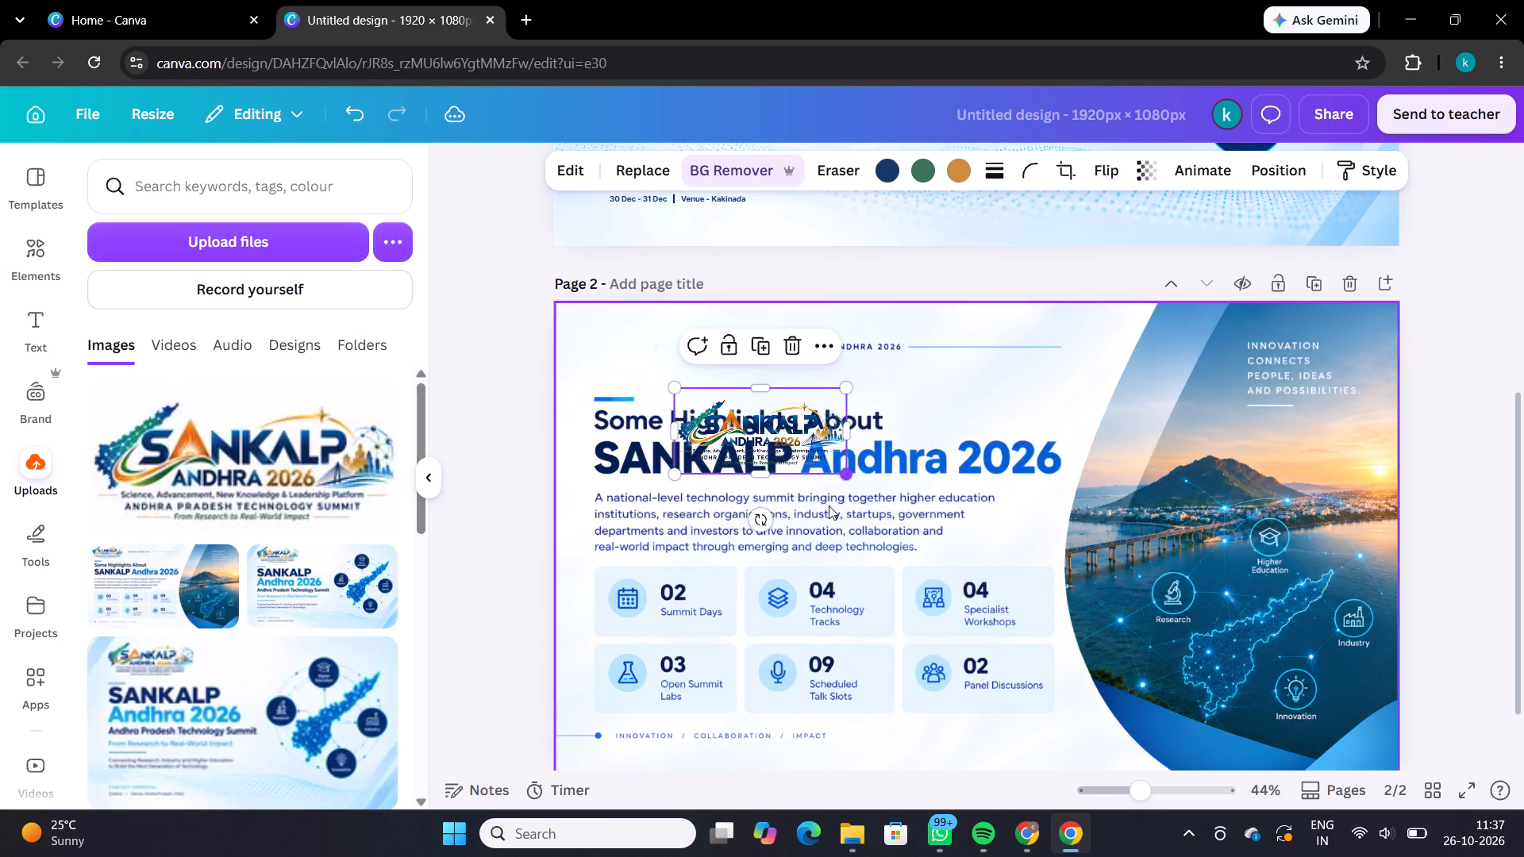
left_click_drag(806, 434, 722, 351)
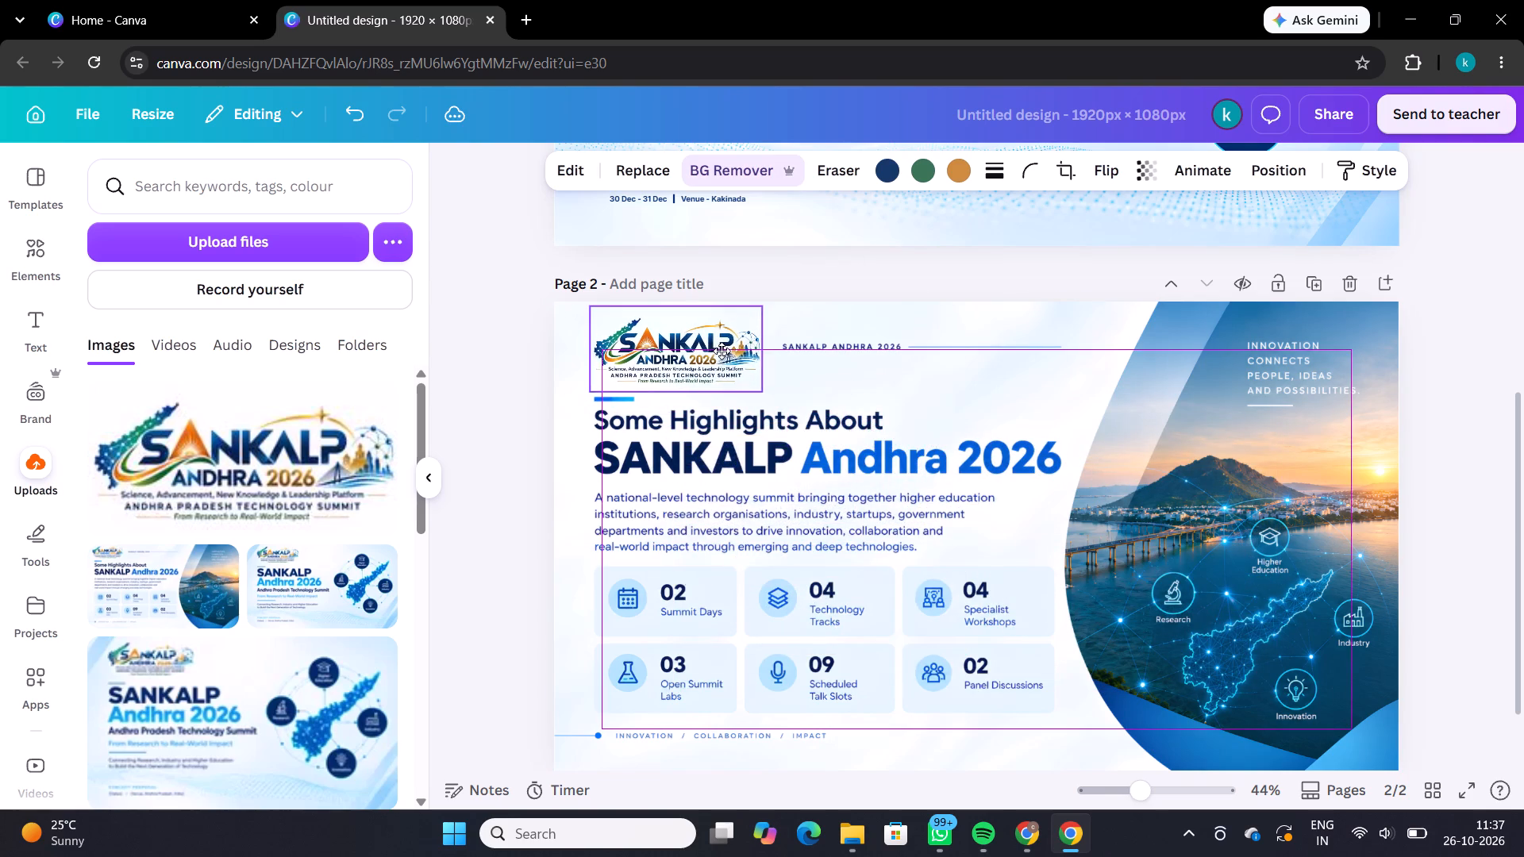
left_click_drag(722, 351, 722, 352)
left_click(806, 284)
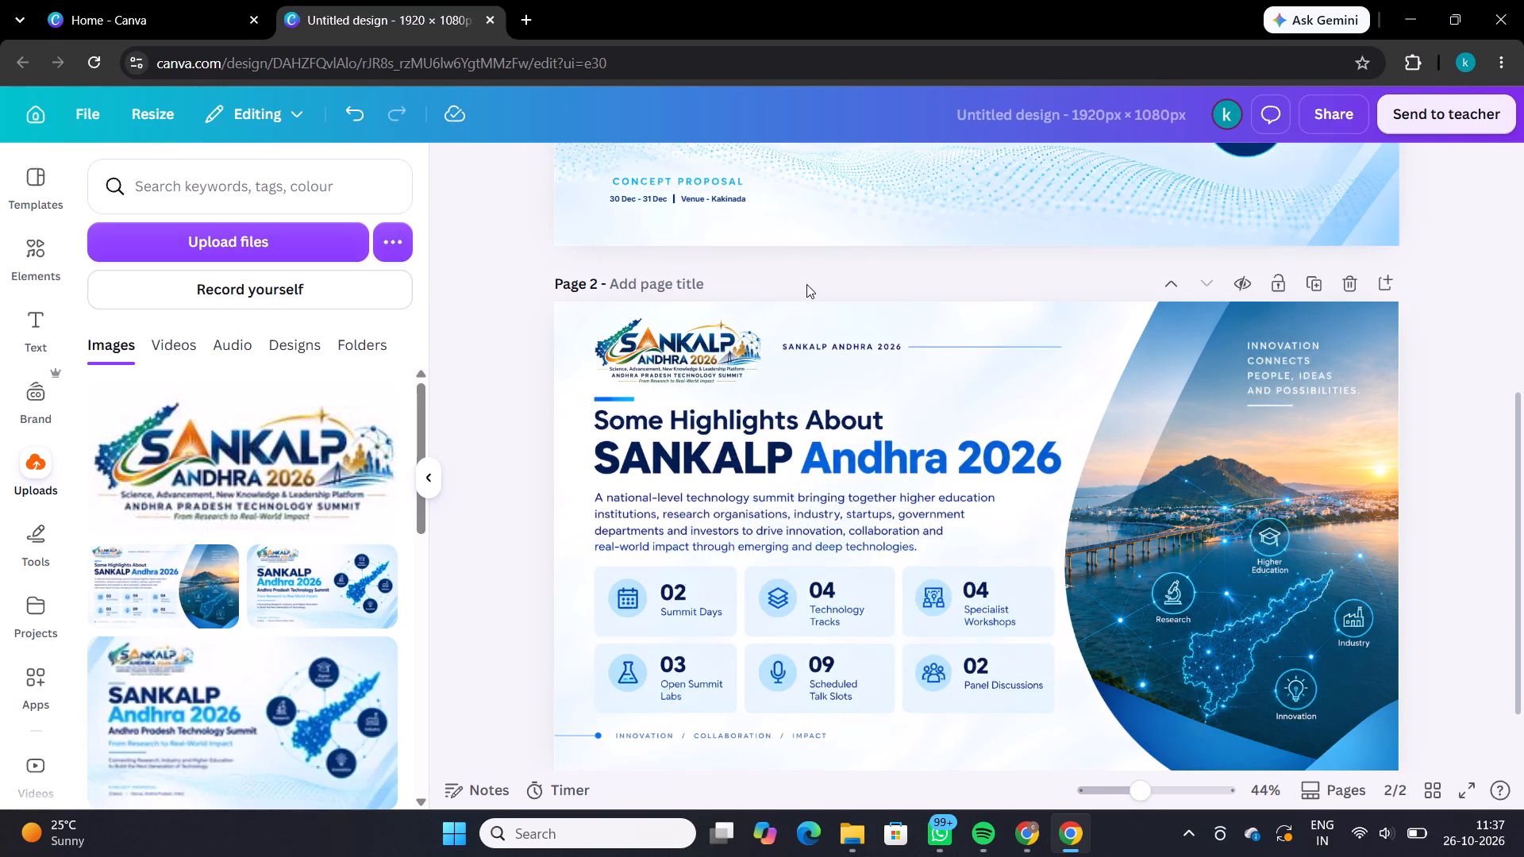
left_click(706, 345)
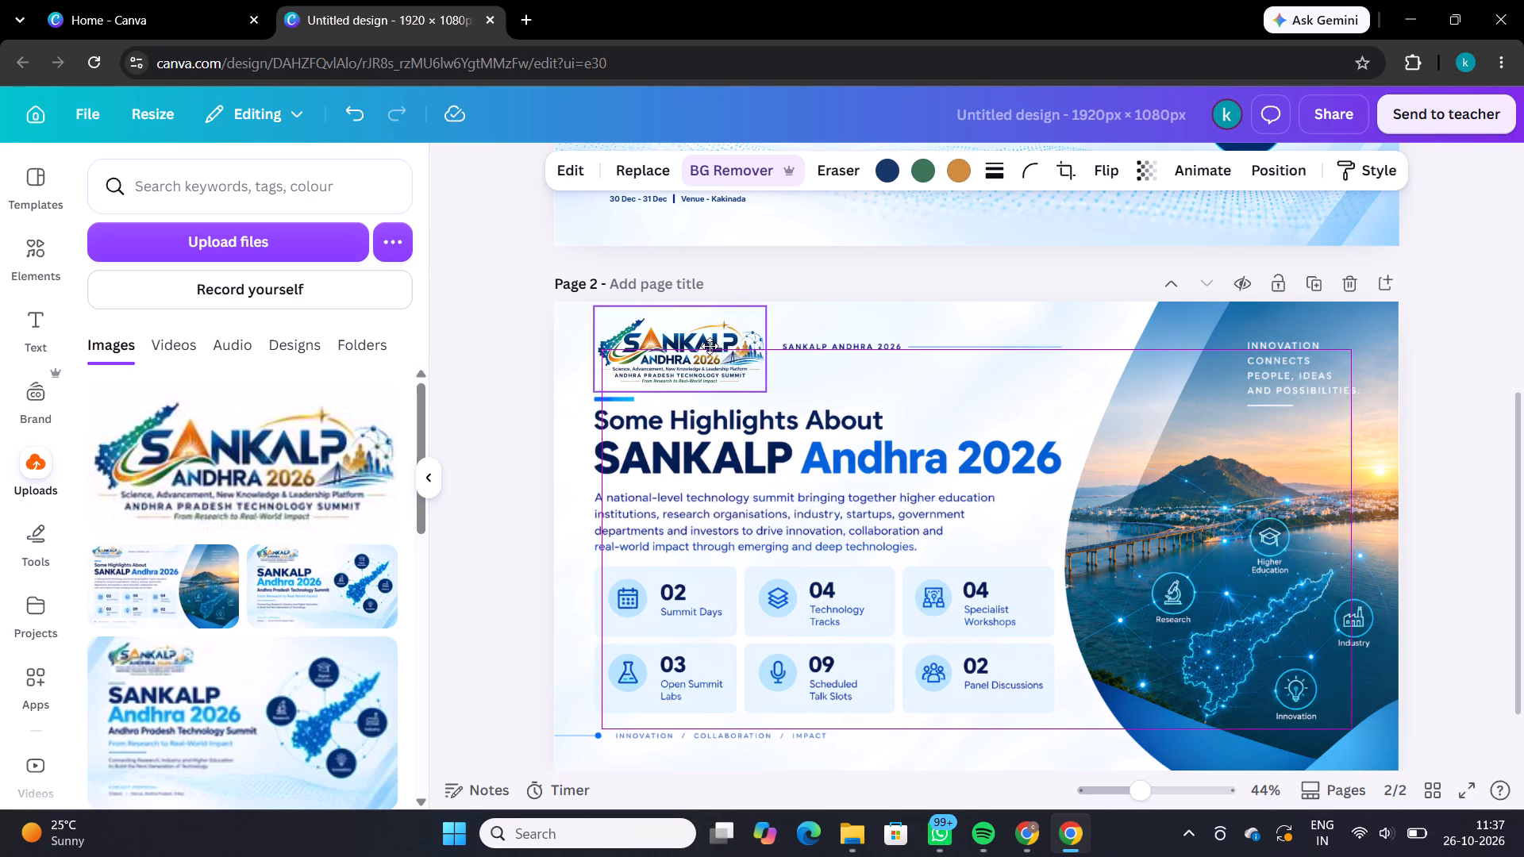
left_click(812, 280)
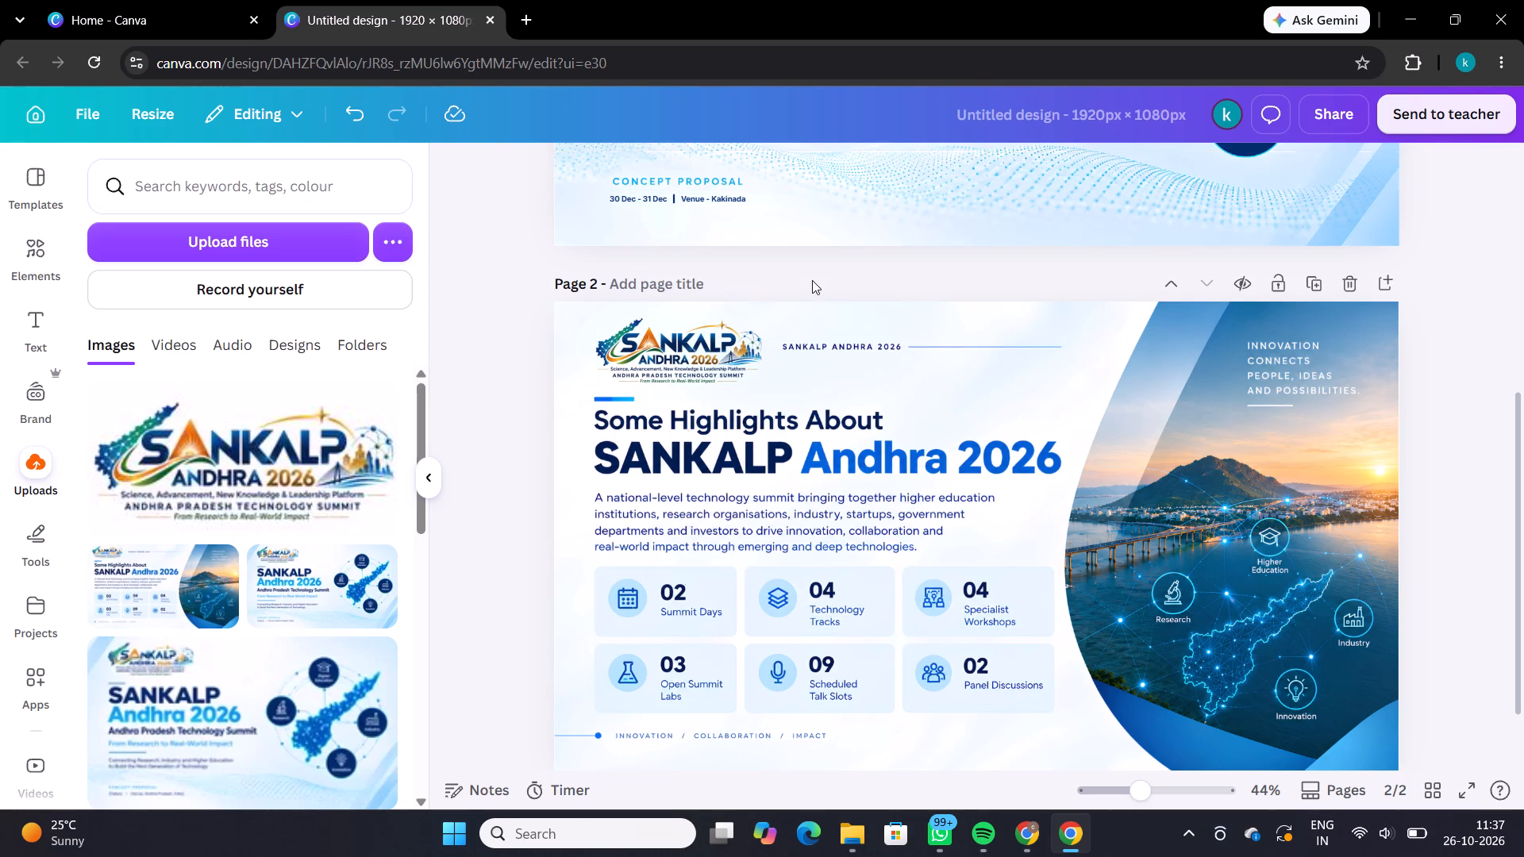
Stretch the full-page slide image on page 2 slightly so it covers the page's right edge.
scroll(868, 472, "down", 2)
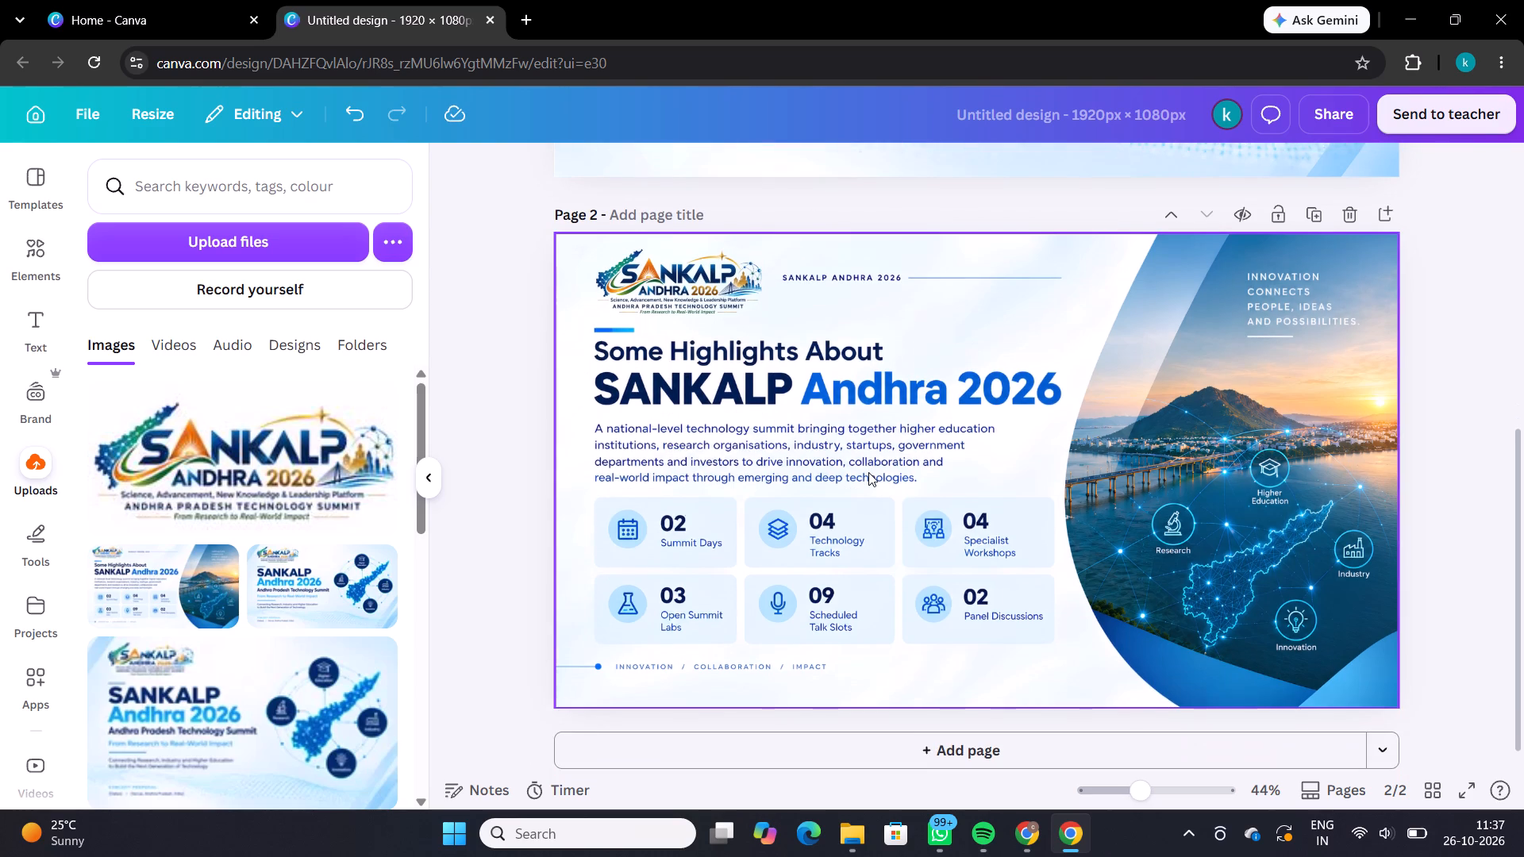
scroll(868, 472, "up", 1)
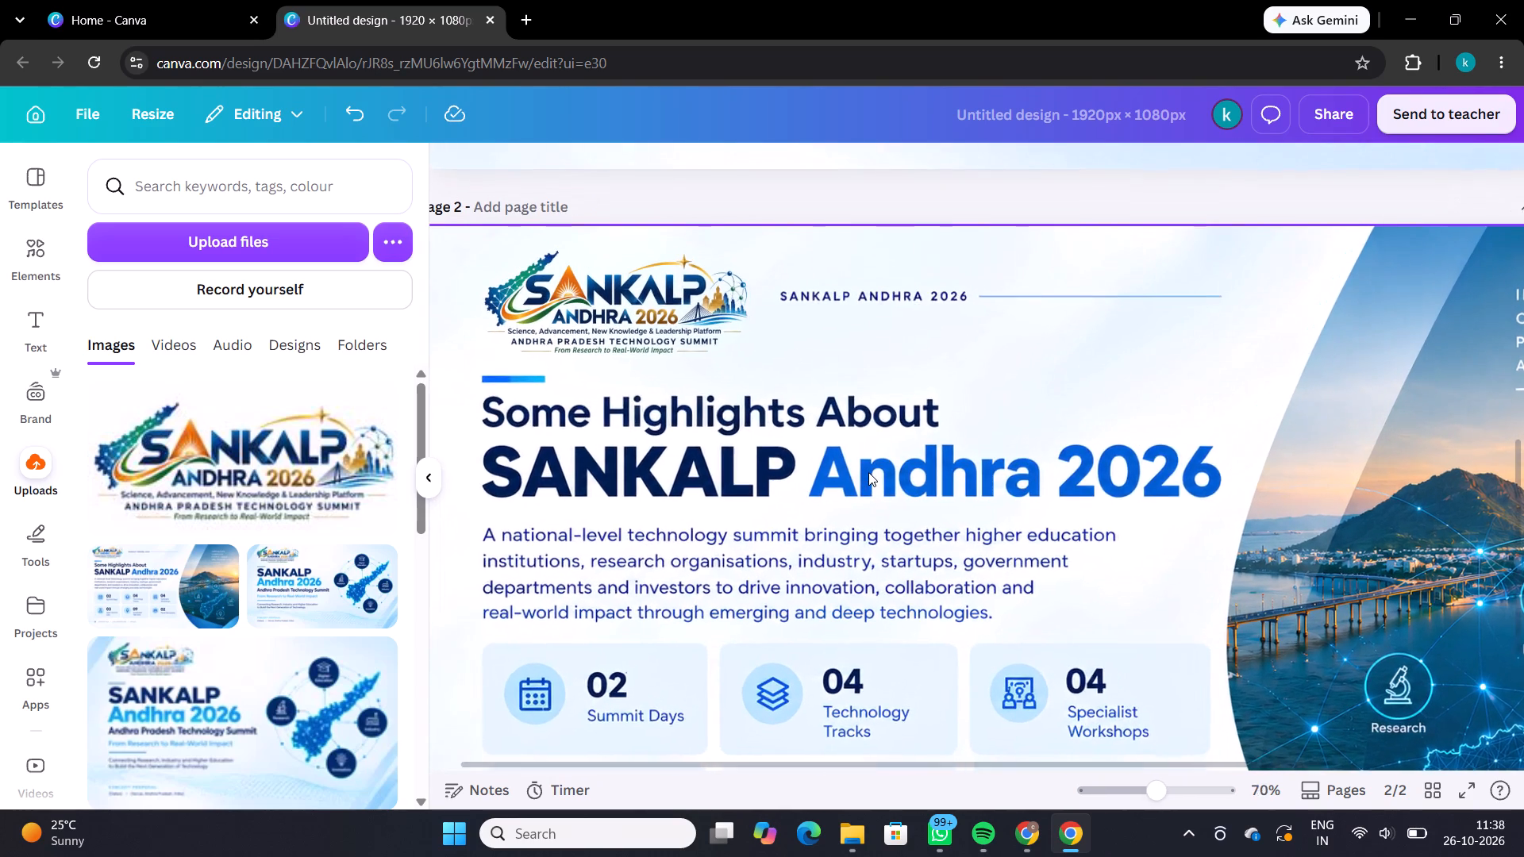
scroll(868, 472, "down", 1)
scroll(868, 472, "left", 1)
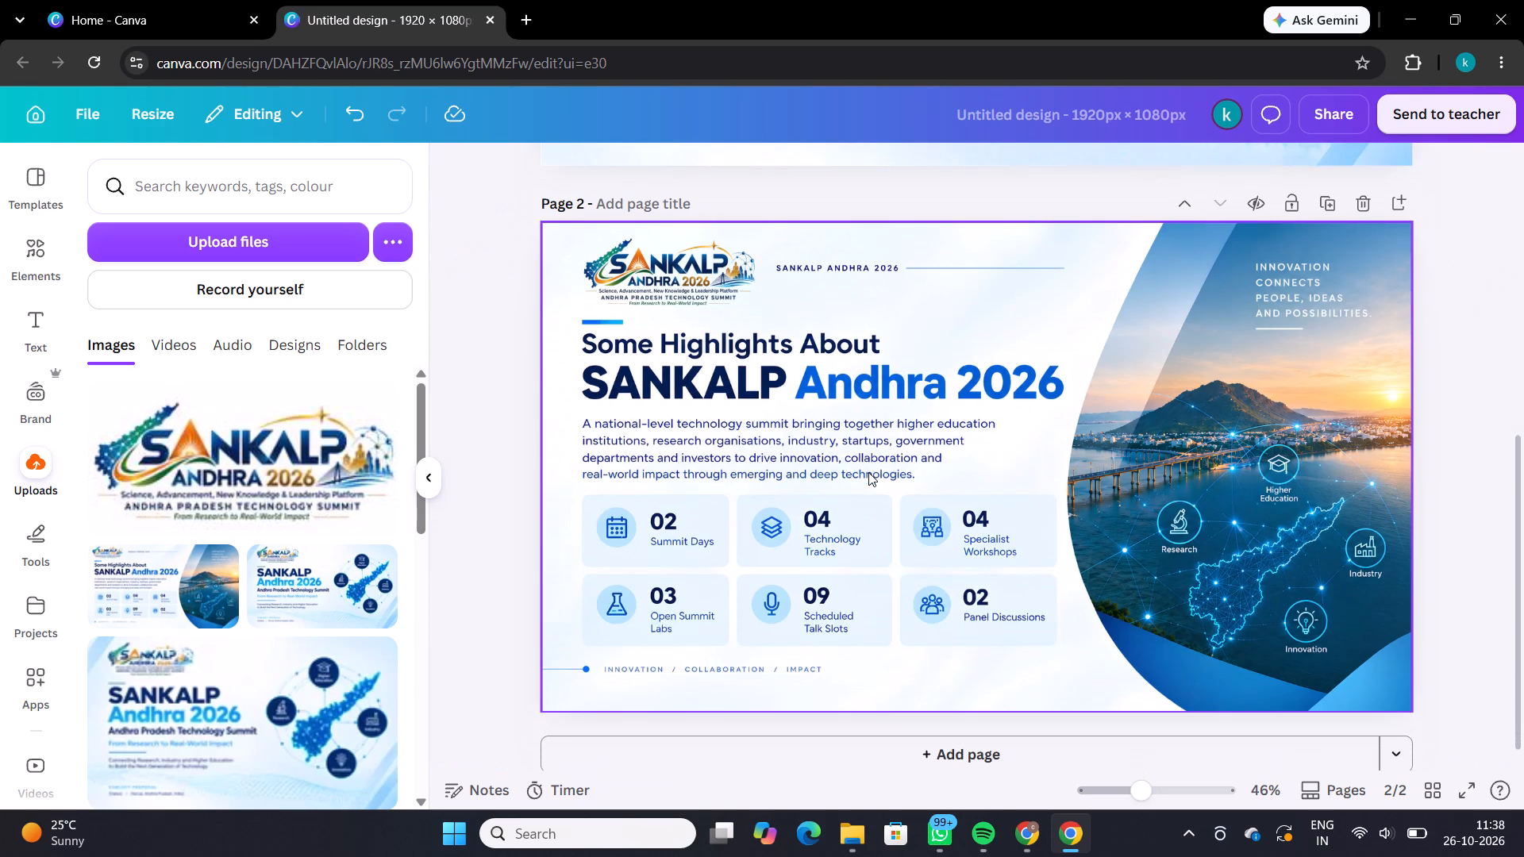
scroll(868, 472, "left", 1)
left_click(1485, 423)
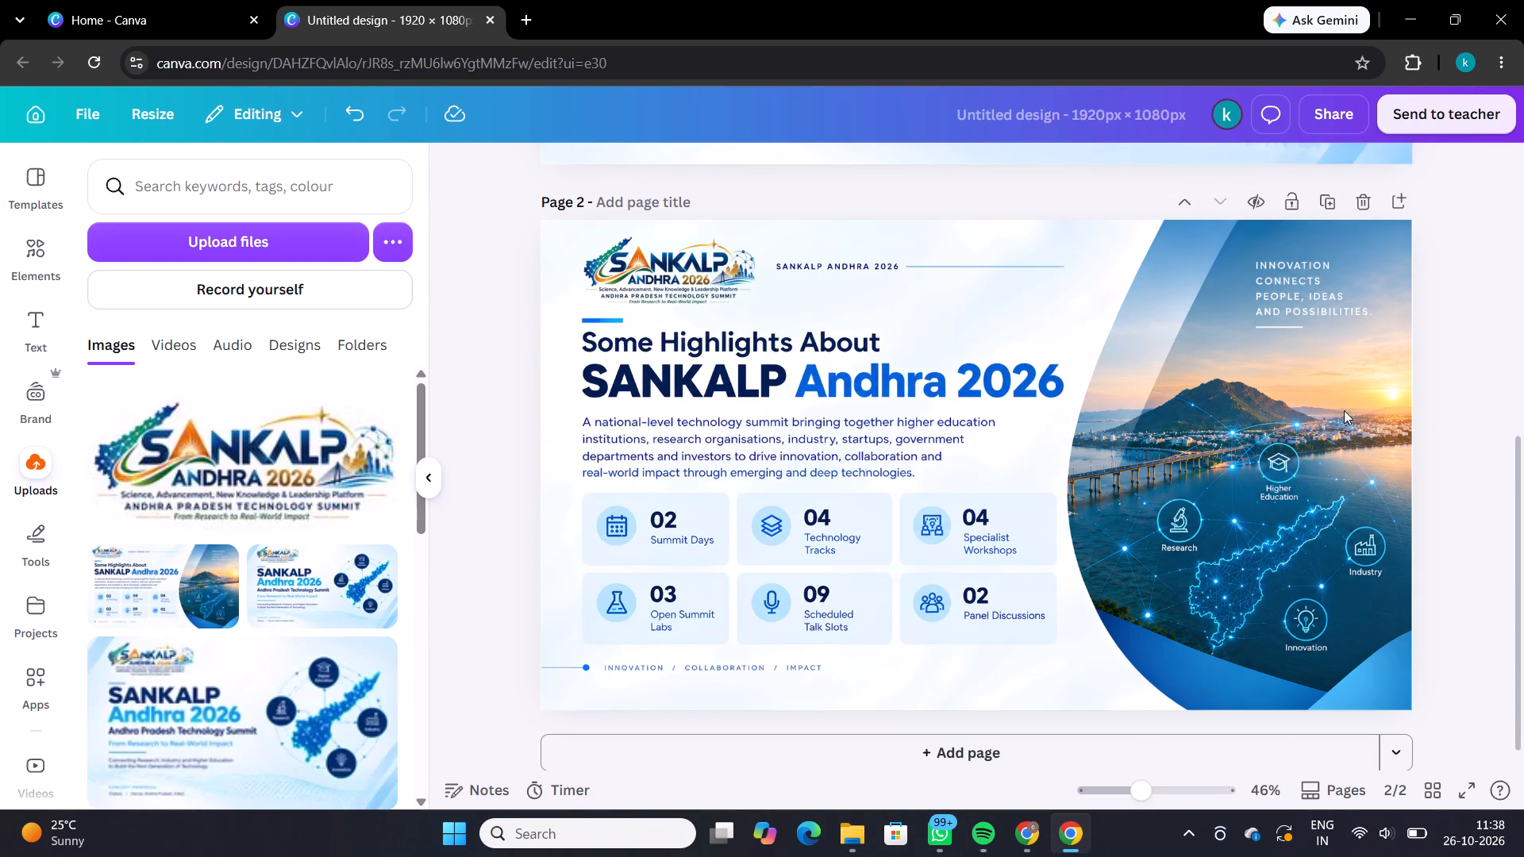
left_click(1265, 401)
left_click(1415, 471)
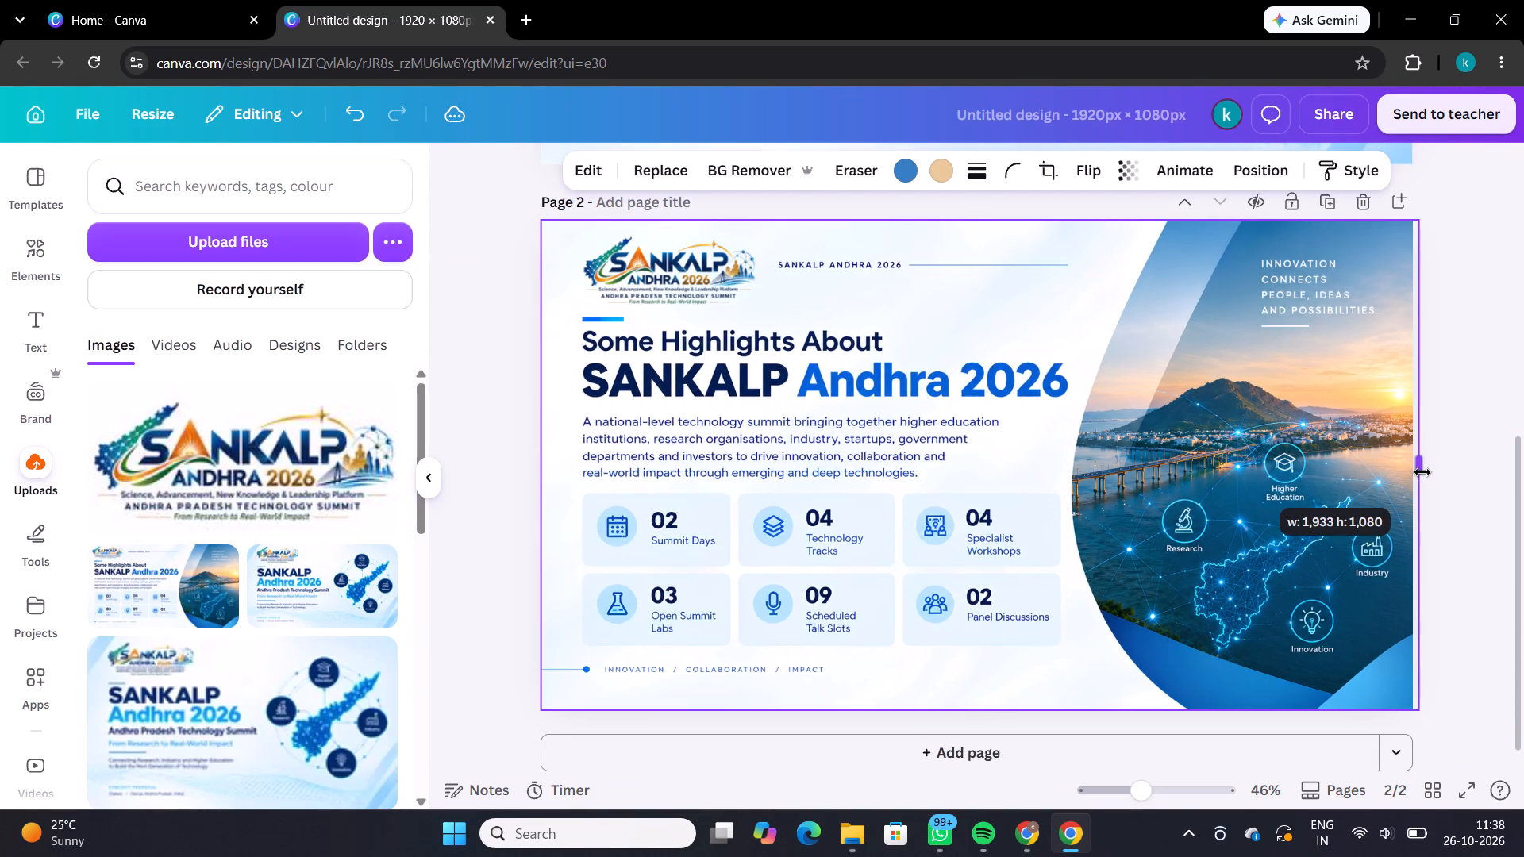
left_click(1428, 442)
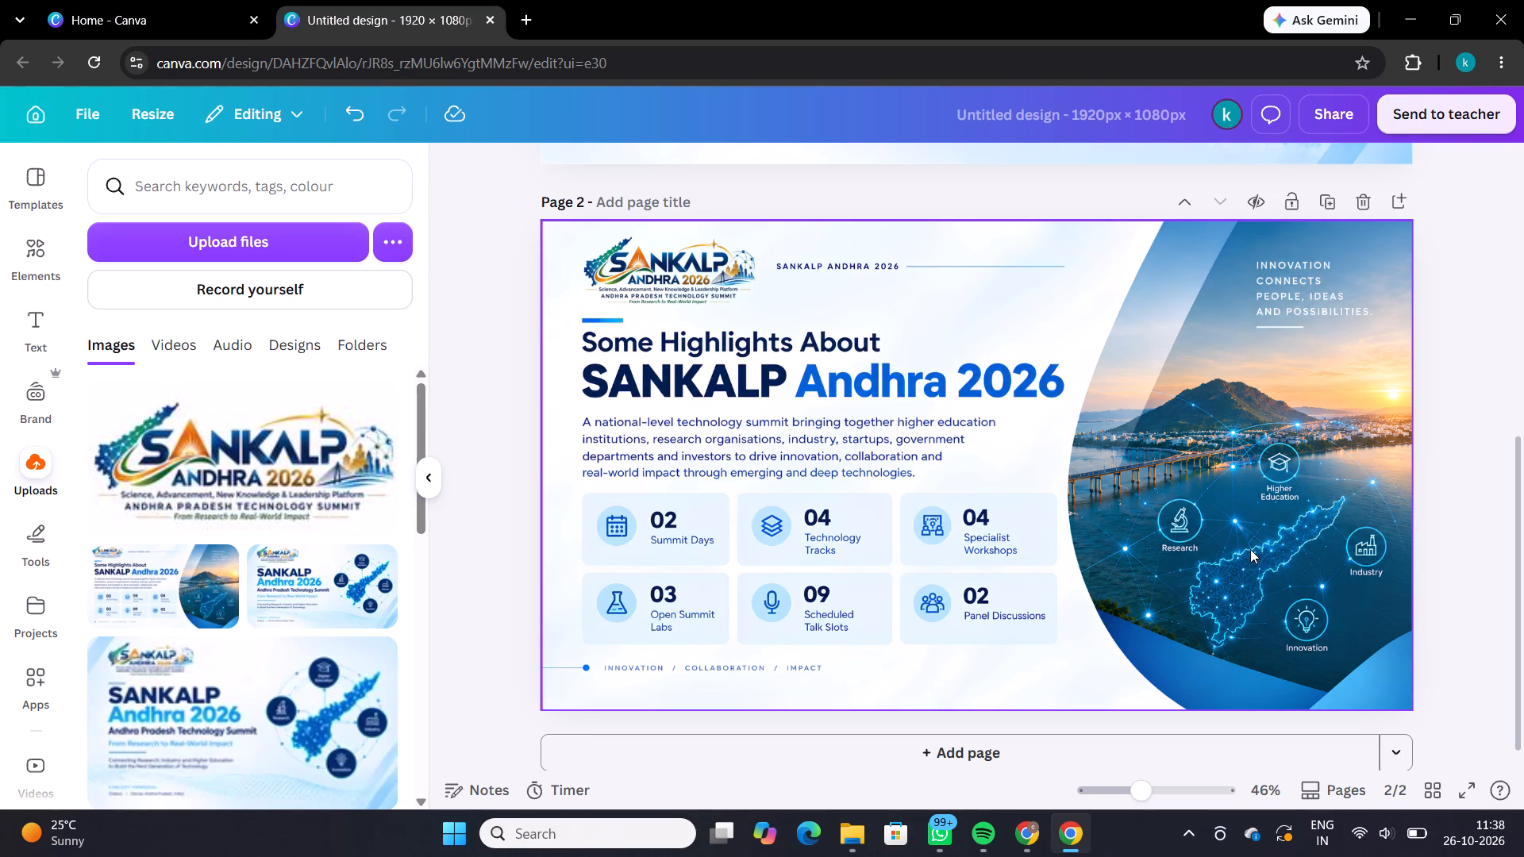
left_click(1442, 469)
Ungroup the full-page background image and the date and venue text on page 1.
scroll(1064, 683, "down", 1)
scroll(1039, 542, "up", 1)
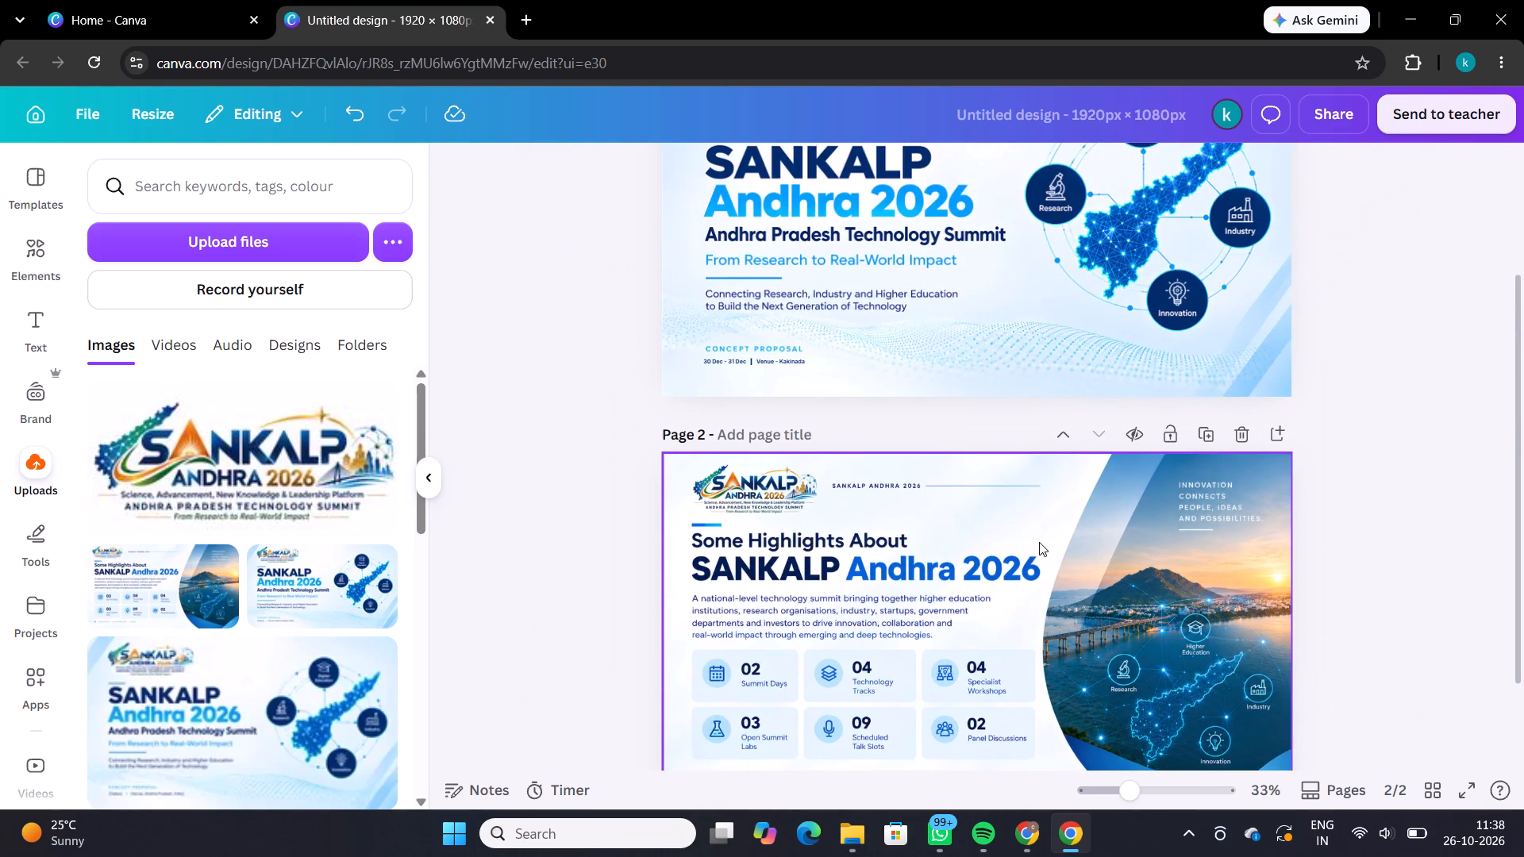
scroll(1039, 542, "up", 1)
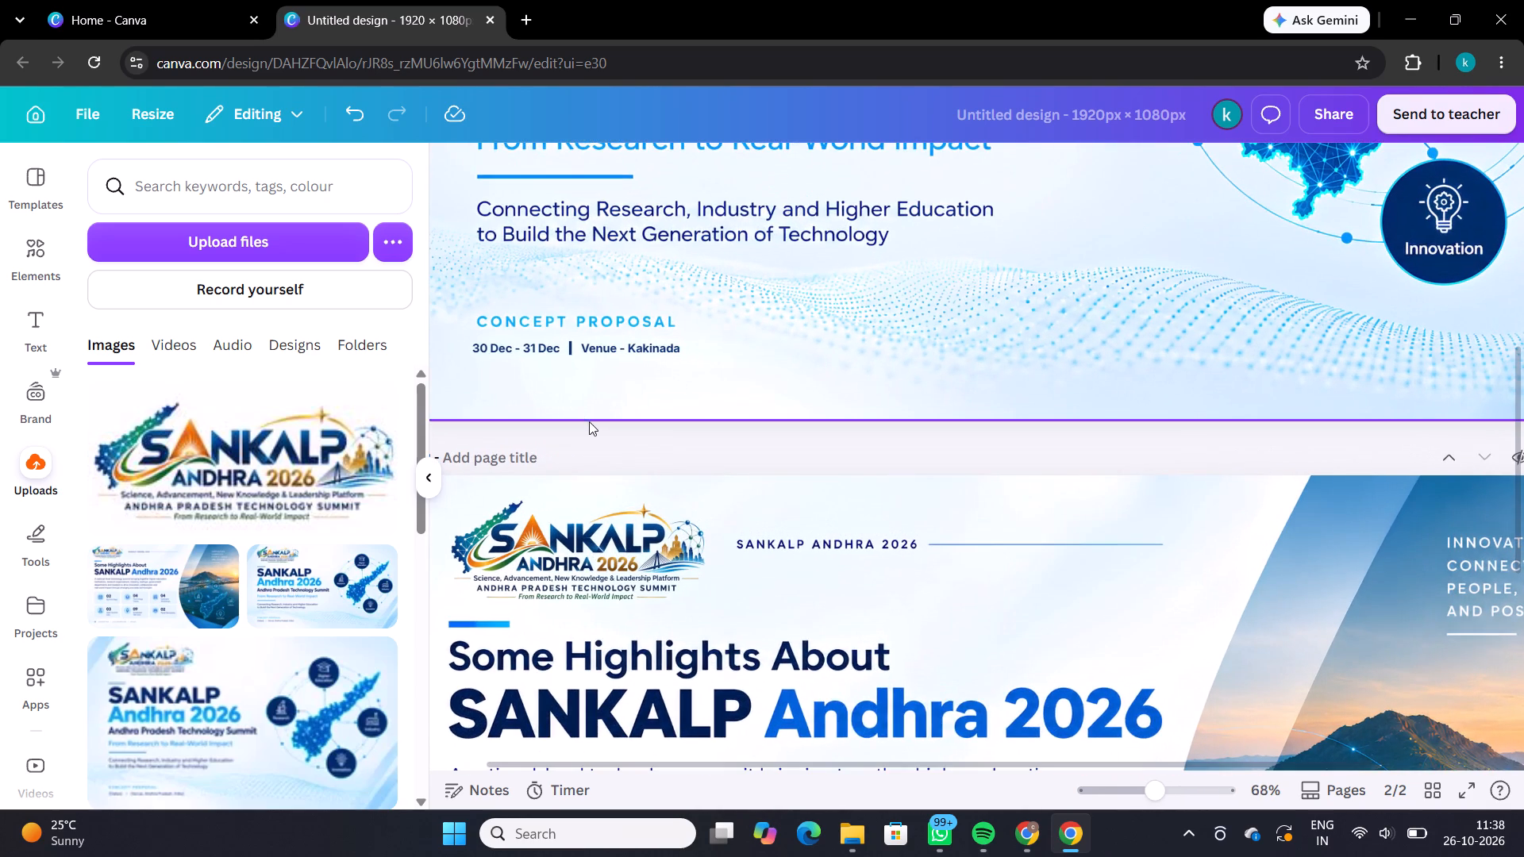
scroll(597, 438, "right", 1)
left_click(595, 405)
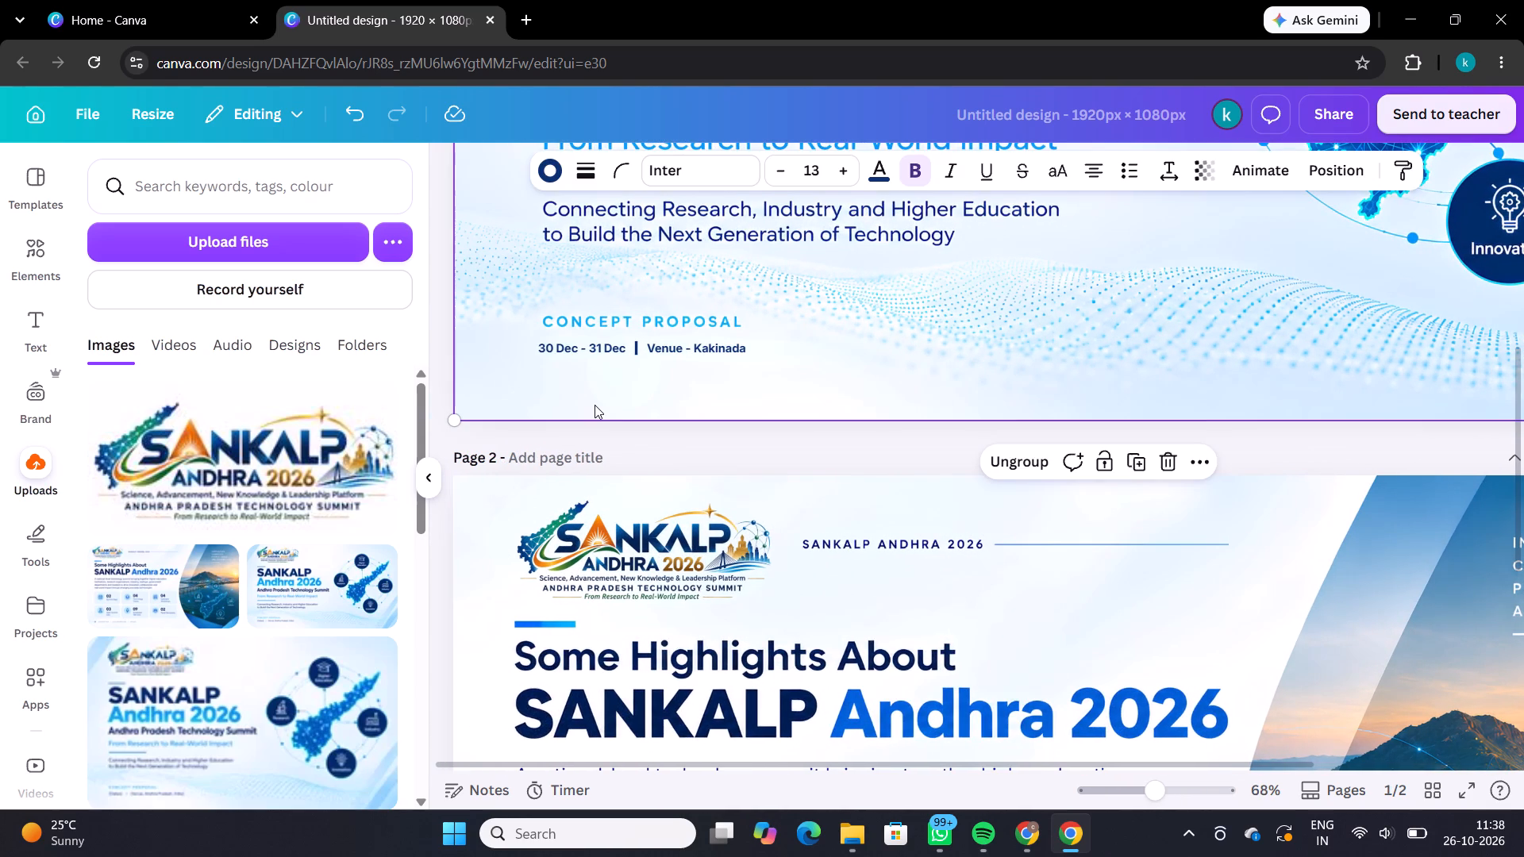
left_click(1016, 478)
left_click(1016, 477)
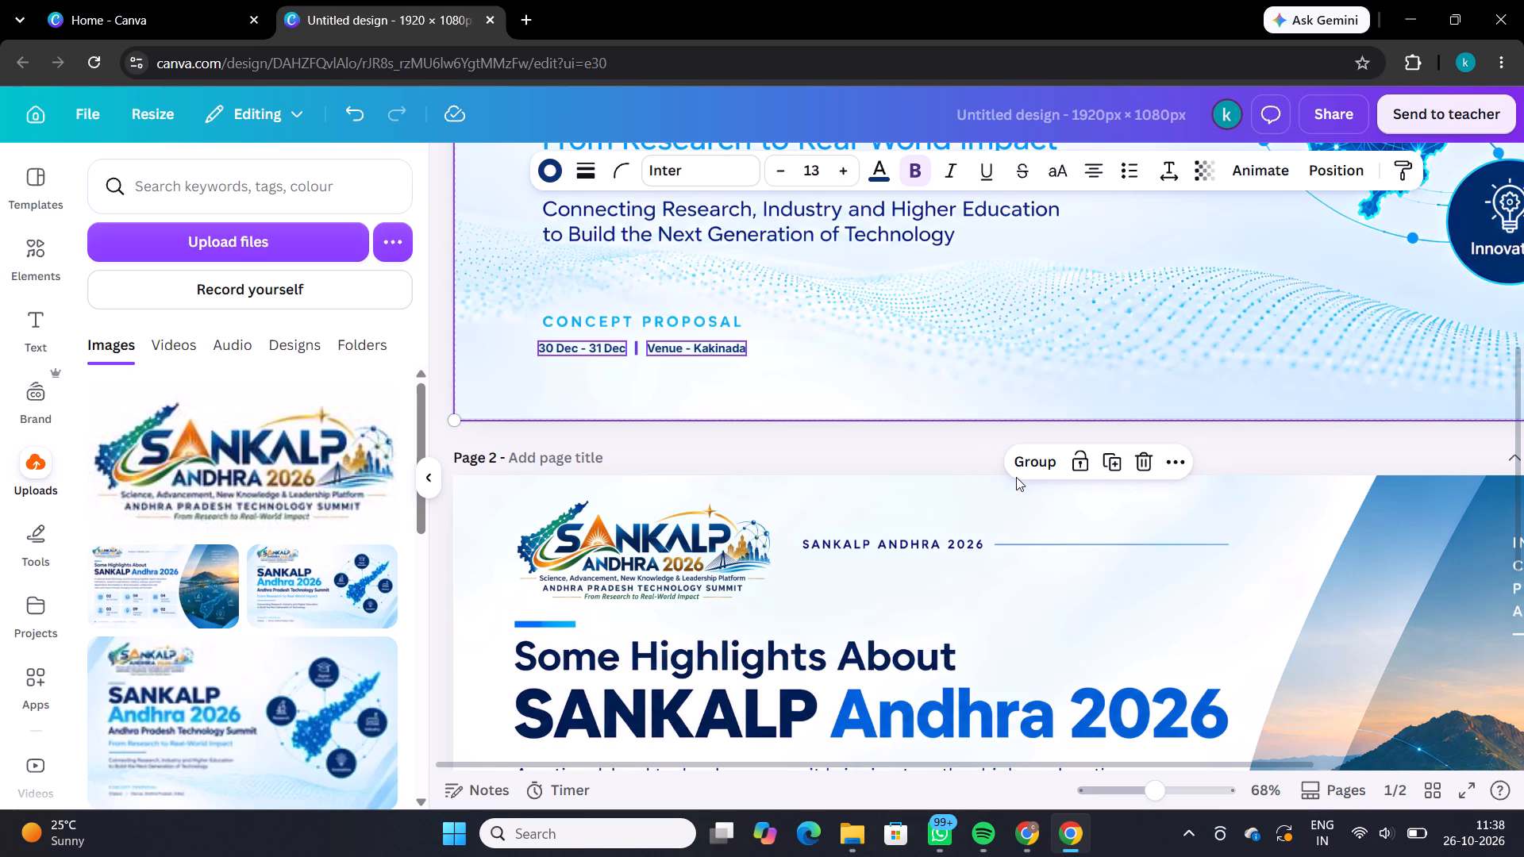
left_click(792, 469)
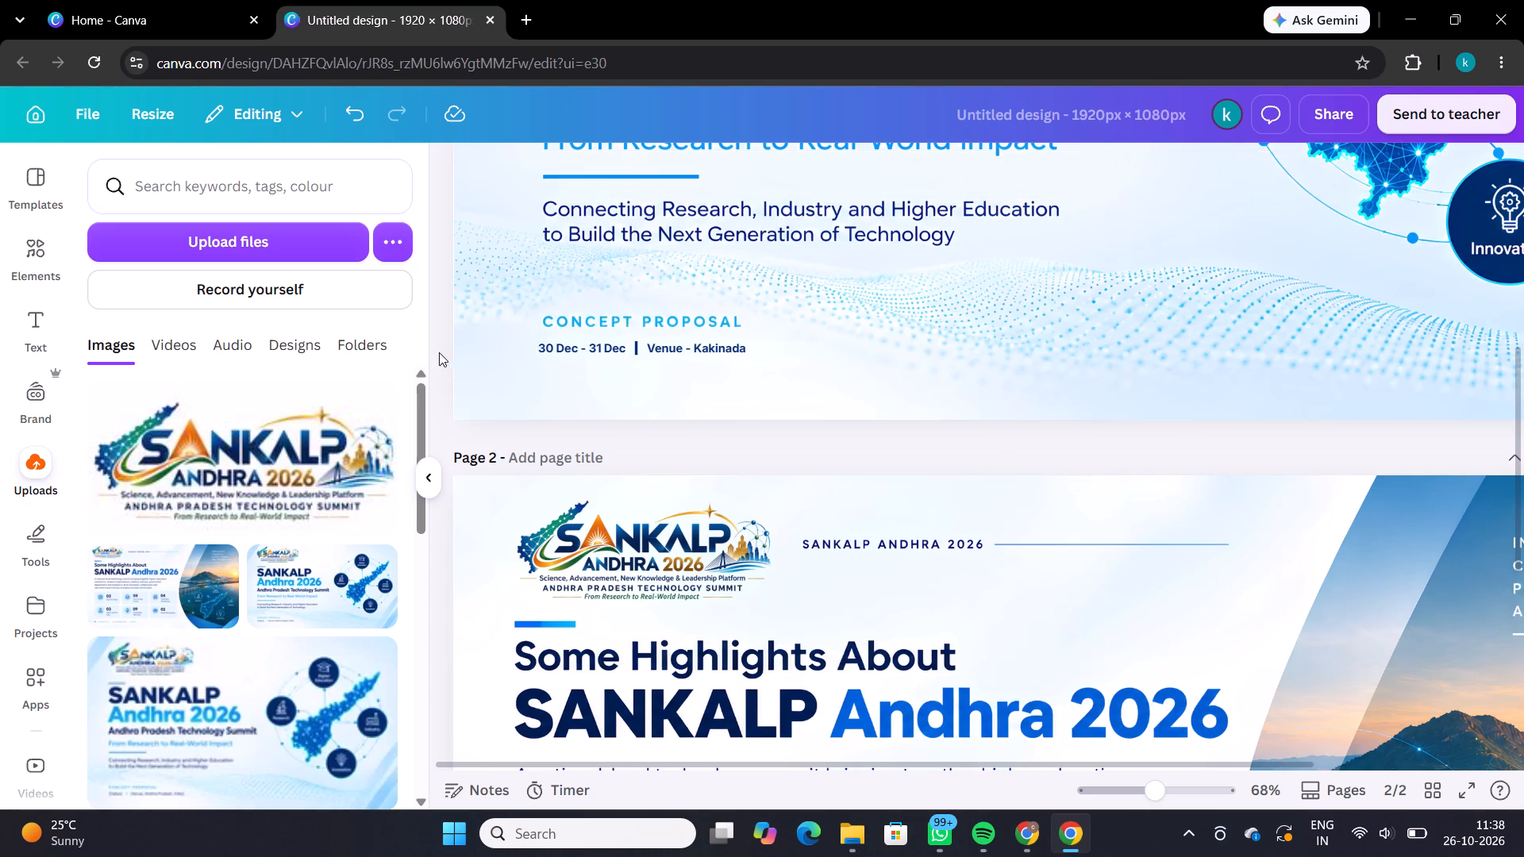
Delete the full-page background image from page 1, keeping the date and venue text.
left_click_drag(439, 352, 660, 372)
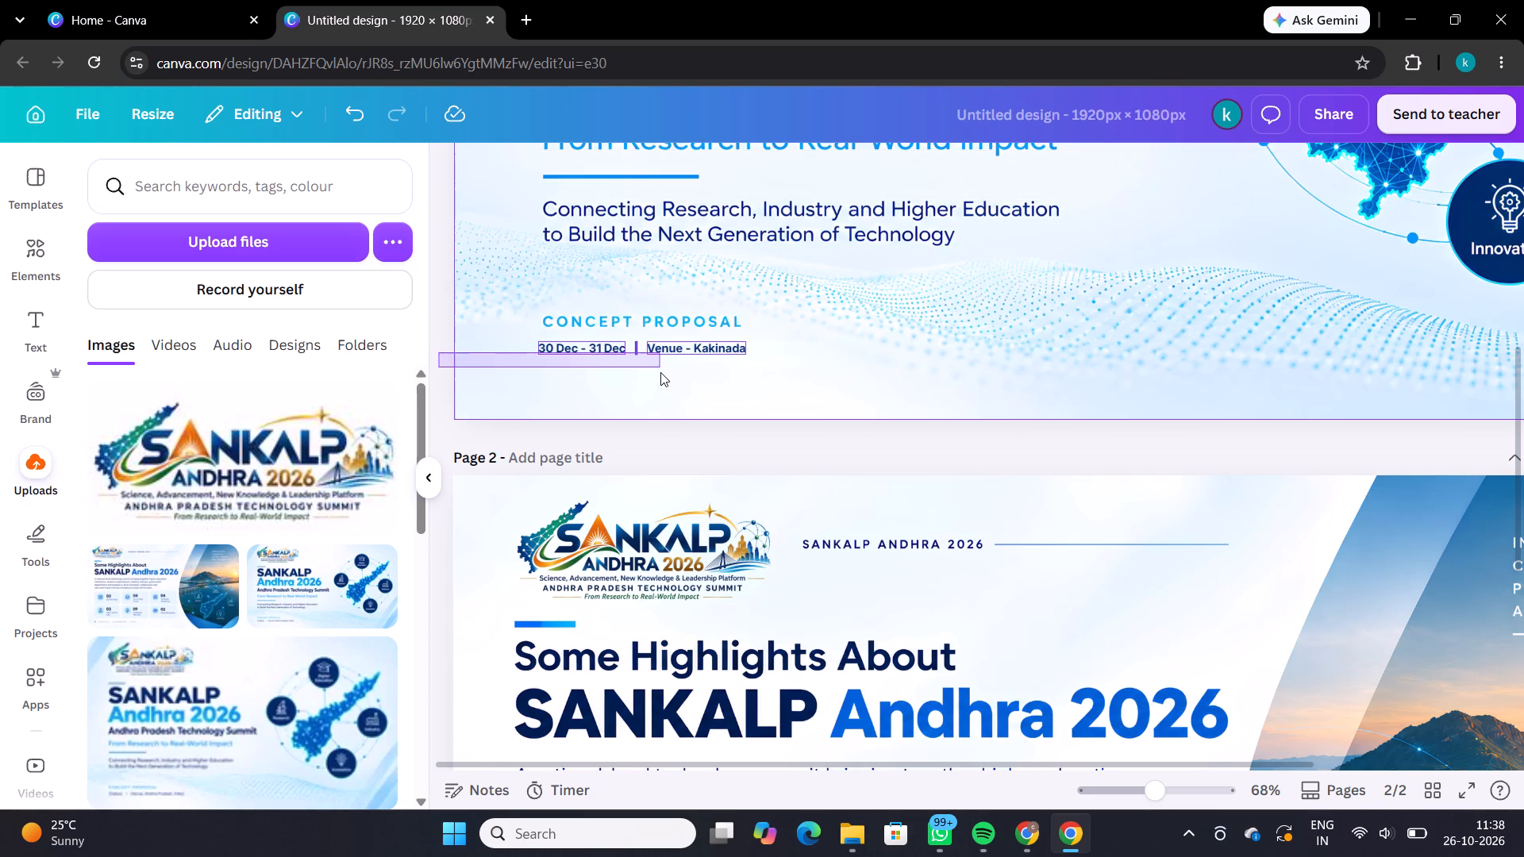
left_click_drag(660, 372, 472, 363)
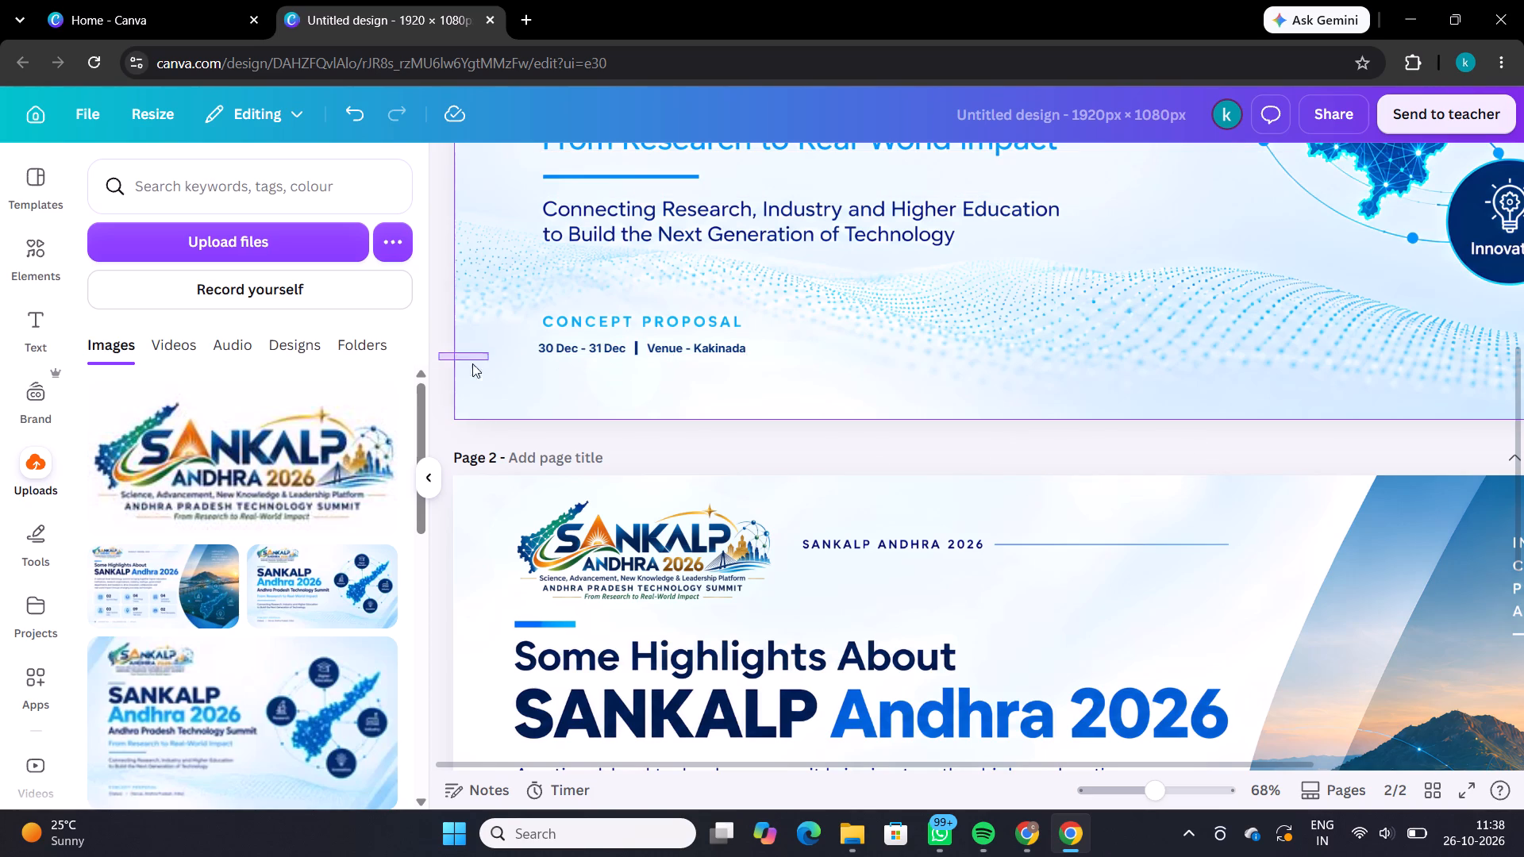
left_click_drag(472, 363, 415, 351)
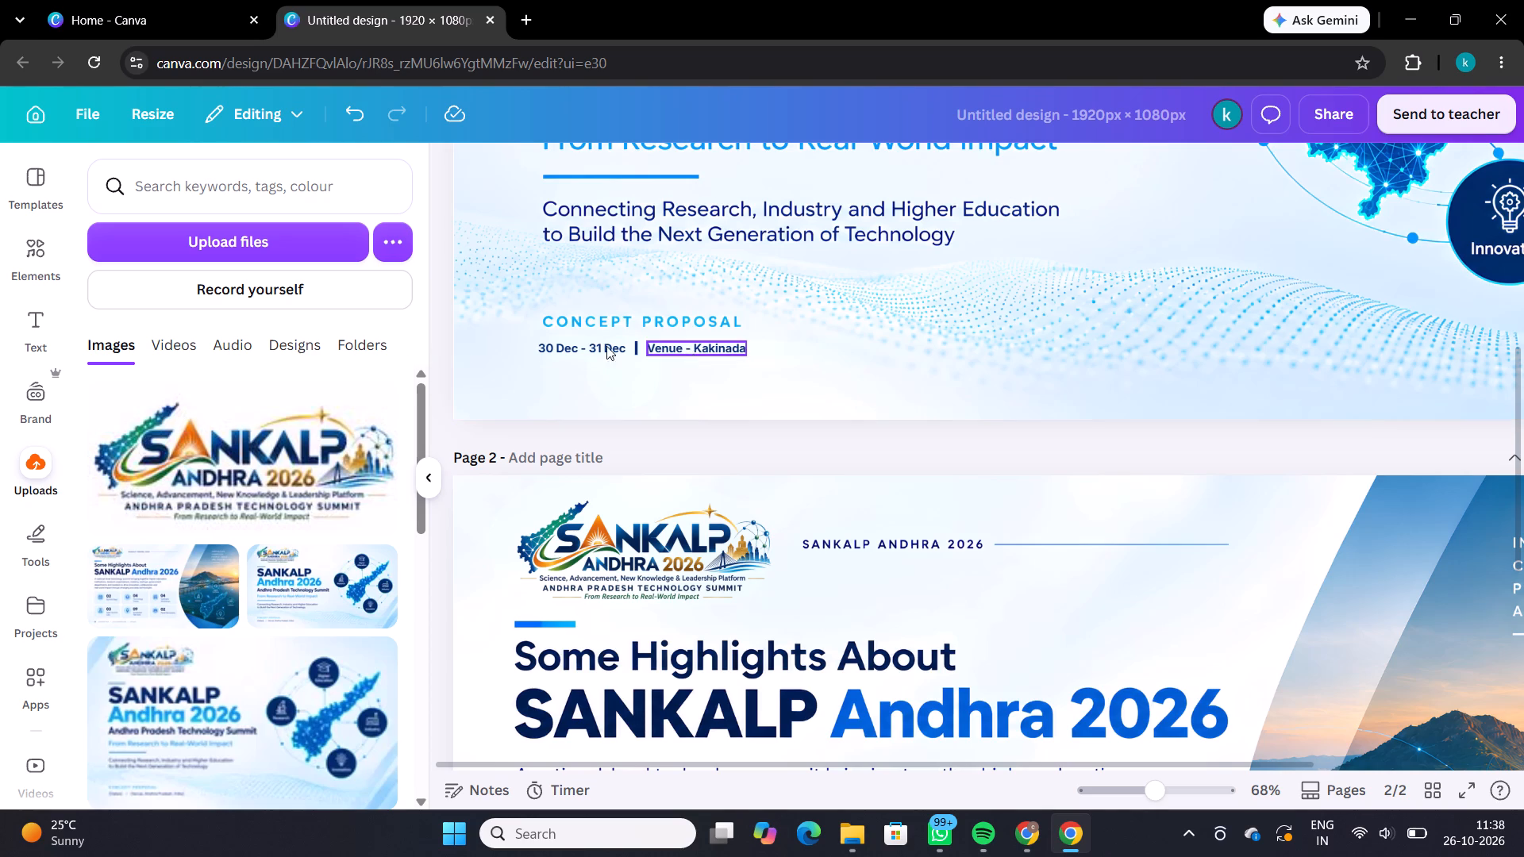
left_click(467, 352)
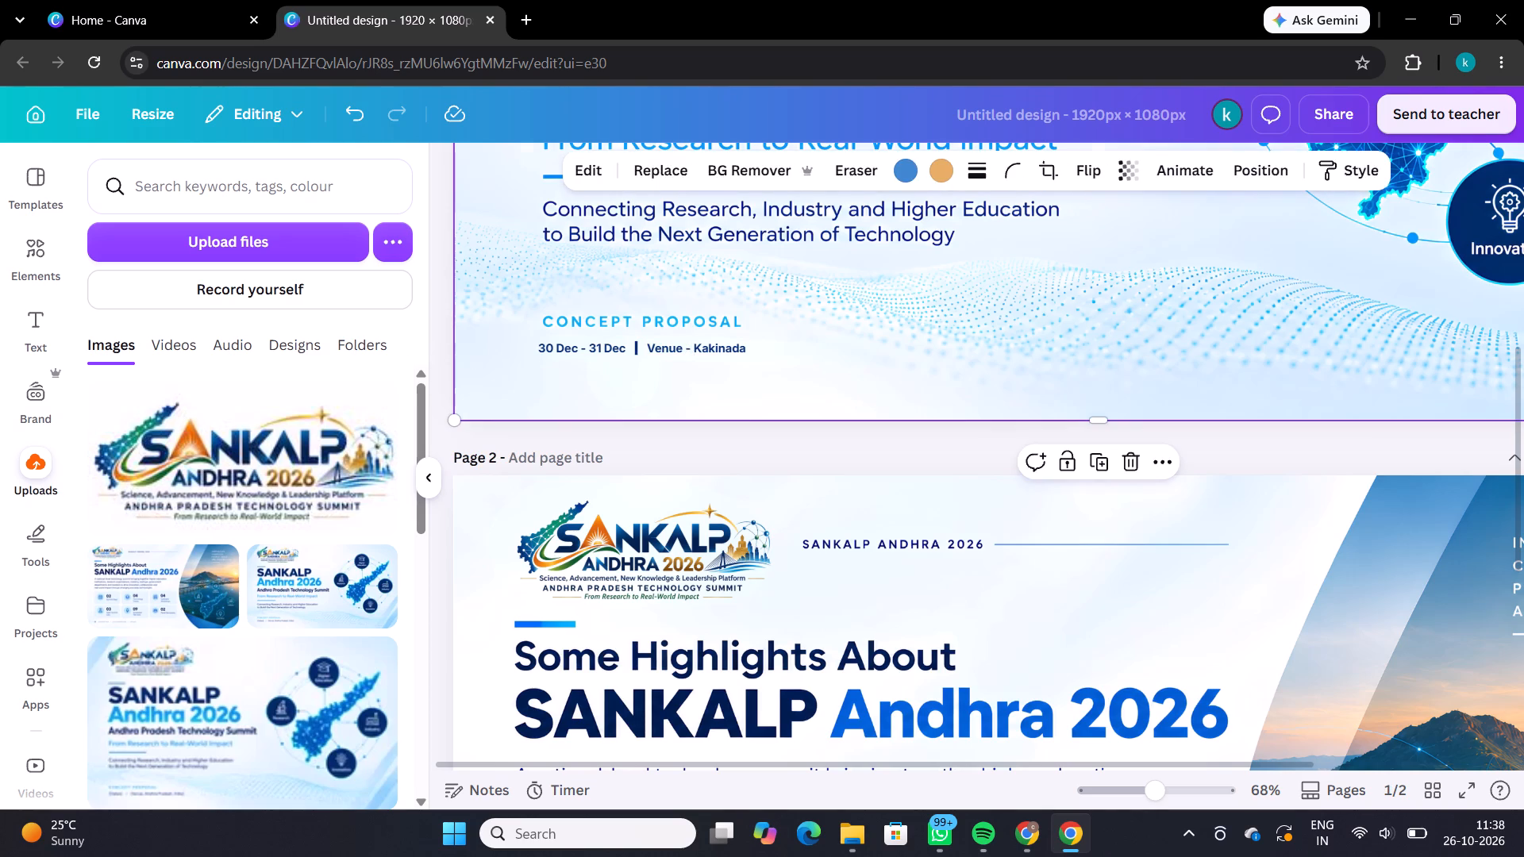
key("BackSpace")
Group the '30 Dec - 31 Dec' text, the divider and the 'Venue - Kakinada' text on page 1.
left_click_drag(529, 348, 605, 348)
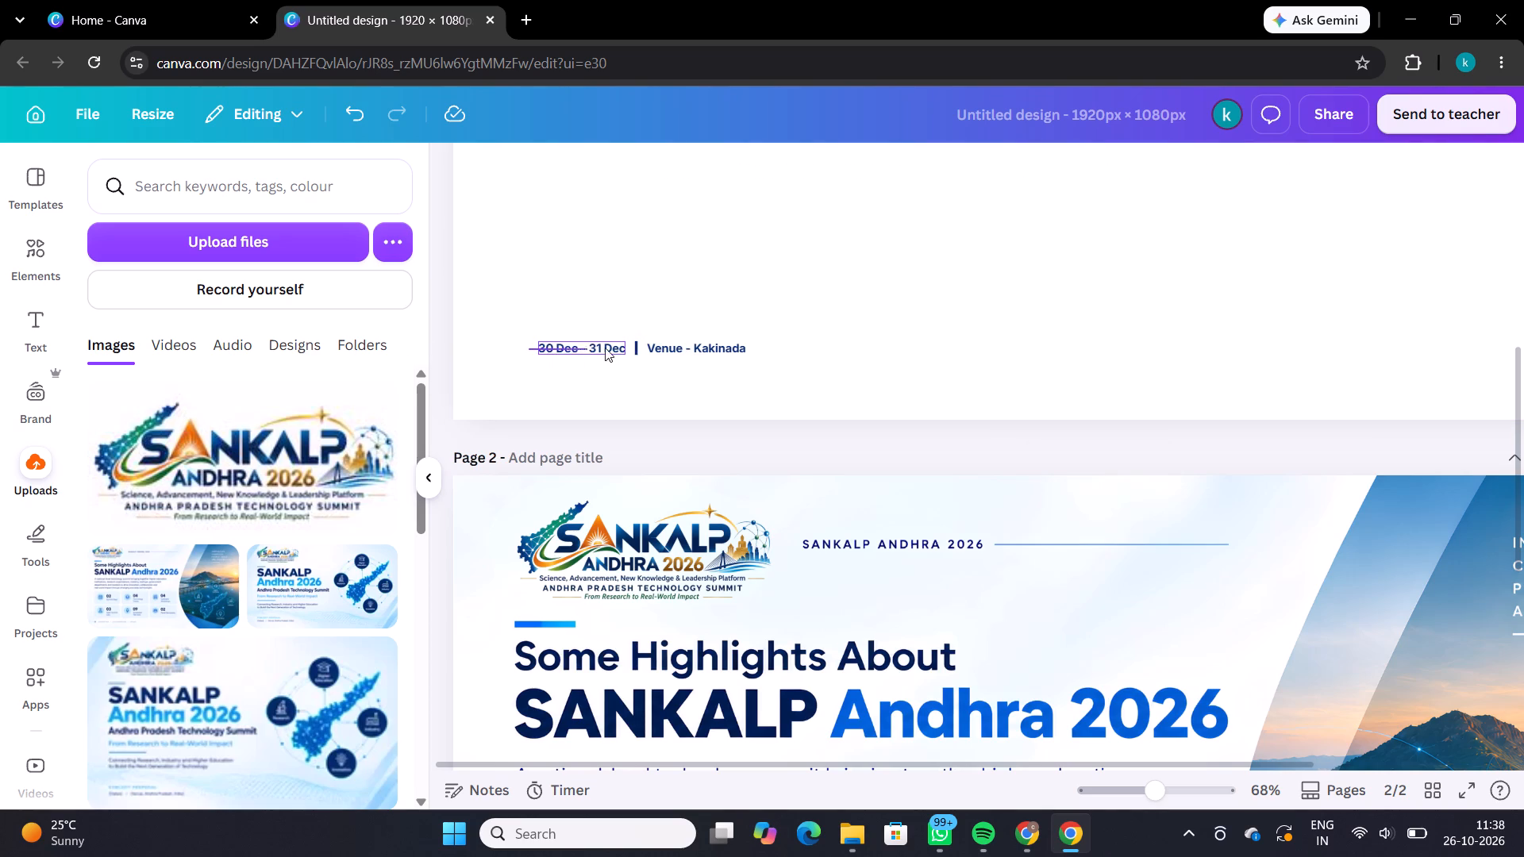
left_click_drag(605, 348, 661, 348)
left_click(572, 301)
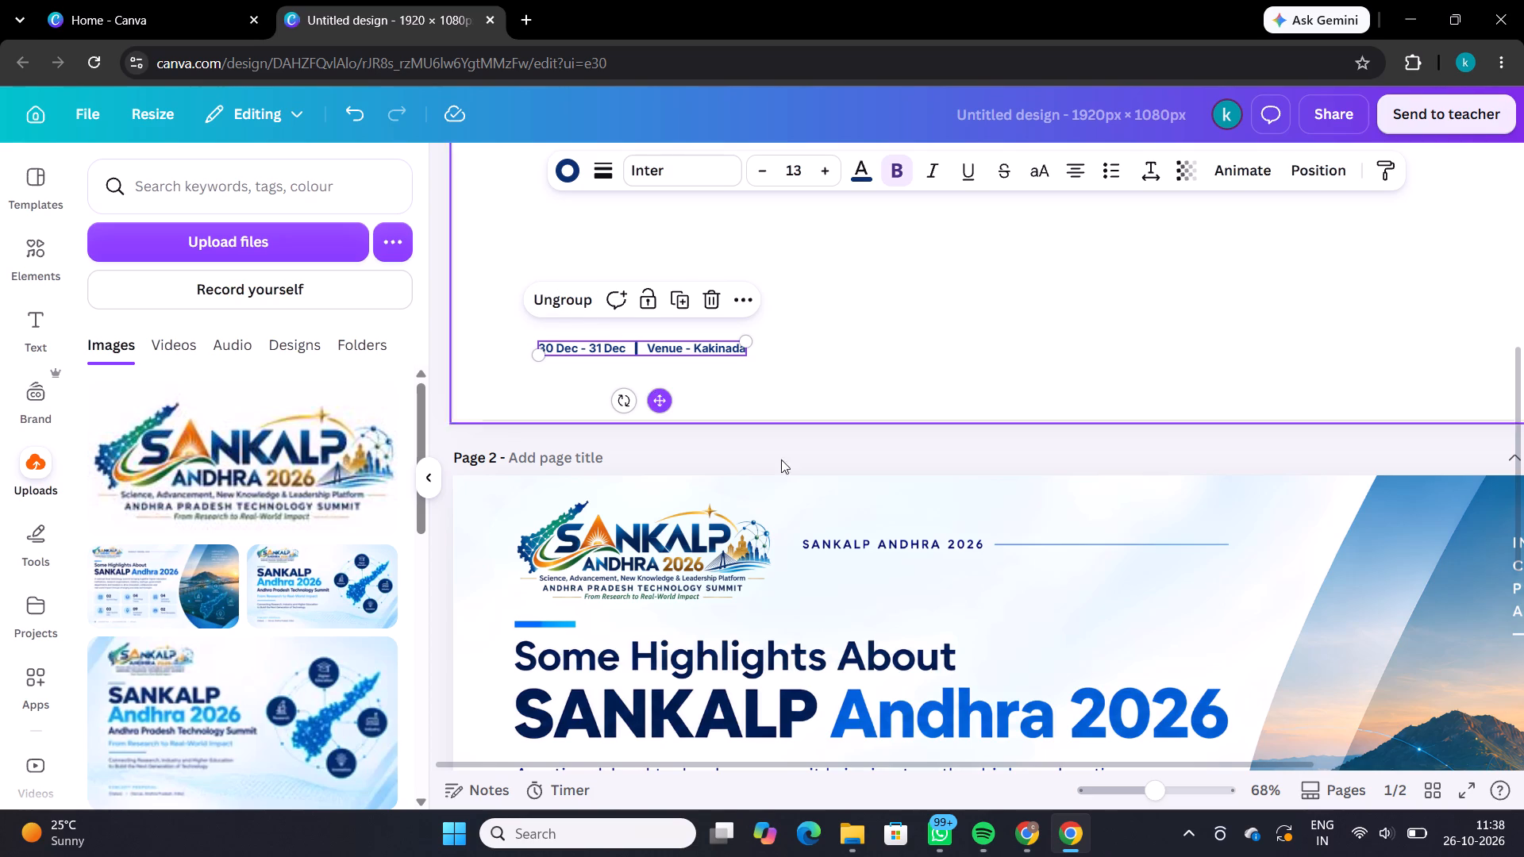
Upload the image file 'SANKALP Andhra 2026 Tech Summit (1)' from the Downloads folder to the design's uploads.
scroll(852, 493, "up", 2)
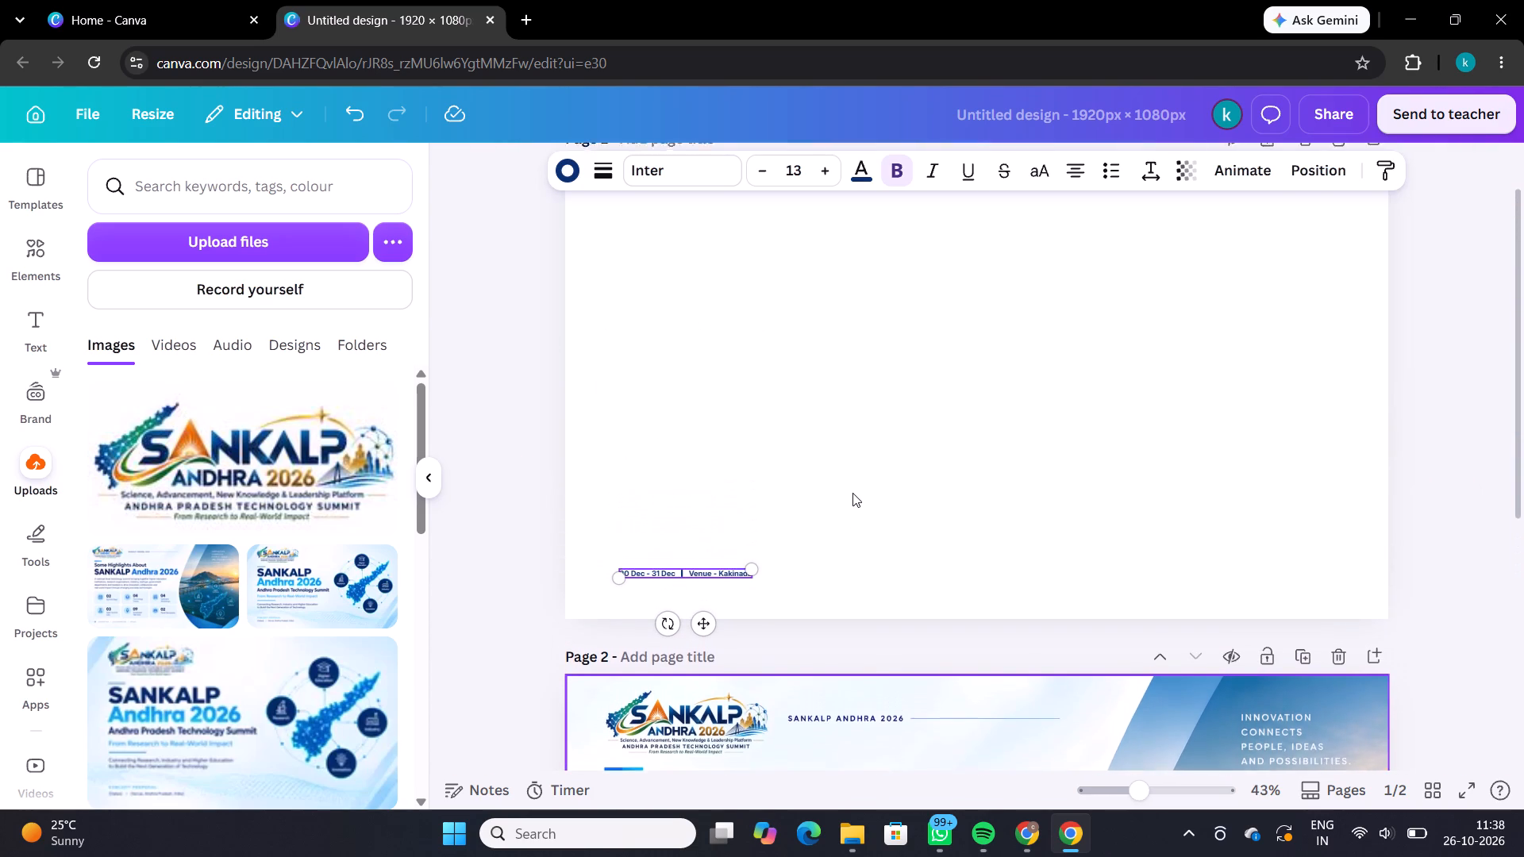
scroll(852, 493, "up", 1)
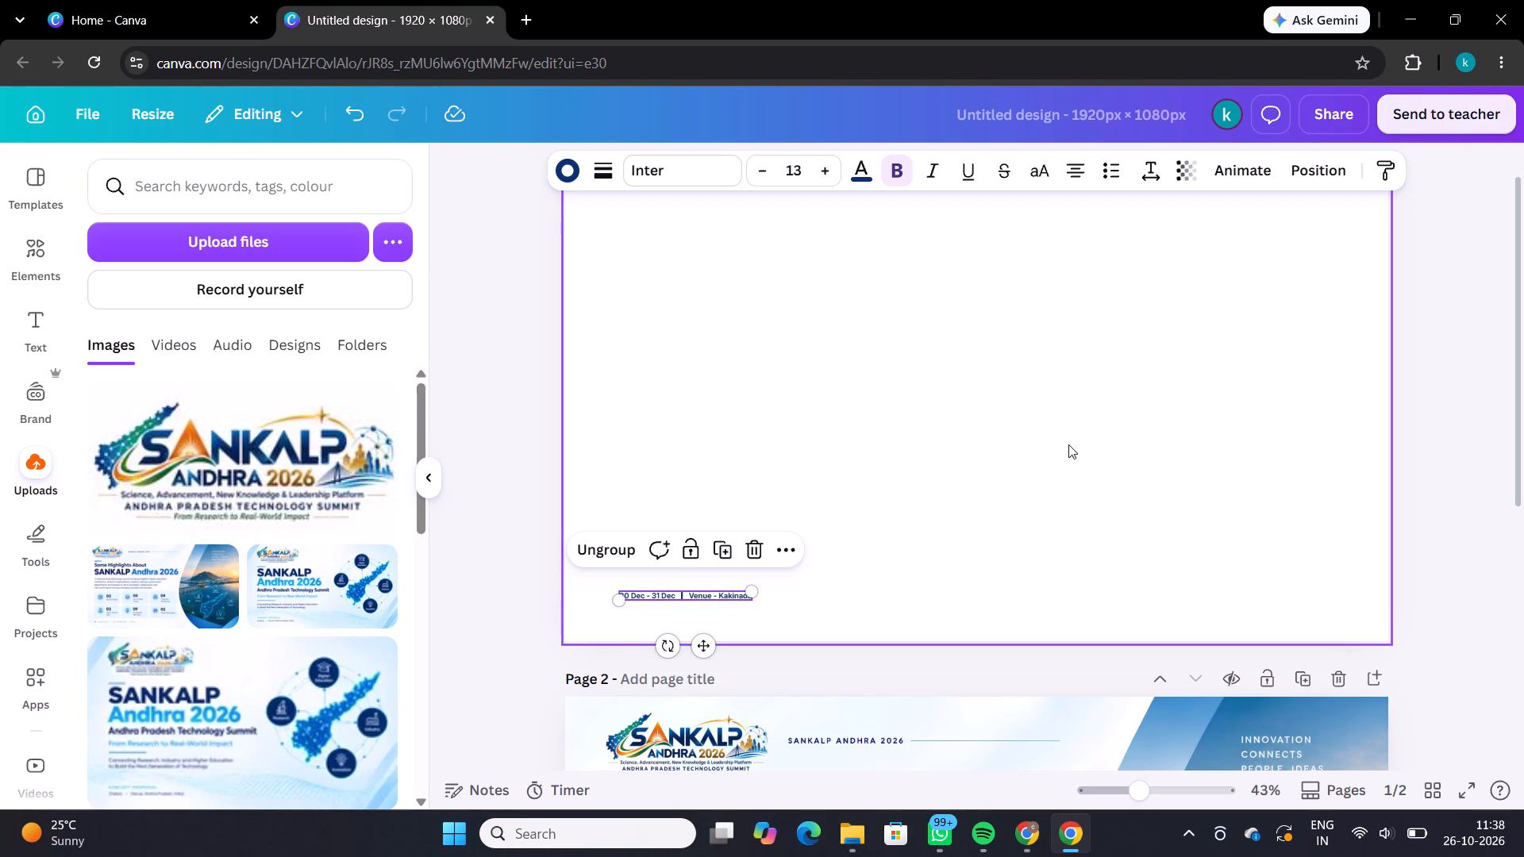
scroll(1068, 444, "up", 1)
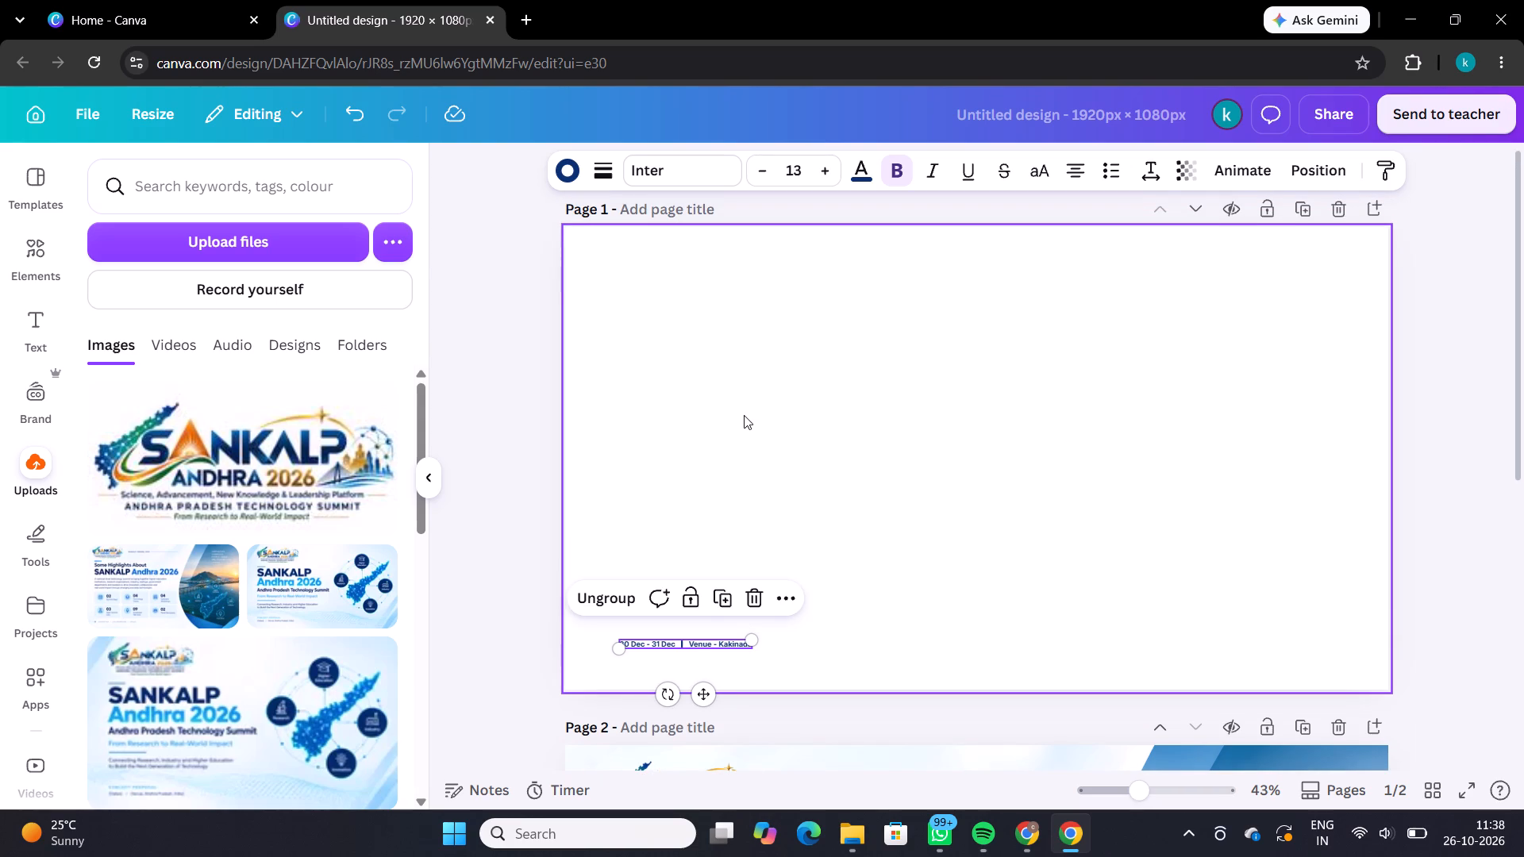
left_click(462, 382)
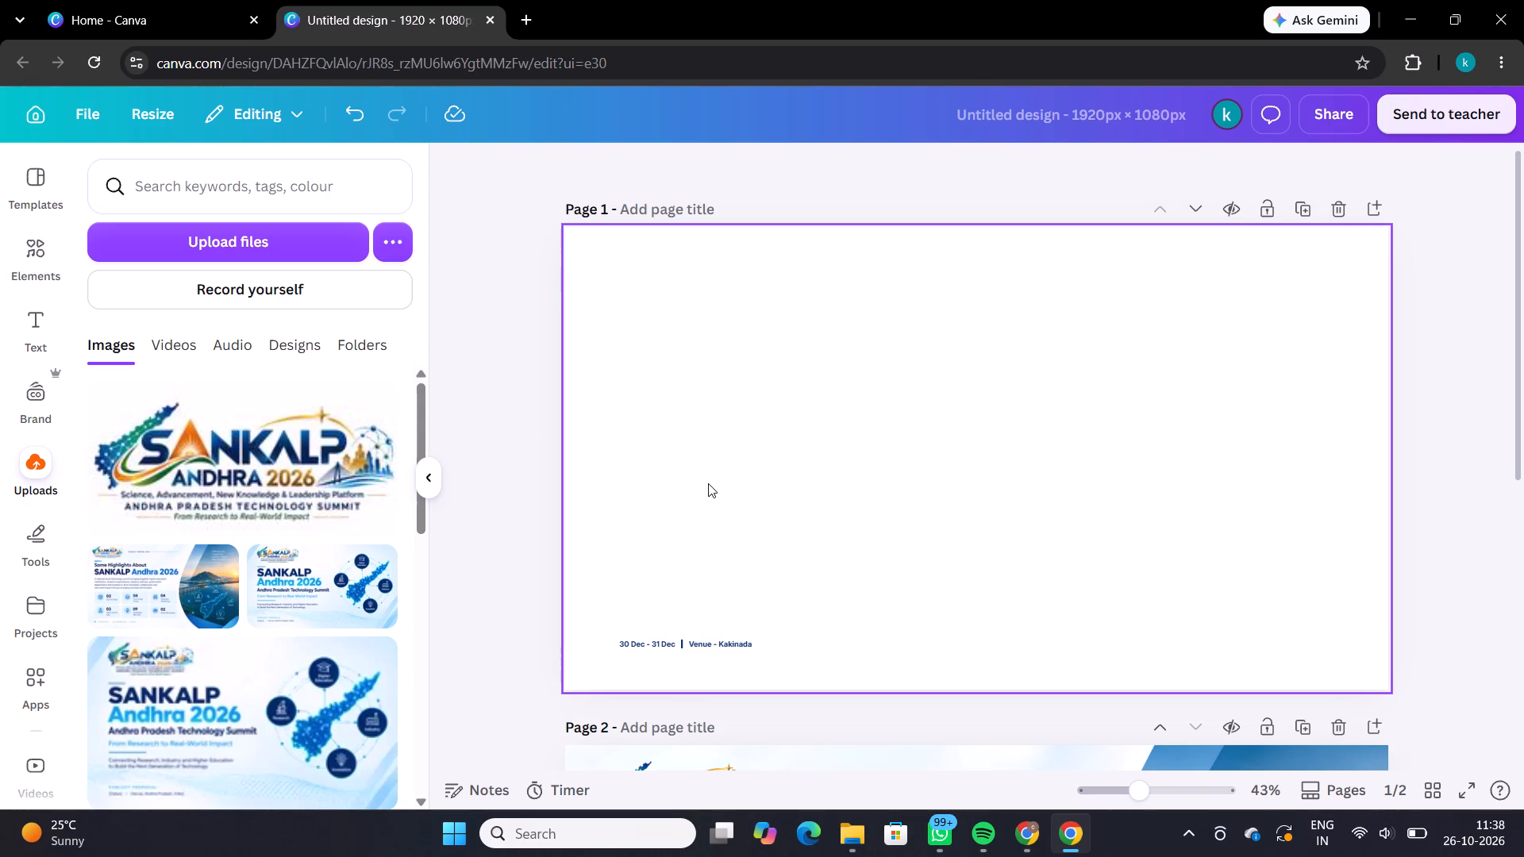
left_click(485, 399)
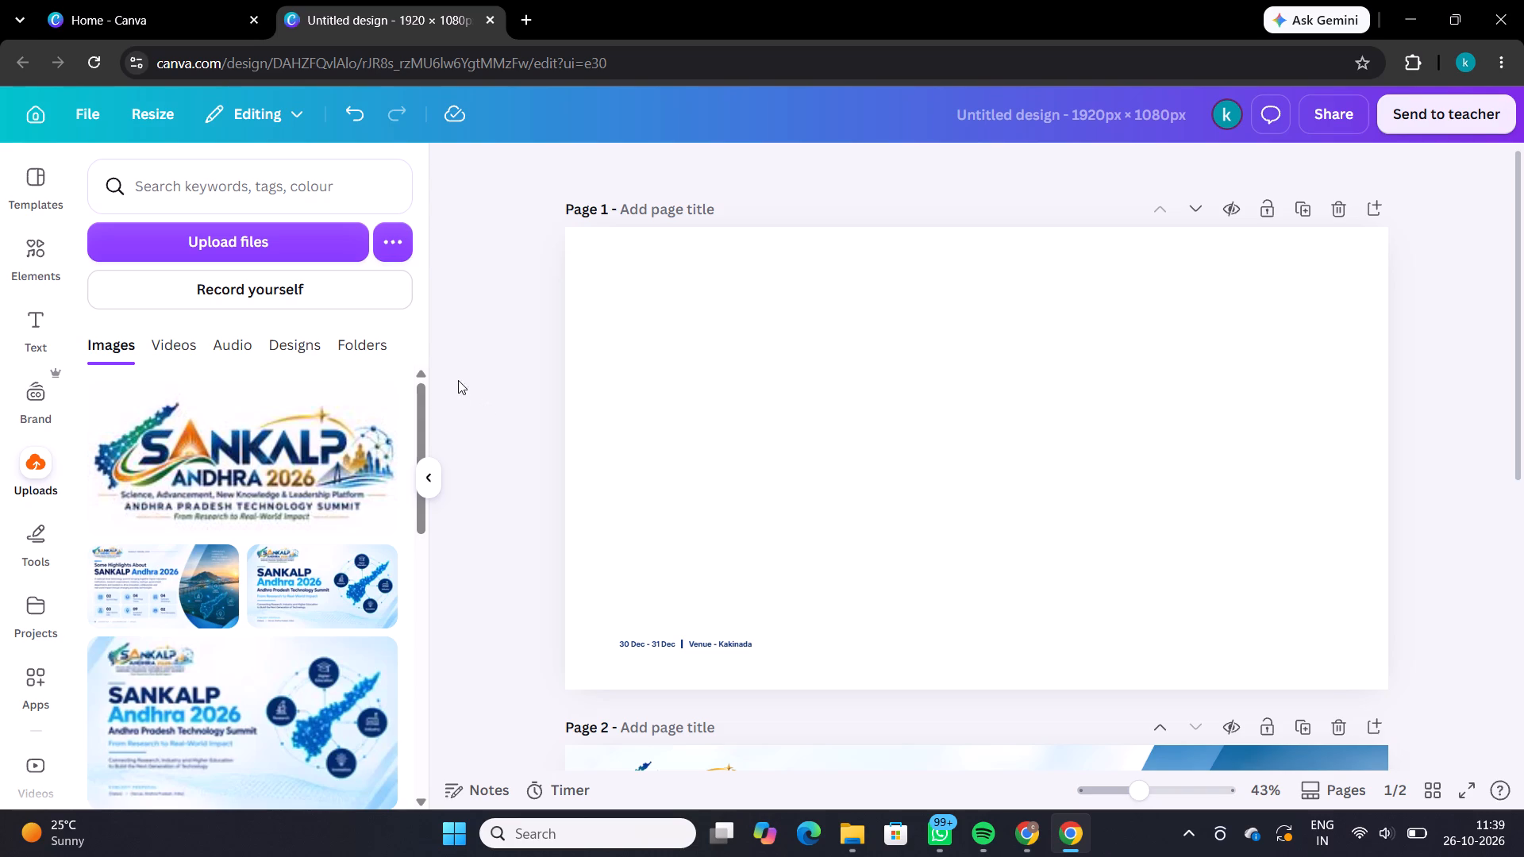
left_click(286, 244)
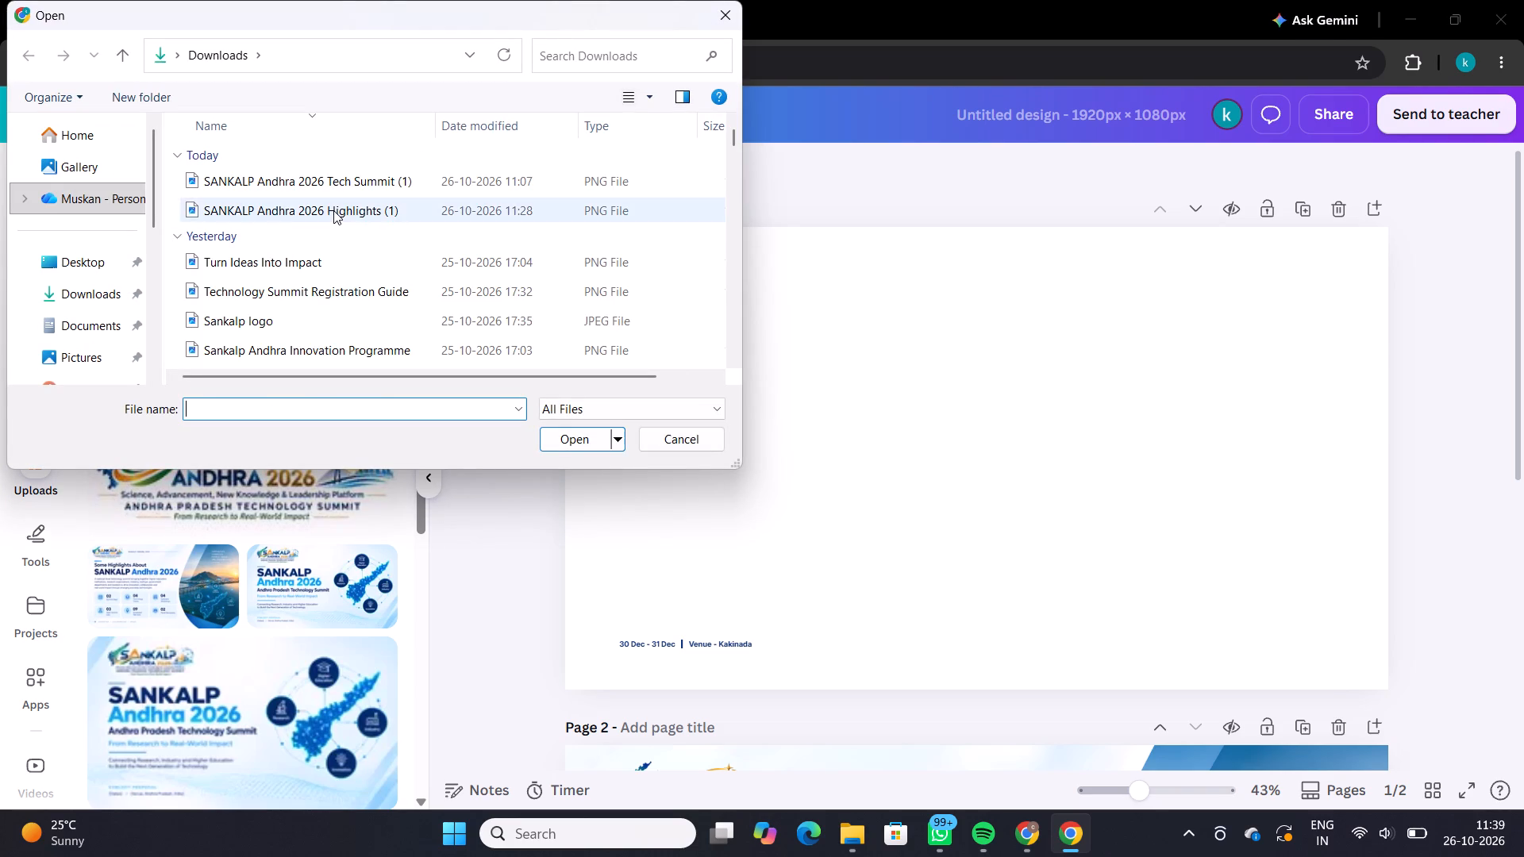
left_click(333, 210)
double_click(353, 183)
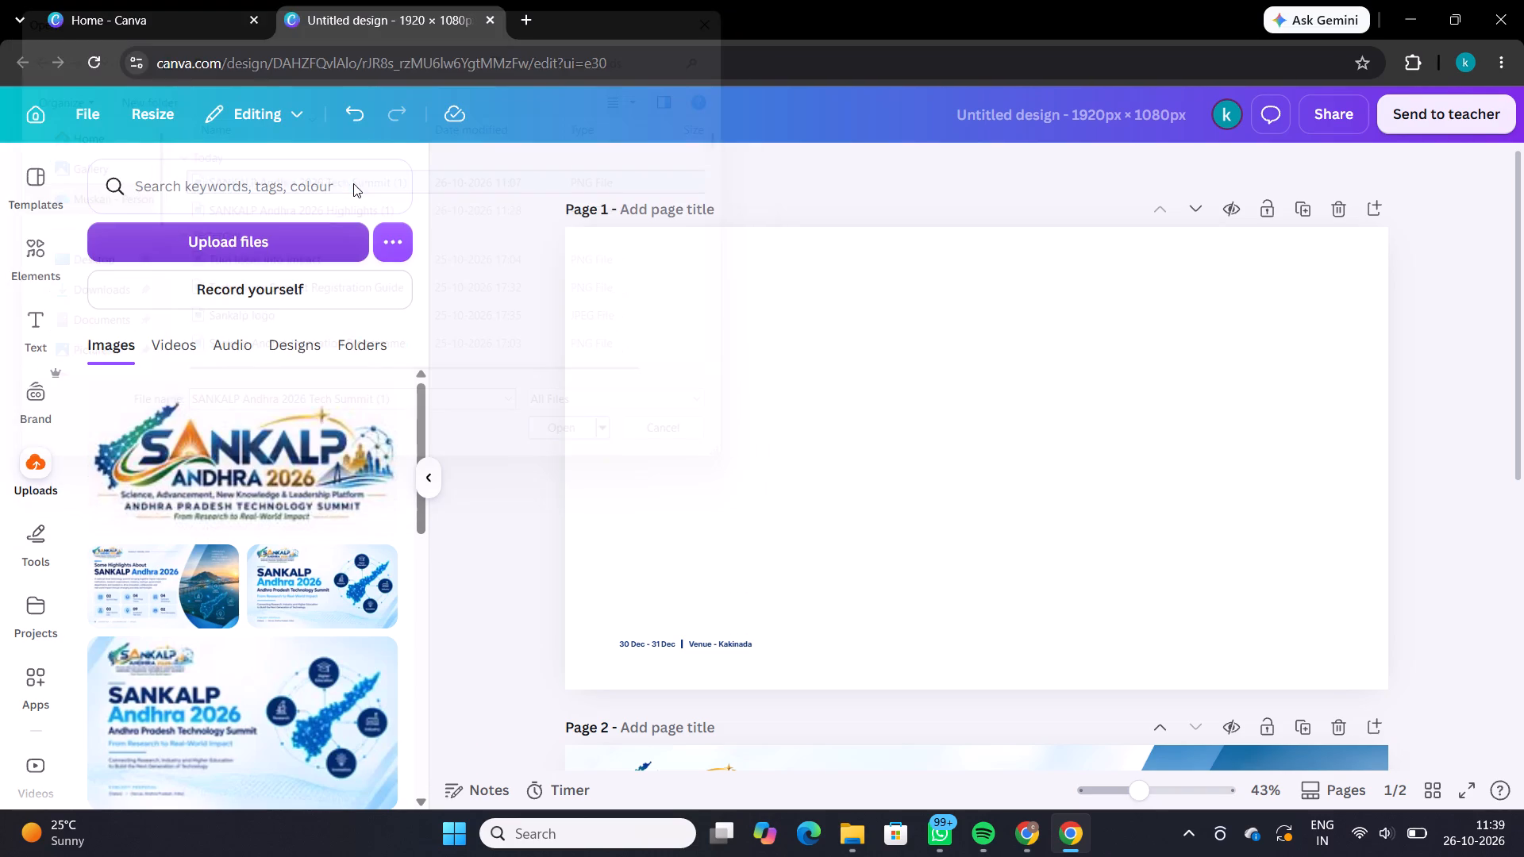
Place the newly uploaded SANKALP Andhra 2026 Tech Summit image on page 1 and enlarge it to fill the whole page.
left_click(169, 391)
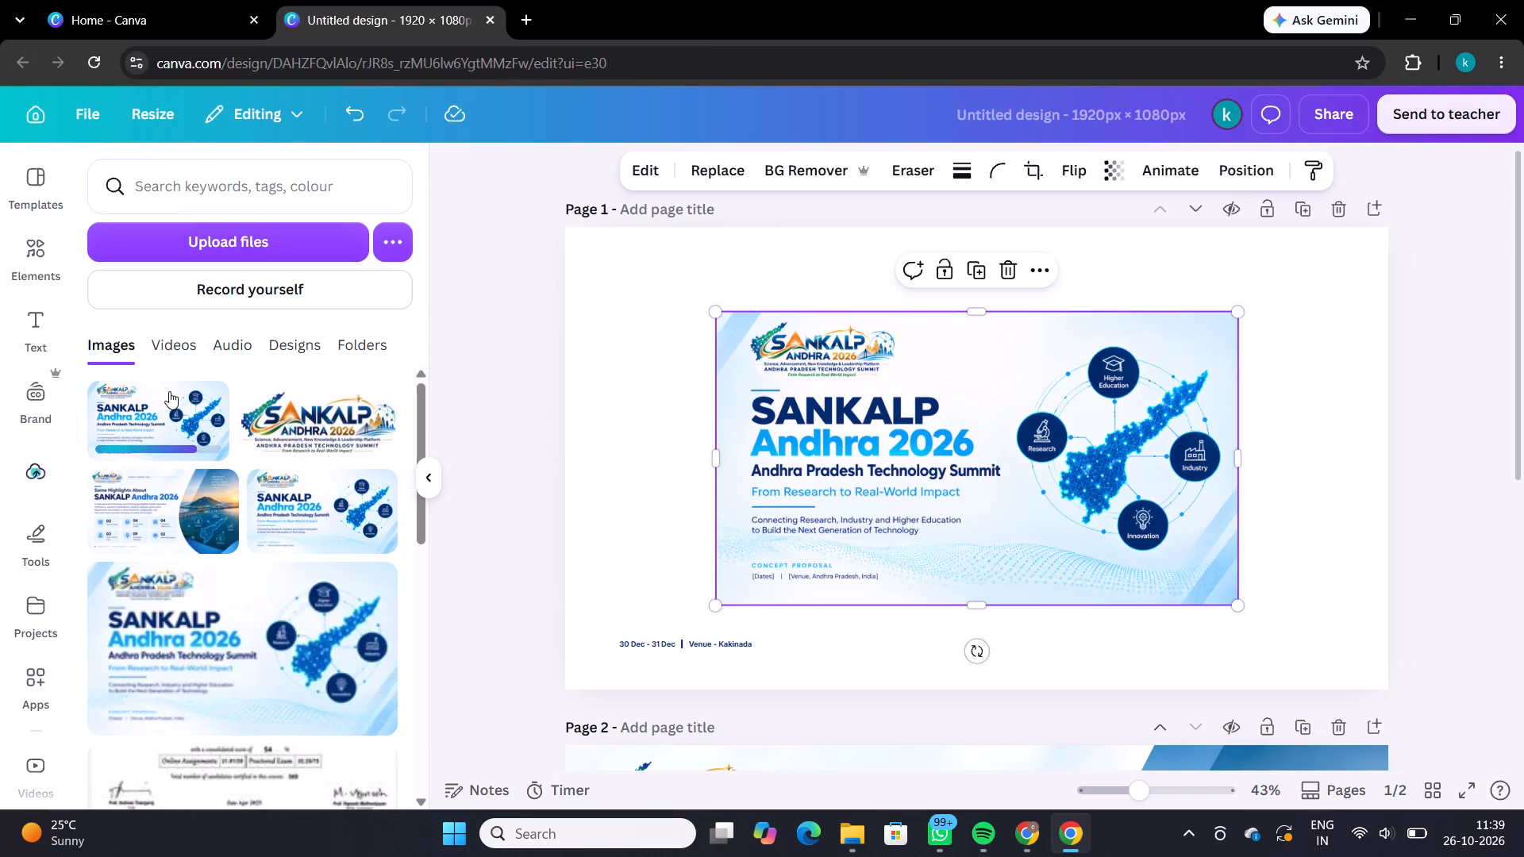
left_click_drag(716, 315, 552, 257)
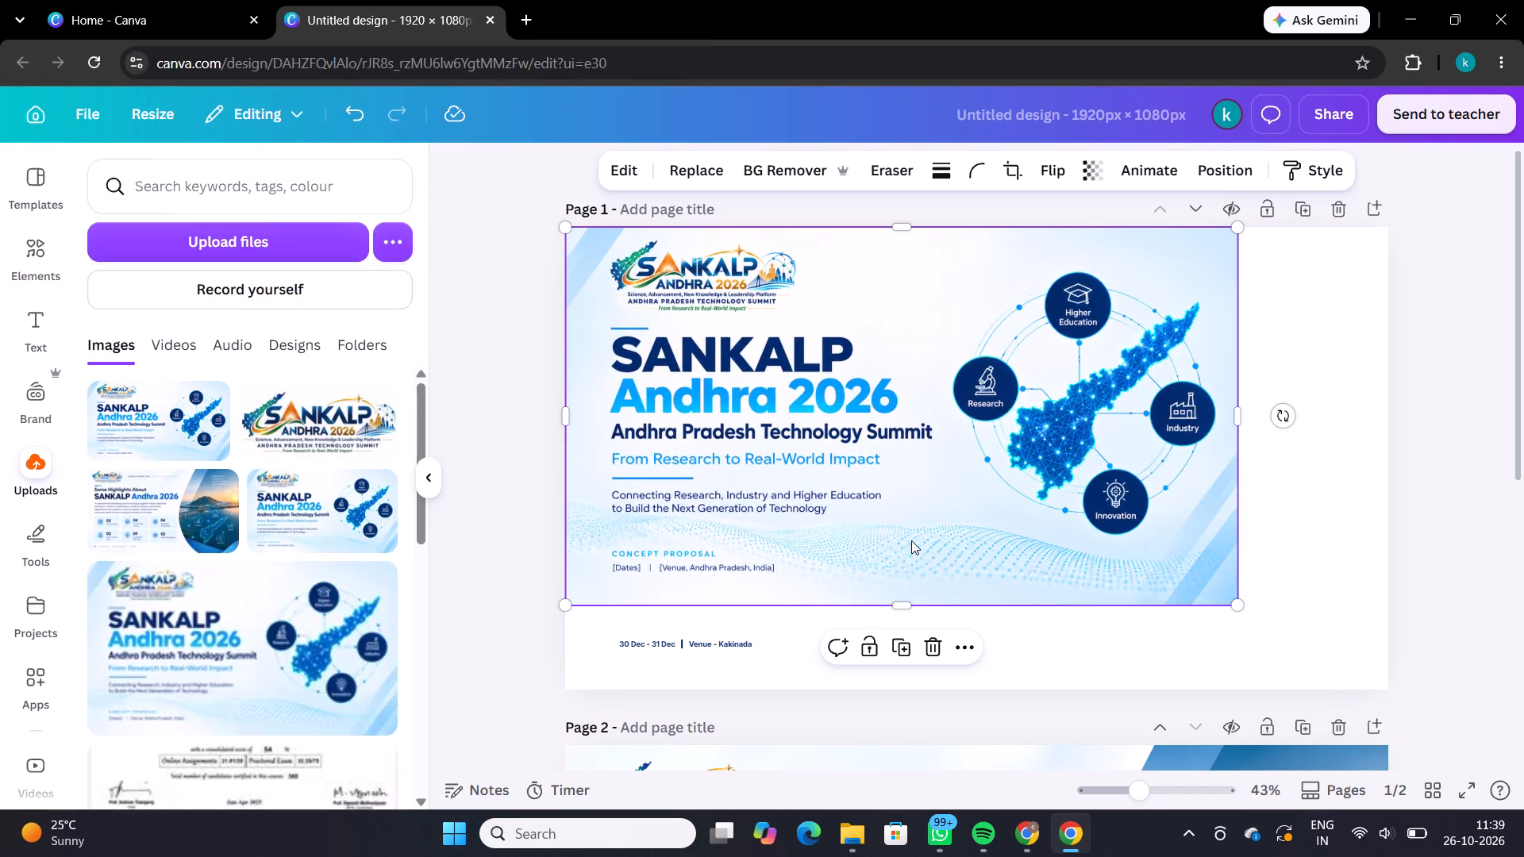
left_click_drag(1234, 606, 1367, 645)
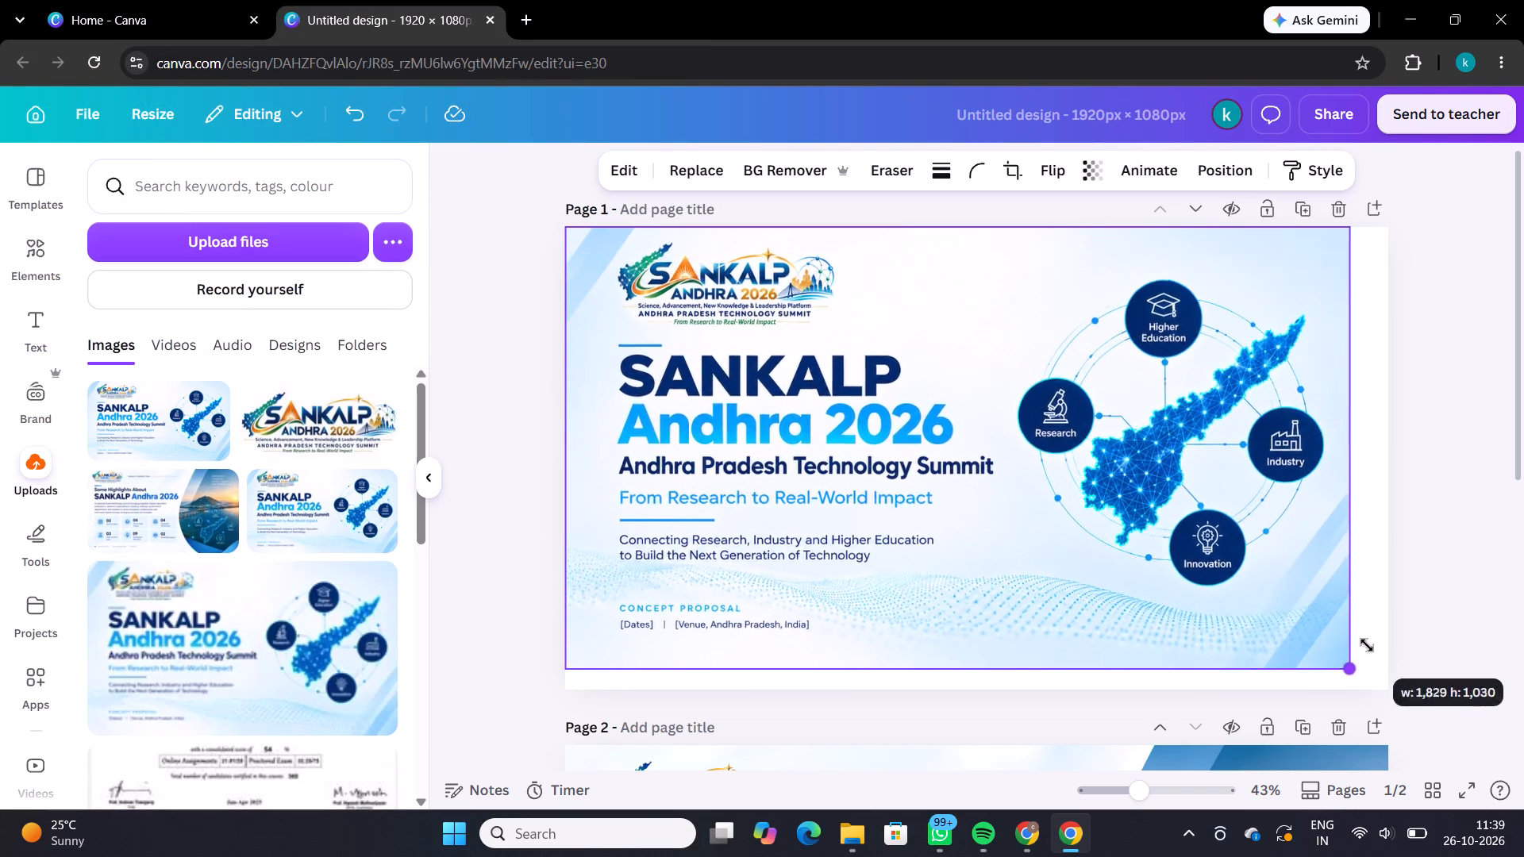
left_click_drag(1367, 645, 1395, 663)
left_click(1448, 585)
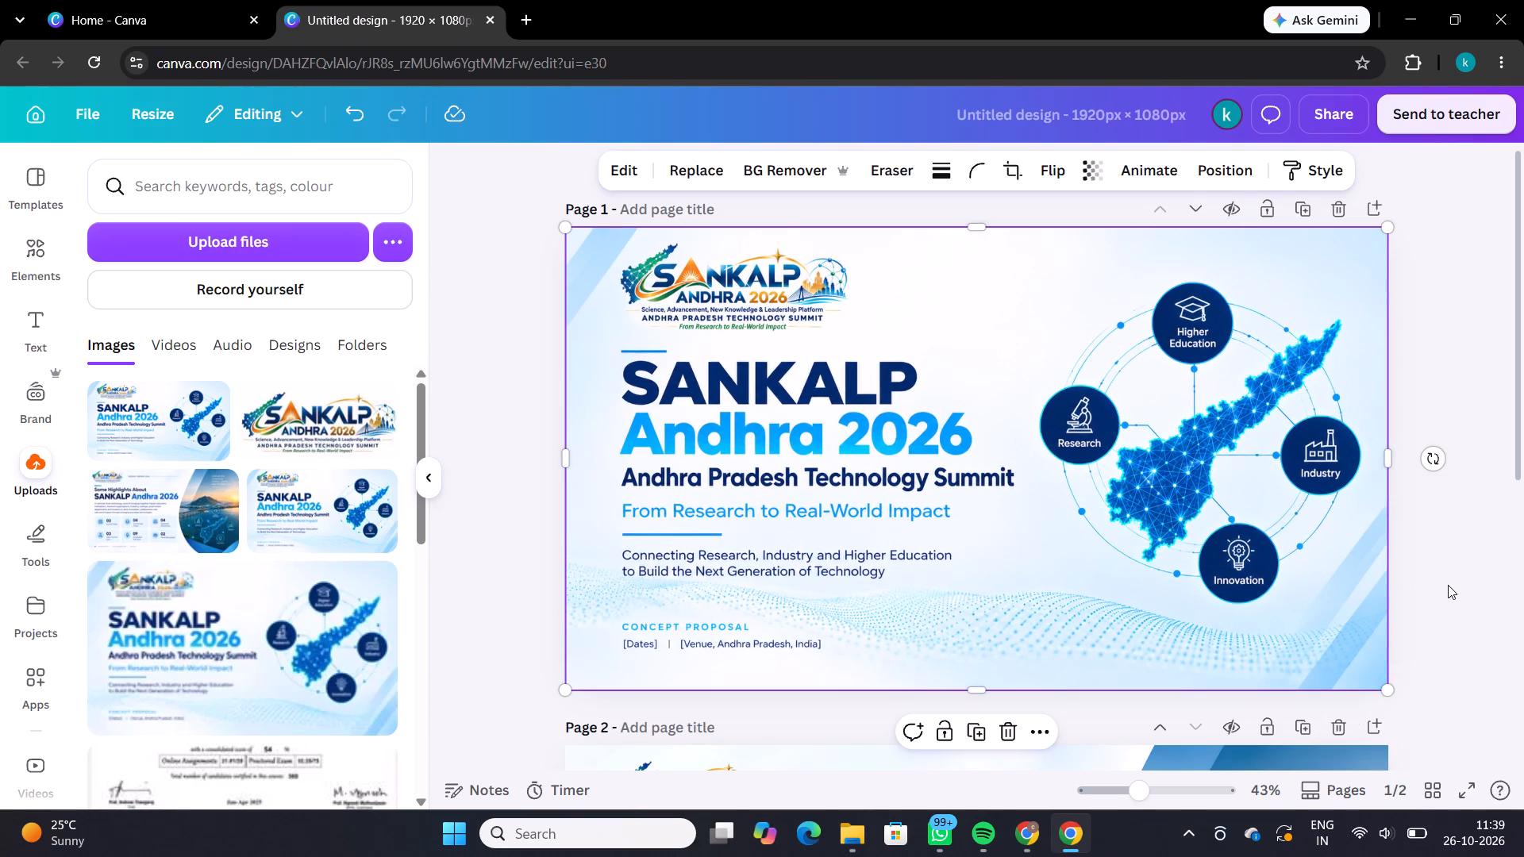
left_click(1318, 558)
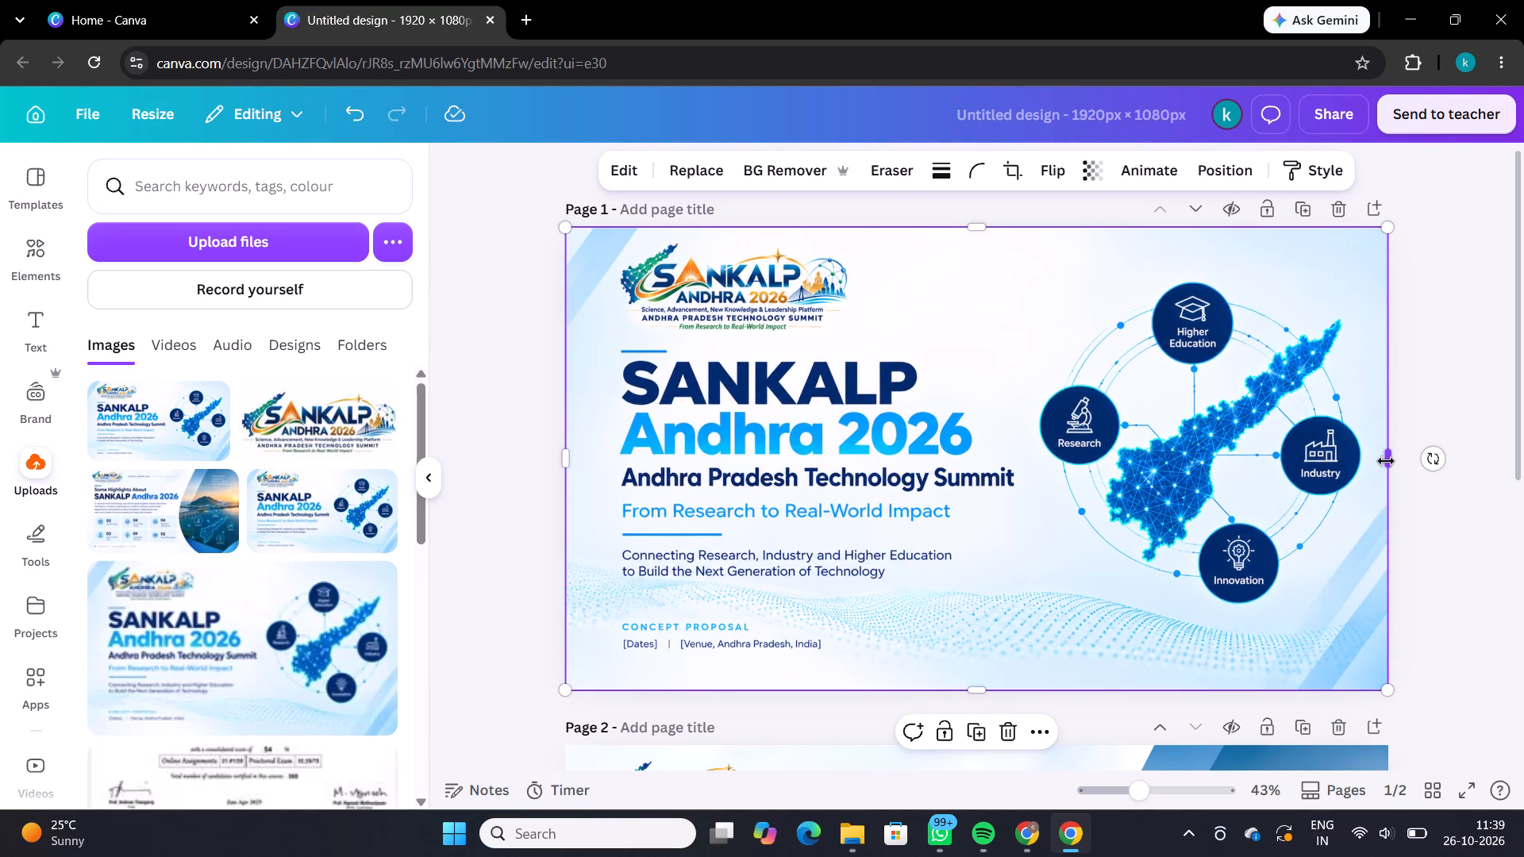
left_click(1386, 461)
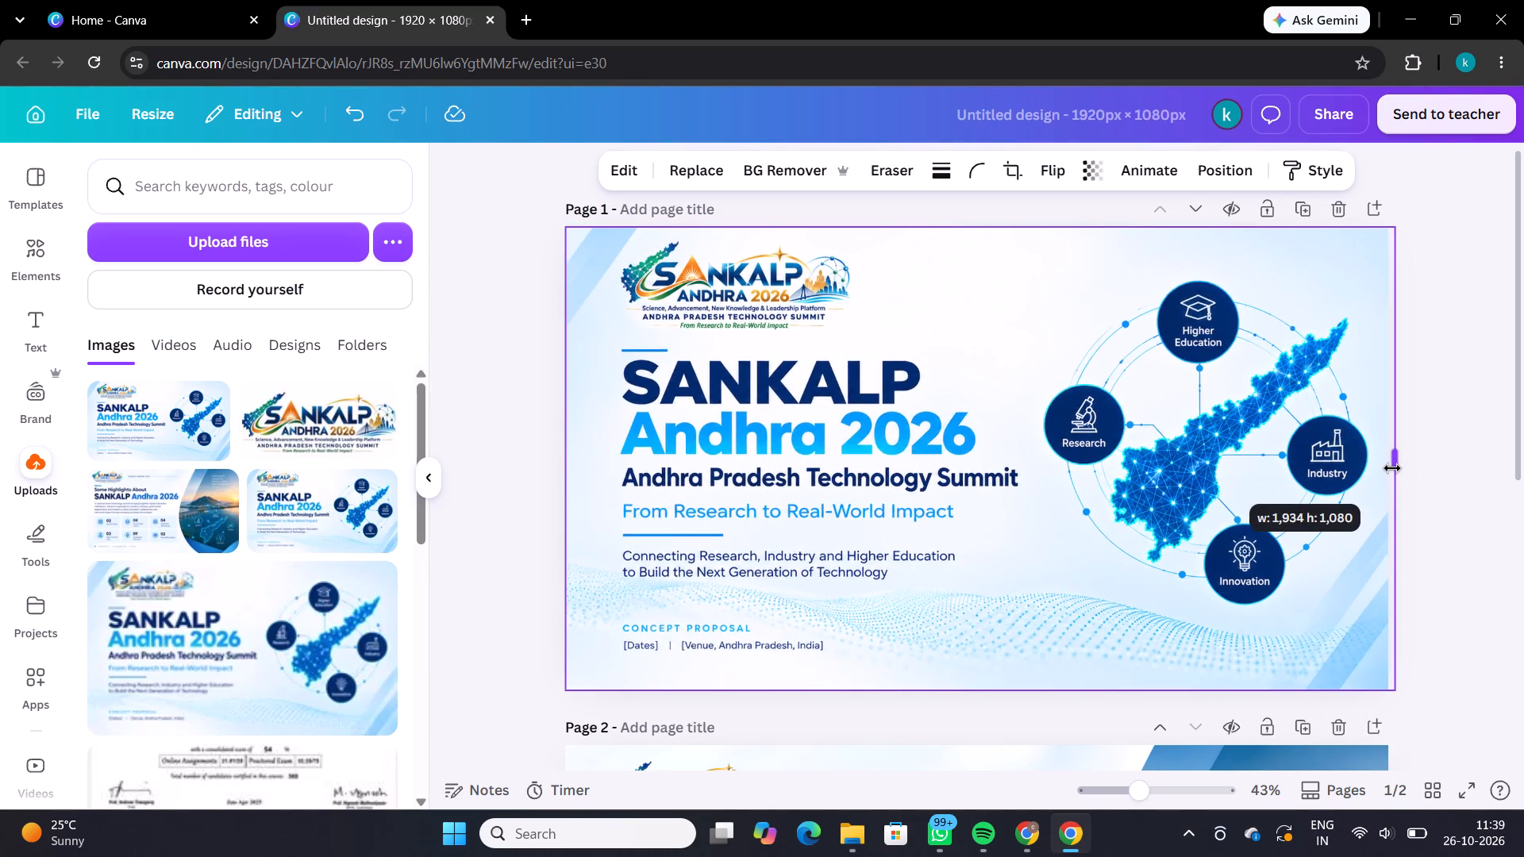
left_click(1457, 356)
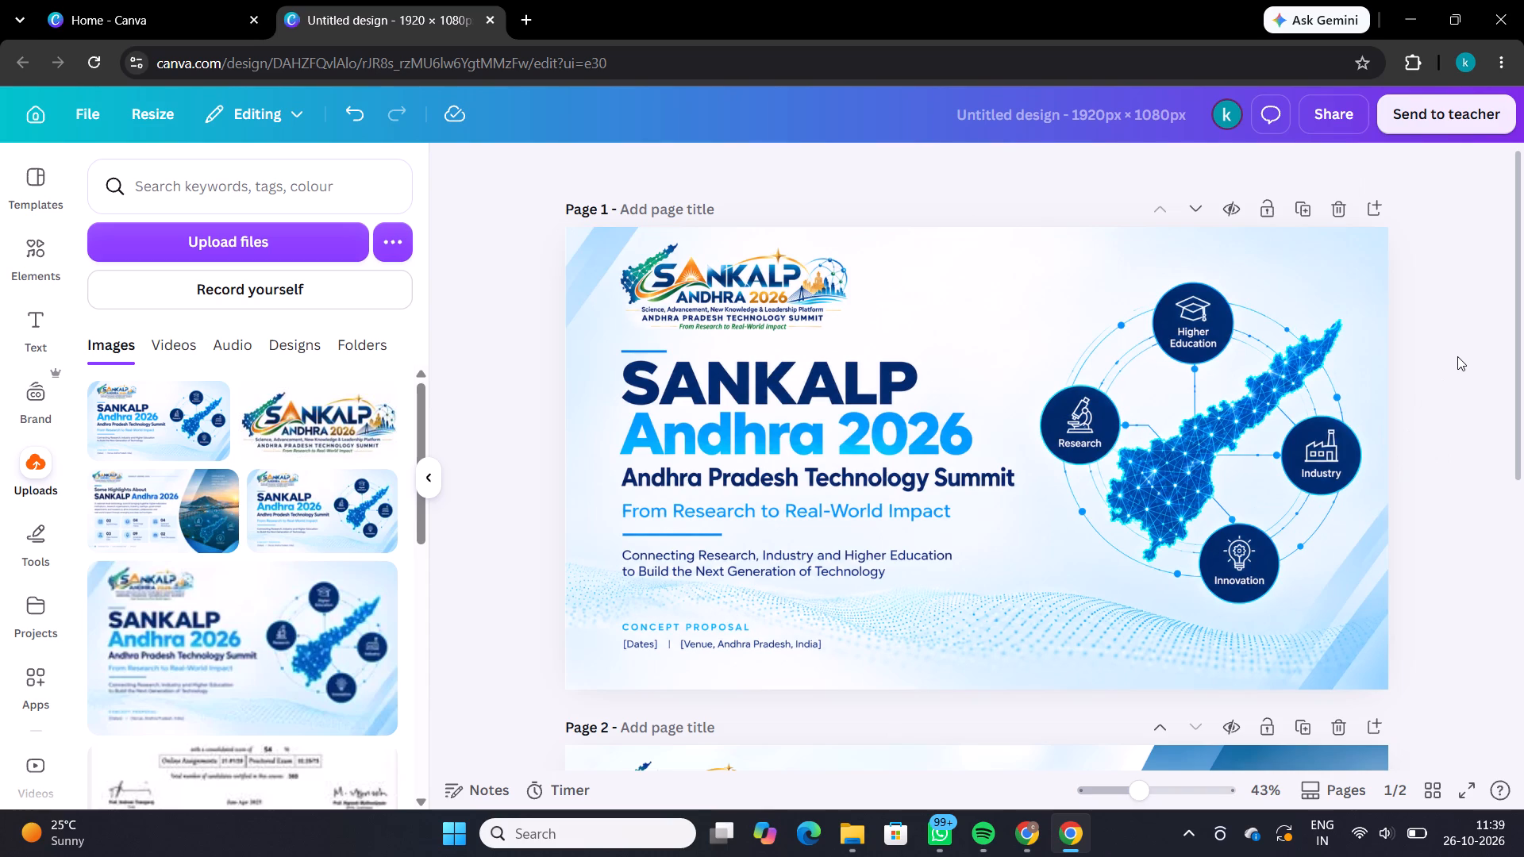
Erase the '[Dates] | [Venue, Andhra Pradesh, India]' placeholder line from page 1's image using Magic Eraser with brush size 14.
left_click(1293, 332)
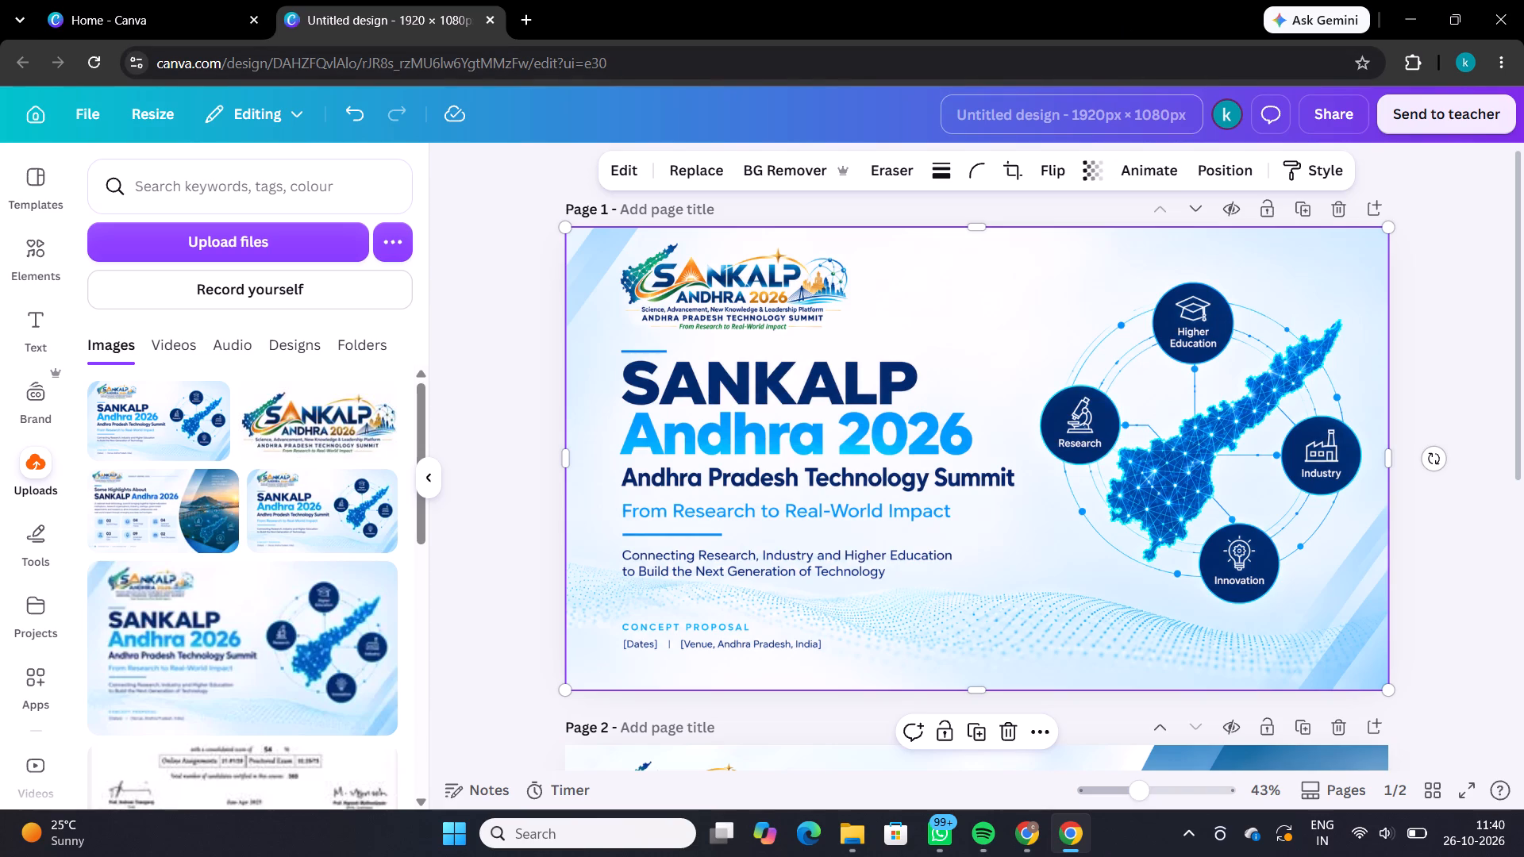
key("plus")
left_click(479, 252)
left_click(714, 325)
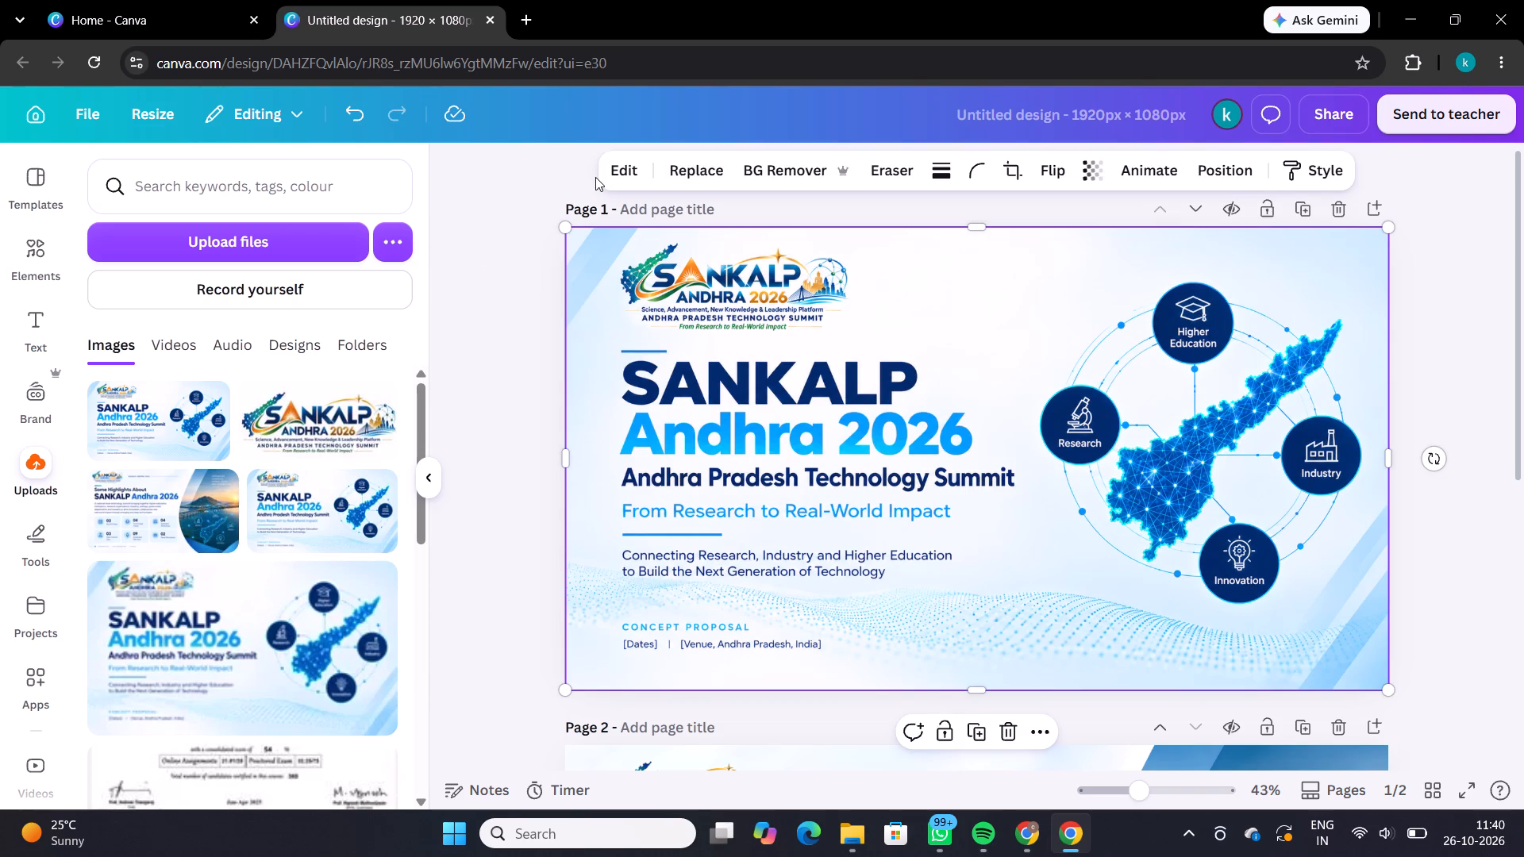
left_click(621, 172)
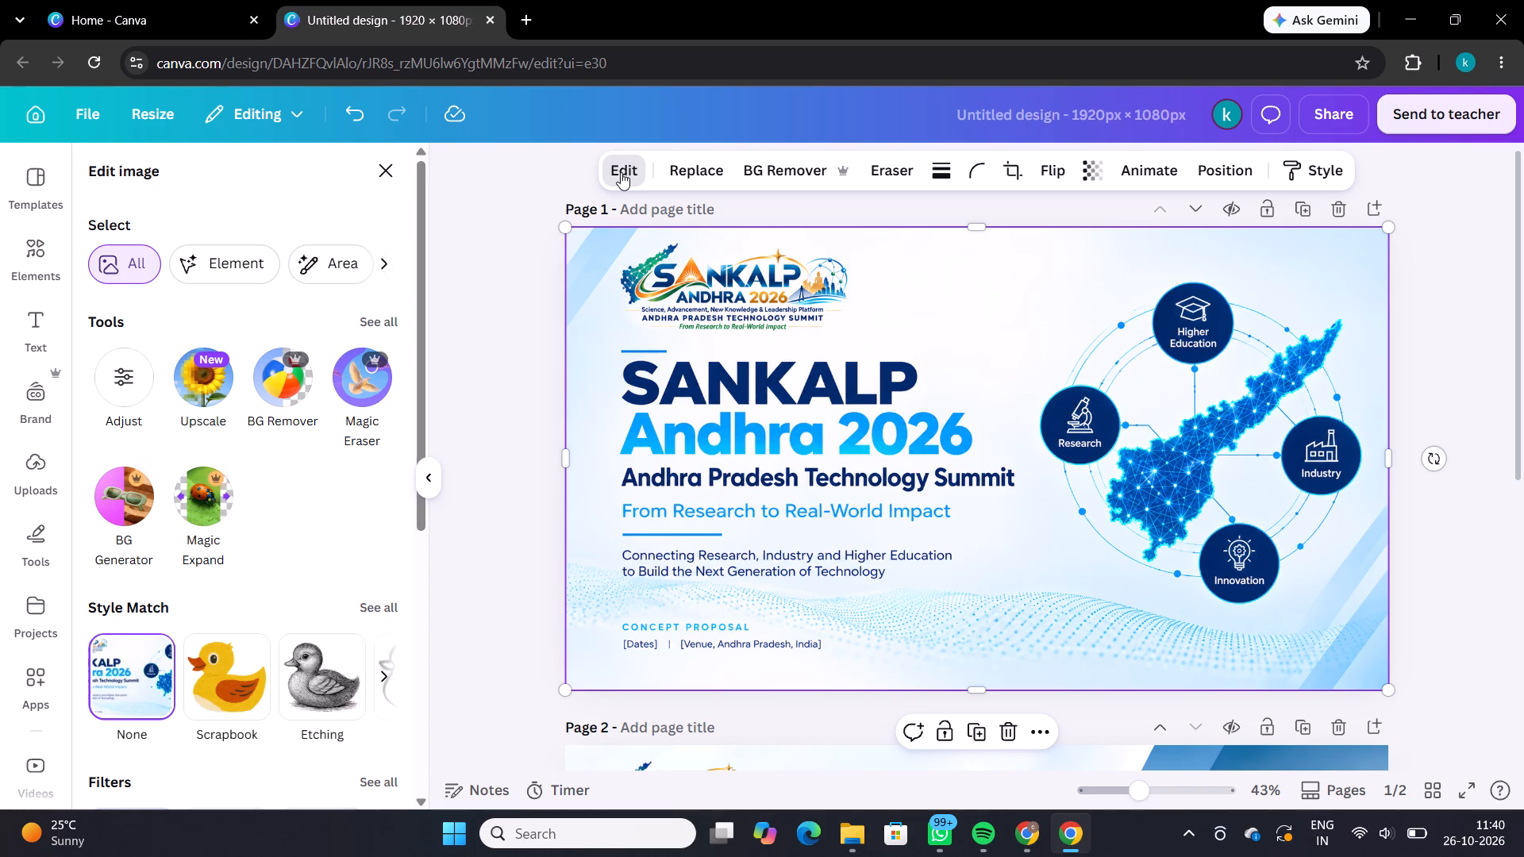
left_click(878, 179)
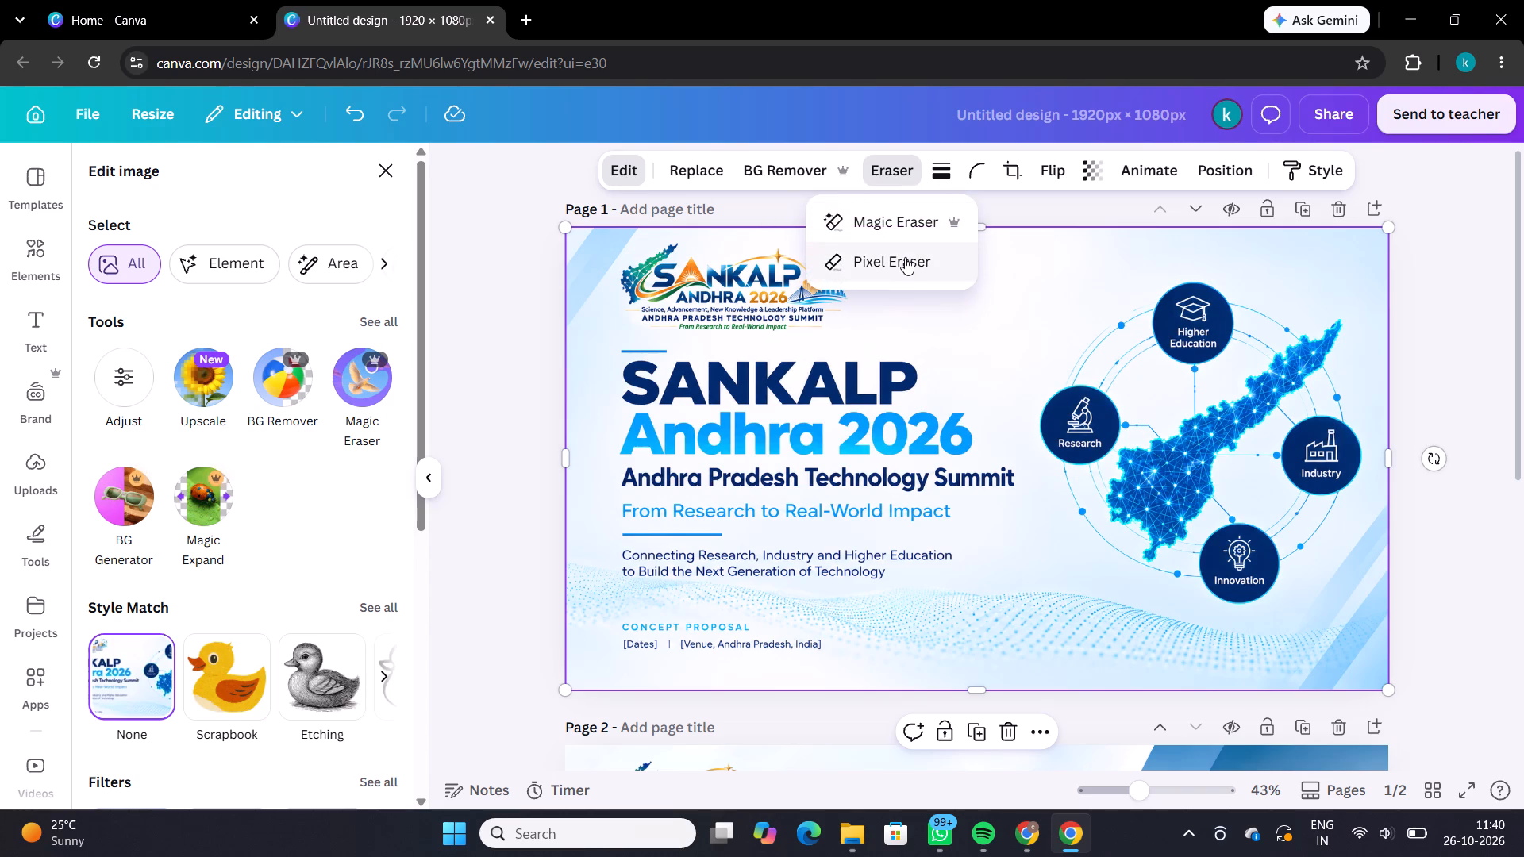
left_click(902, 217)
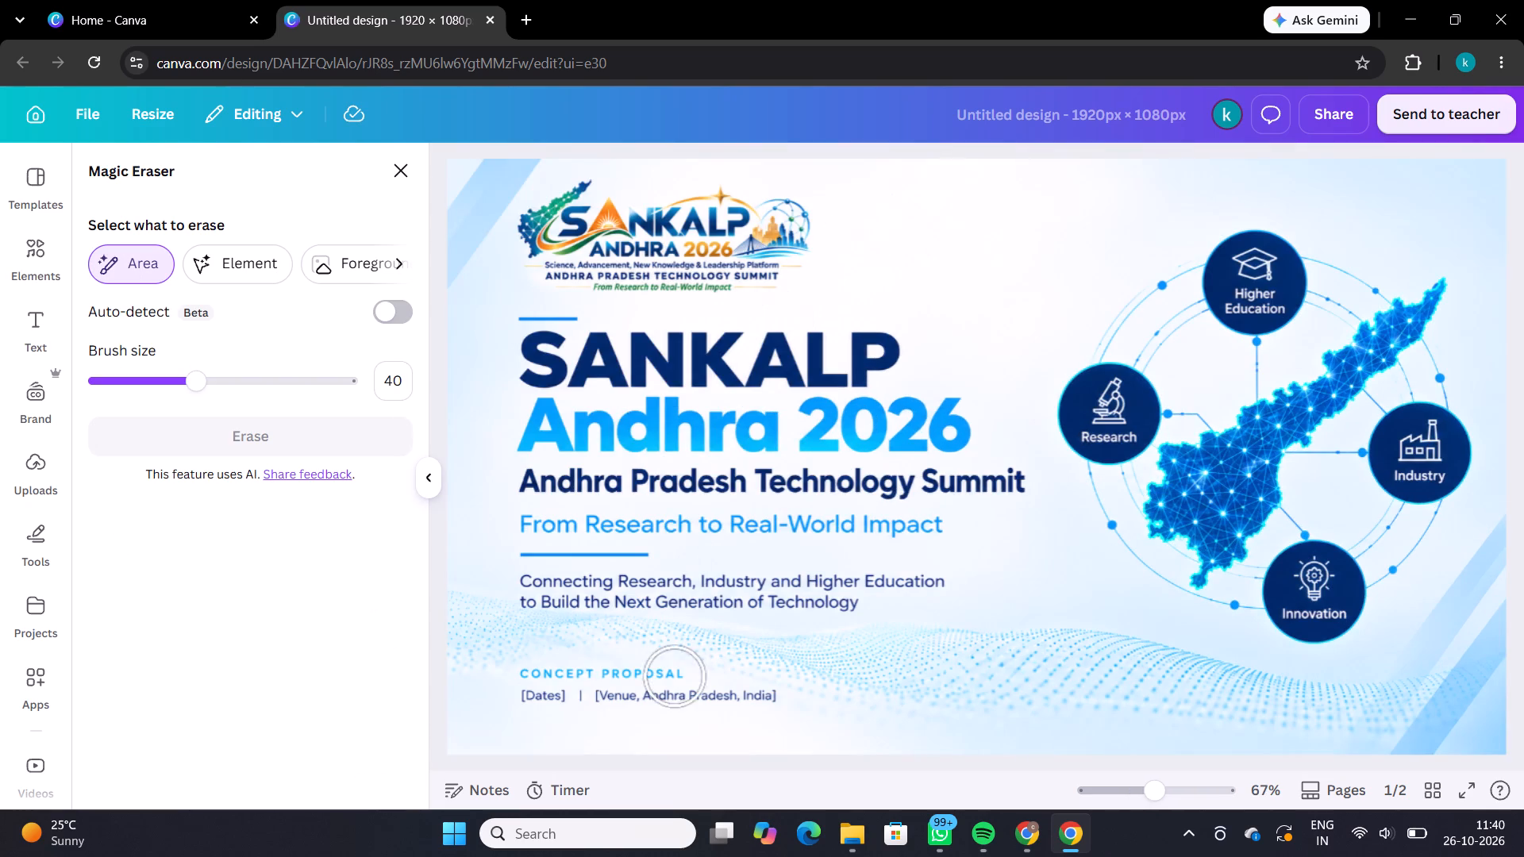
left_click(129, 377)
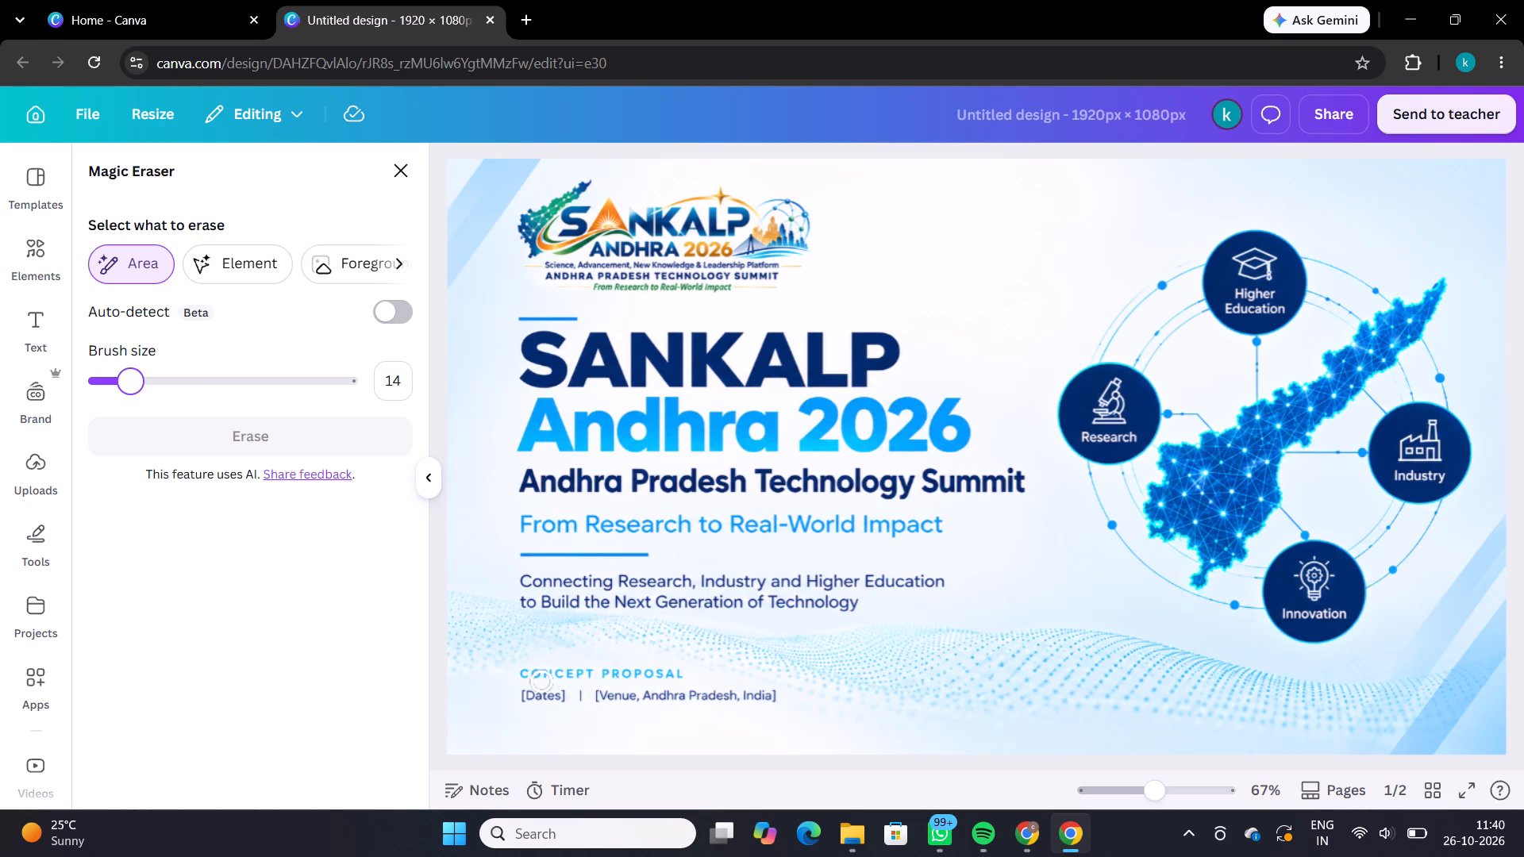
left_click_drag(525, 699, 548, 699)
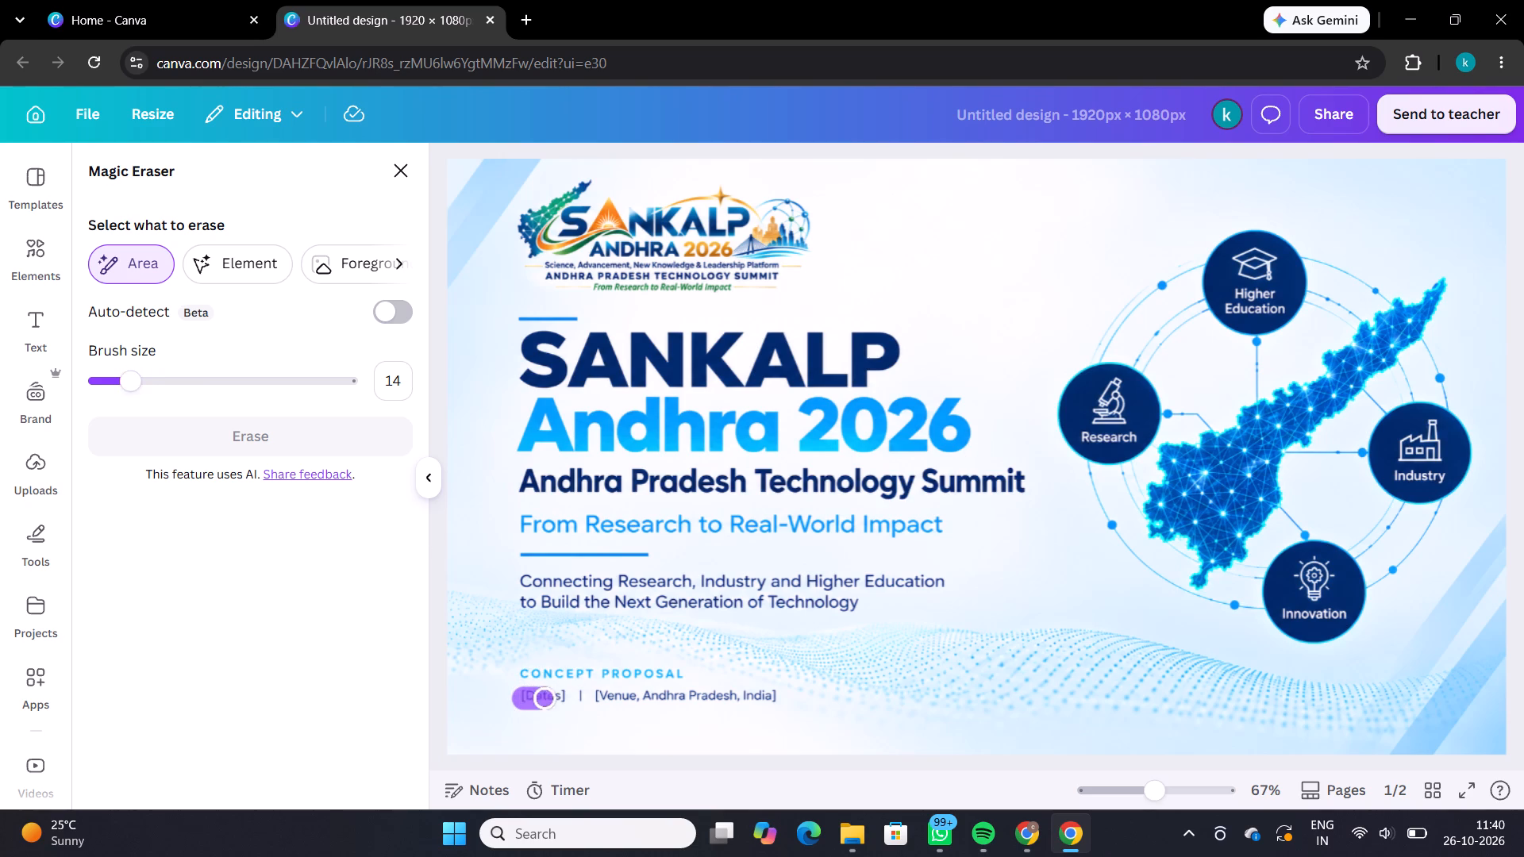
left_click_drag(548, 699, 698, 697)
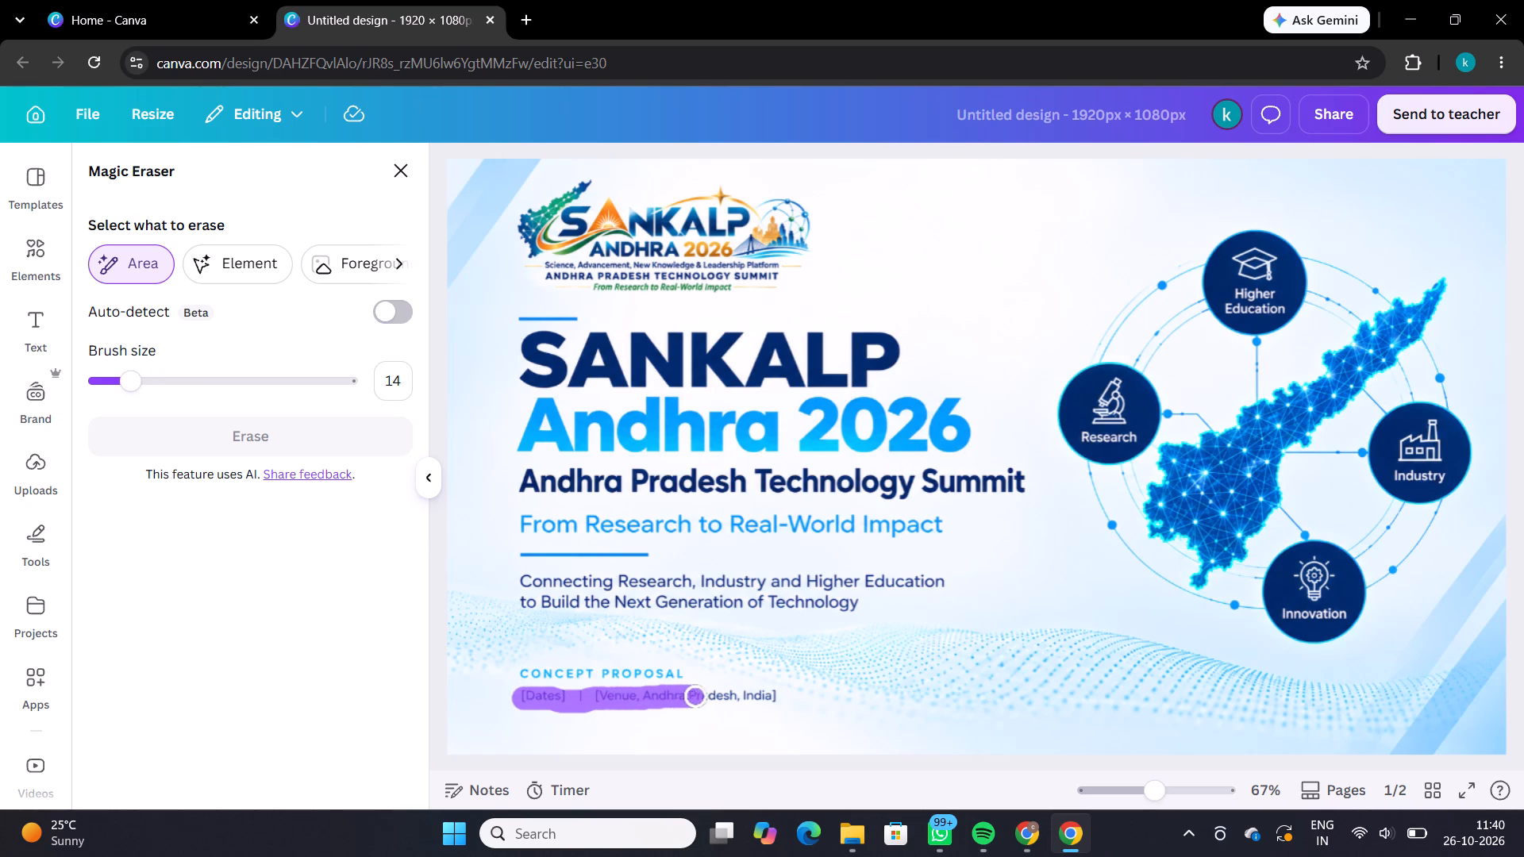
left_click_drag(698, 697, 749, 701)
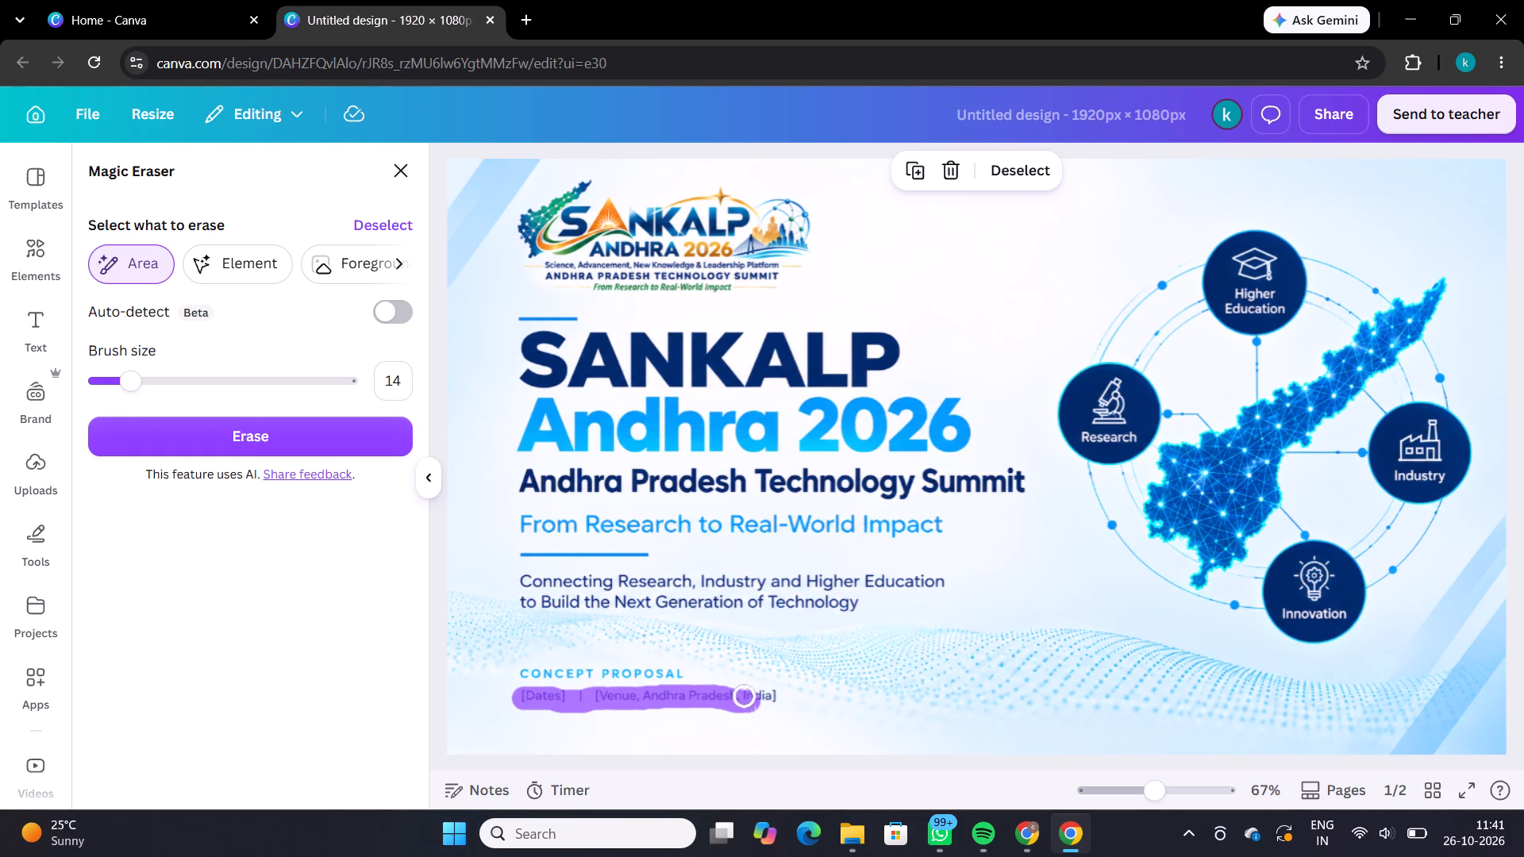
left_click_drag(745, 697, 773, 698)
left_click(342, 430)
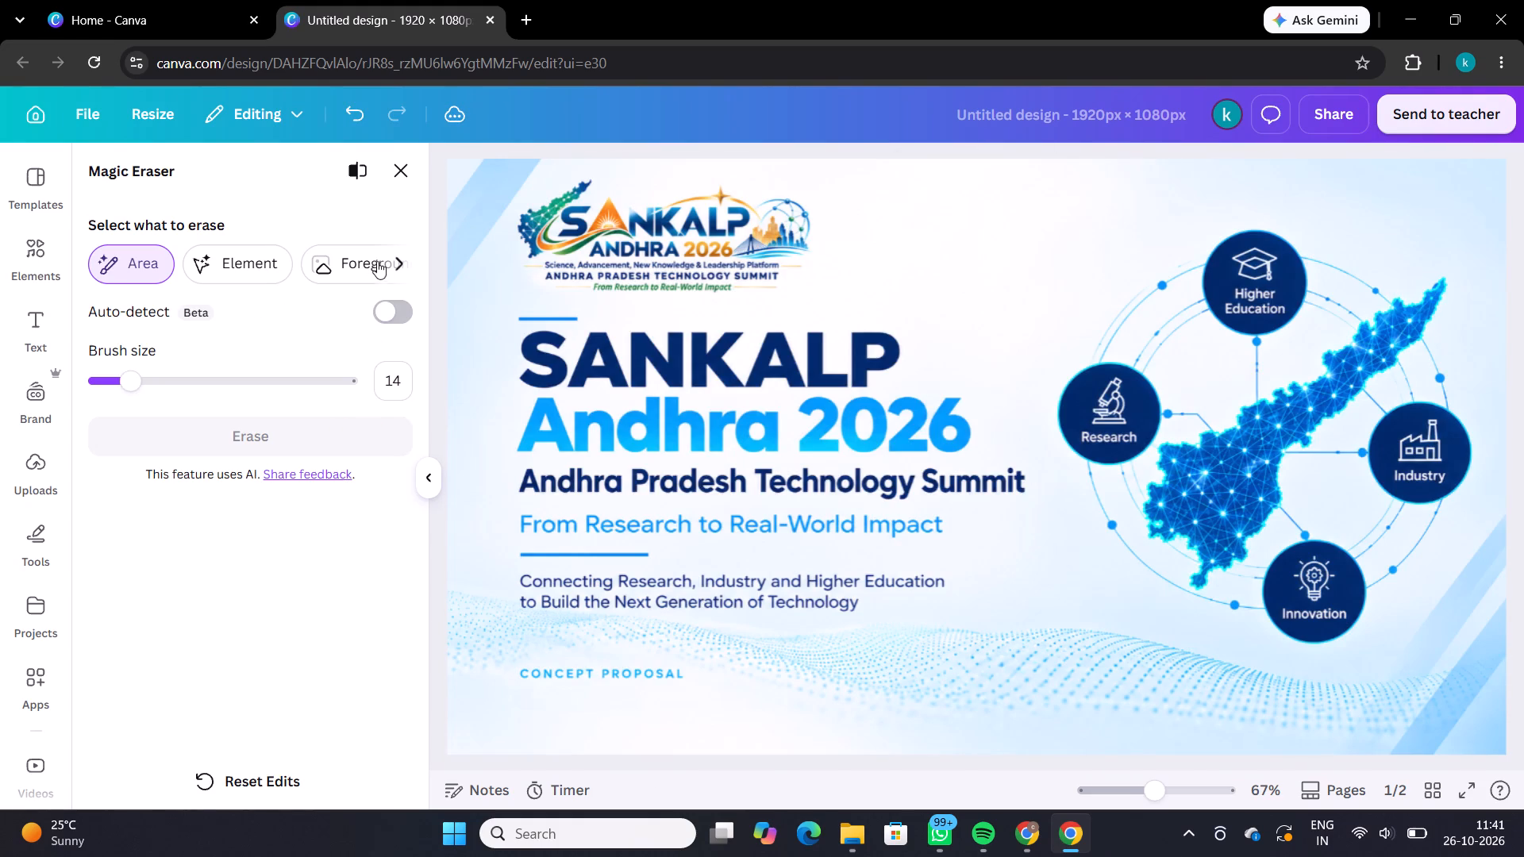
left_click(408, 179)
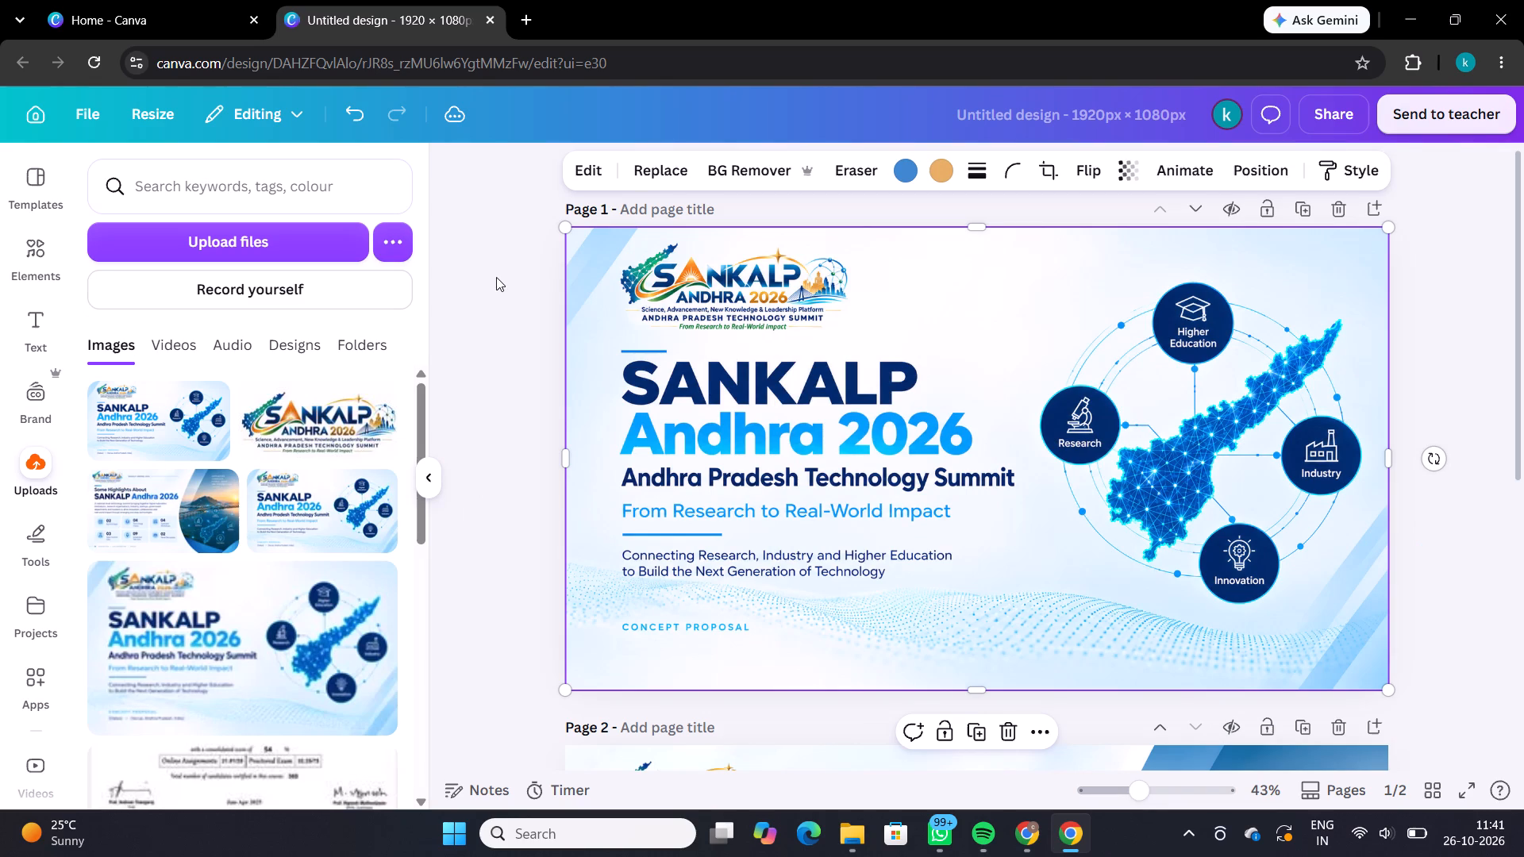
Send page 1's full-page image one layer backward, behind the date and venue text group.
left_click(496, 277)
left_click(637, 338)
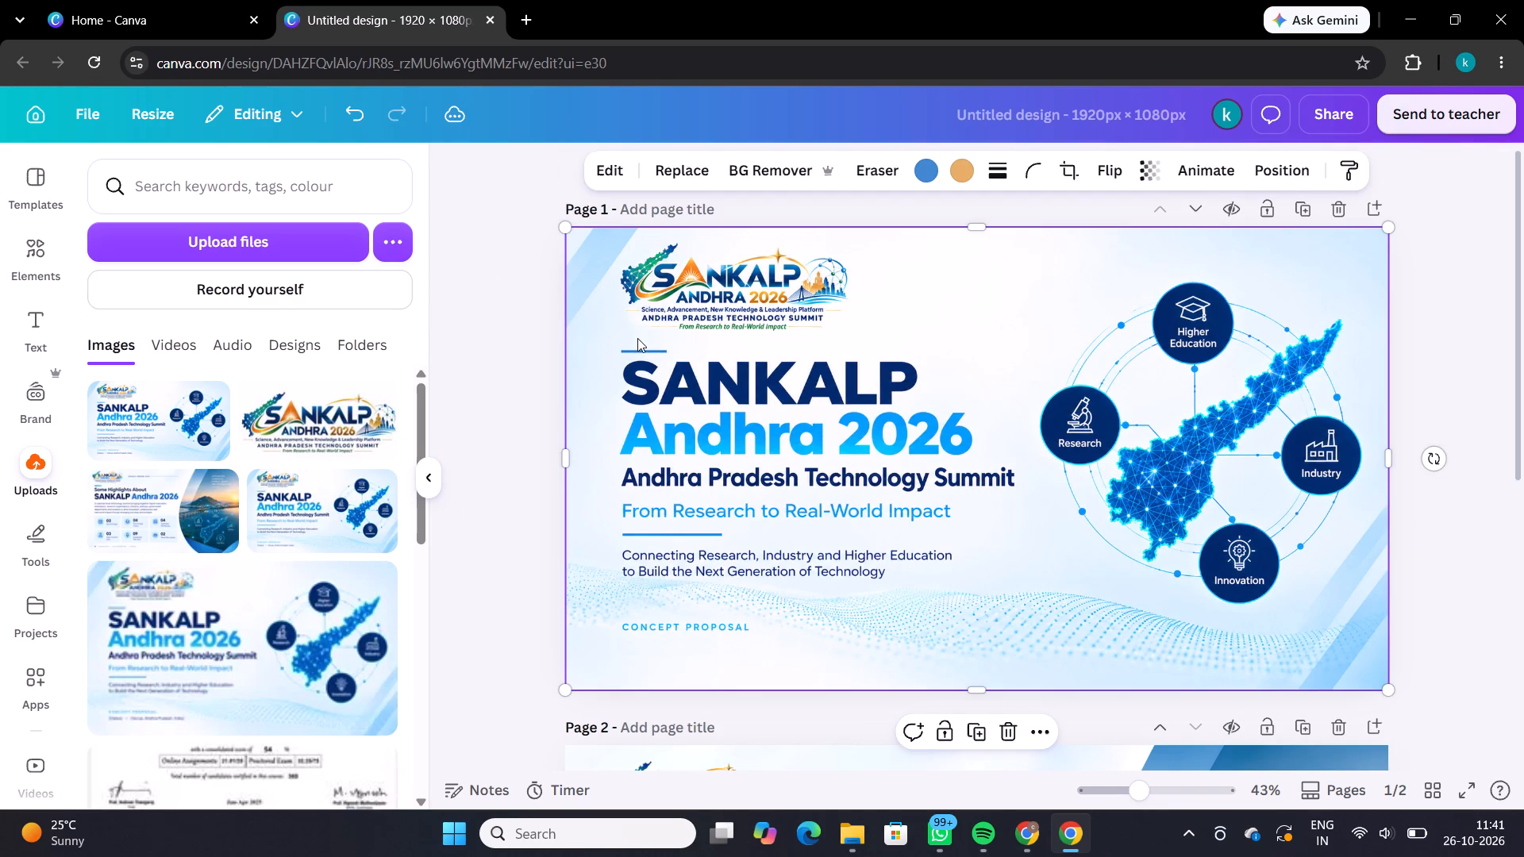
right_click(637, 338)
left_click(658, 345)
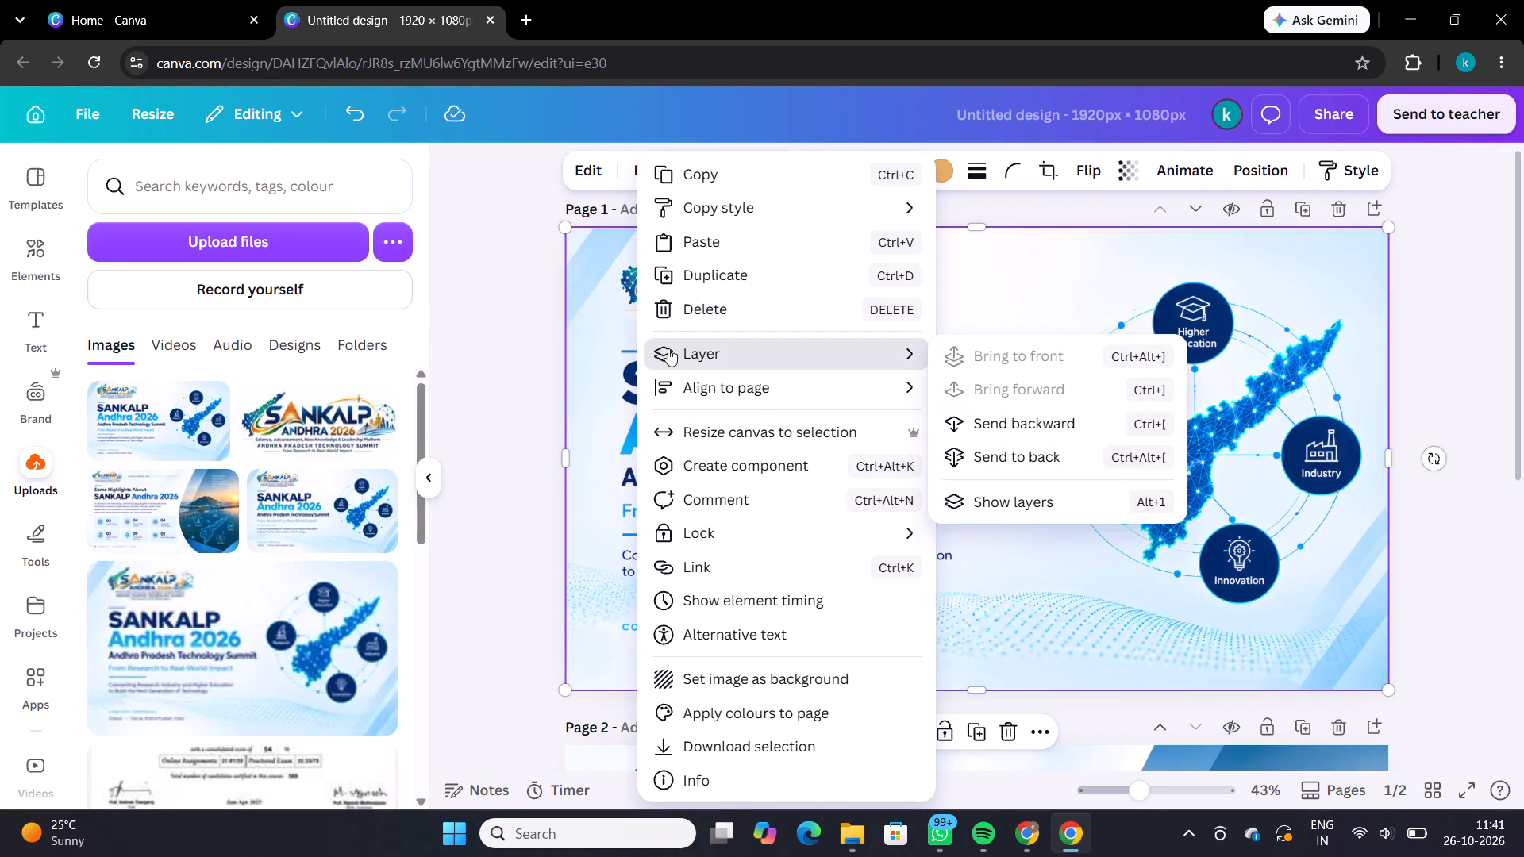
left_click(980, 427)
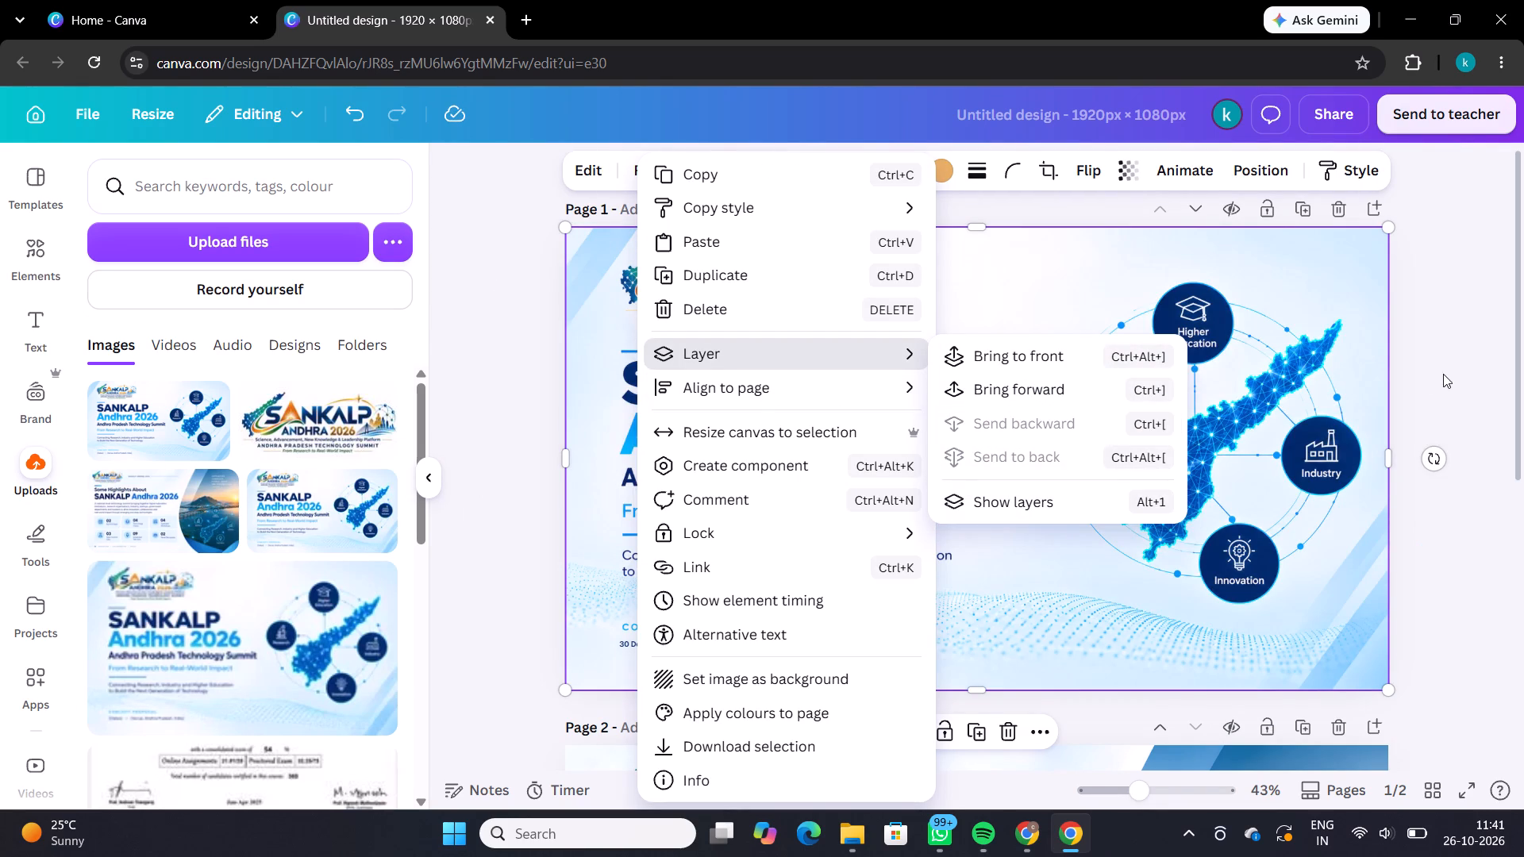
left_click(1418, 369)
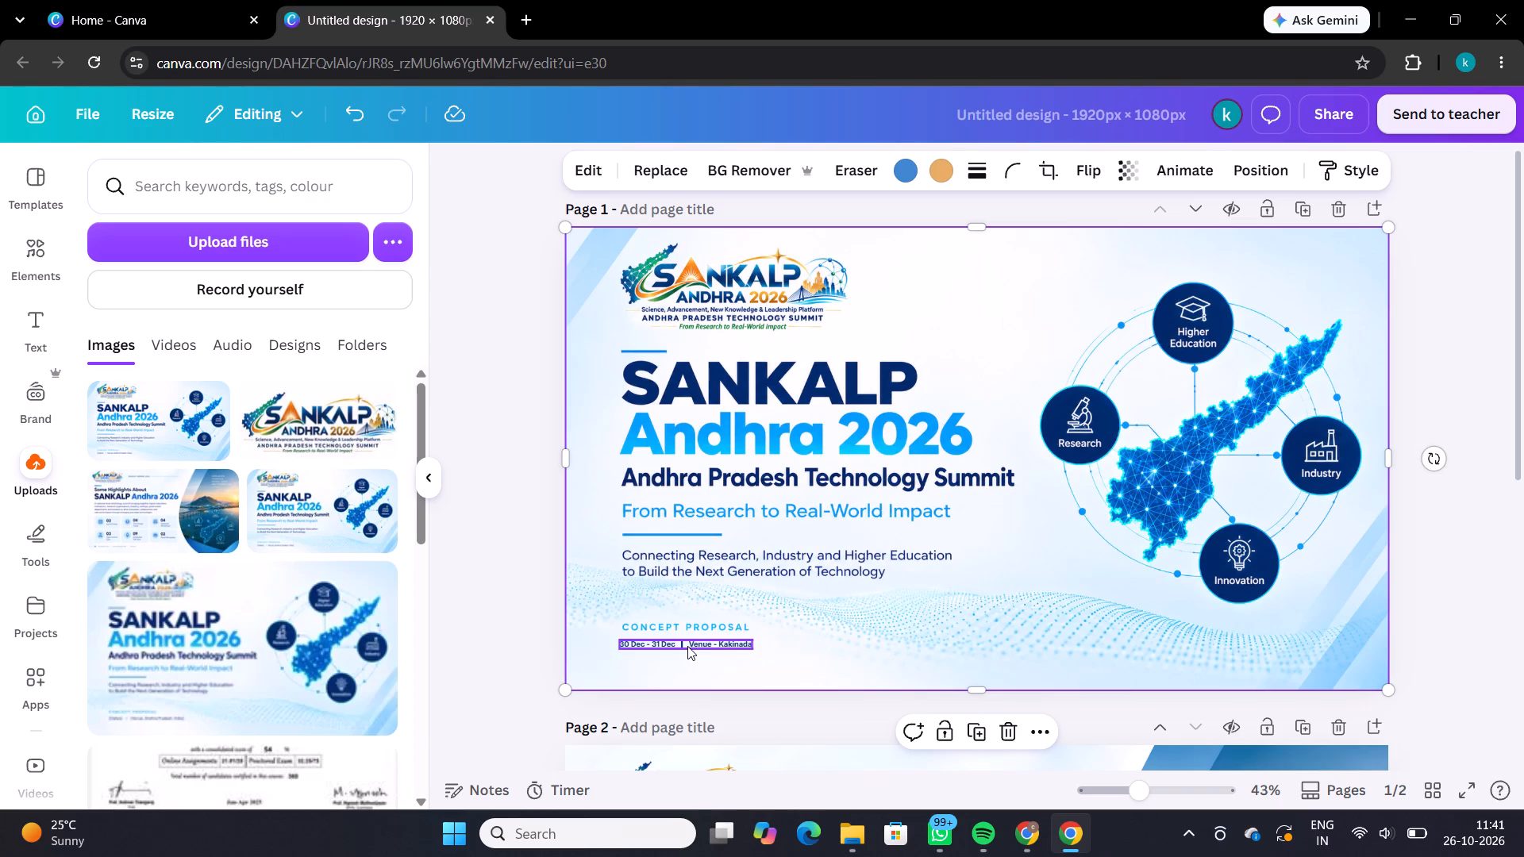
Shift the date and venue text group slightly so it lines up under 'CONCEPT PROPOSAL' on page 1.
left_click(687, 646)
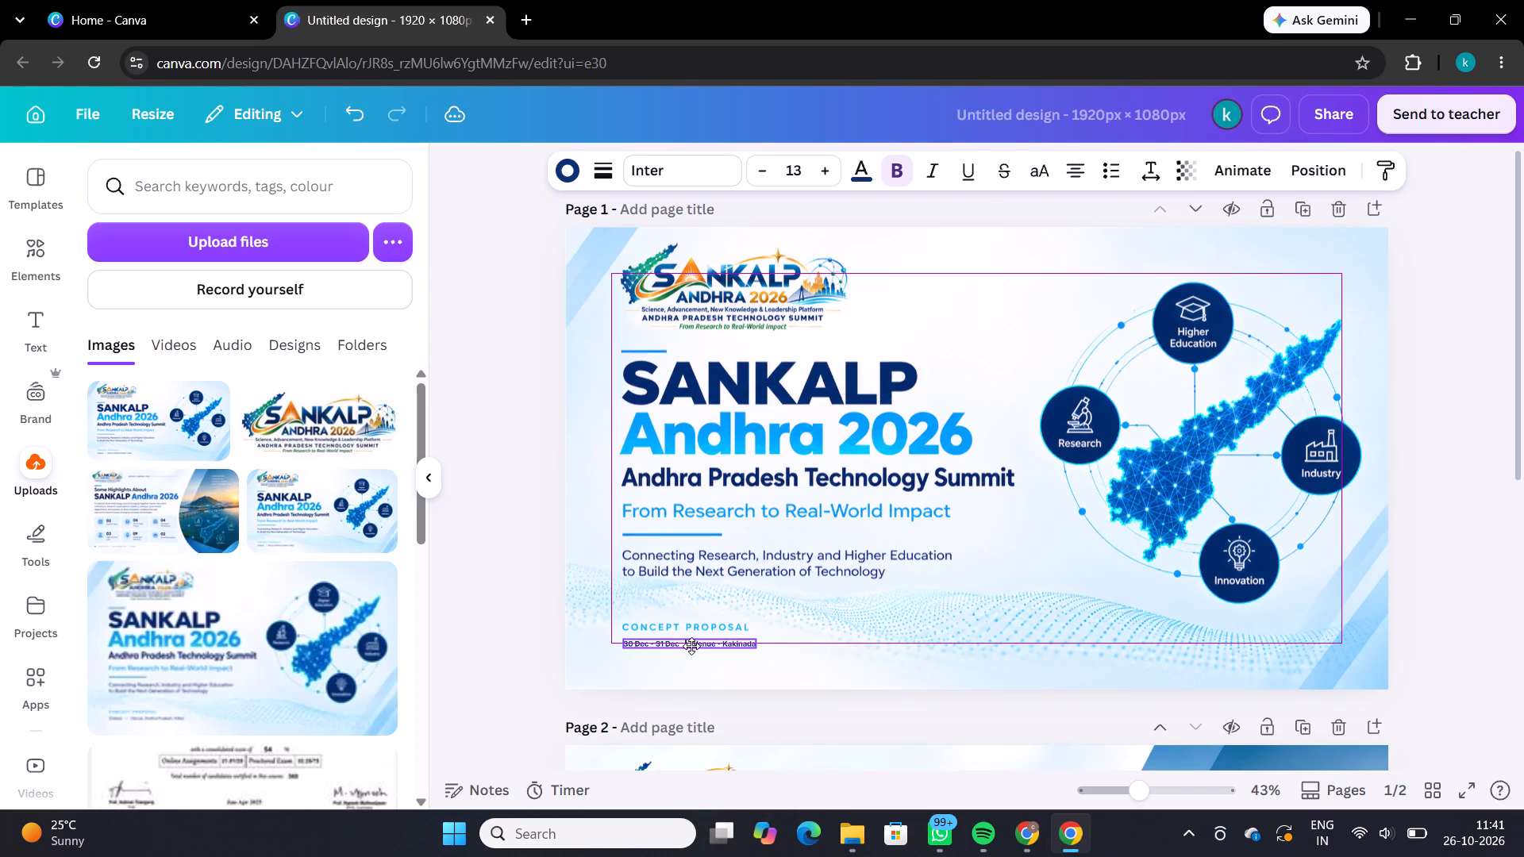
left_click(517, 588)
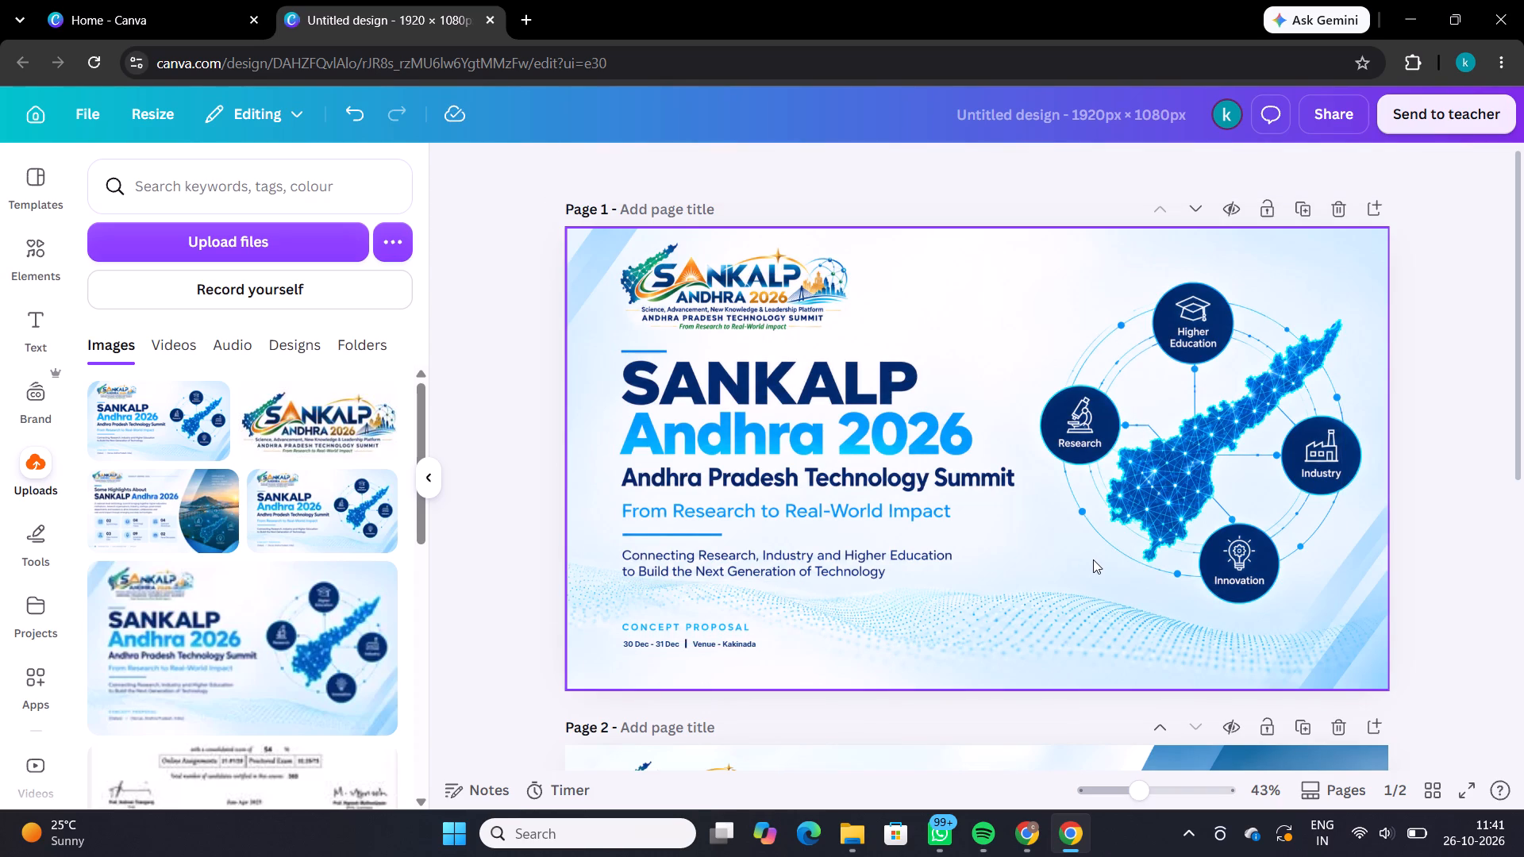
Add a blank page 3 after the 'Some Highlights About SANKALP Andhra 2026' page.
scroll(1093, 559, "down", 1)
left_click(1472, 463)
scroll(1472, 463, "down", 2)
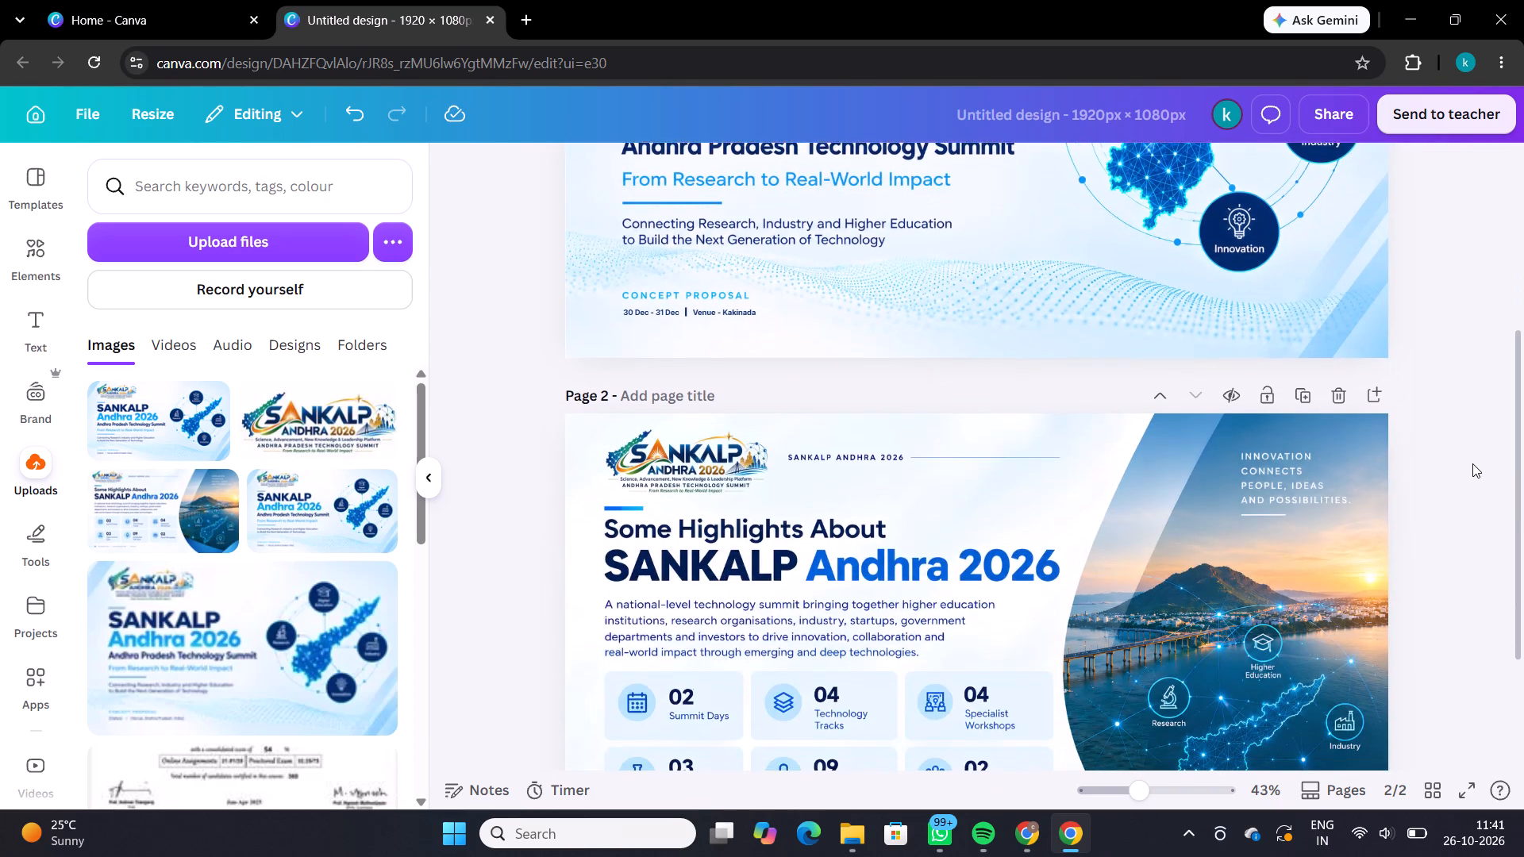
scroll(1469, 454, "down", 3)
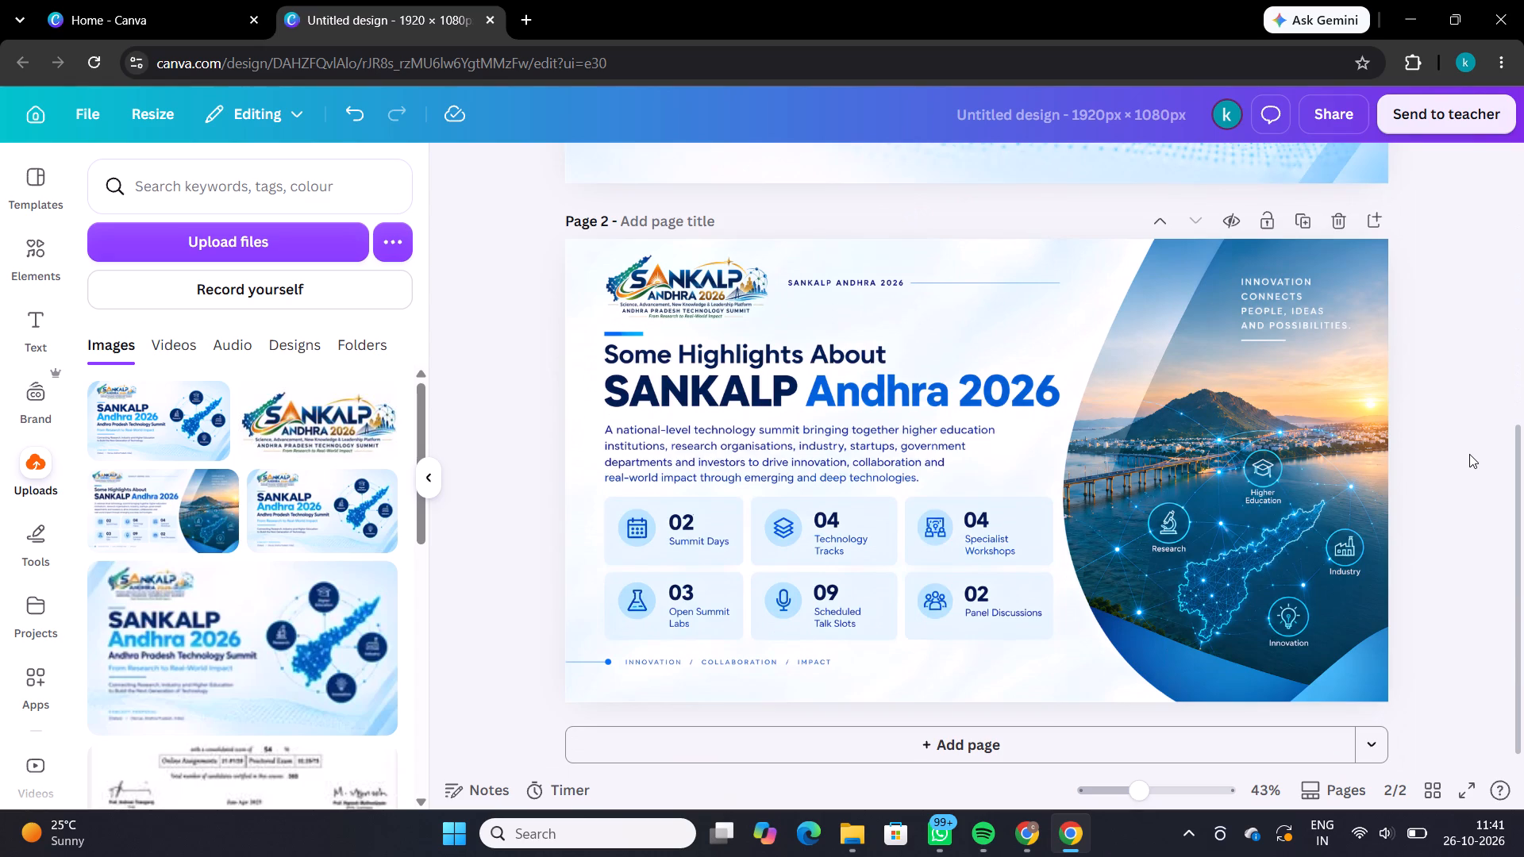
left_click(1114, 394)
left_click(1470, 359)
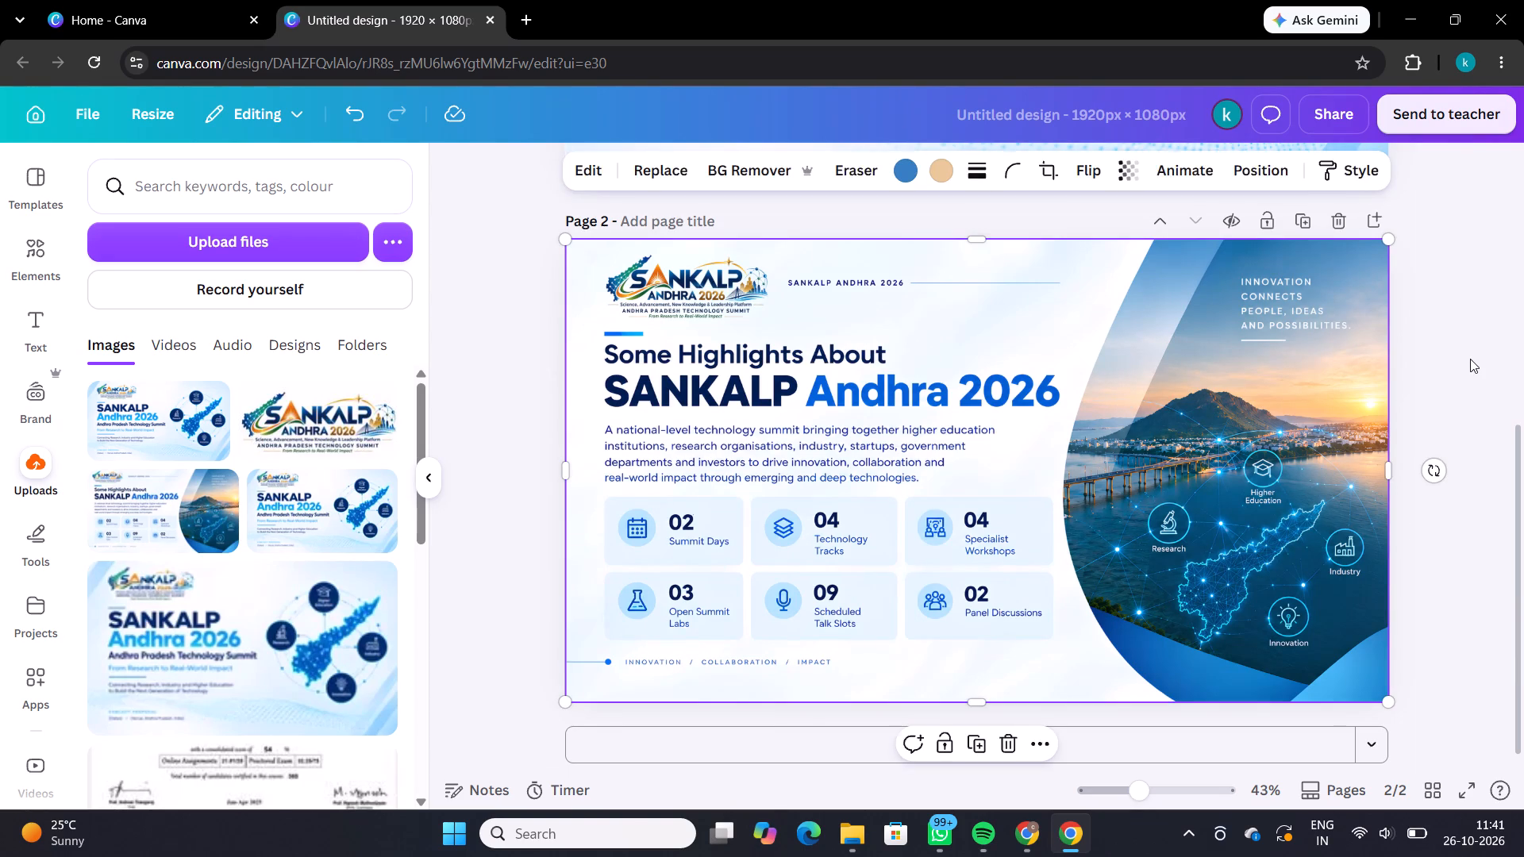
scroll(1089, 413, "down", 1)
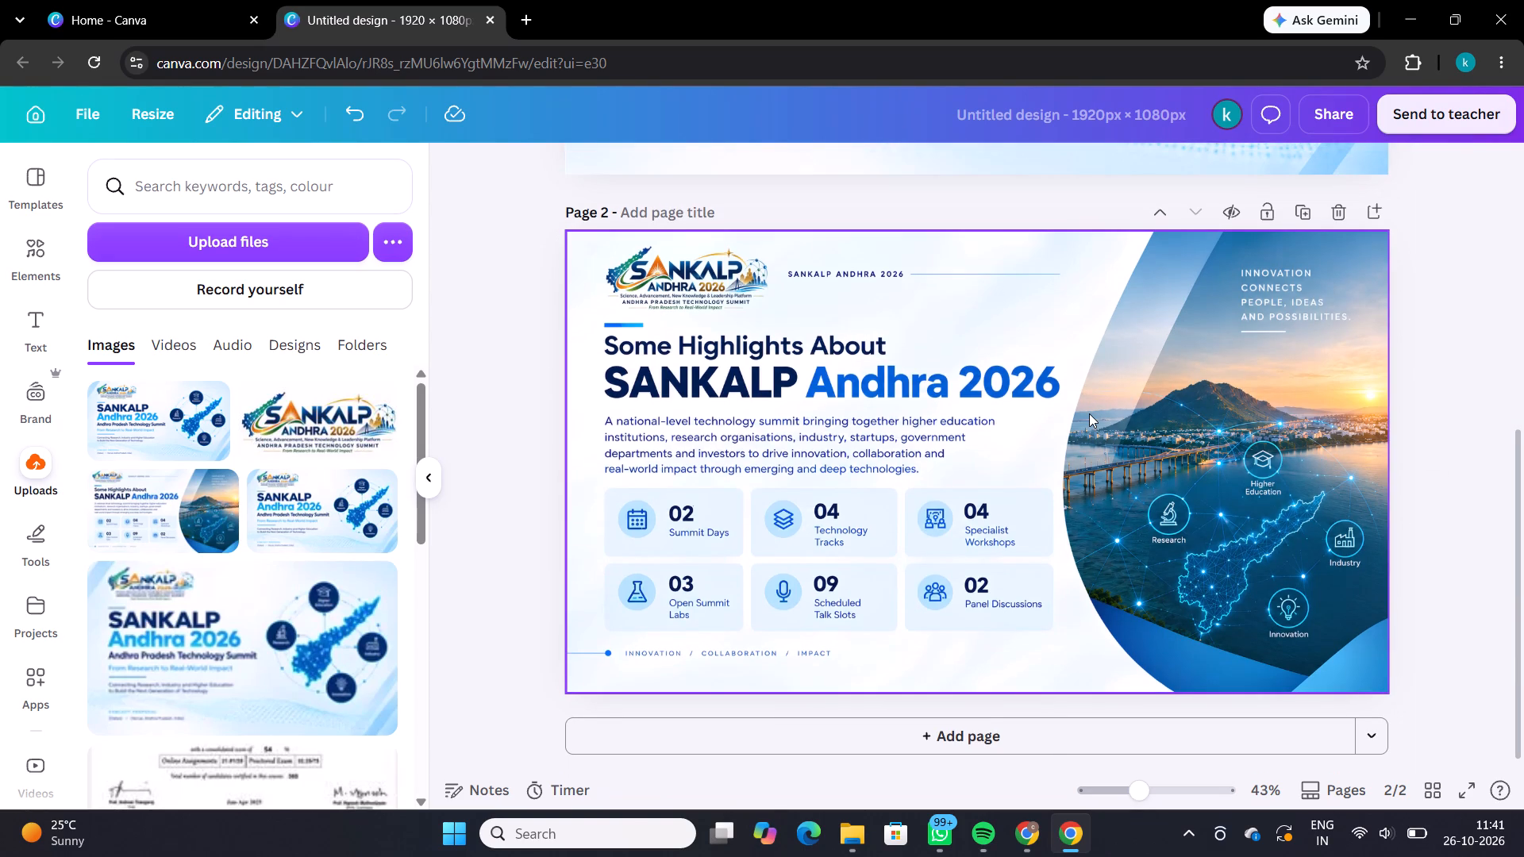
scroll(1089, 413, "down", 2)
left_click(851, 724)
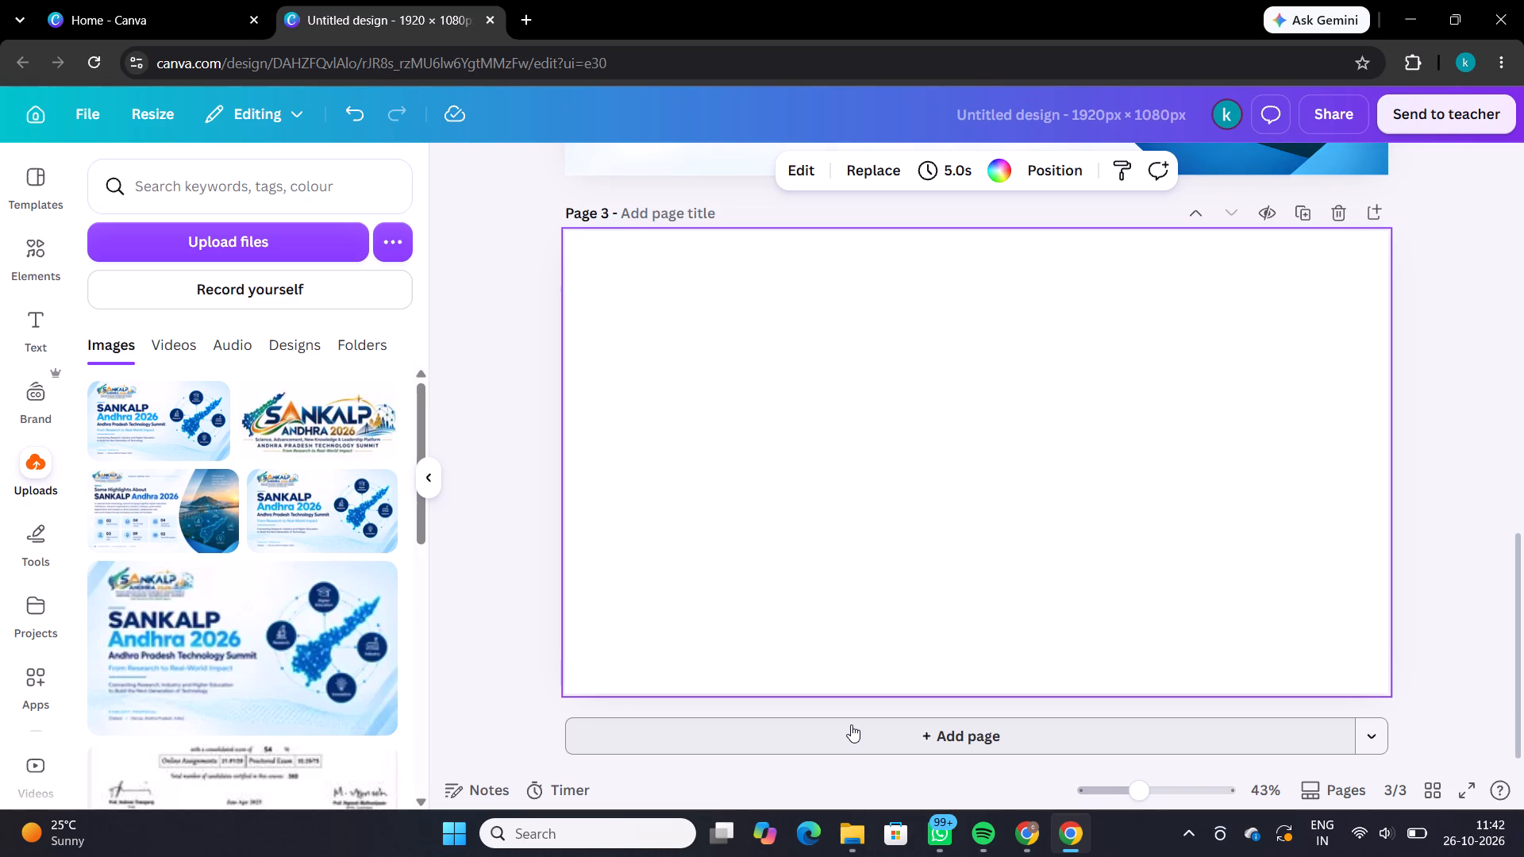
scroll(887, 436, "up", 1)
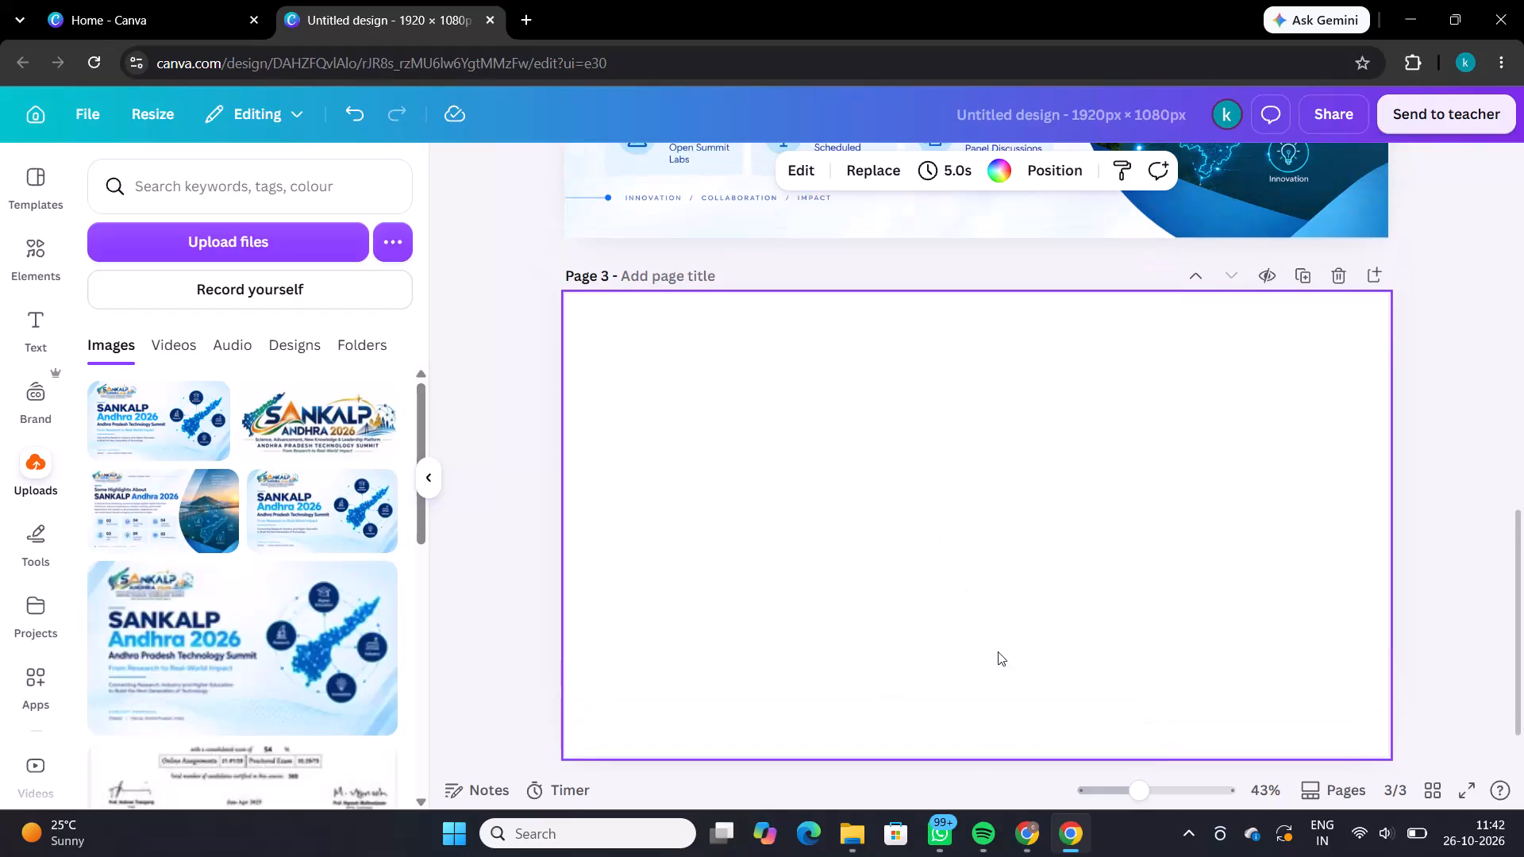
left_click(862, 828)
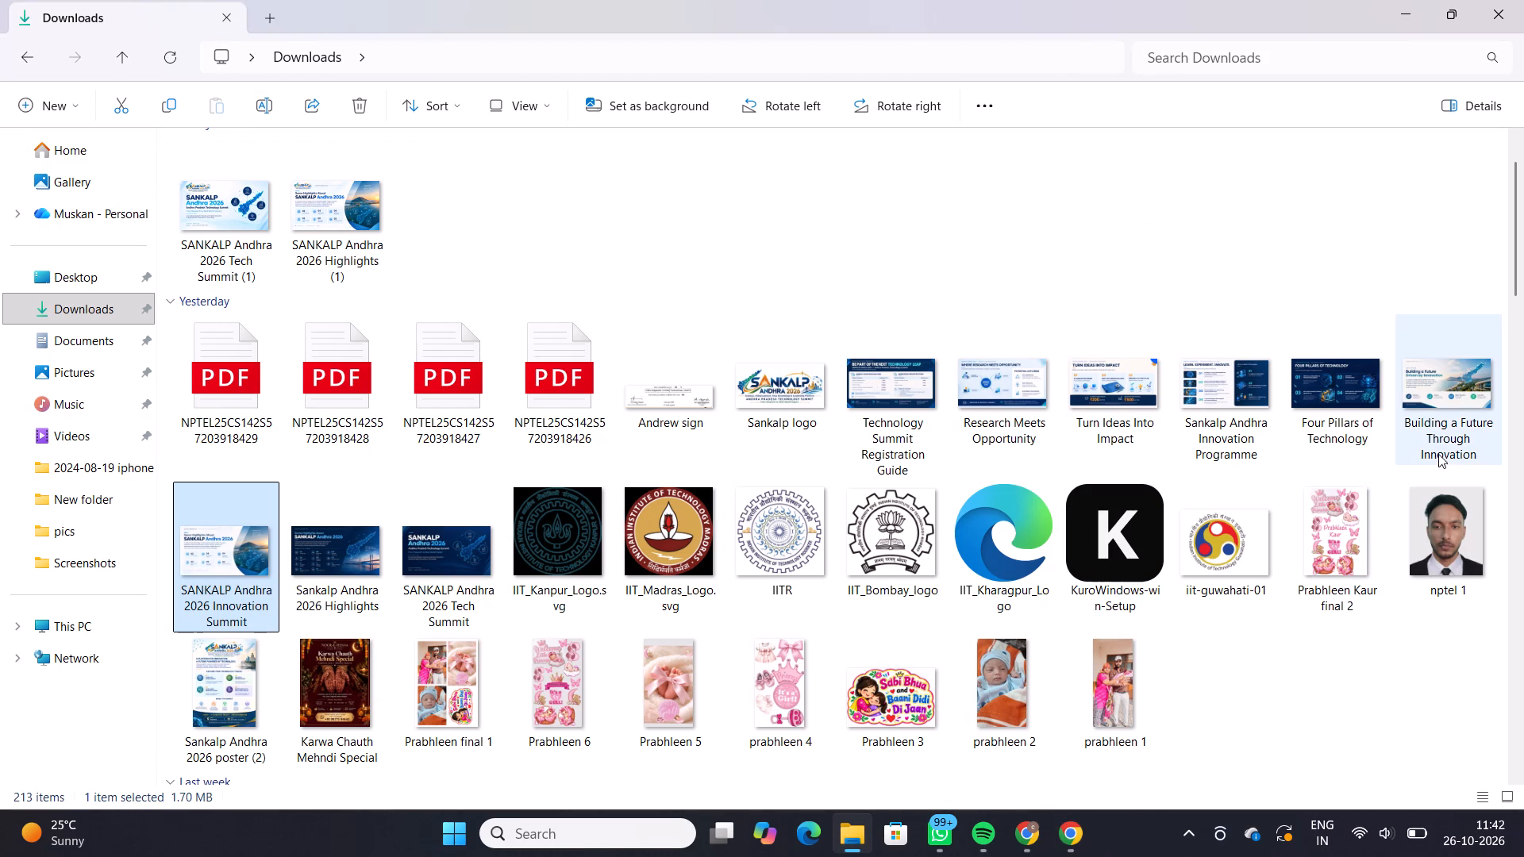
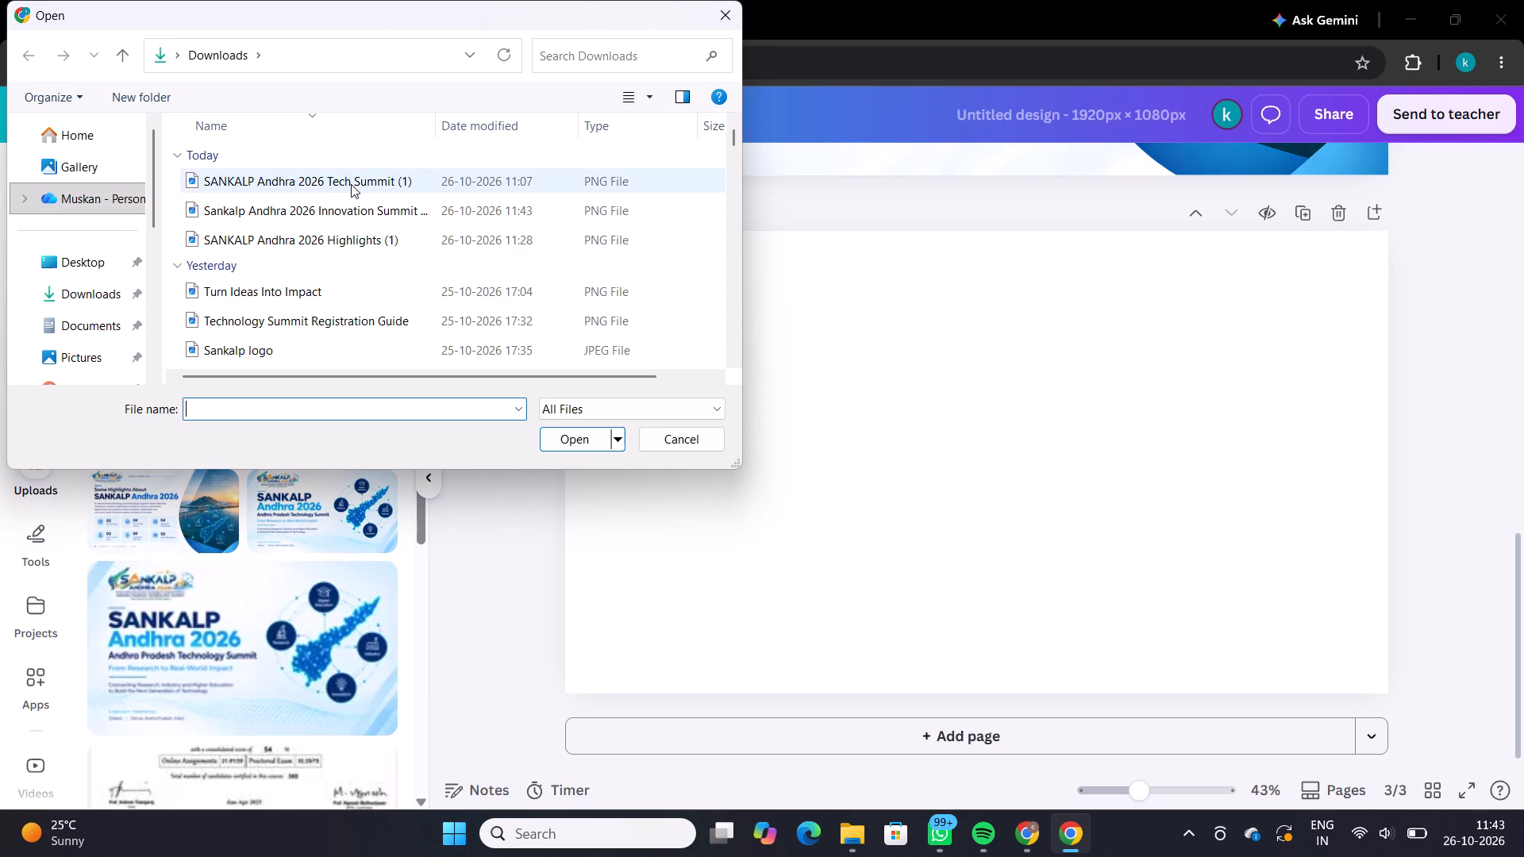
double_click(352, 206)
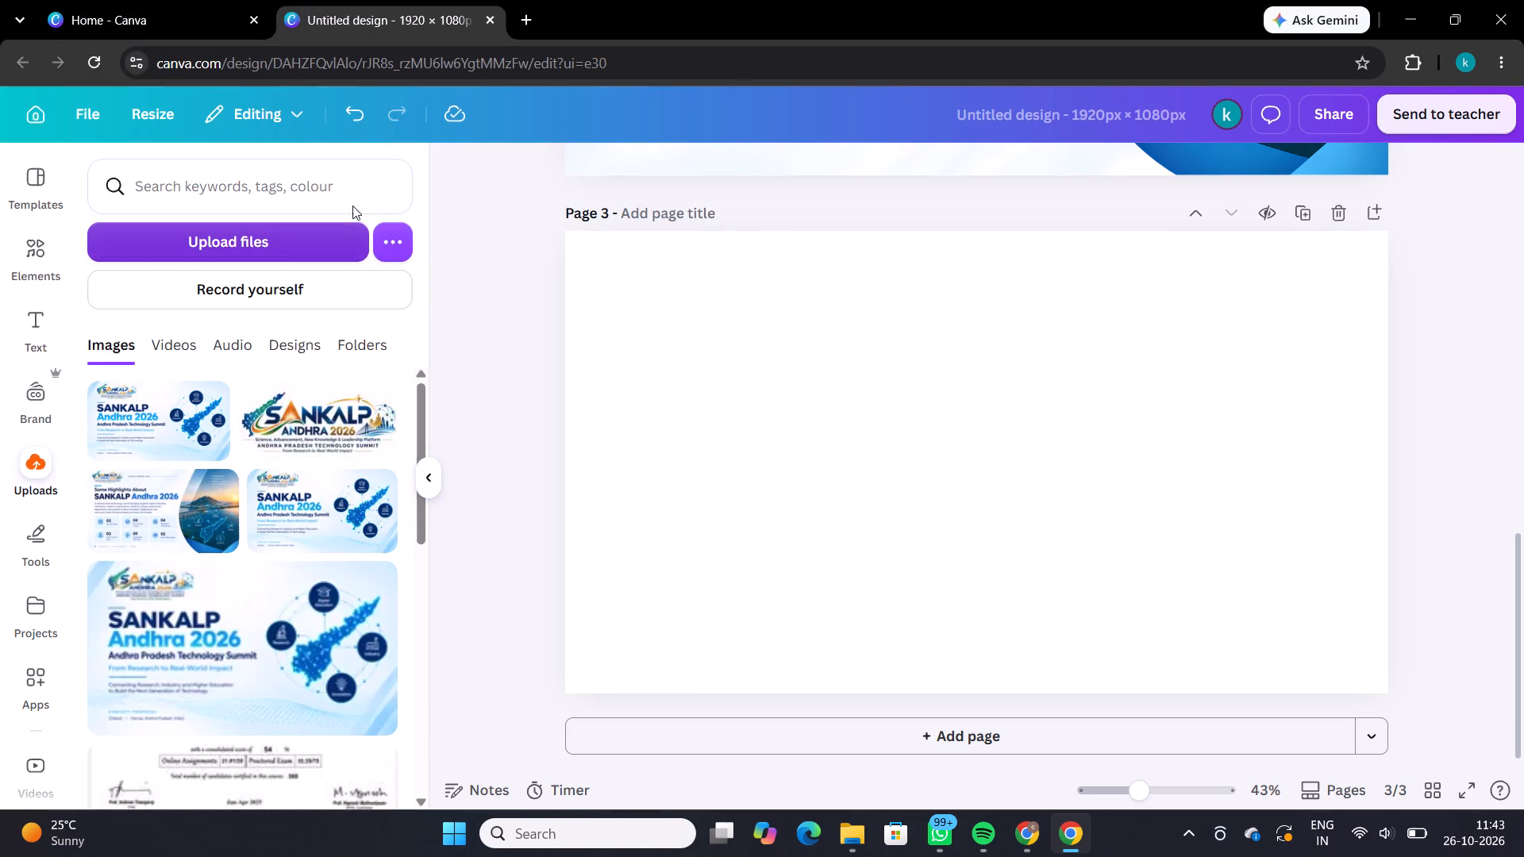
left_click(170, 418)
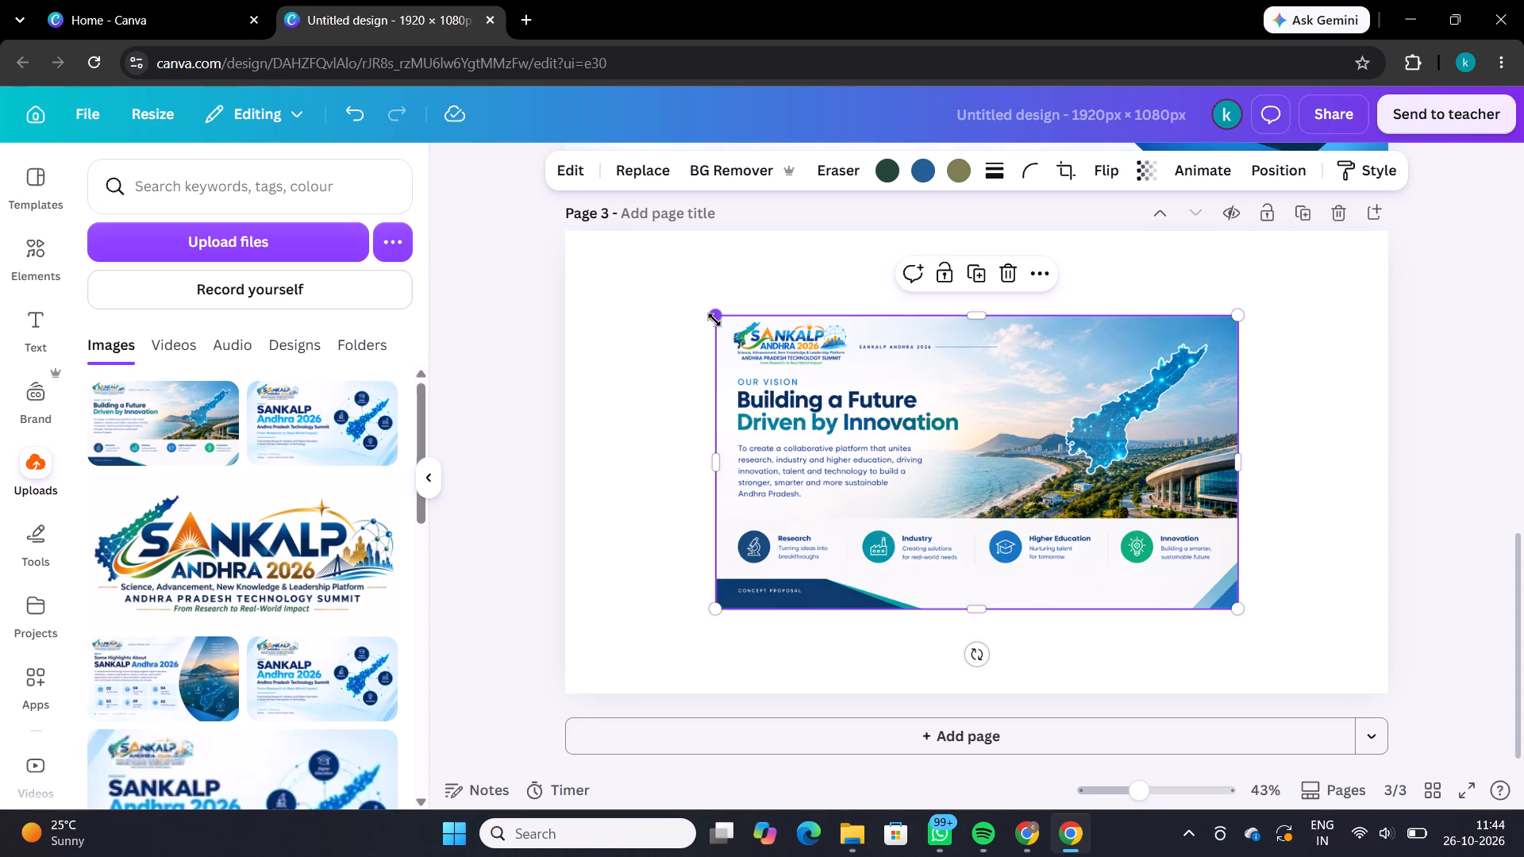
Enlarge the 'Building a Future Driven by Innovation' image to fill page 3, about 1918 × 1080 px.
left_click_drag(716, 314, 560, 267)
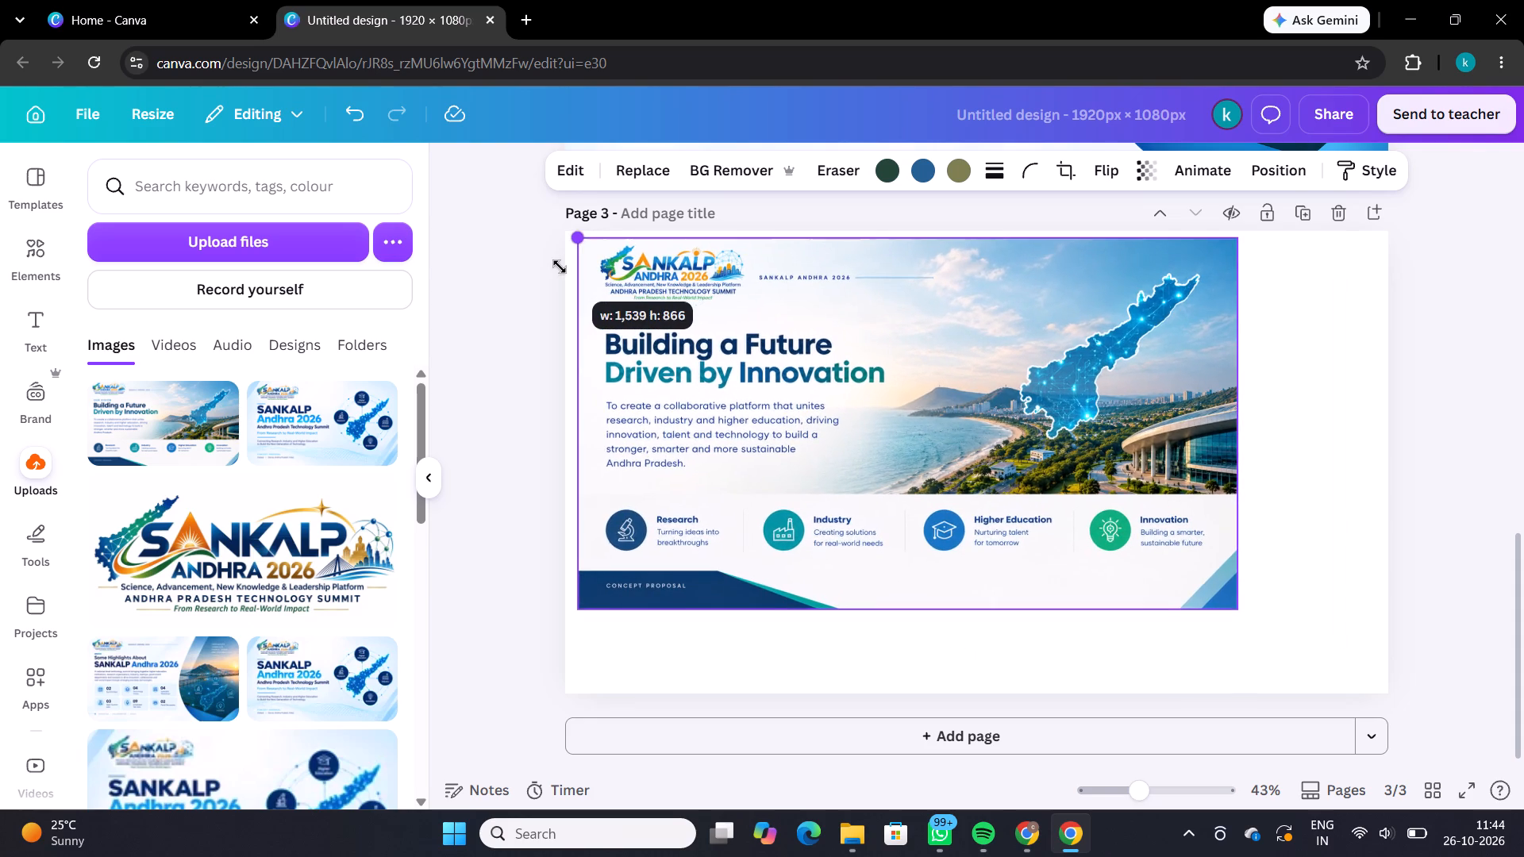
left_click_drag(560, 267, 560, 263)
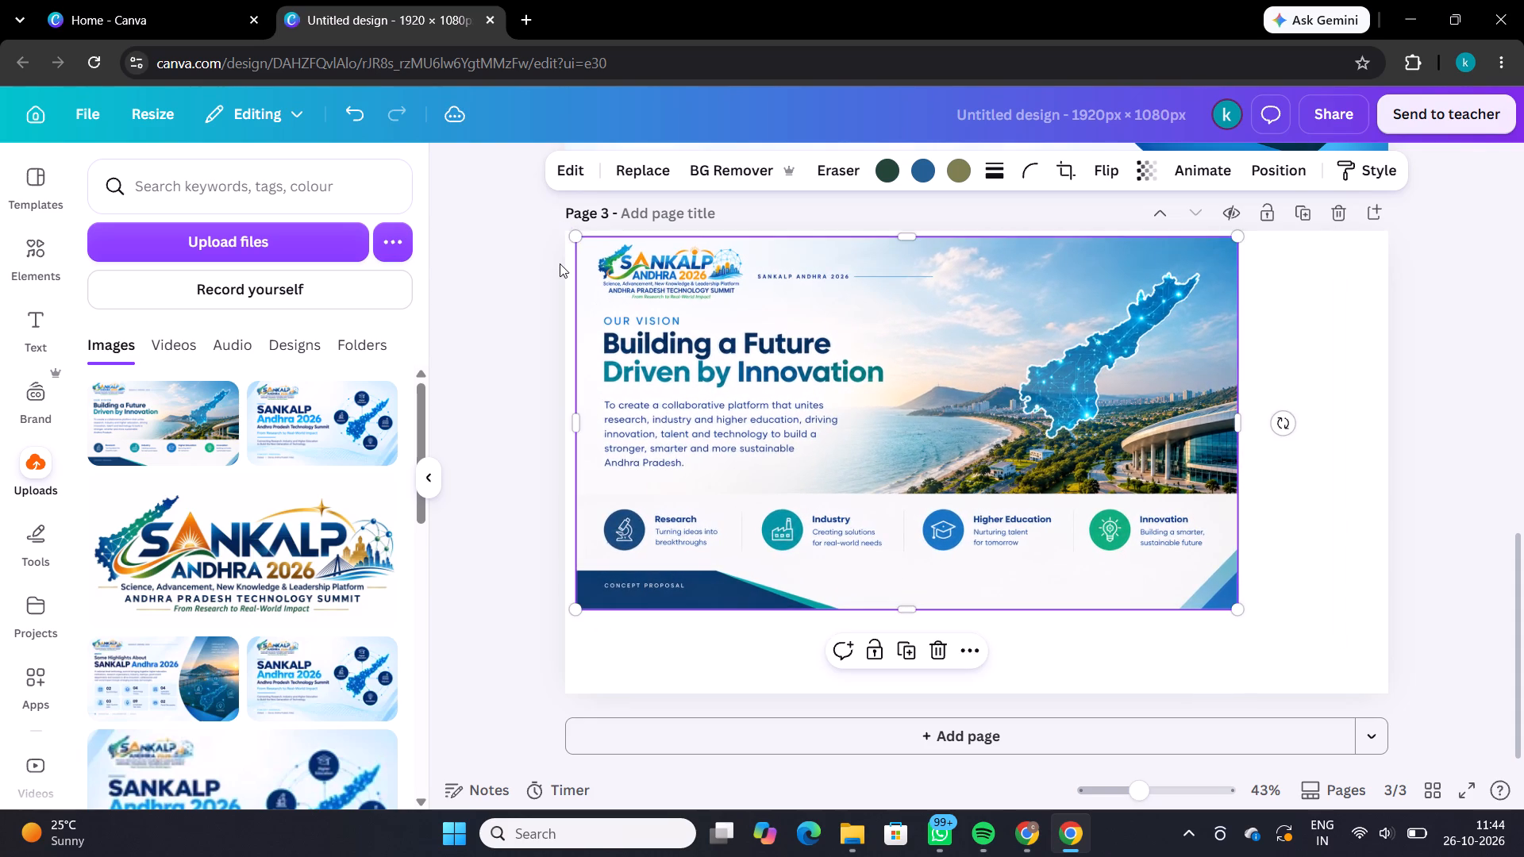
left_click(577, 238)
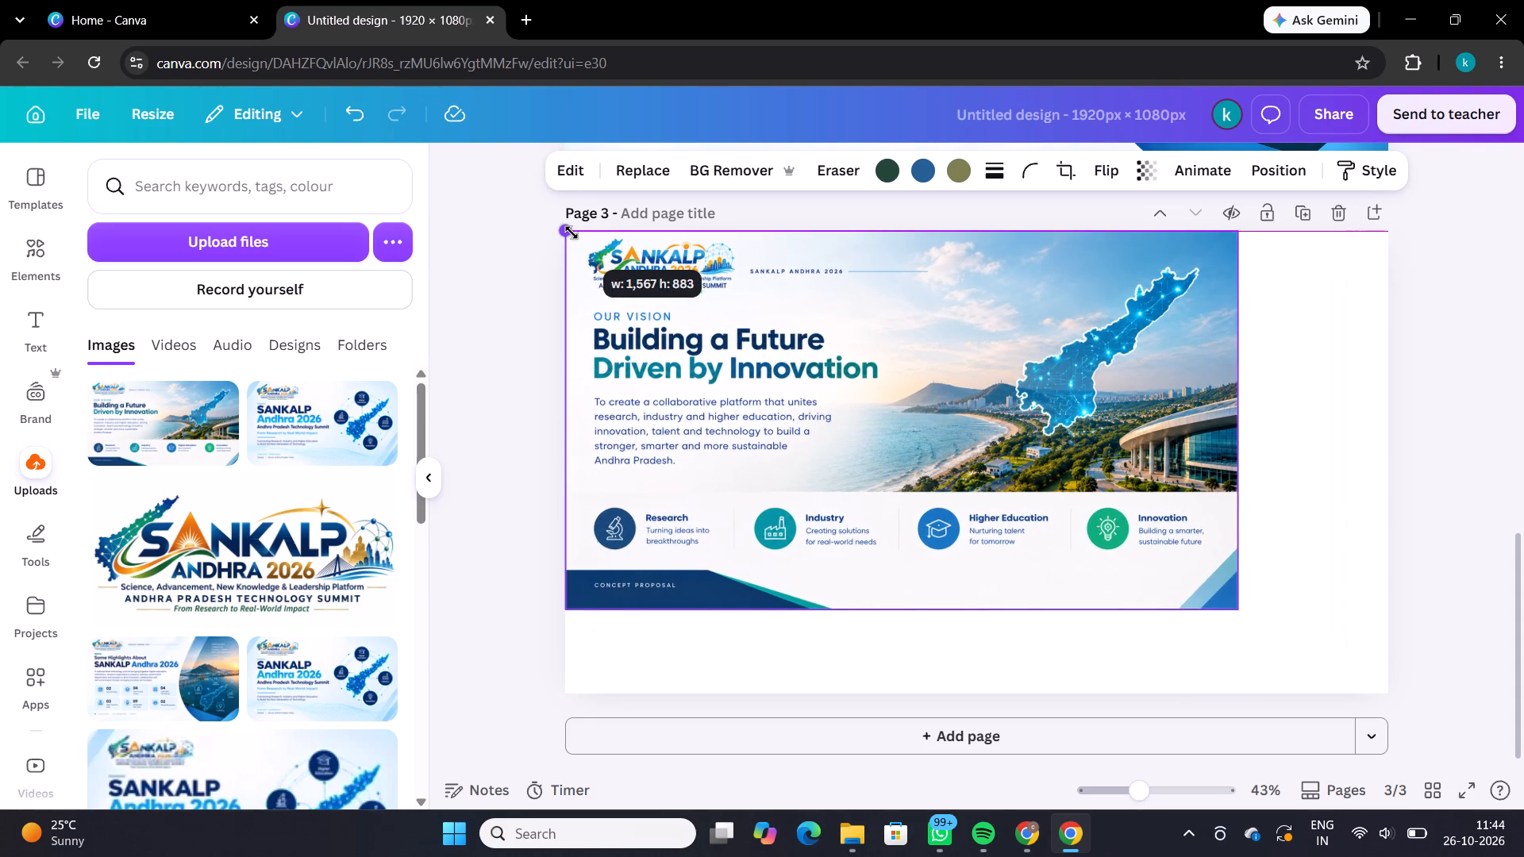
left_click_drag(1238, 613, 1411, 651)
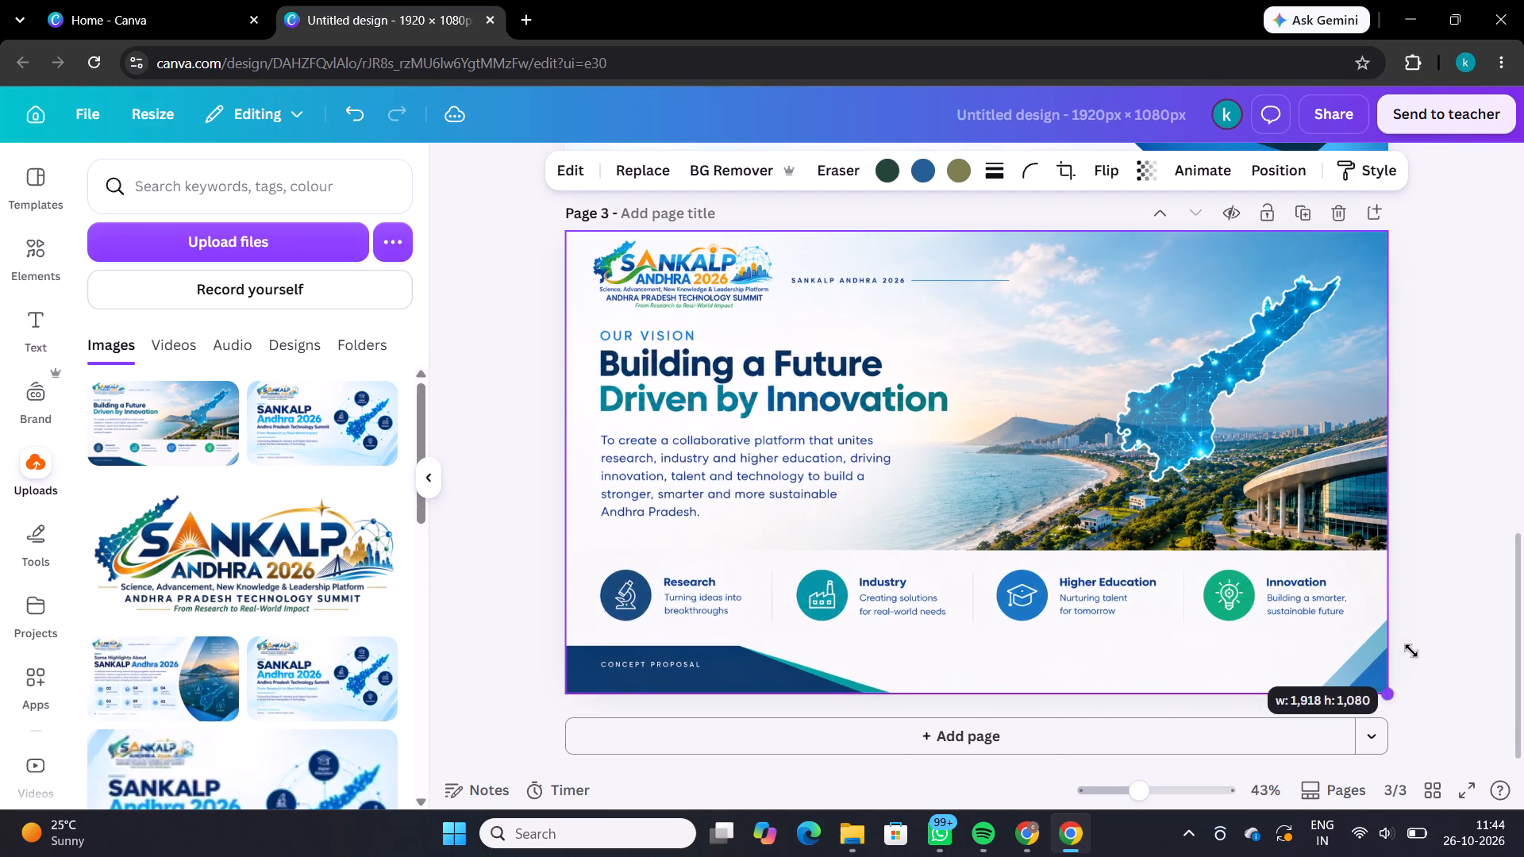
left_click_drag(1411, 651, 1411, 651)
left_click(1440, 611)
Erase the SANKALP Andhra 2026 logo from the page 3 image with Magic Eraser, brushing over the logo area at brush size 40.
left_click(1187, 532)
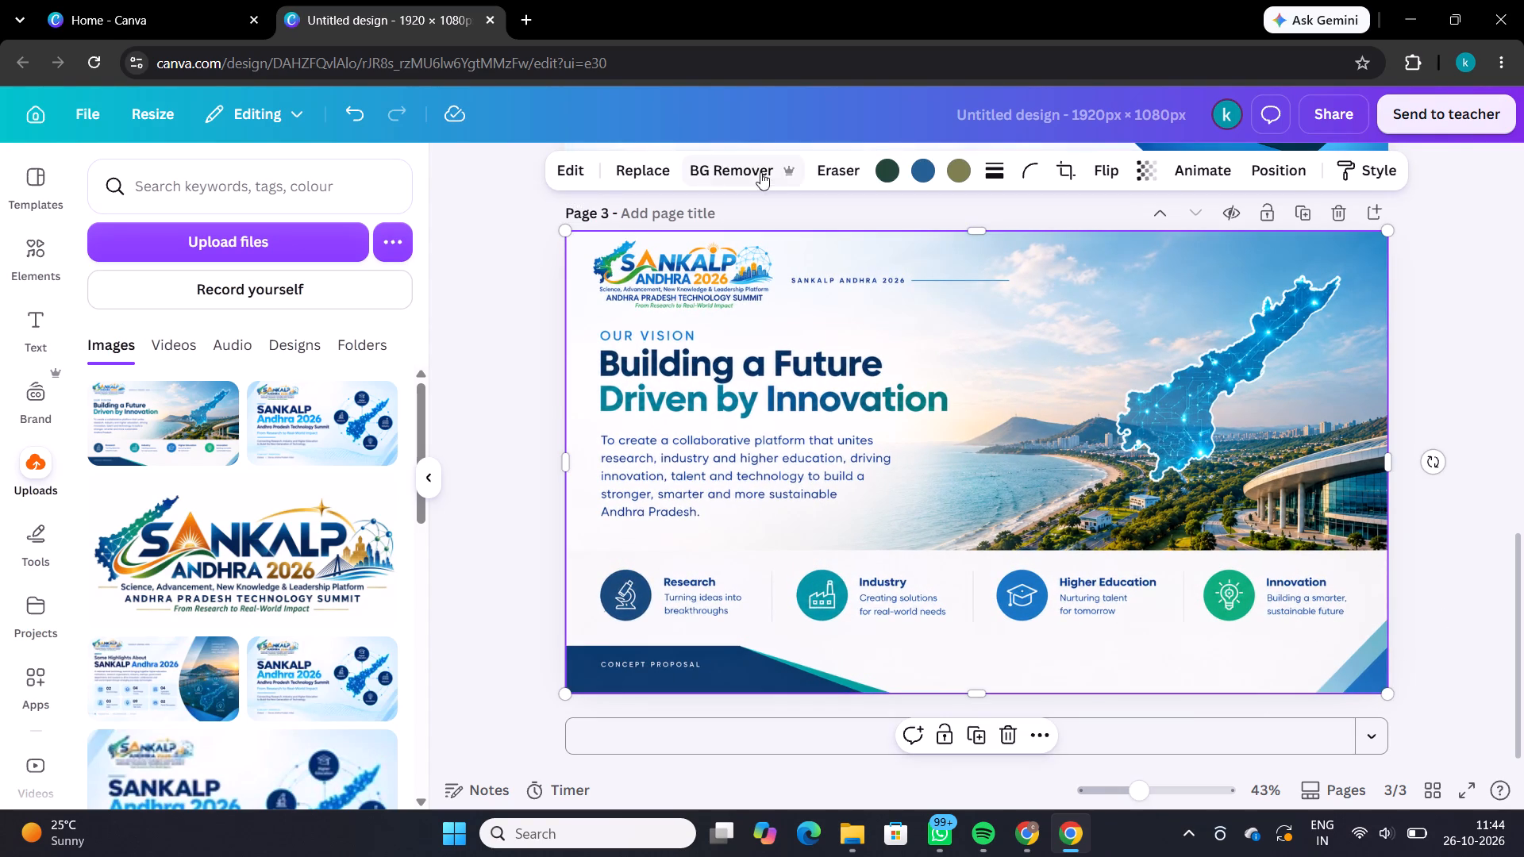
left_click(829, 165)
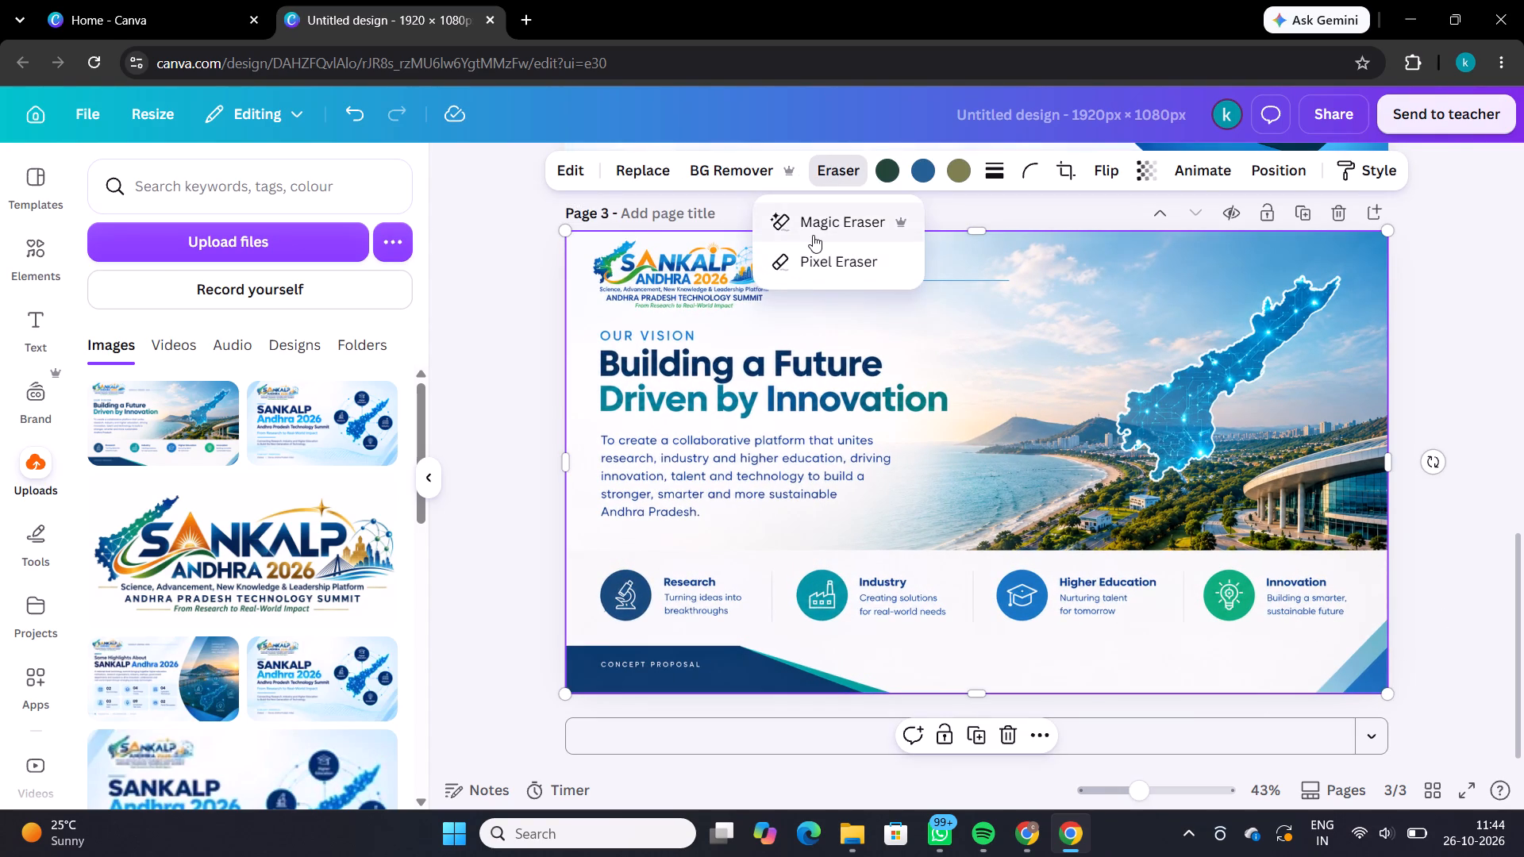
left_click(813, 235)
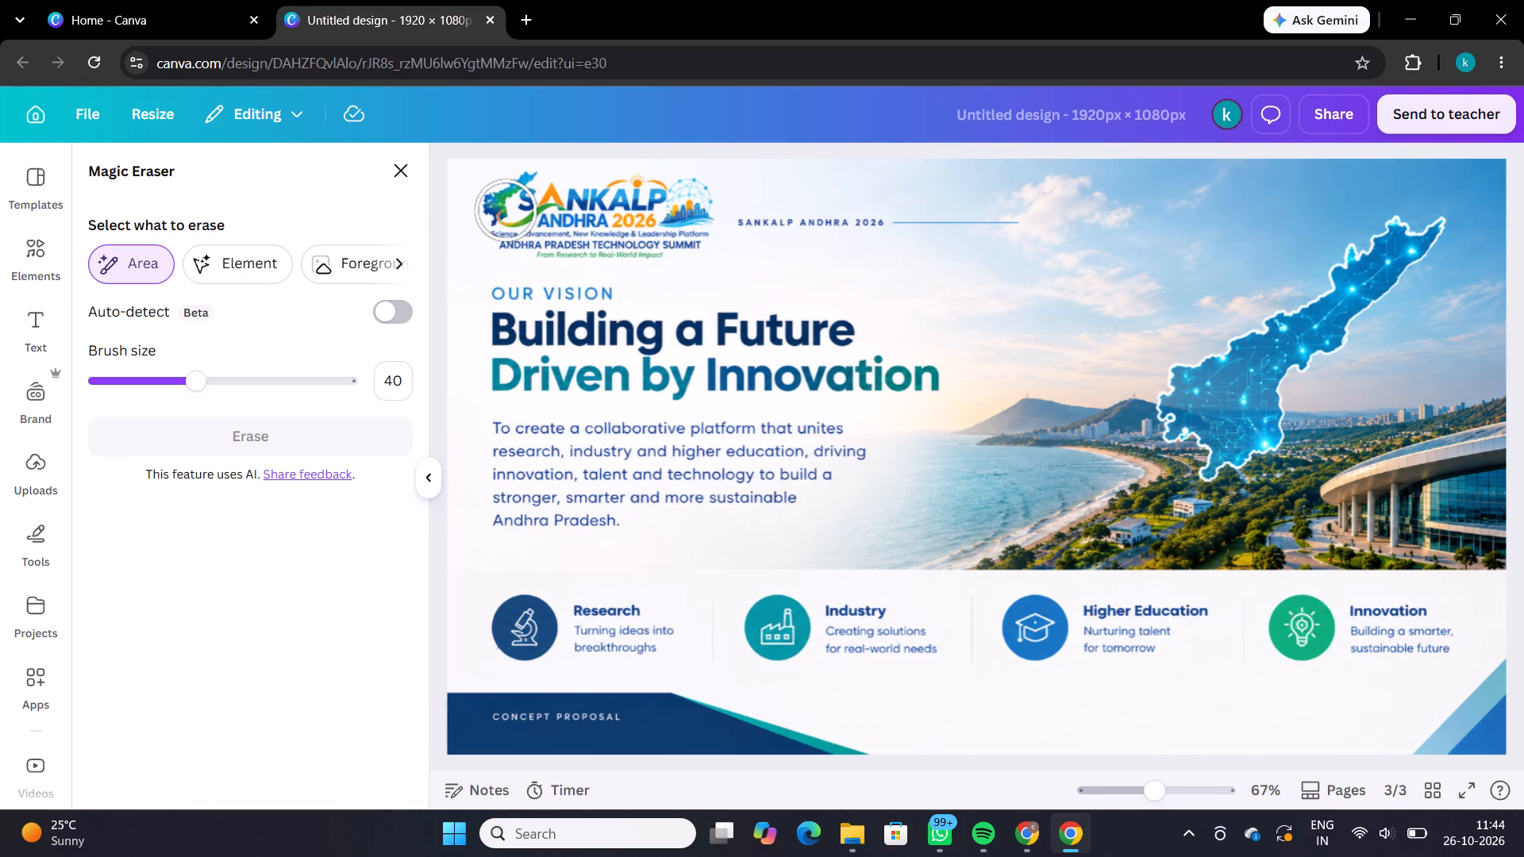
left_click_drag(506, 210, 657, 204)
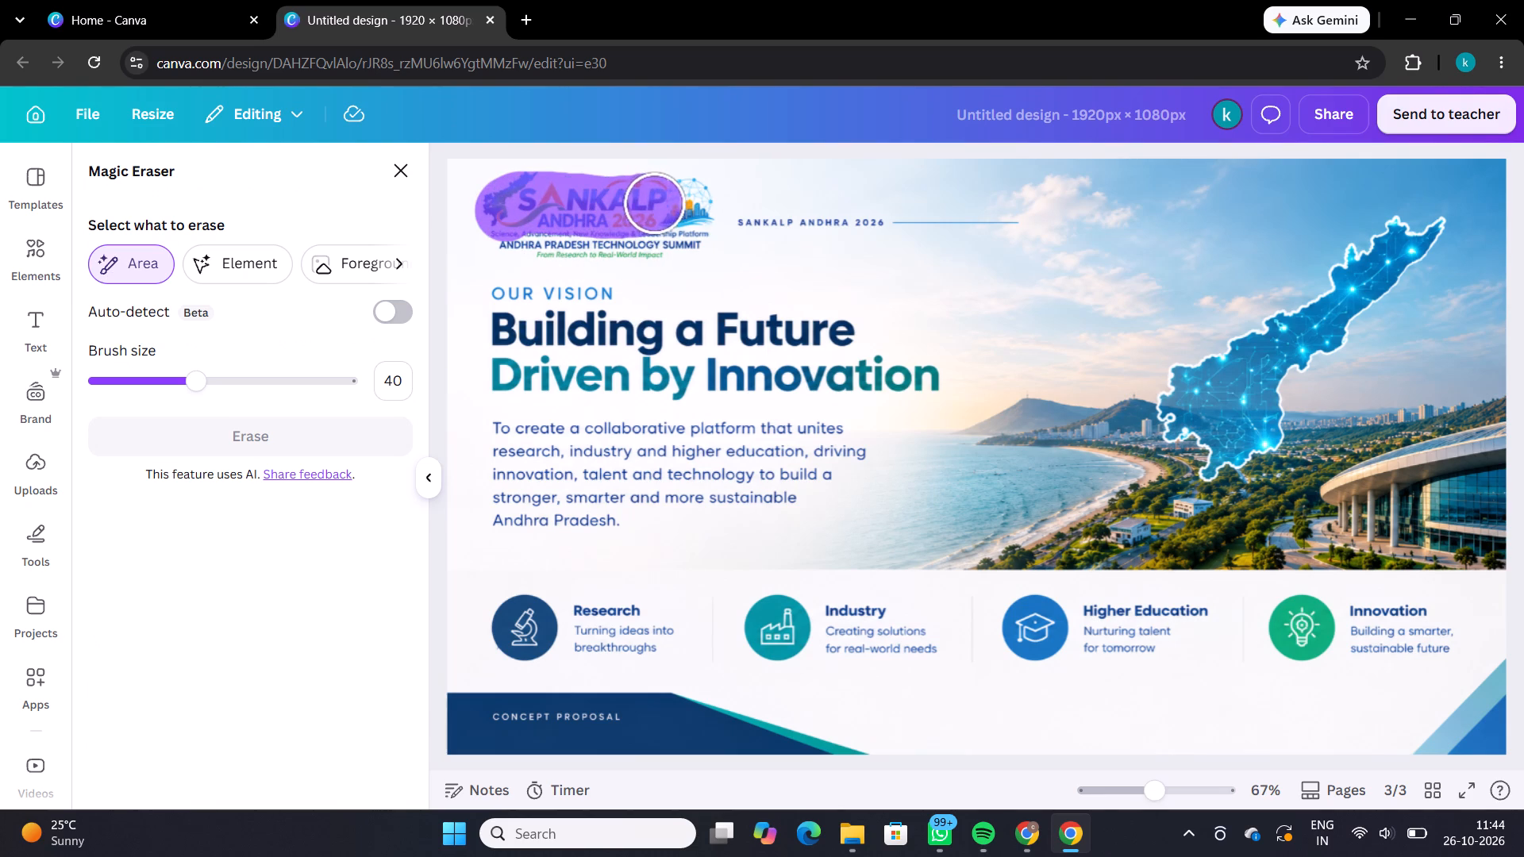
left_click_drag(657, 204, 565, 237)
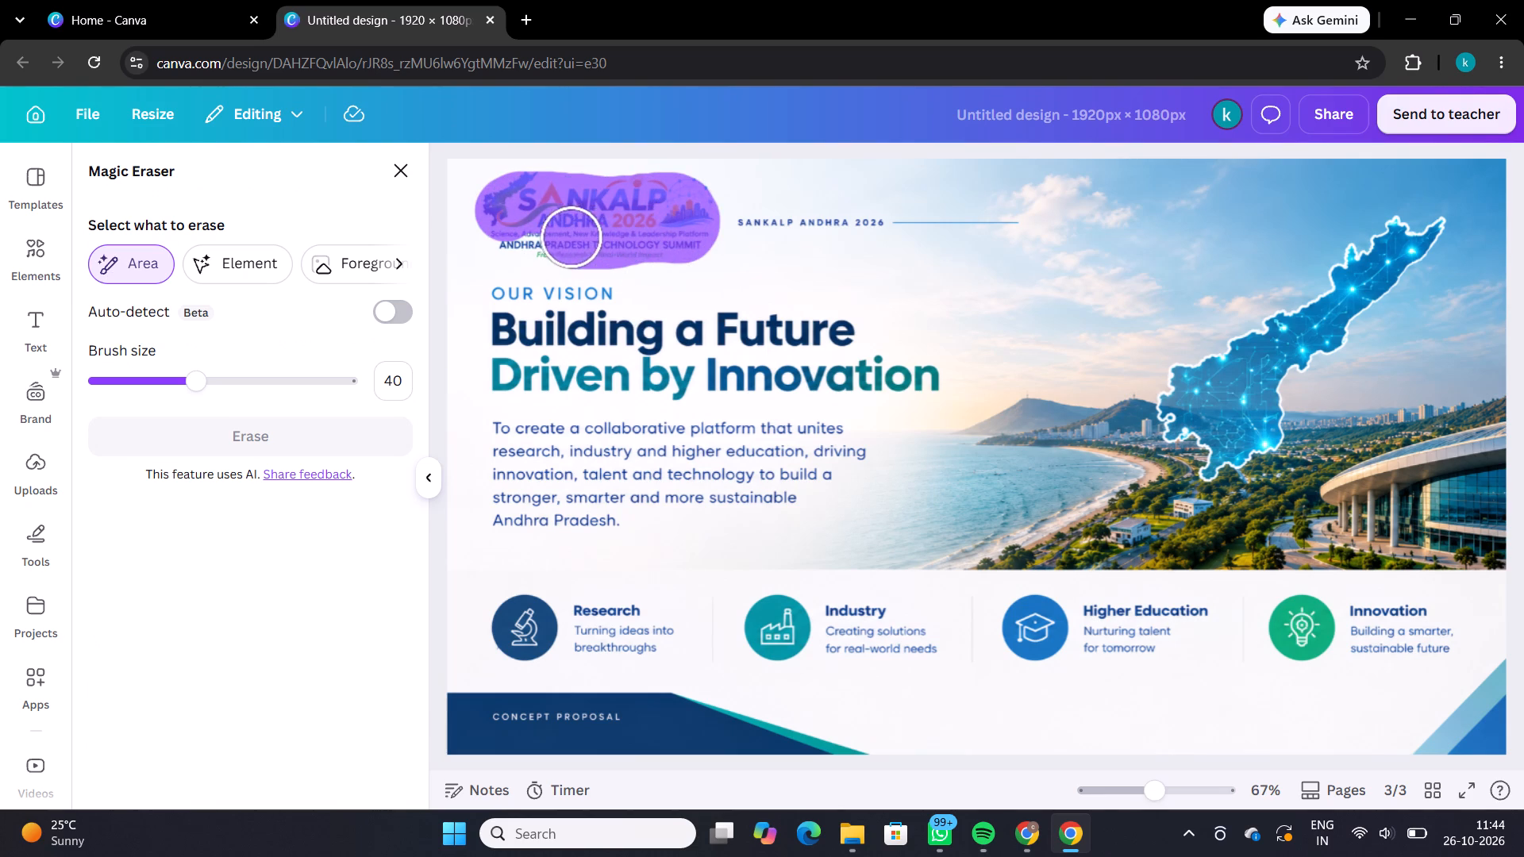
left_click_drag(565, 237, 518, 231)
left_click(317, 426)
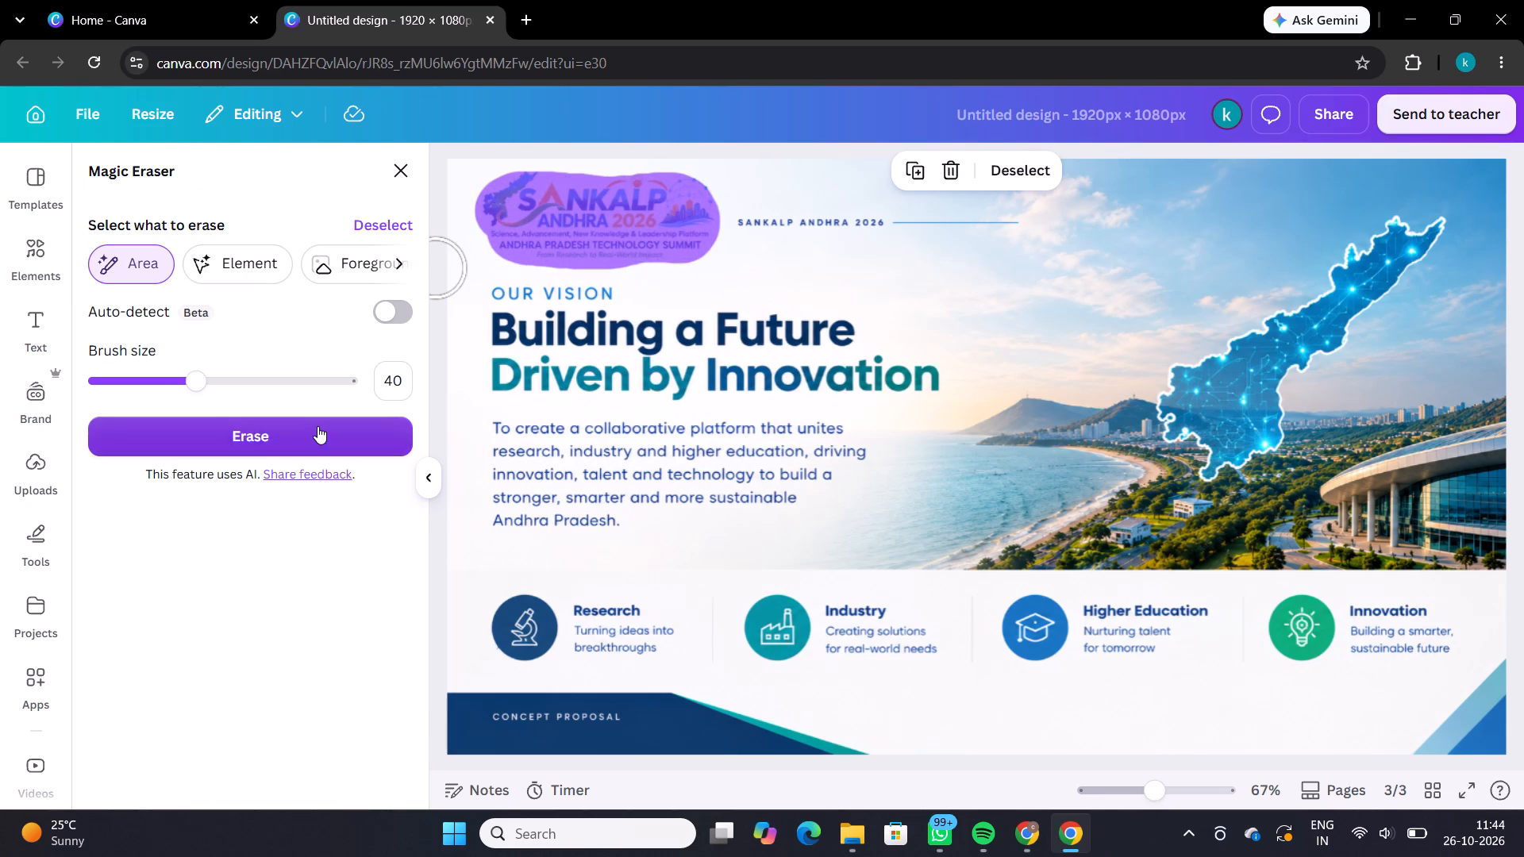
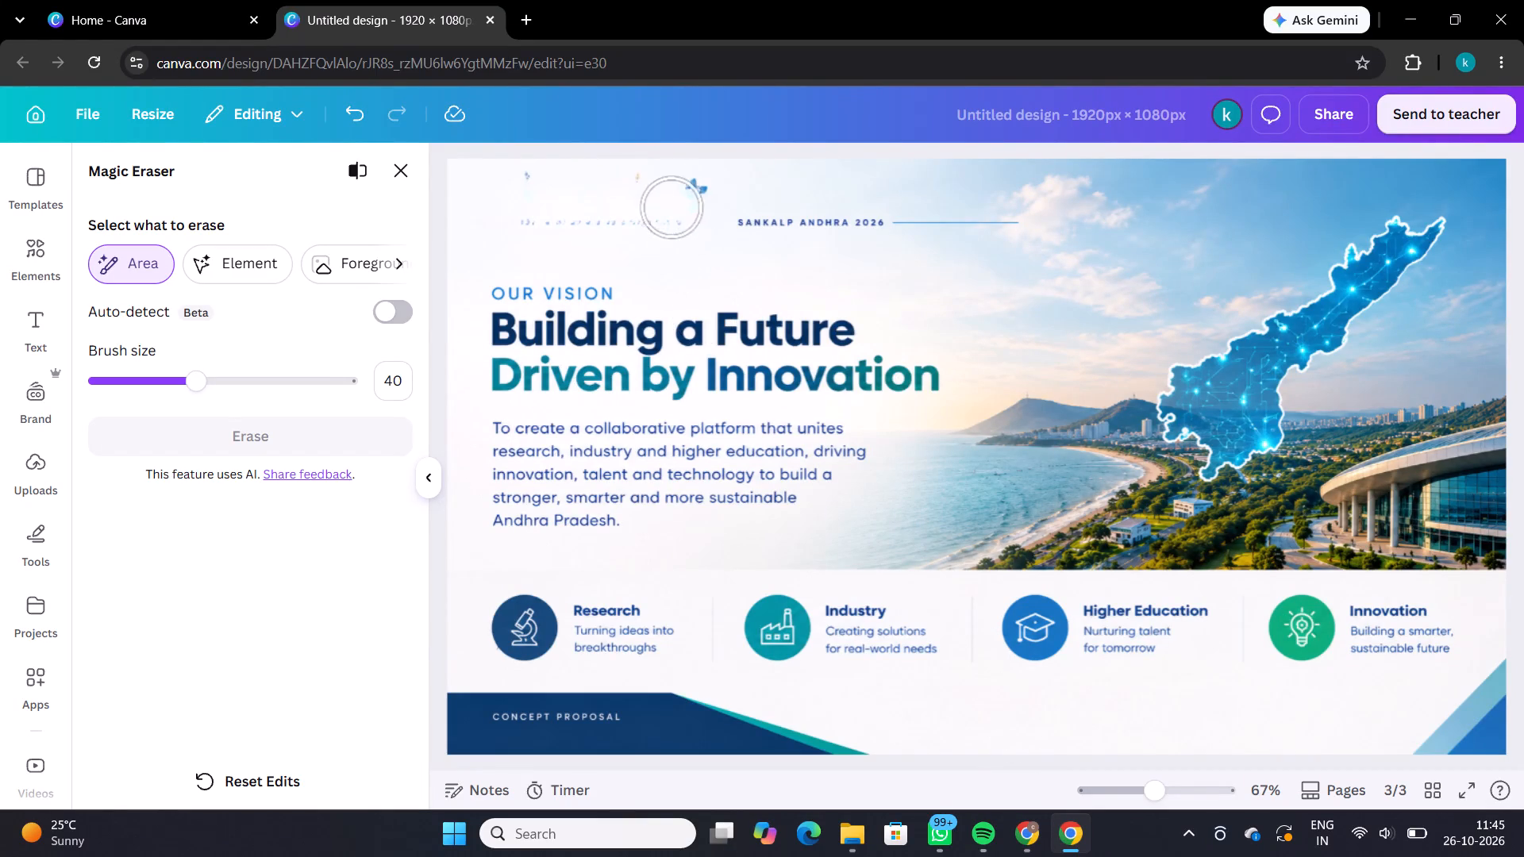
Erase the leftover SANKALP logo traces and faint tagline marks above 'OUR VISION' on page 3, using Magic Eraser at brush size 40.
left_click_drag(687, 202, 610, 198)
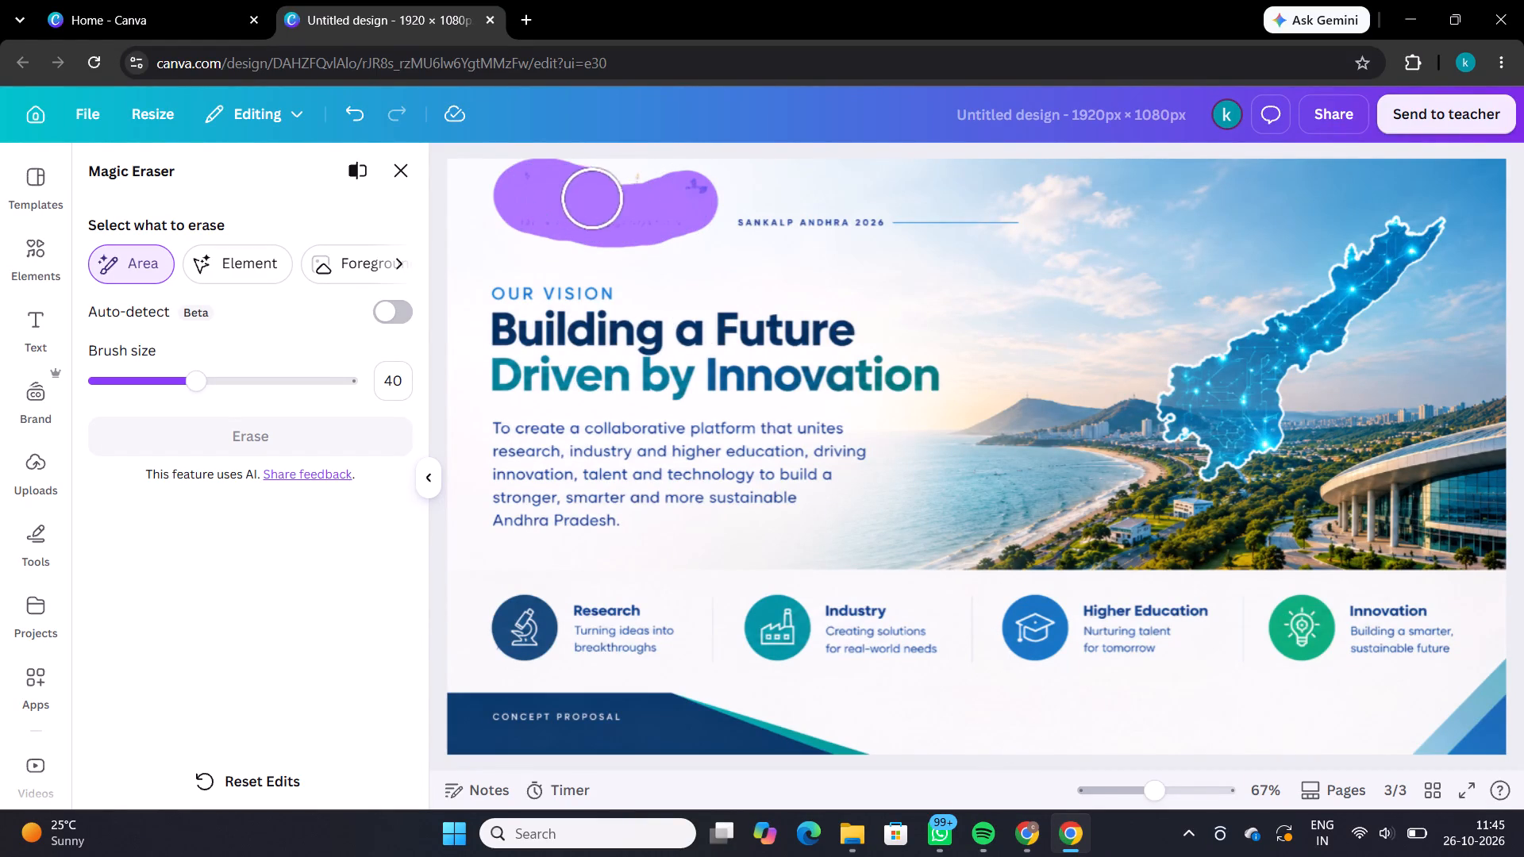
left_click_drag(610, 198, 660, 202)
left_click(352, 425)
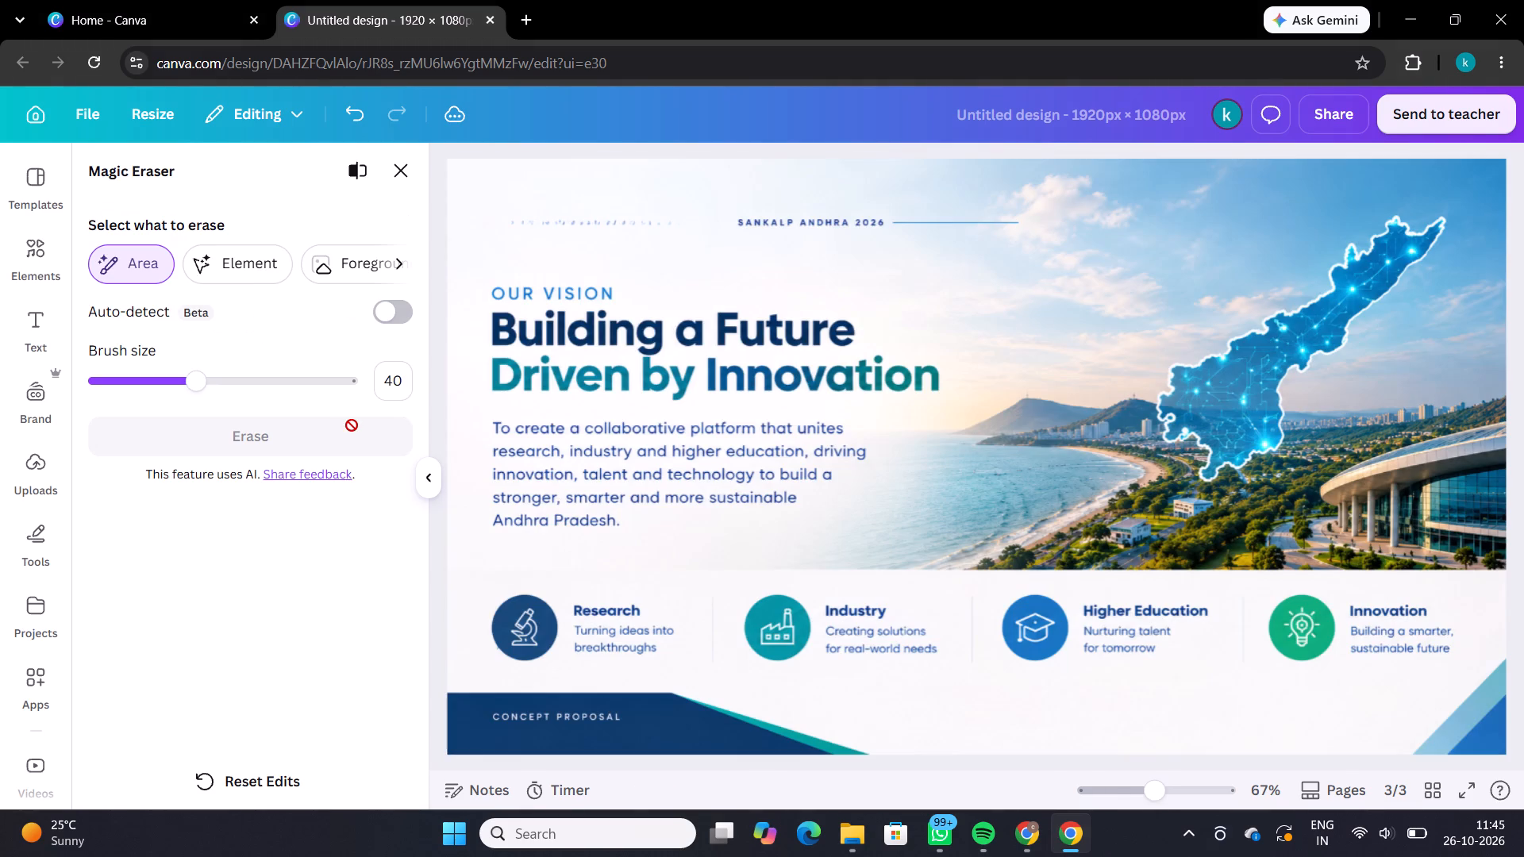
left_click_drag(517, 232, 555, 235)
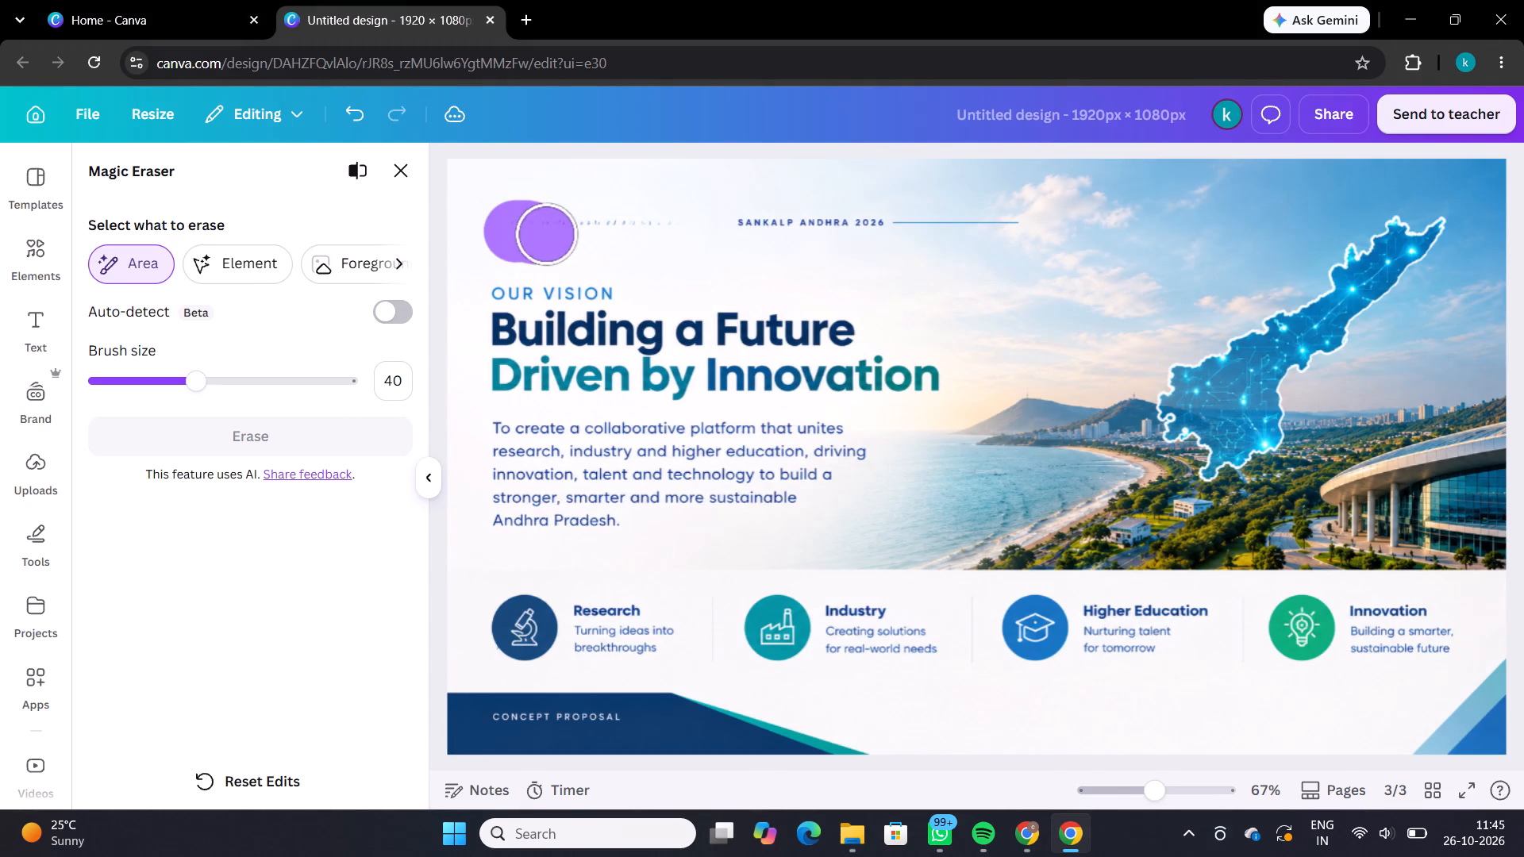
left_click_drag(555, 235, 660, 235)
left_click(225, 418)
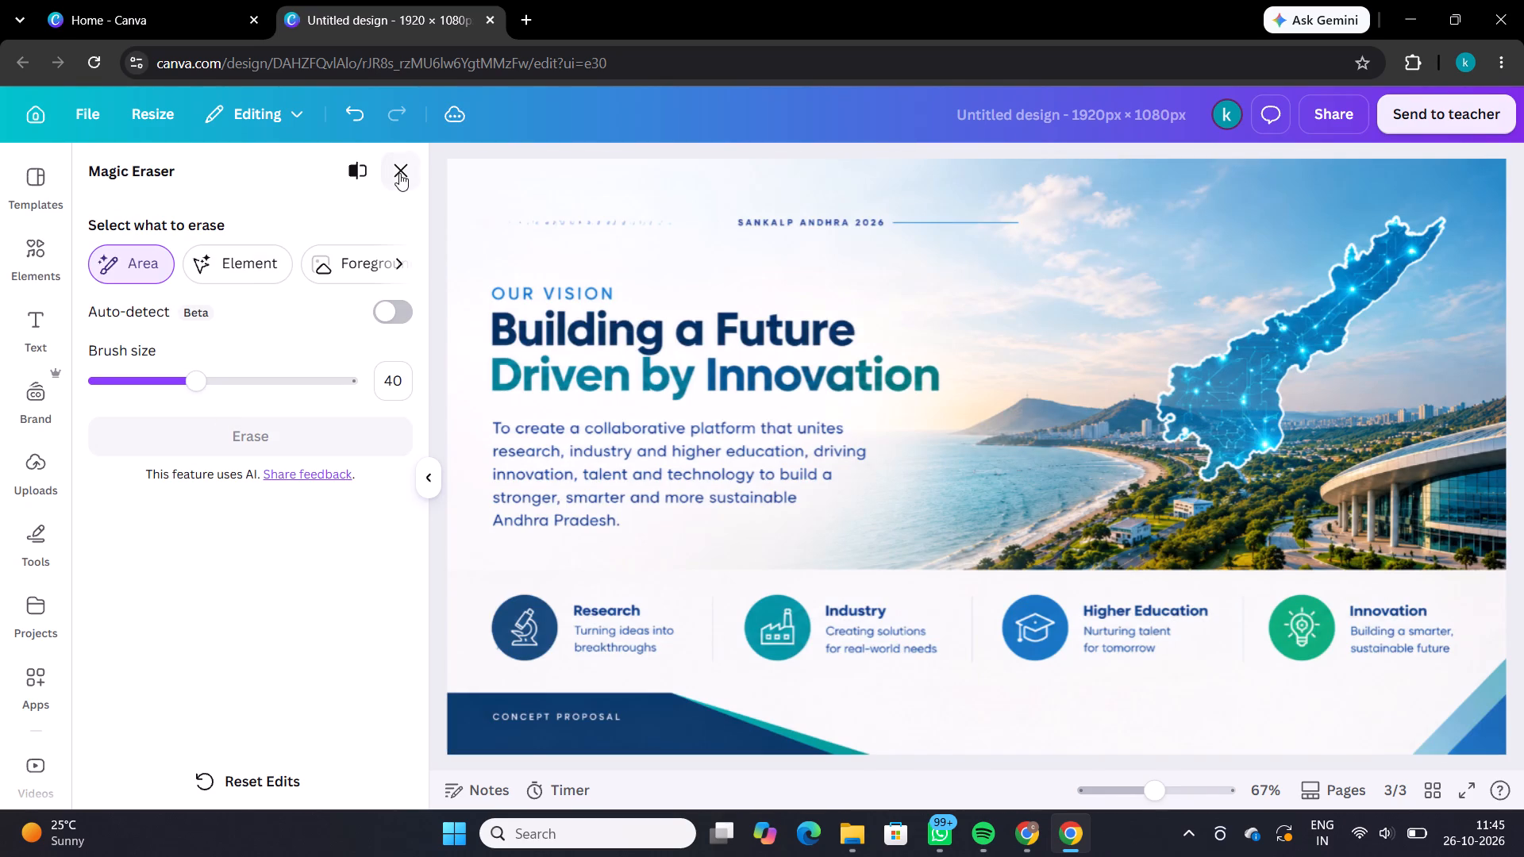
left_click(399, 173)
left_click(464, 258)
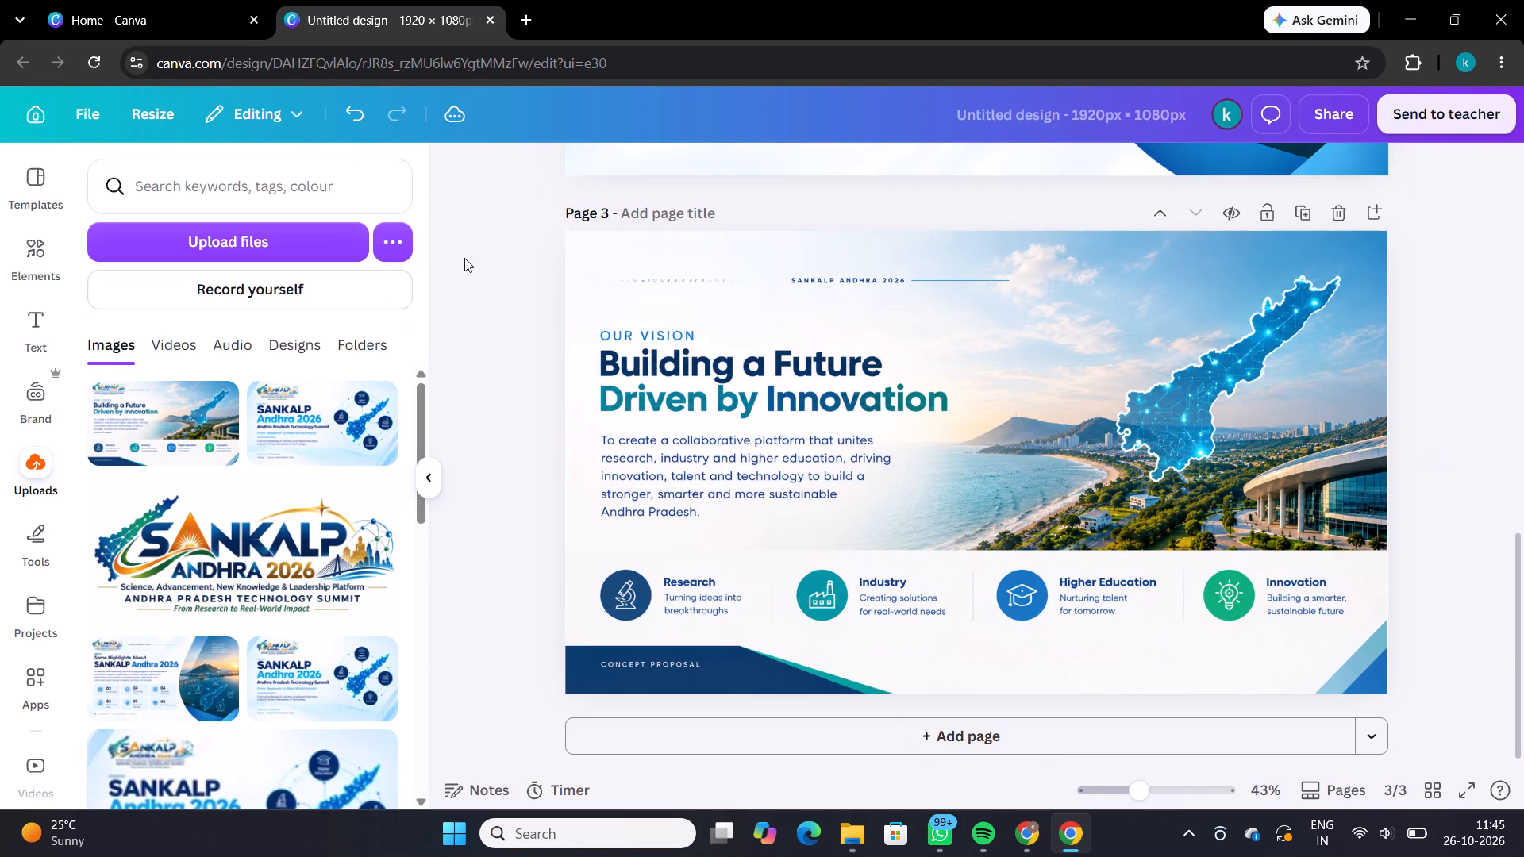
Upscale the 'Building a Future Driven by Innovation' image on page 3.
left_click(606, 277)
left_click(602, 171)
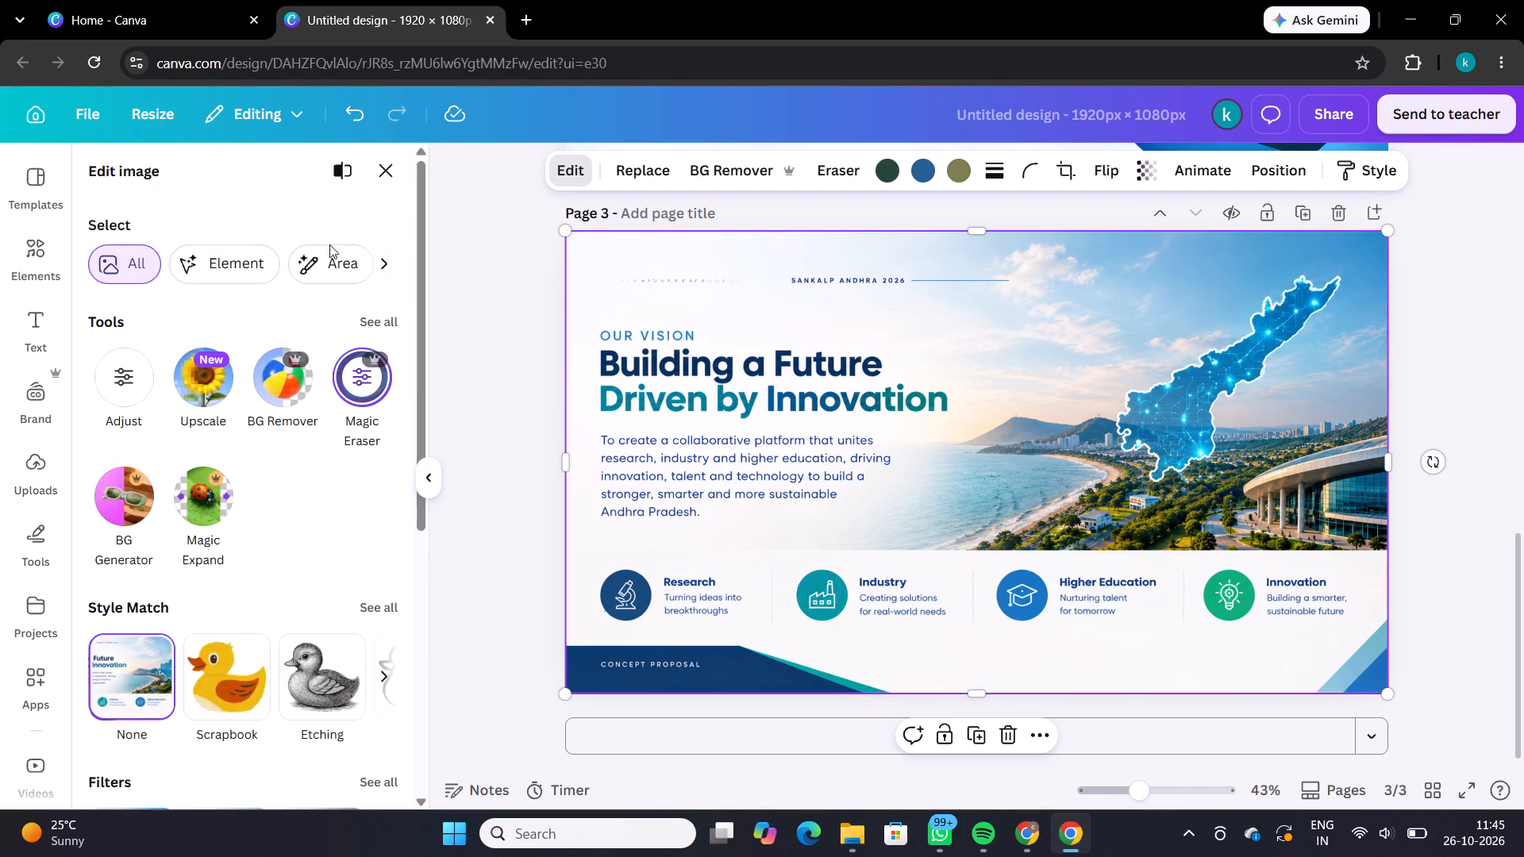
left_click(186, 363)
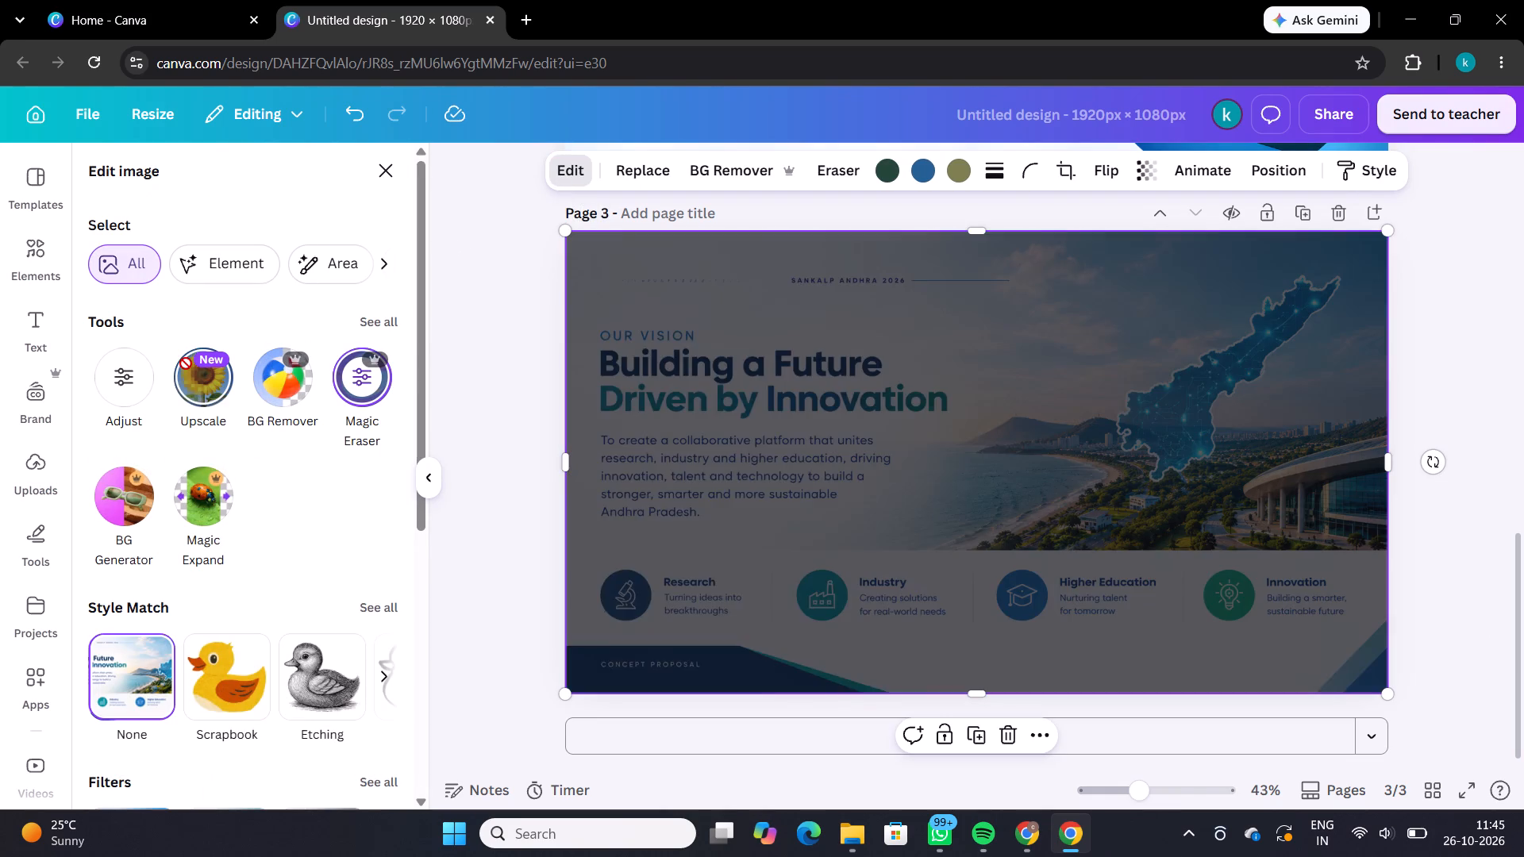